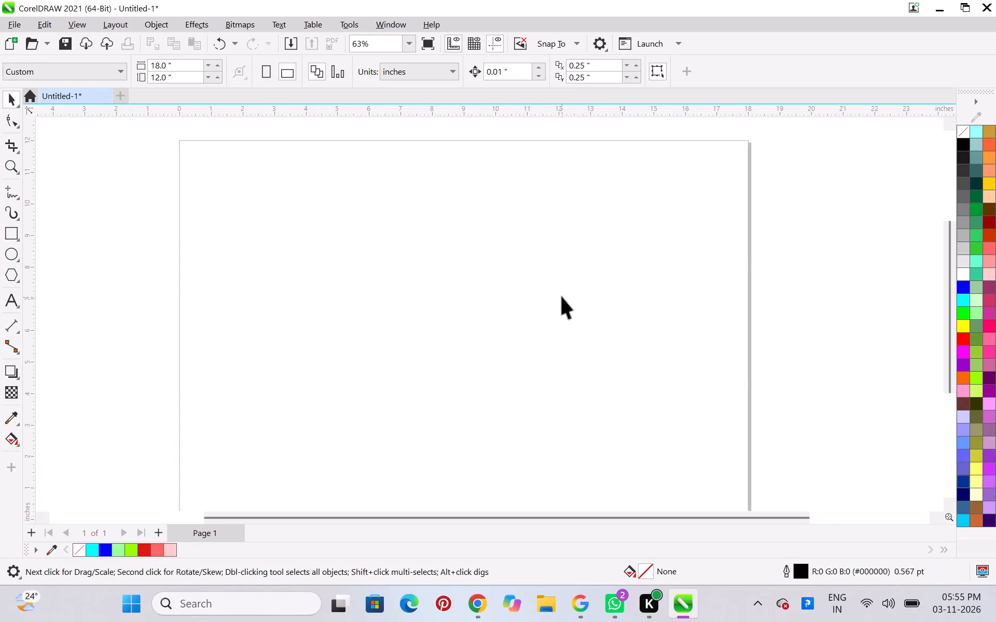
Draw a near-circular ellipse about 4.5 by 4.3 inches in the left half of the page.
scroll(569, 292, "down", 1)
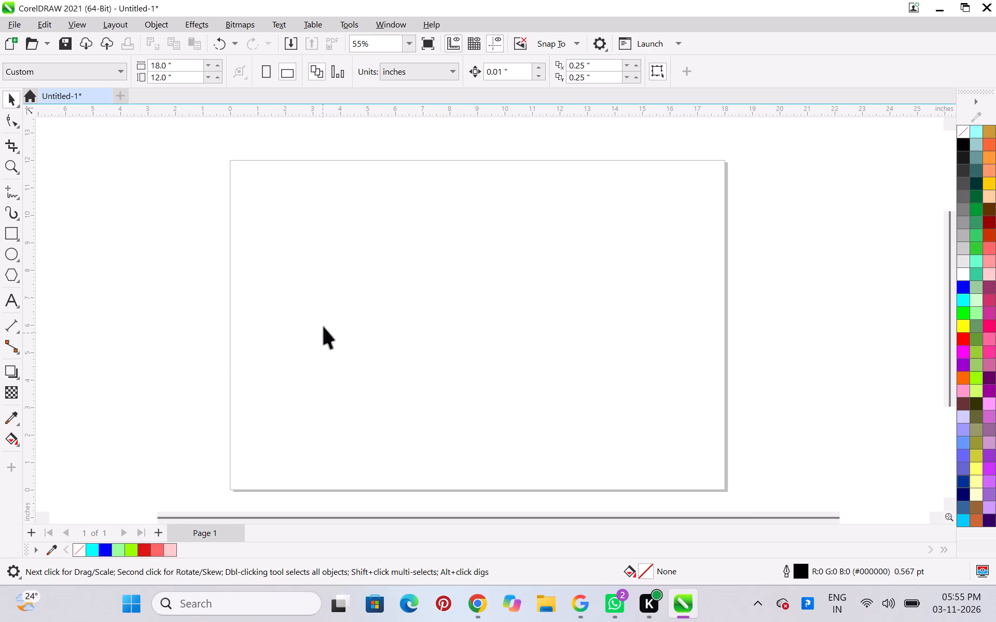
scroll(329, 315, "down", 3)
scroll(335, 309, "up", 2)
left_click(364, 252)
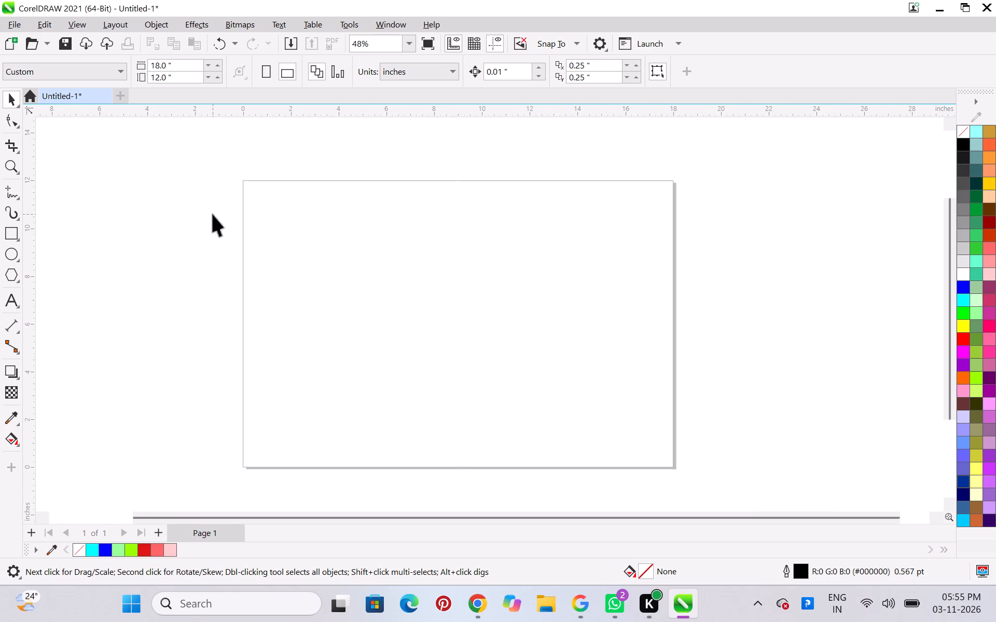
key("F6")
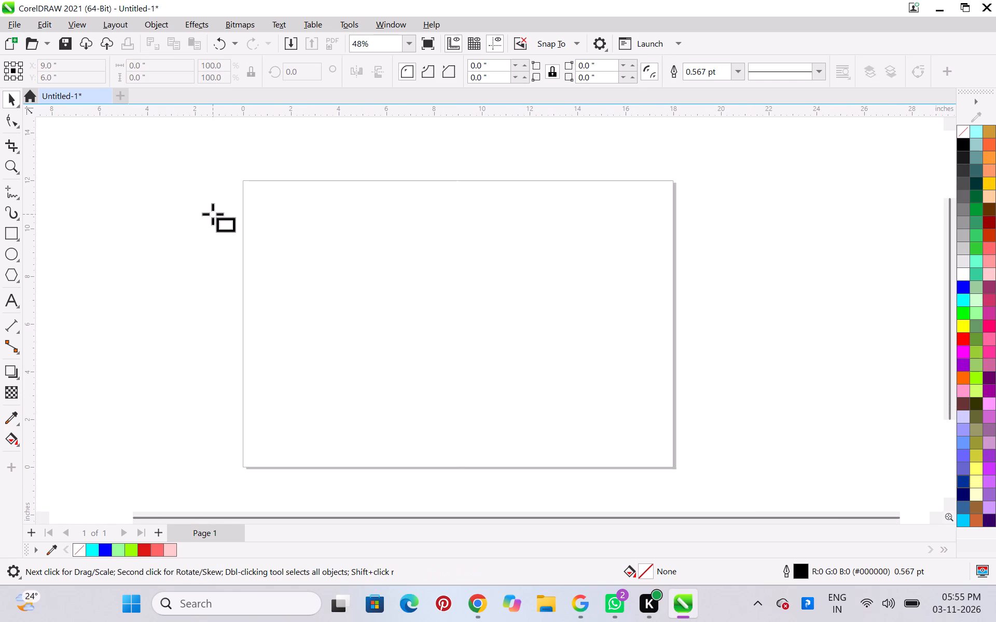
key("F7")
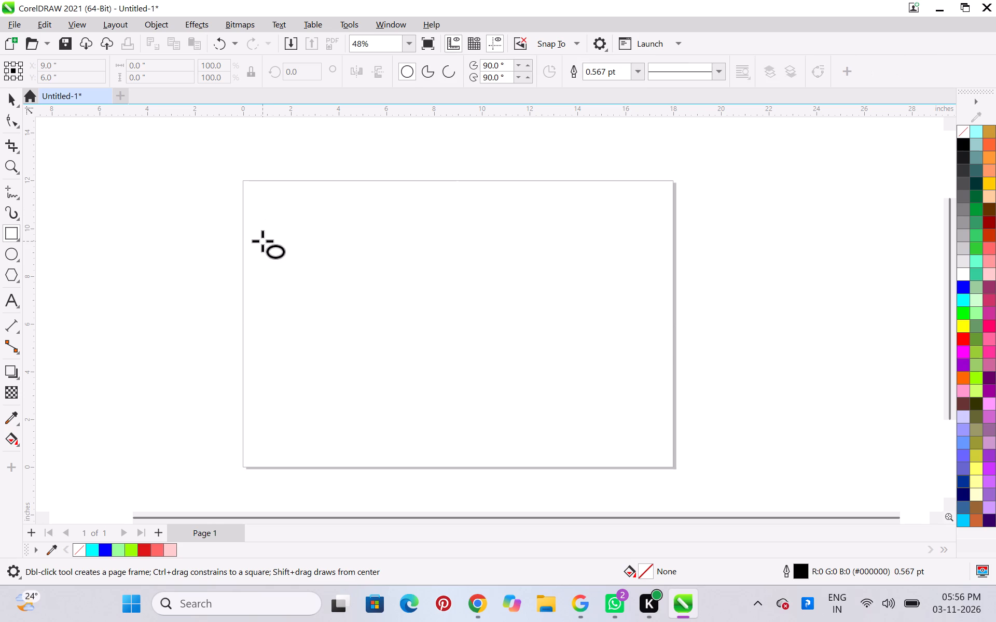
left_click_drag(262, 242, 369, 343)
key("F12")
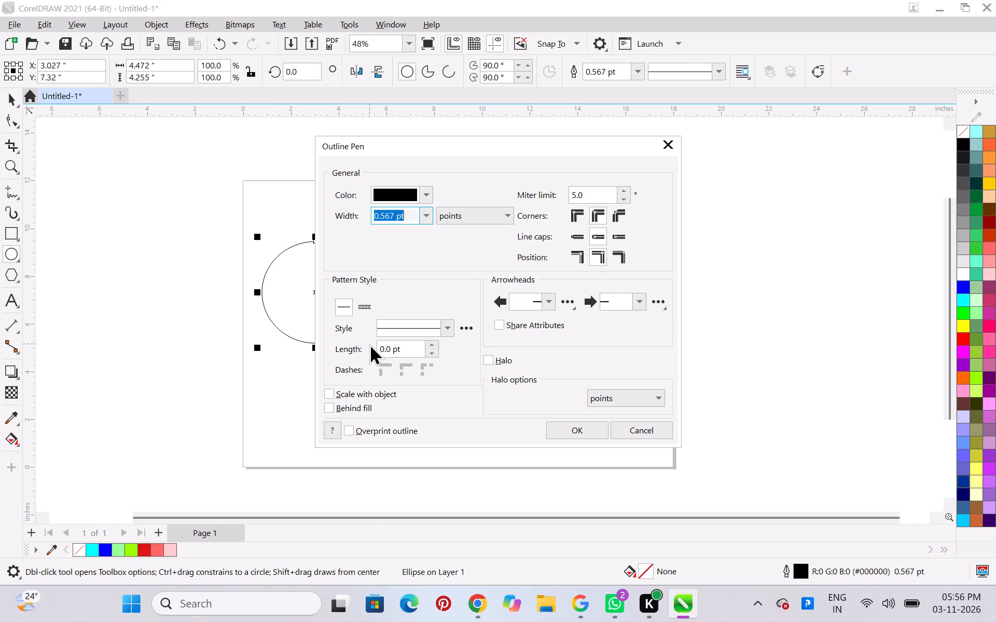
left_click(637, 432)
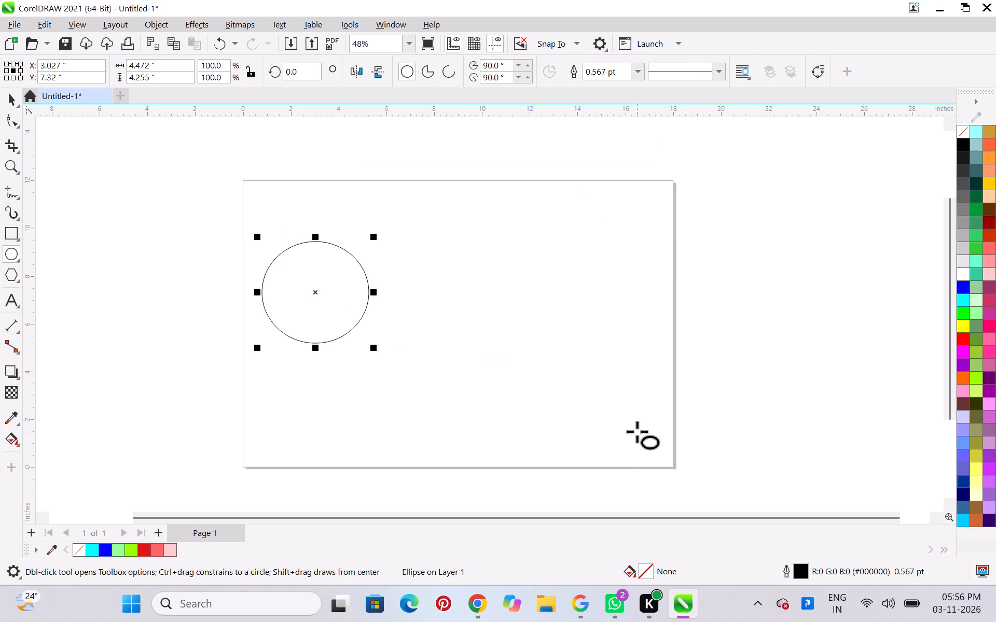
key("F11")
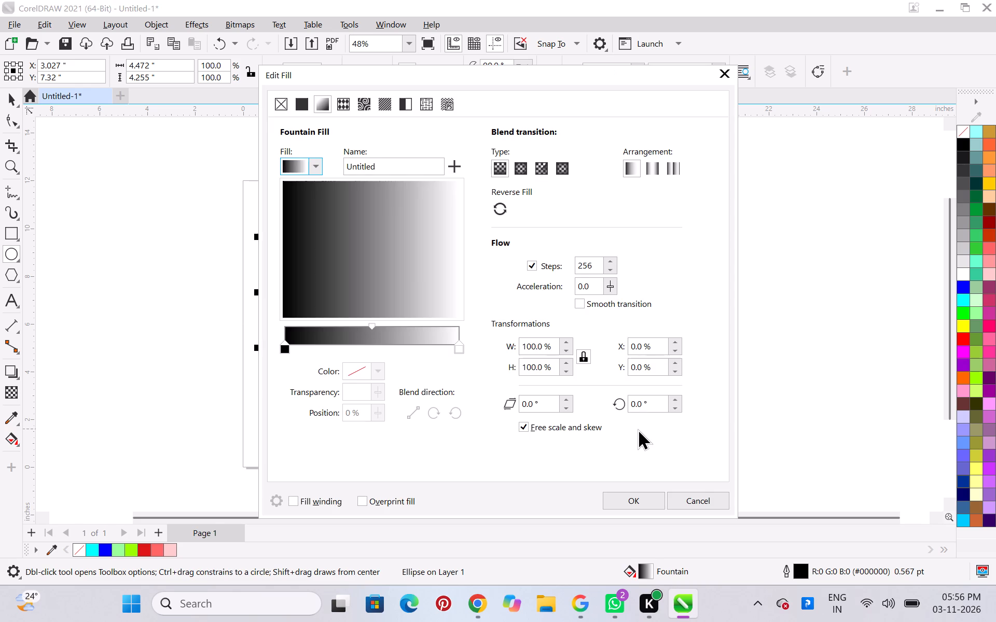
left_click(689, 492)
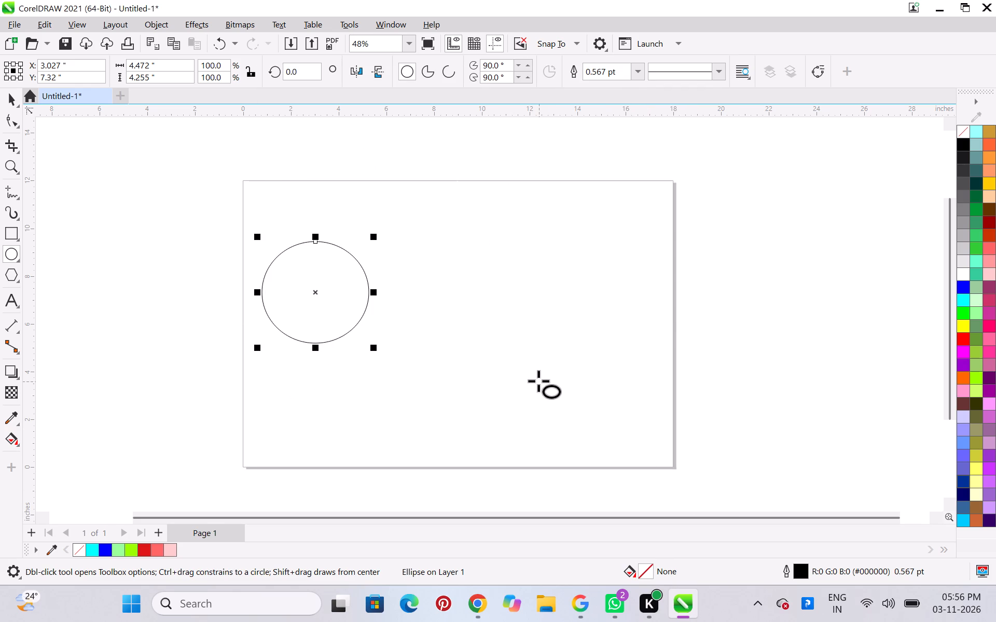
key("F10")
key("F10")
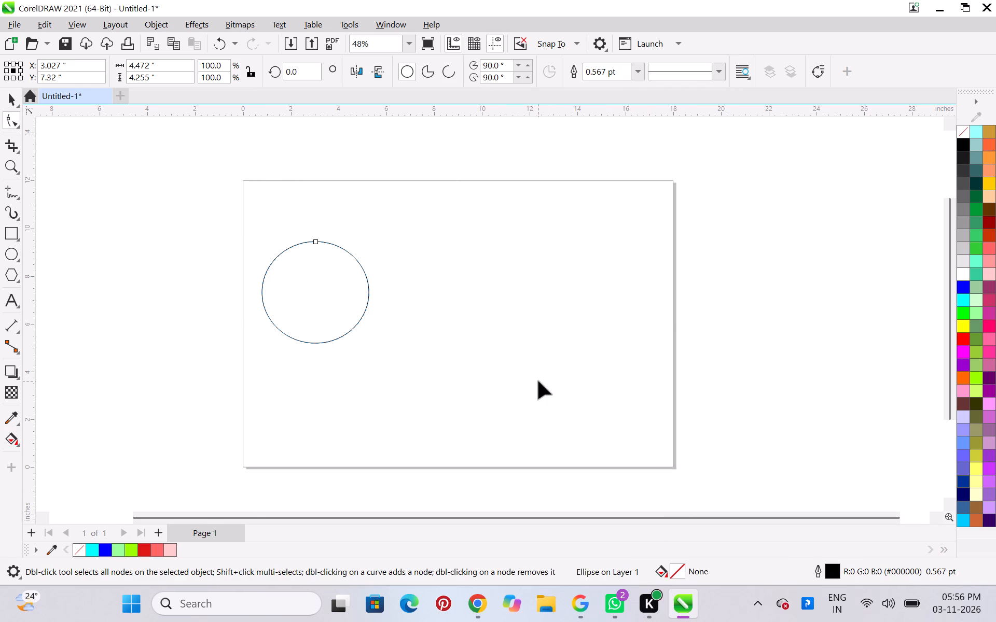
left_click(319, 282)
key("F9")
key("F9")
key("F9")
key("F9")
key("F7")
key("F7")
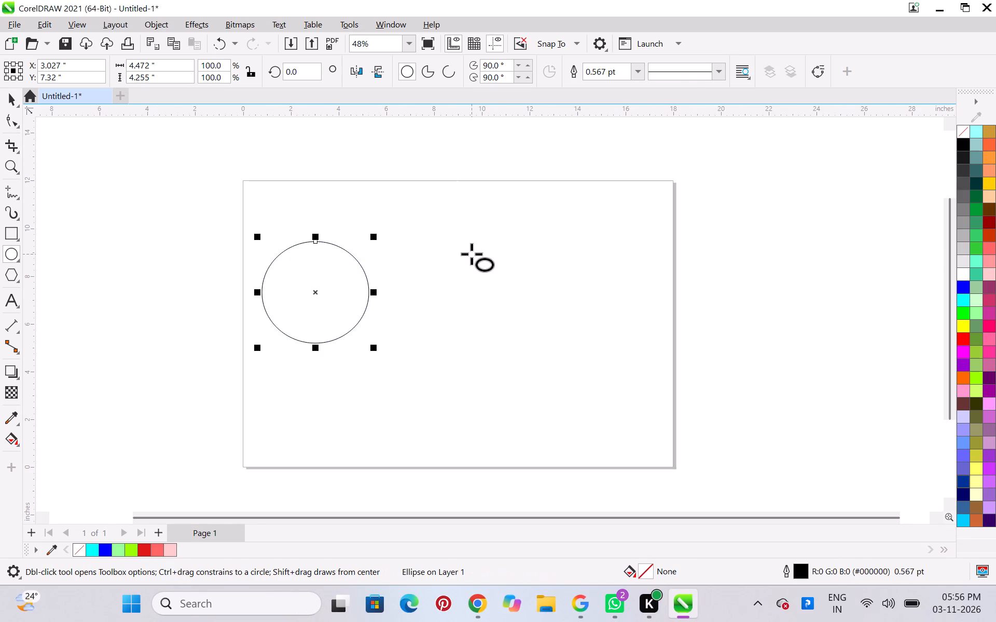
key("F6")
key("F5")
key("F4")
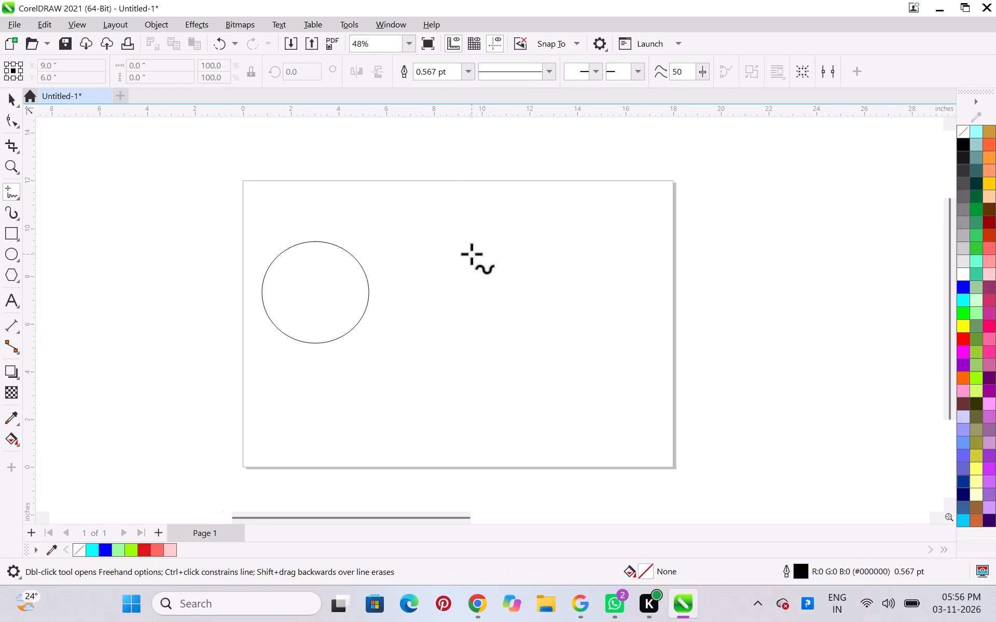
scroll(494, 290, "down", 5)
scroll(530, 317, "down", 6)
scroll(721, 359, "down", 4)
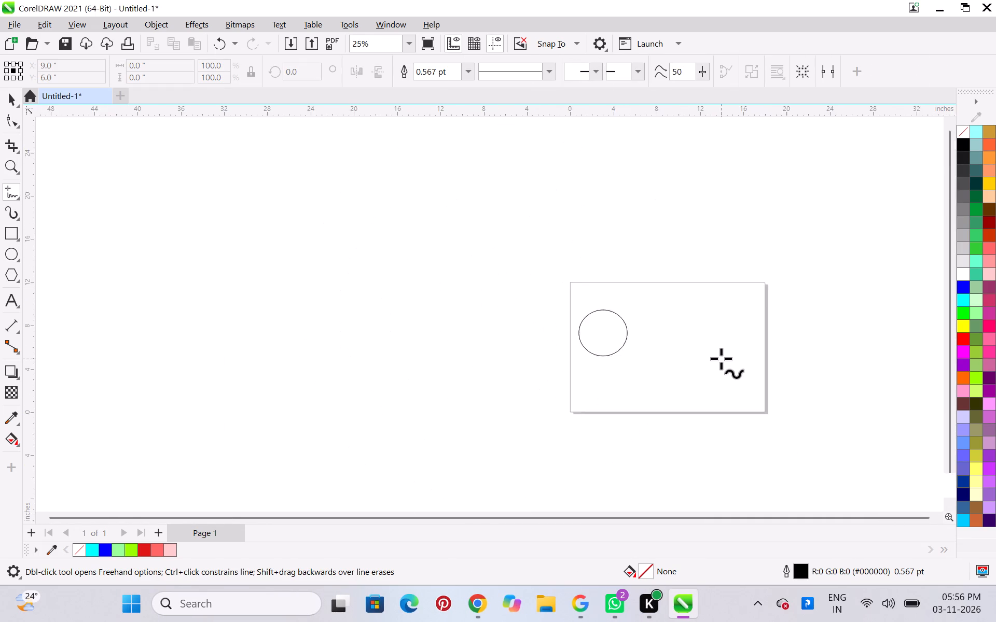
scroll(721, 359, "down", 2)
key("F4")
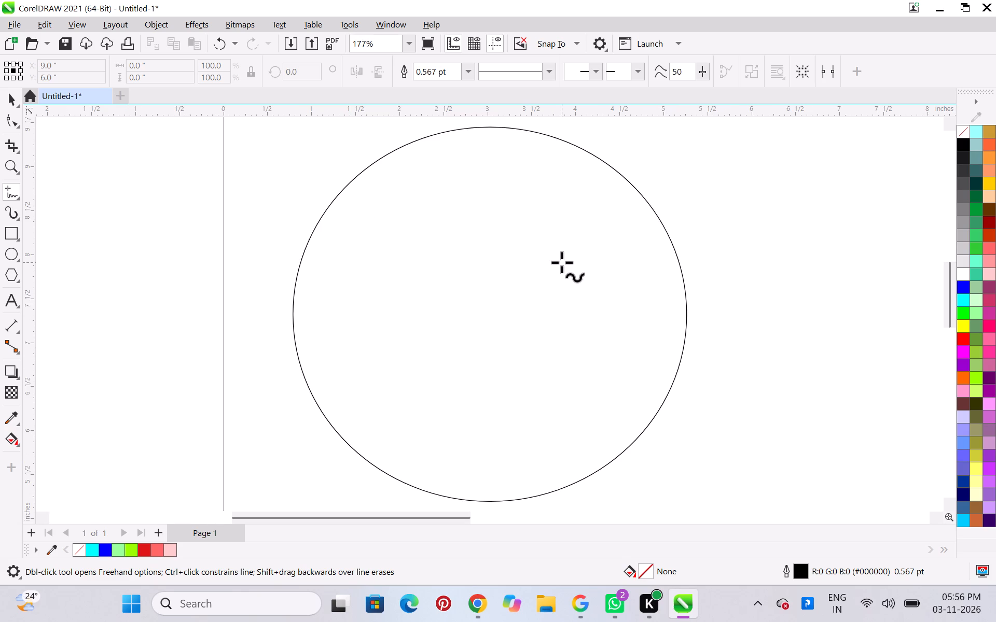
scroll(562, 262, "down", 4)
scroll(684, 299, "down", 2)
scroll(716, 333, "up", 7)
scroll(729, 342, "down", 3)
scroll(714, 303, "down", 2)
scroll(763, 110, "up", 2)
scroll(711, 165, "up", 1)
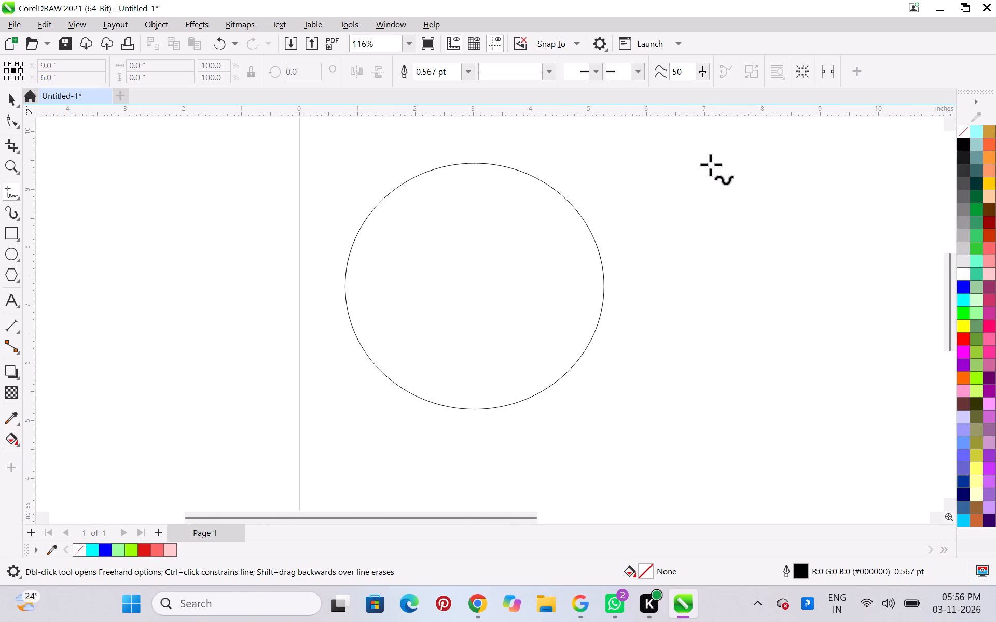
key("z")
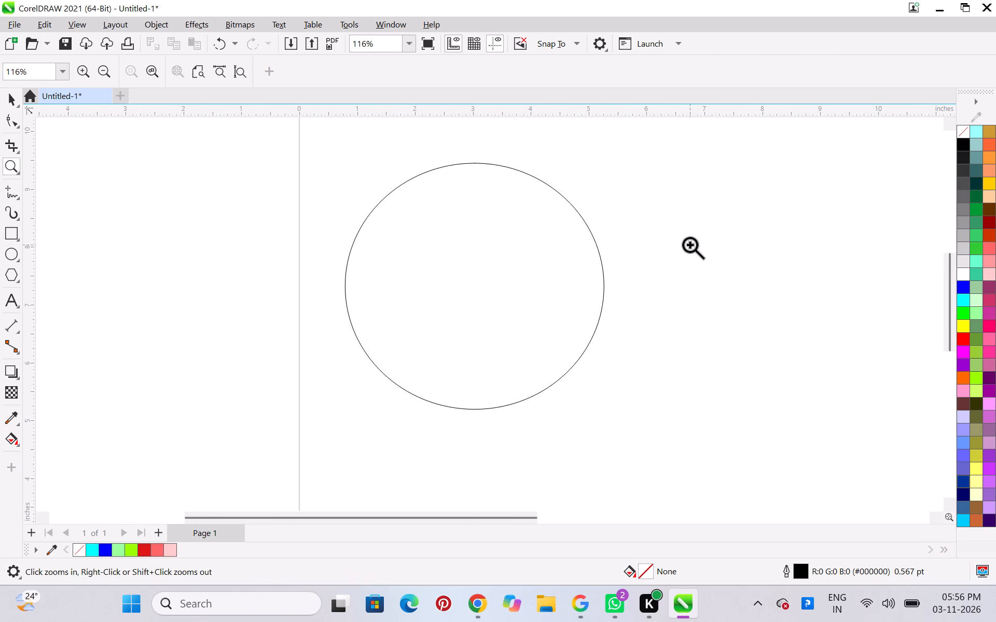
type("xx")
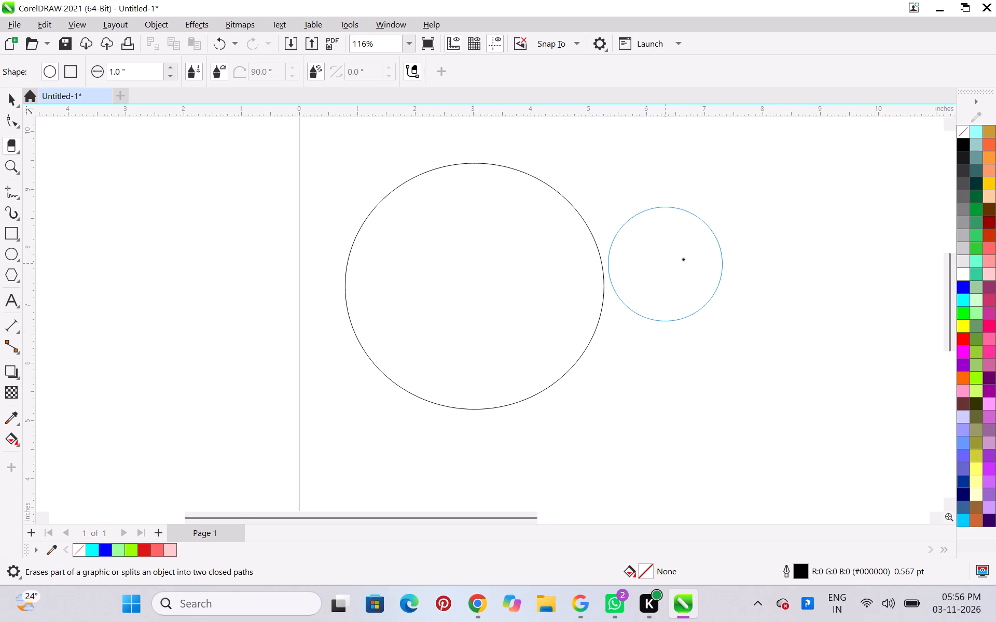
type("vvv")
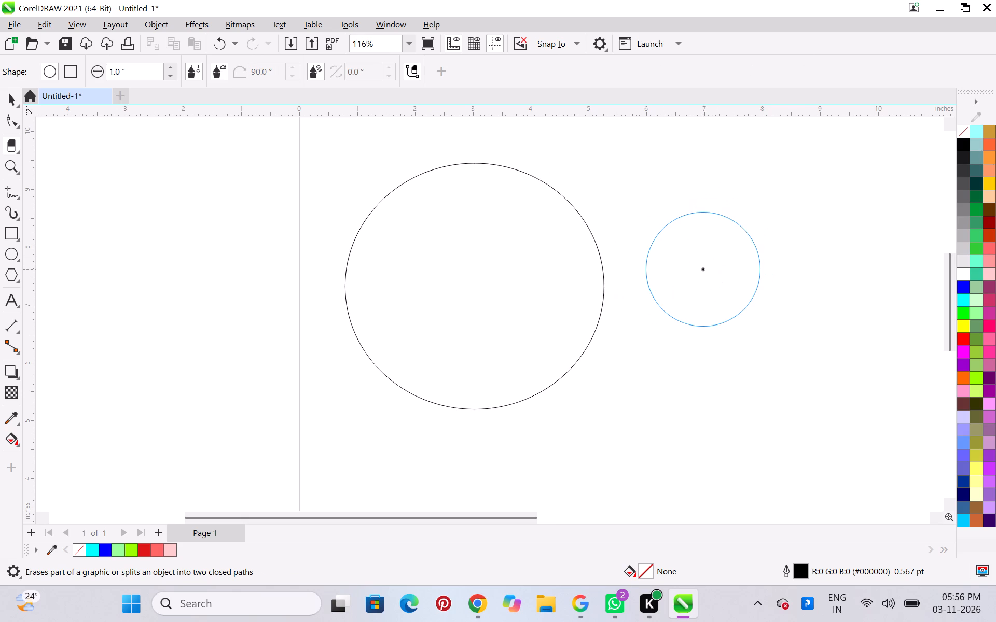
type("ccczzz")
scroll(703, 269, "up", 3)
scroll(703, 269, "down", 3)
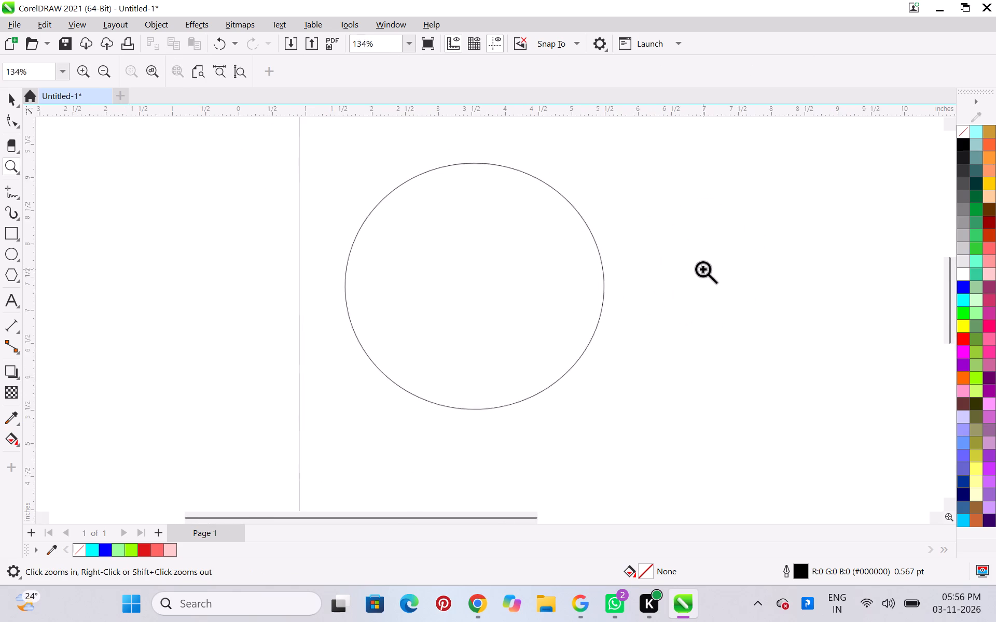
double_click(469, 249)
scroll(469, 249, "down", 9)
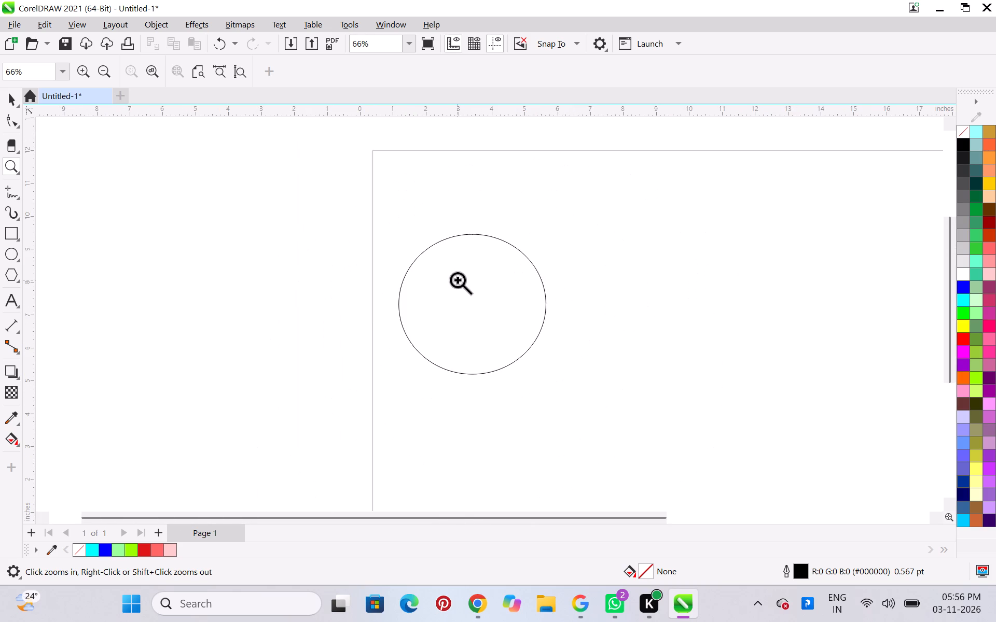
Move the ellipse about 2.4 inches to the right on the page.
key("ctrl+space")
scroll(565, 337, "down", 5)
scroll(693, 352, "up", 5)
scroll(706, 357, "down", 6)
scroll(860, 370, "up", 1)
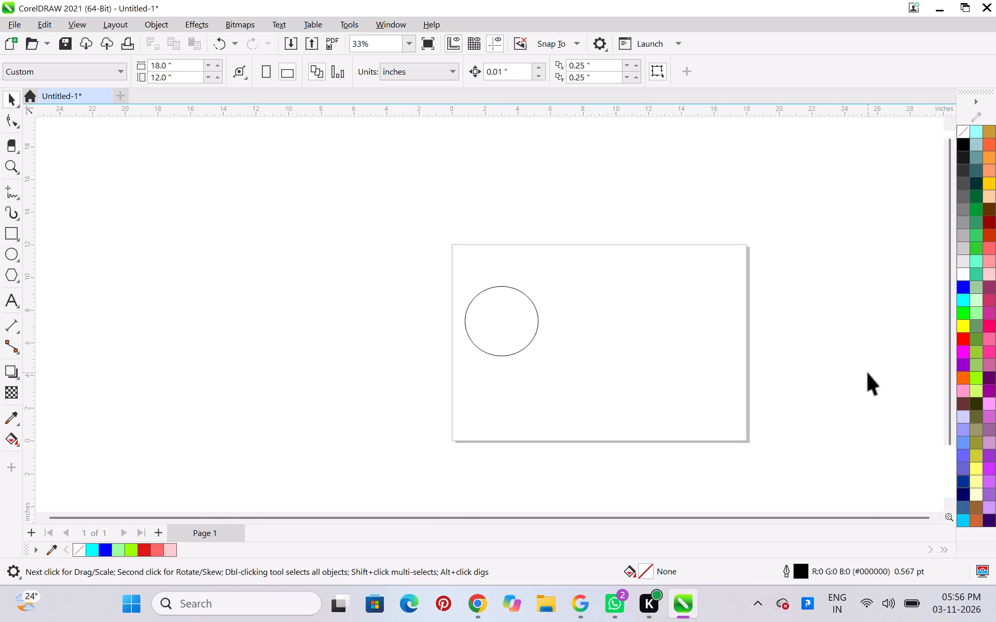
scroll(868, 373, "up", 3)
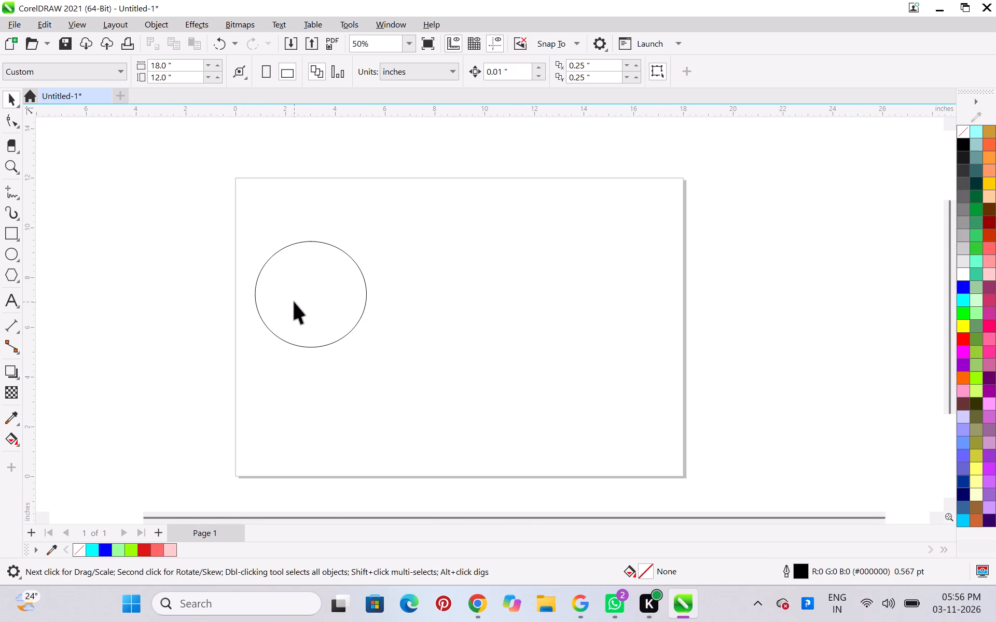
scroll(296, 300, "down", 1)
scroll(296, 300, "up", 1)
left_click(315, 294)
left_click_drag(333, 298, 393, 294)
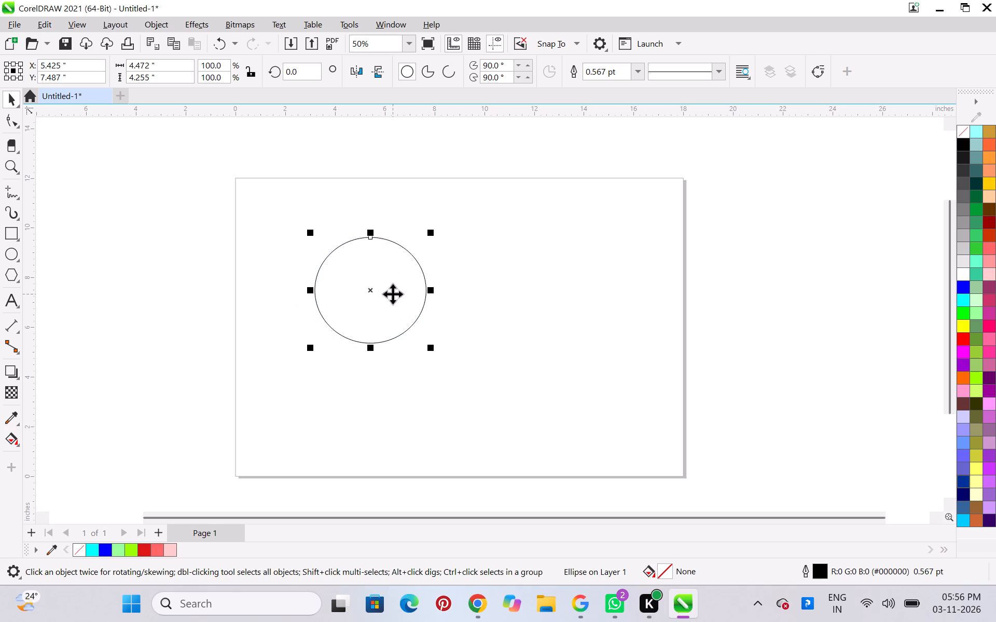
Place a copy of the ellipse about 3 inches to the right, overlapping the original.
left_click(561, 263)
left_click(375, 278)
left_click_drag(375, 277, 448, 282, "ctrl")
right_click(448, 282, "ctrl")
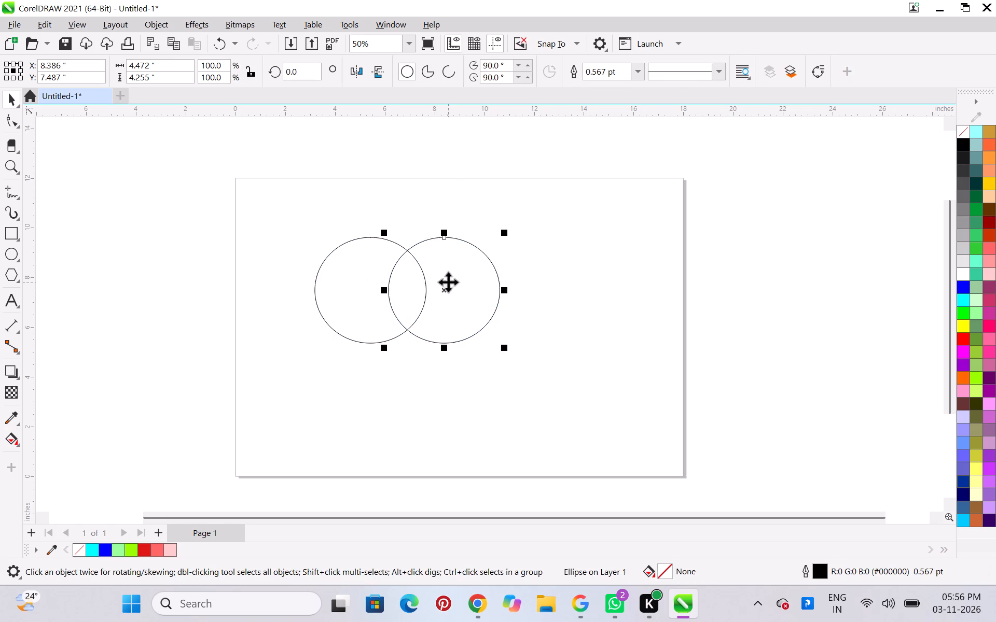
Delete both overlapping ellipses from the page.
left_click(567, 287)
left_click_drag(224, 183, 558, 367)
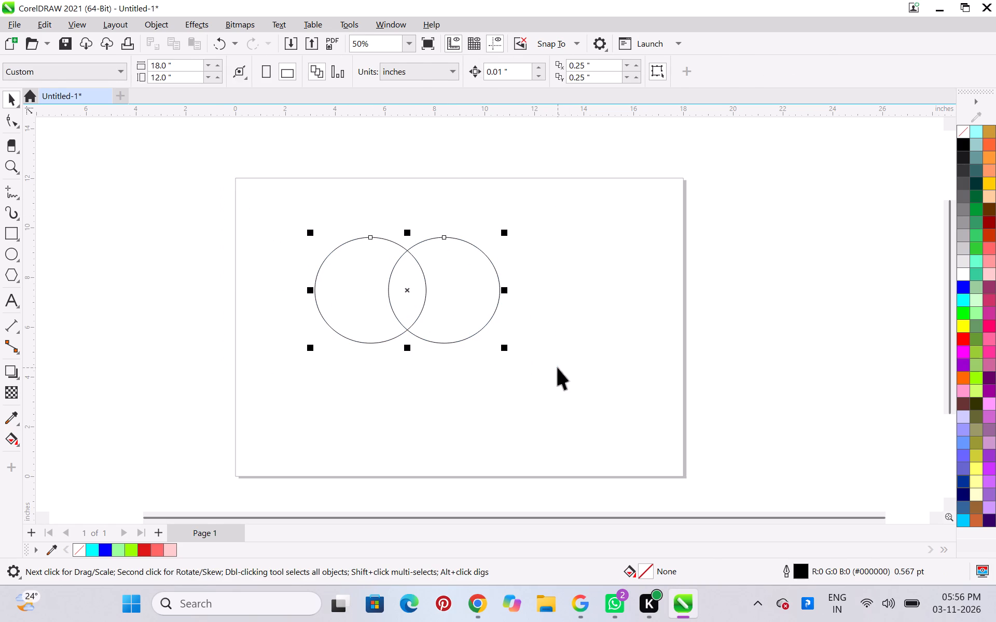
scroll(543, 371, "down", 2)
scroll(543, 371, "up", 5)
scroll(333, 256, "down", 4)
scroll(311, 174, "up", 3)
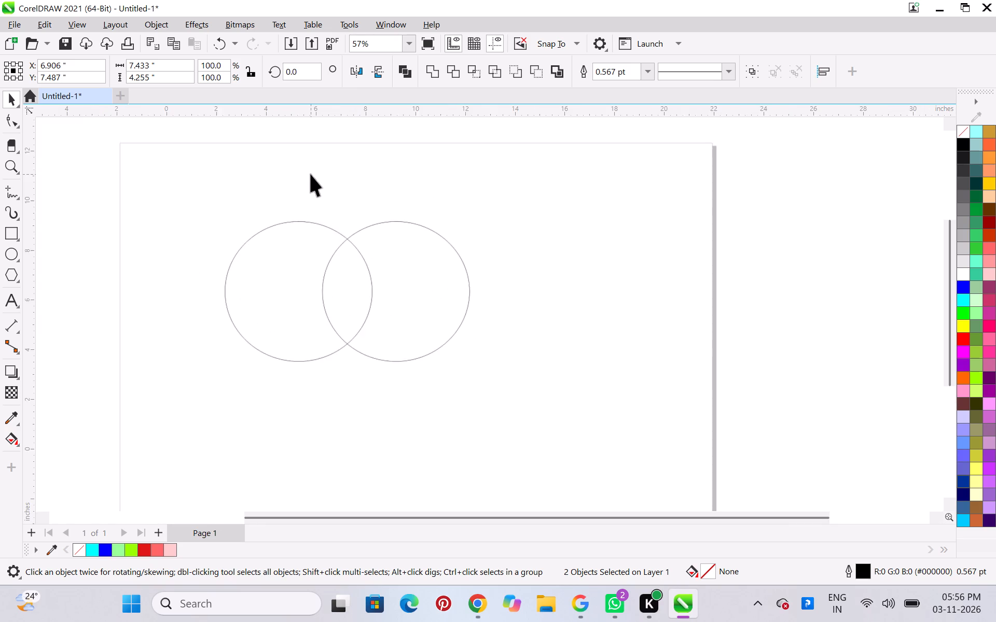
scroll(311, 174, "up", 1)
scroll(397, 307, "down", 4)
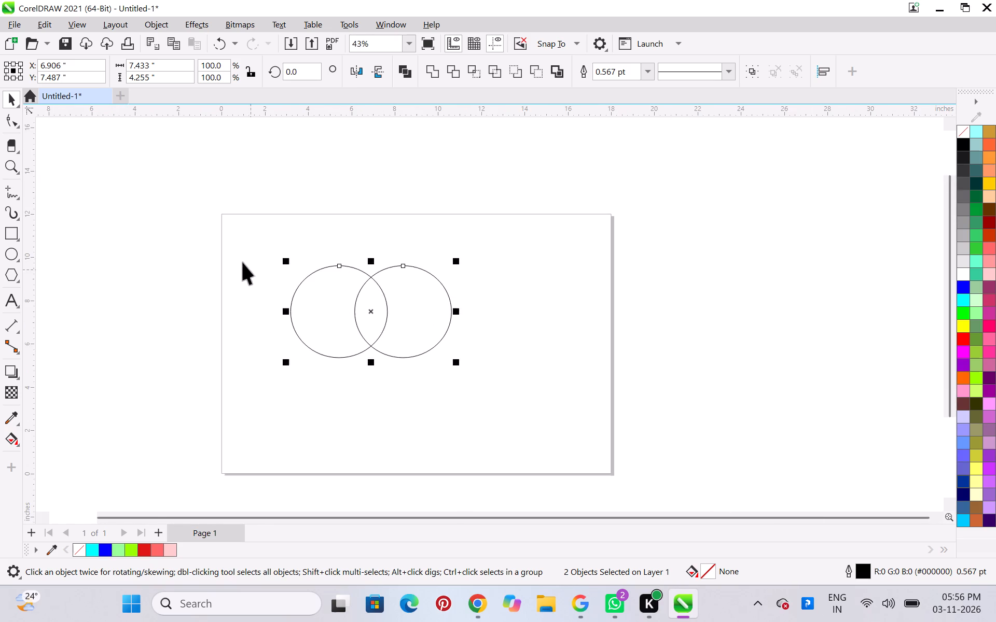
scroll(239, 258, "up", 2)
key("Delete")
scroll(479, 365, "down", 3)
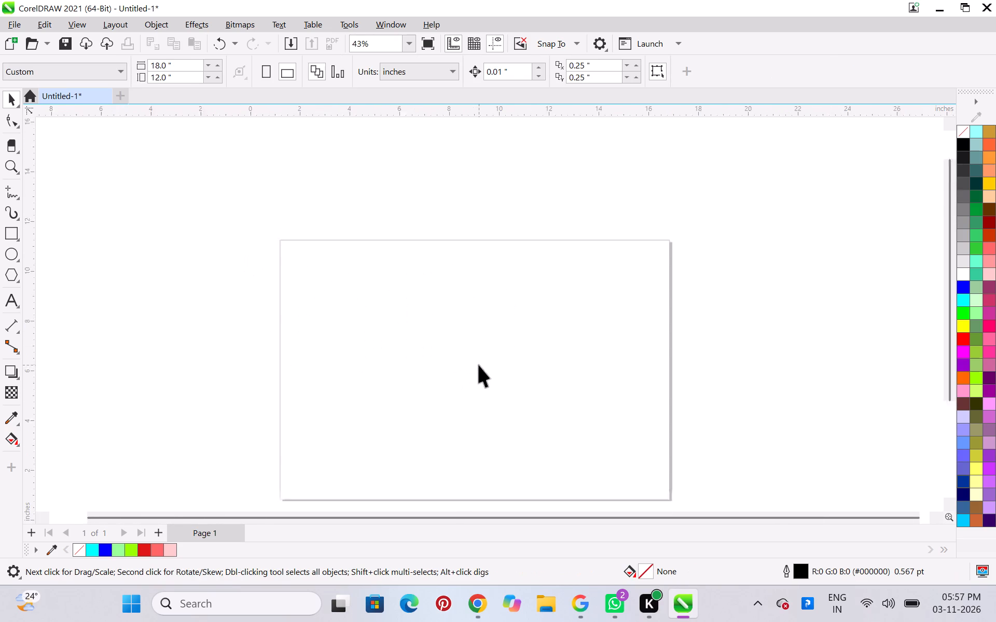
Draw a very small five-pointed star in the upper part of the page with the Star tool.
scroll(479, 365, "down", 2)
scroll(562, 449, "up", 3)
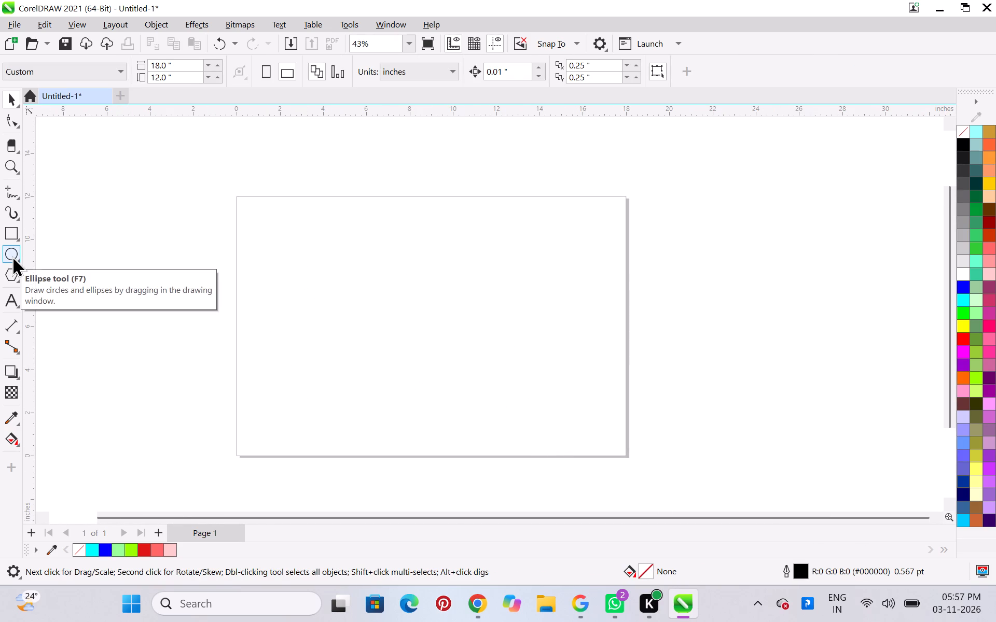
left_click(14, 274)
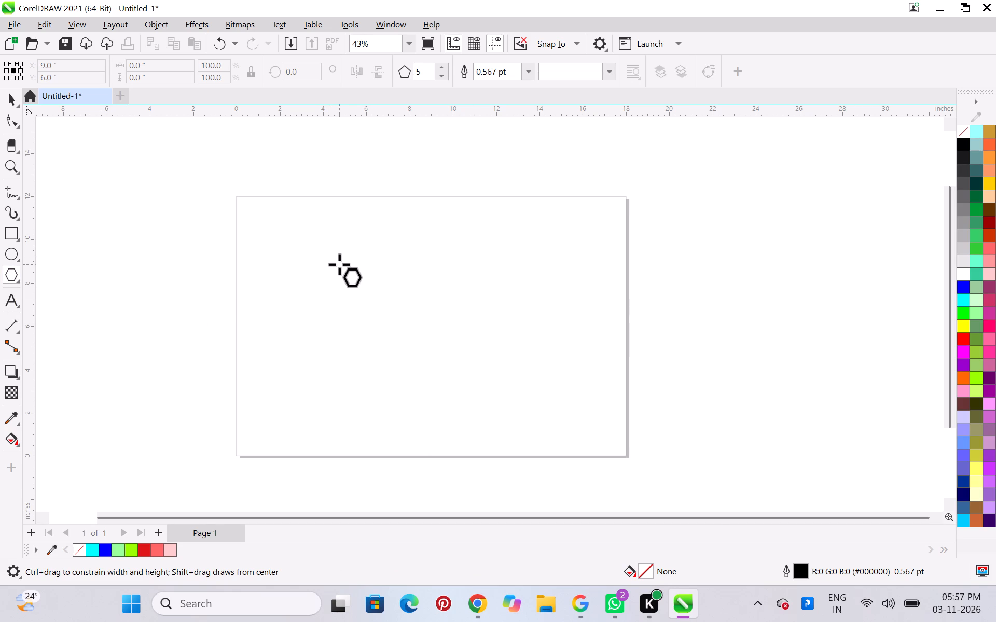
left_click(8, 278)
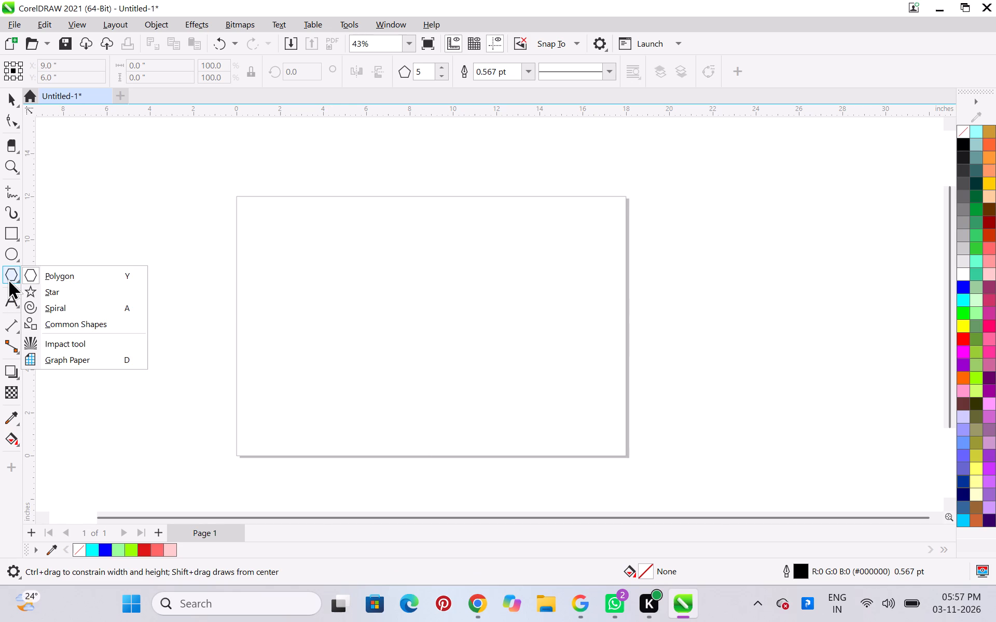
left_click(74, 288)
left_click_drag(361, 266, 366, 272)
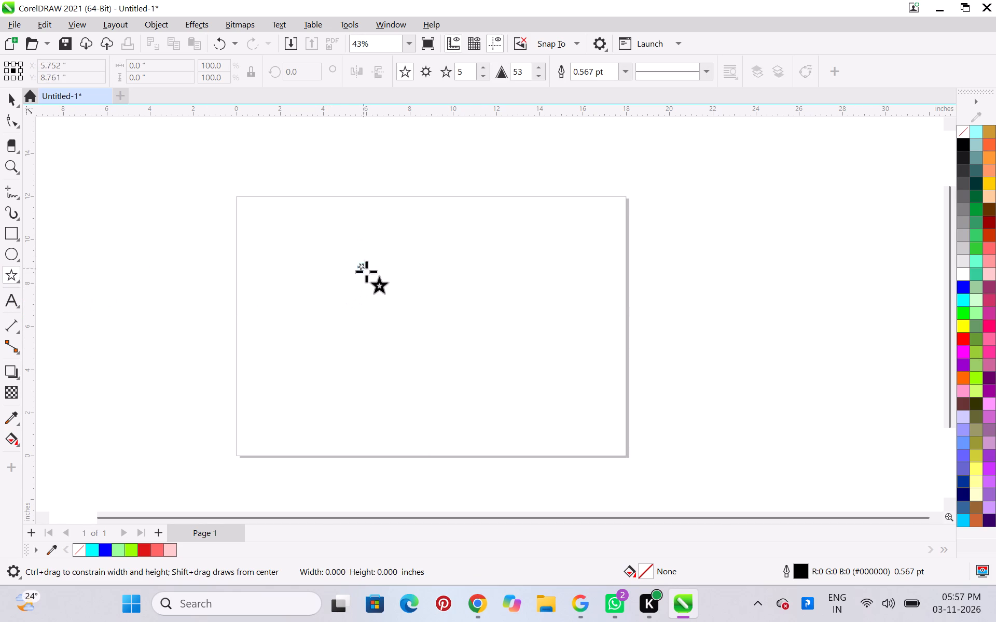
Draw a large five-pointed star about 9.1 by 8.7 inches with the Star tool, extending above the page's top edge.
left_click_drag(366, 272, 424, 349)
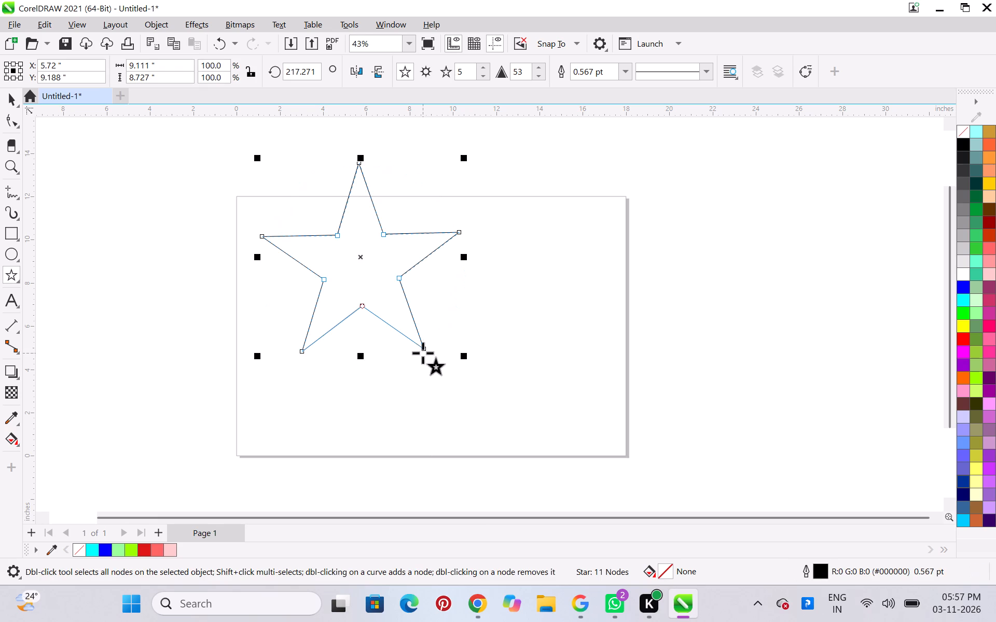
key("space")
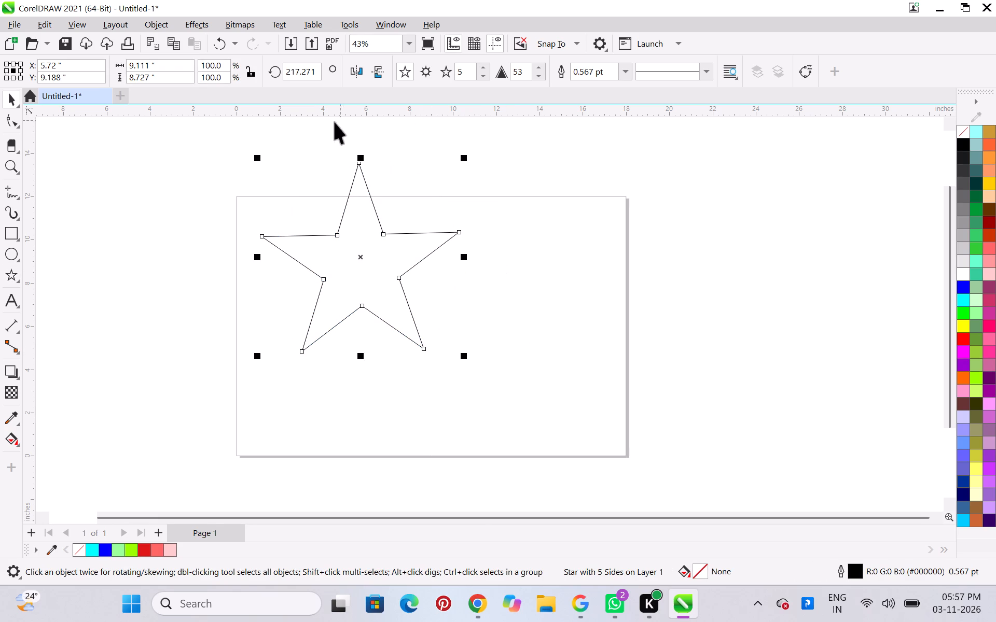
Convert the five-pointed star to an editable curve object.
left_click(10, 117)
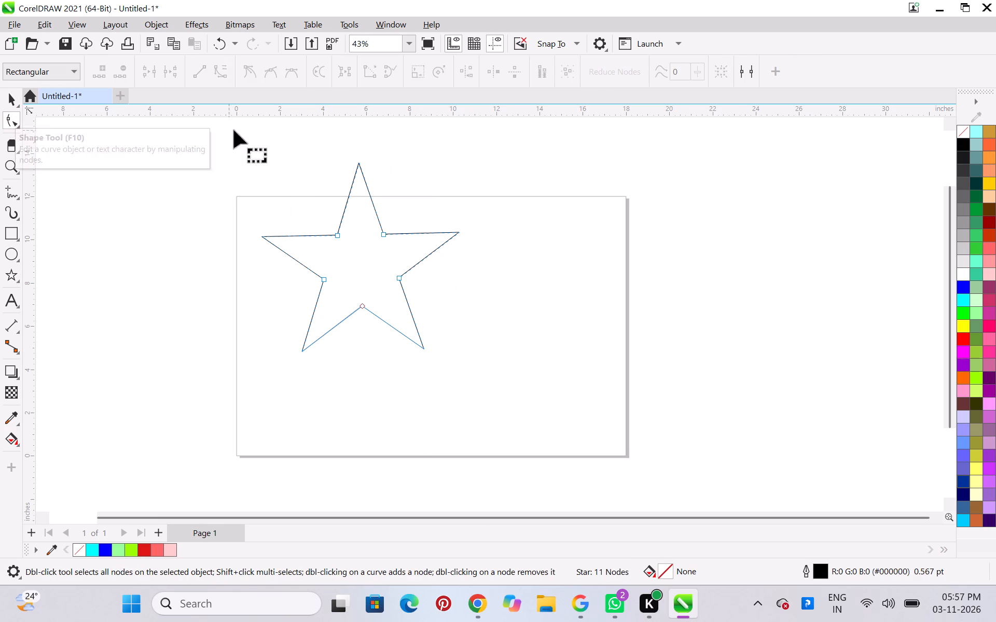
left_click(373, 267)
left_click(404, 233)
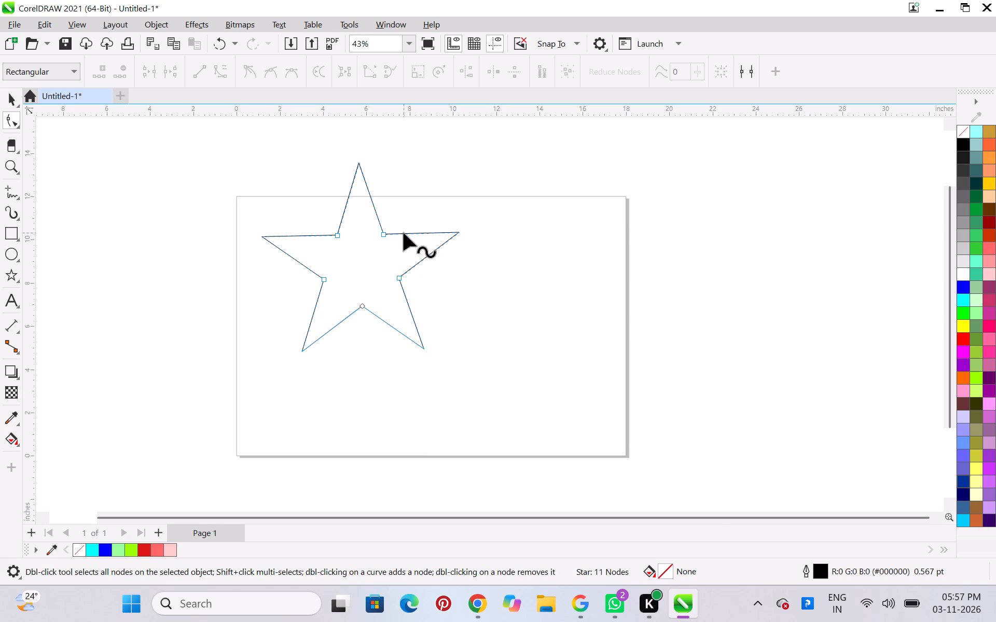
key("ctrl+space")
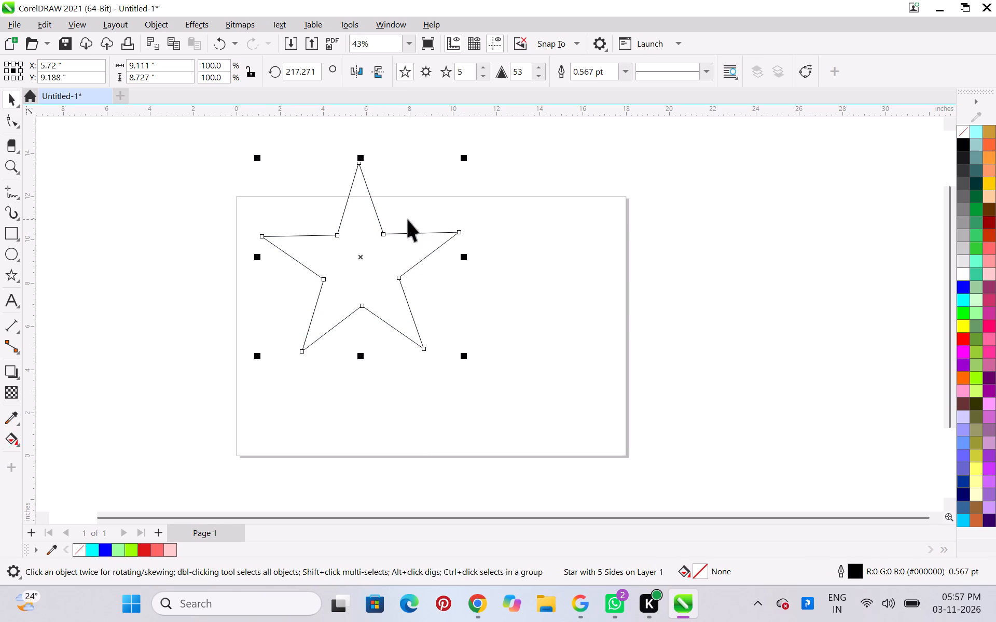
key("ctrl+q")
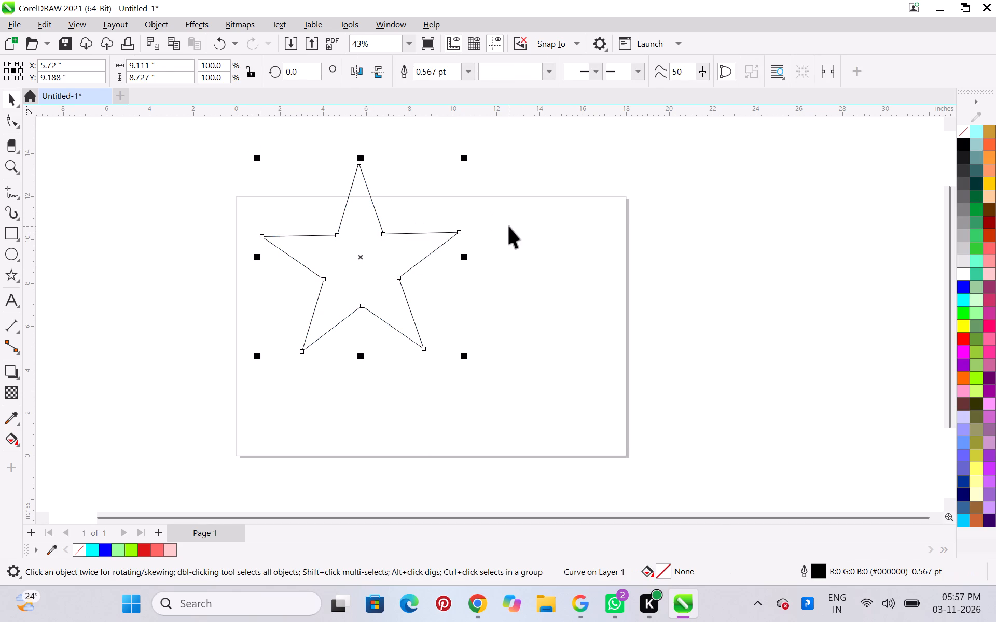
left_click(509, 226)
left_click(409, 247)
Reverse the star curve's direction and open the curve at its end node with the Shape tool.
left_click(12, 124)
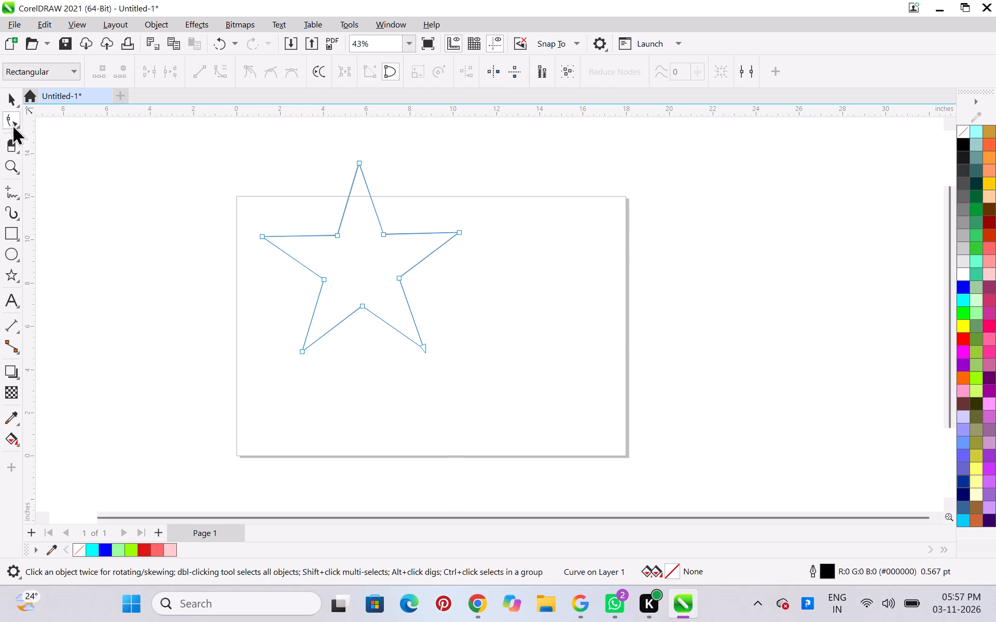
left_click(319, 72)
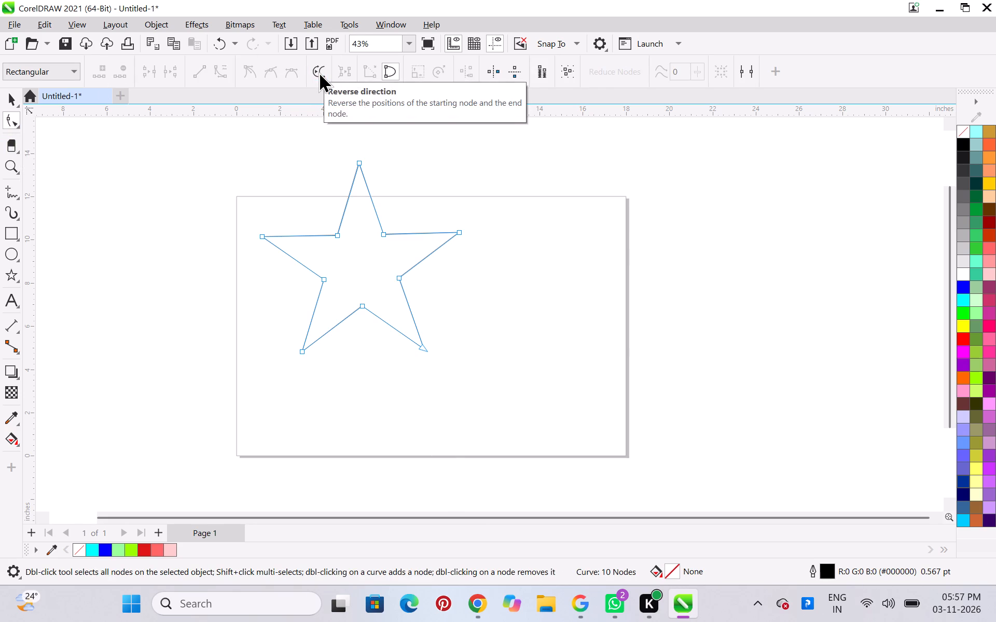
left_click(398, 76)
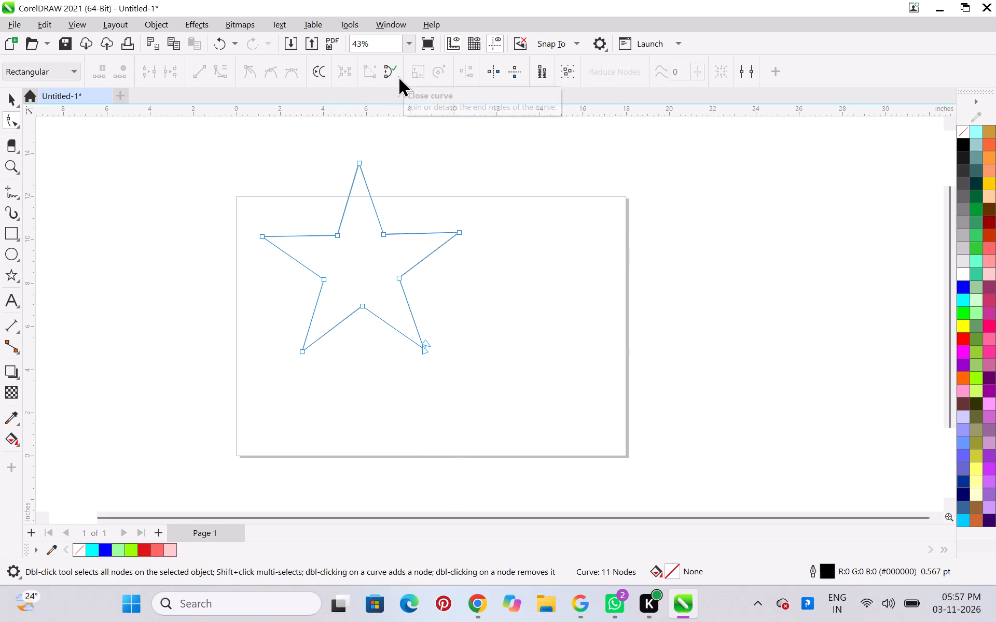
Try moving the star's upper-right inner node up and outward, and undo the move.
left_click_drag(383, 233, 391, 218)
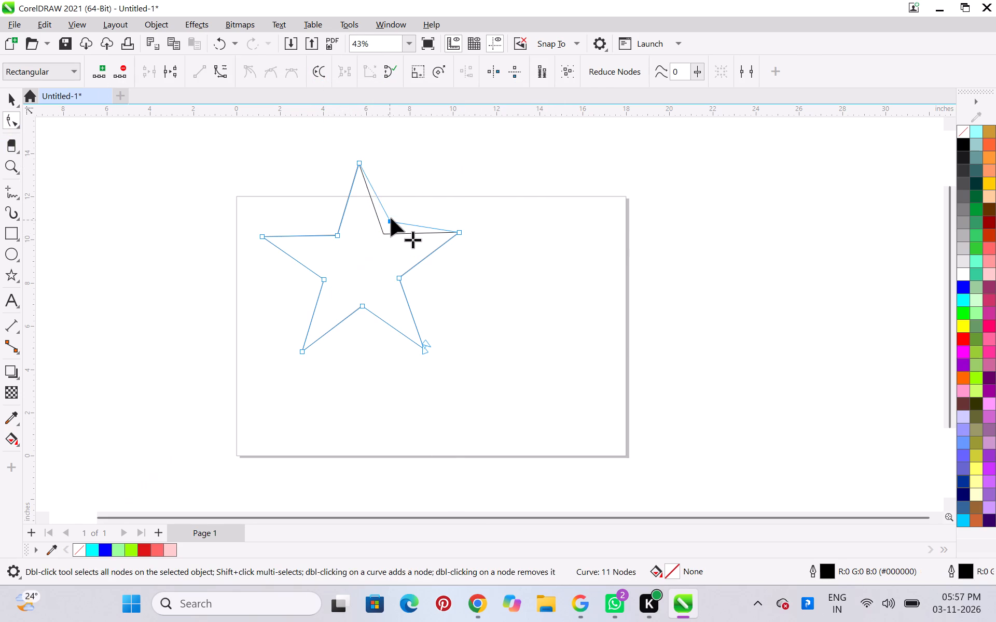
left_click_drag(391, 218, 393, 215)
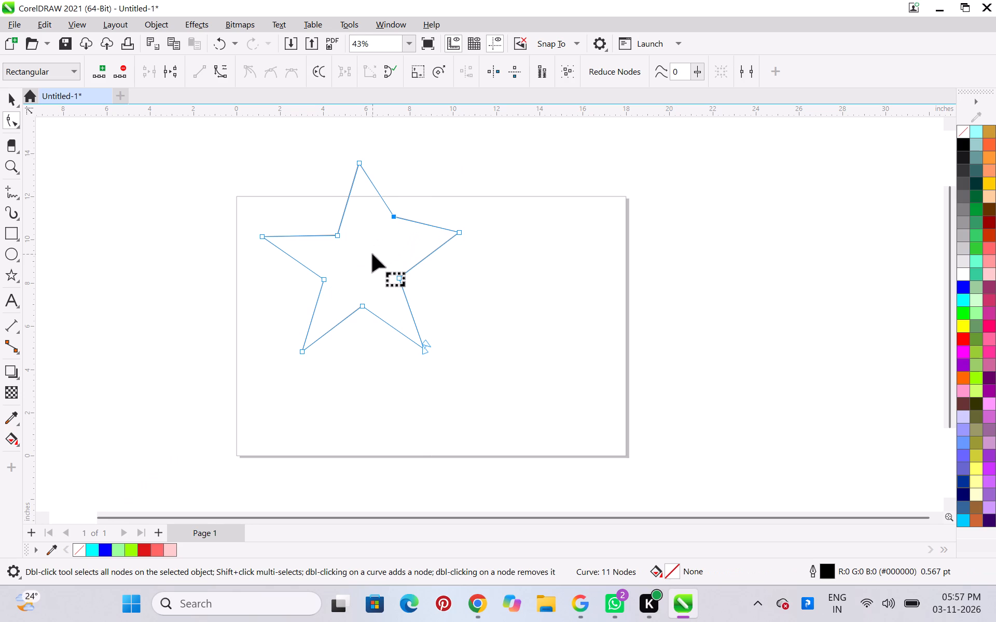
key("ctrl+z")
Reverse the direction of the open star curve again.
left_click(322, 70)
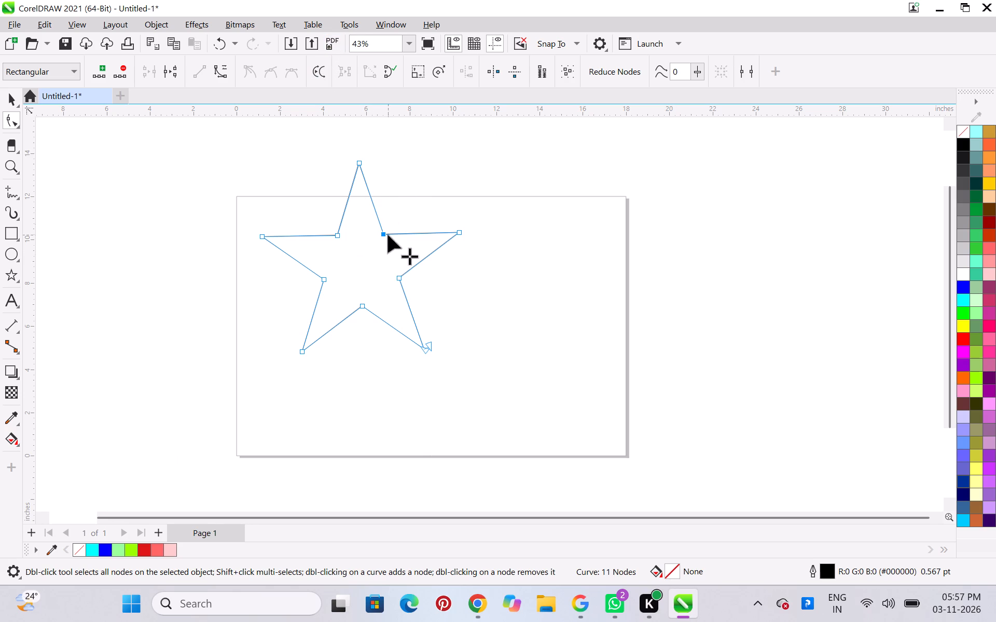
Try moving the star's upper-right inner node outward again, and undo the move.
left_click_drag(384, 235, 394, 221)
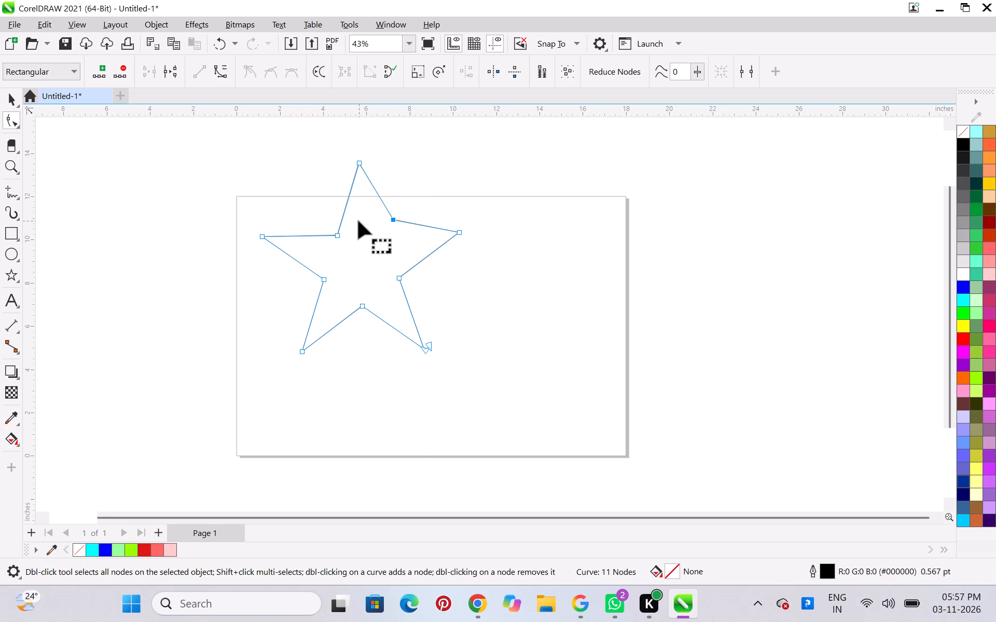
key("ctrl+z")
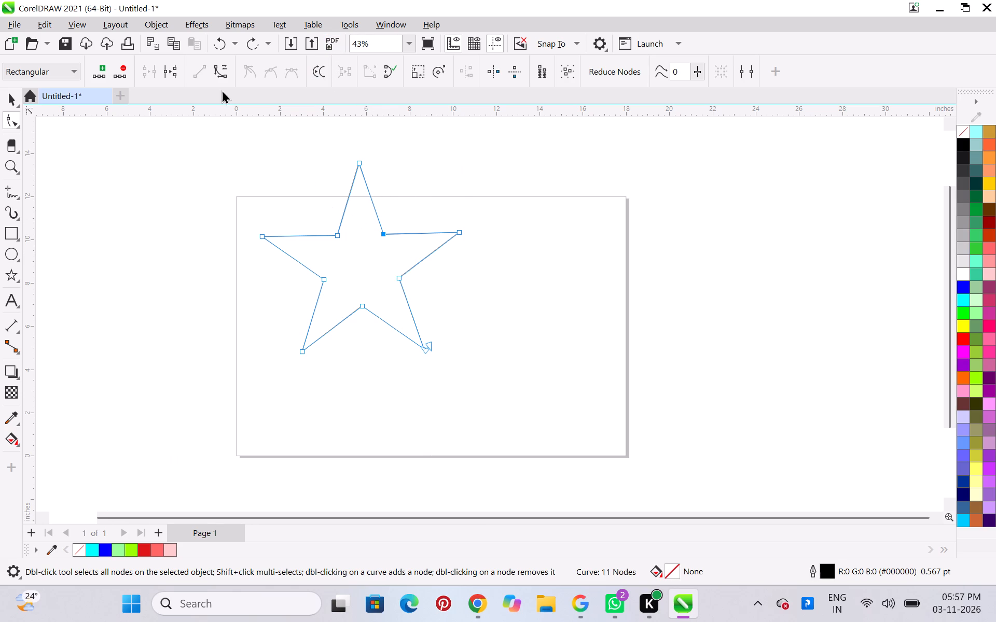
Convert the straight segment between the star's top tip and upper-right inner node to a curve.
left_click(222, 72)
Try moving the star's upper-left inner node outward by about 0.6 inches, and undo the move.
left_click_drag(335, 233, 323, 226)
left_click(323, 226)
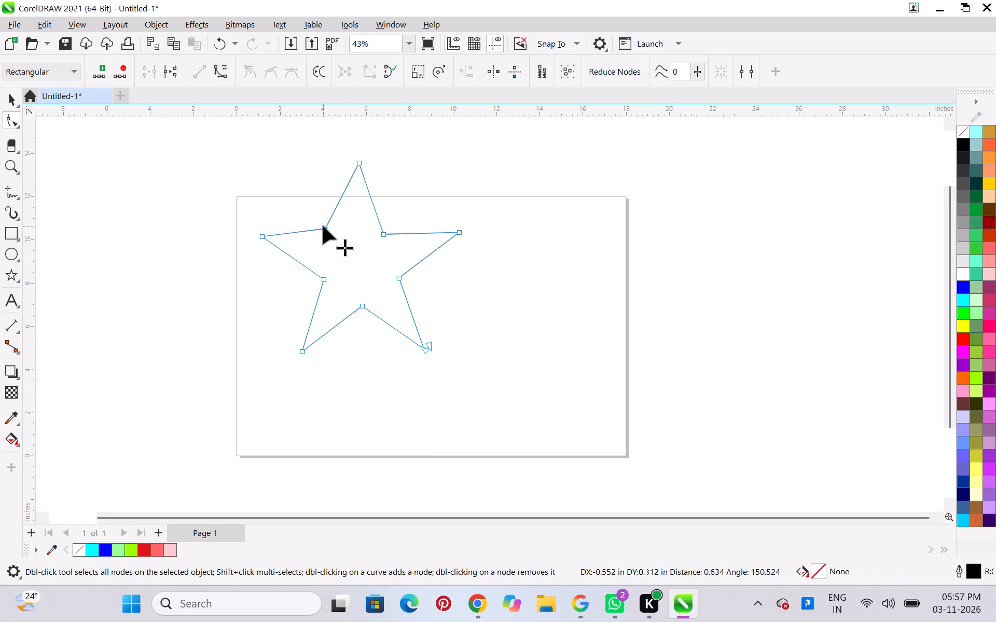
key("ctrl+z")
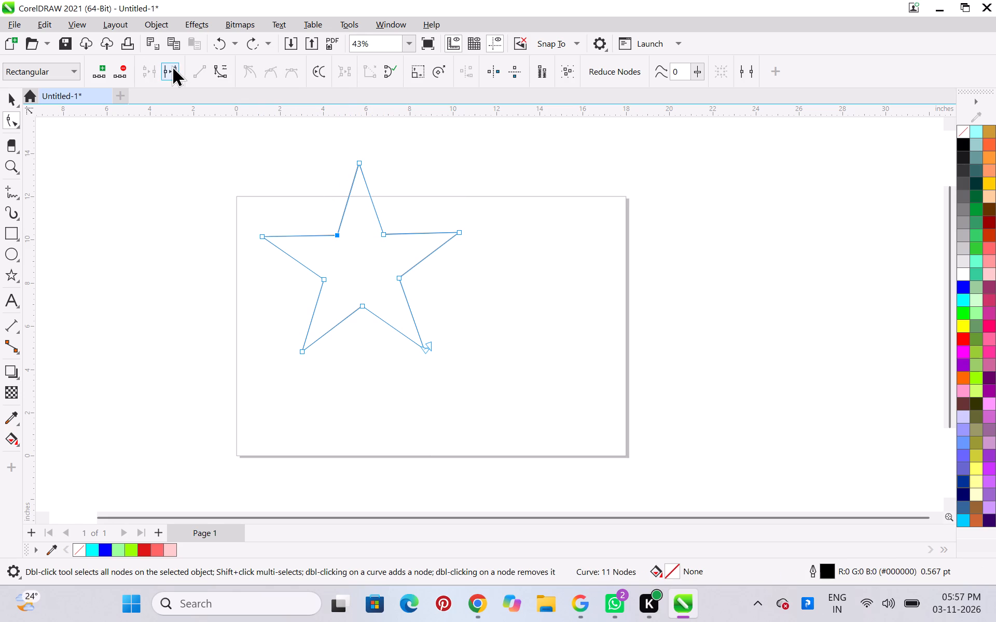
Break the star curve apart at its upper-left inner node.
left_click(172, 65)
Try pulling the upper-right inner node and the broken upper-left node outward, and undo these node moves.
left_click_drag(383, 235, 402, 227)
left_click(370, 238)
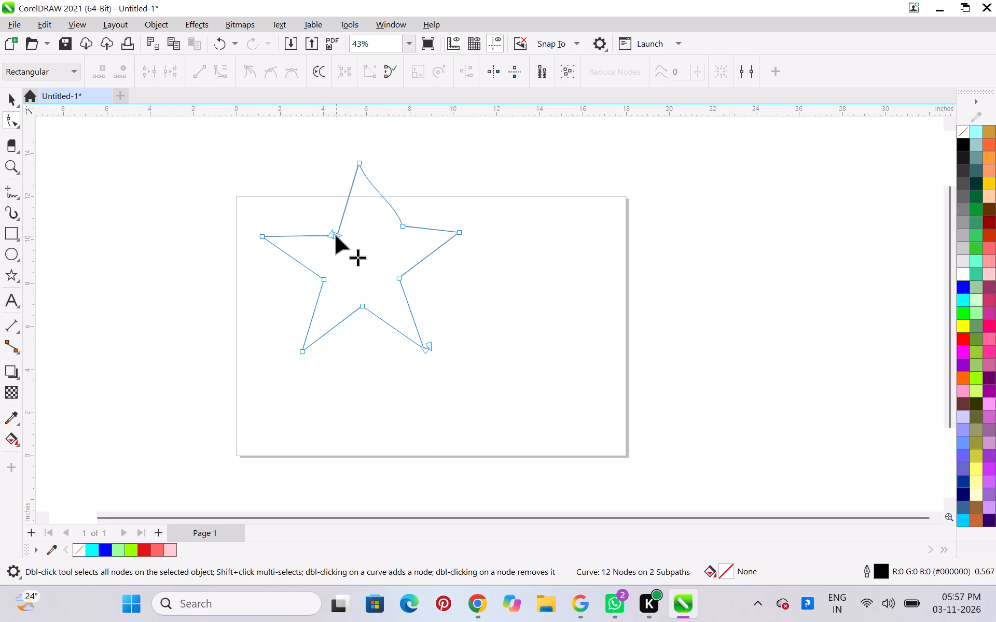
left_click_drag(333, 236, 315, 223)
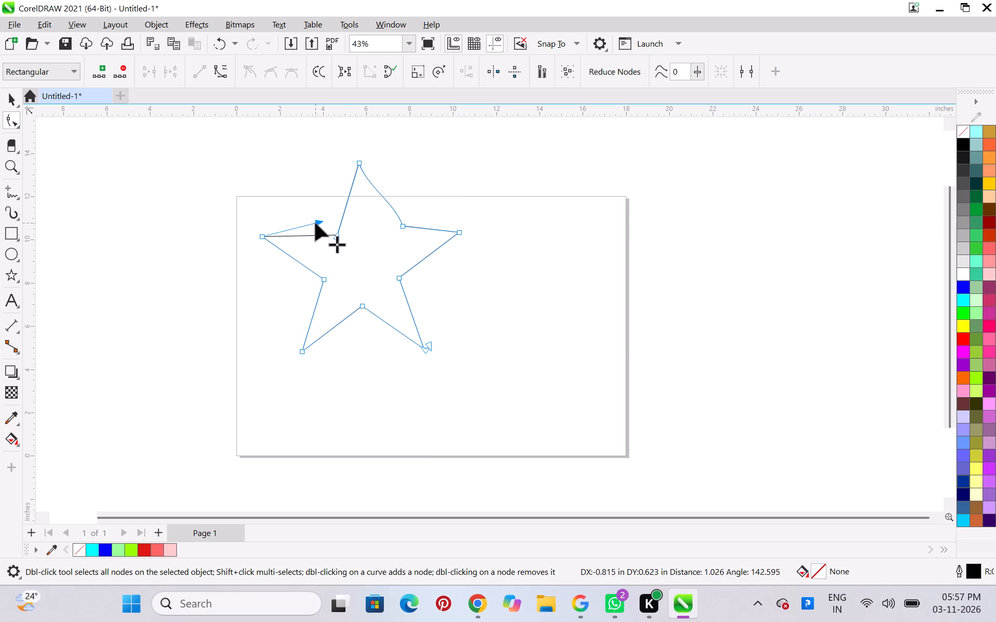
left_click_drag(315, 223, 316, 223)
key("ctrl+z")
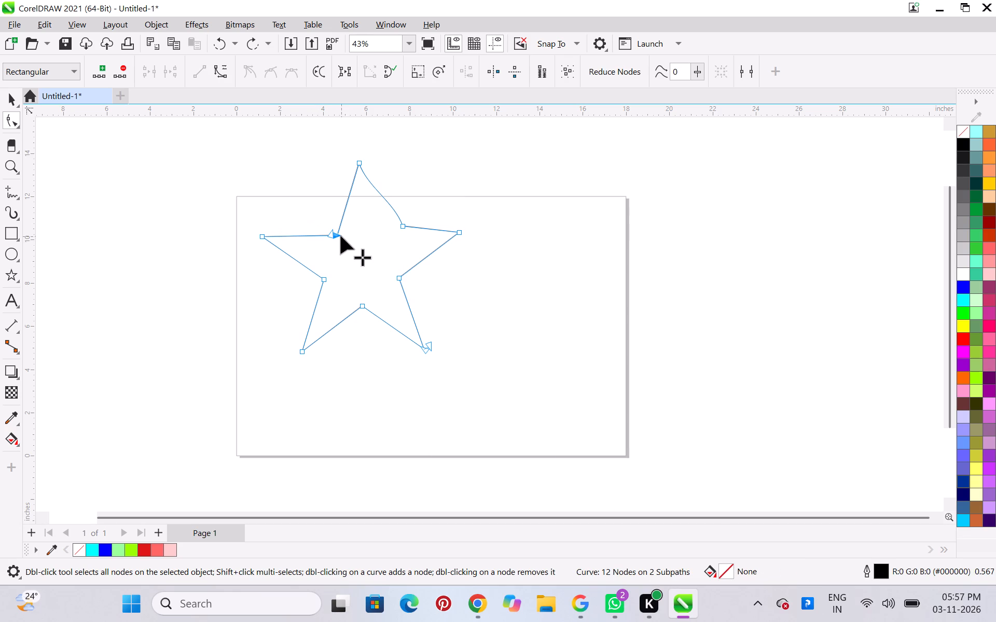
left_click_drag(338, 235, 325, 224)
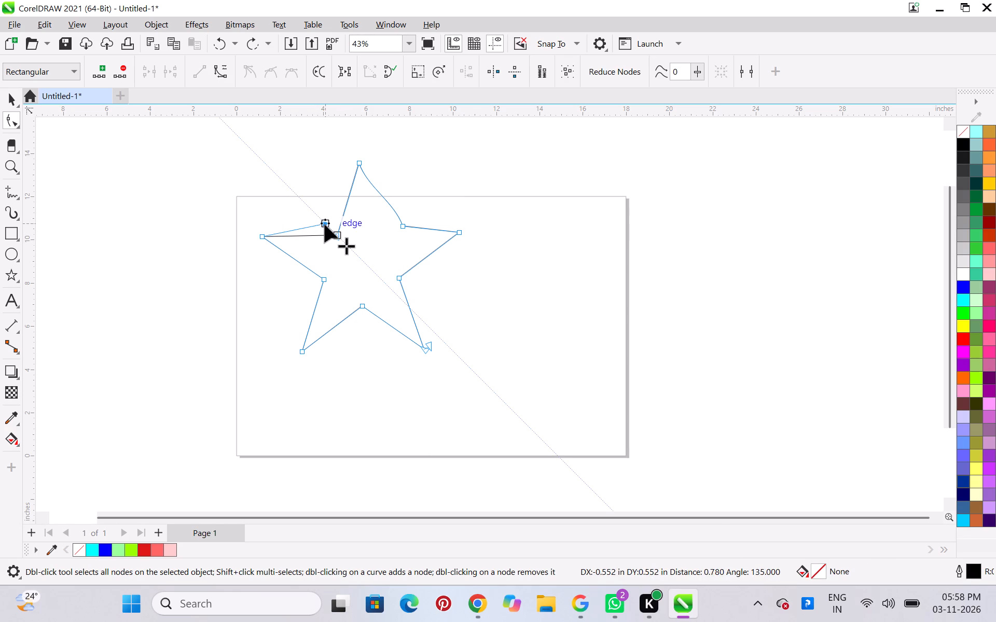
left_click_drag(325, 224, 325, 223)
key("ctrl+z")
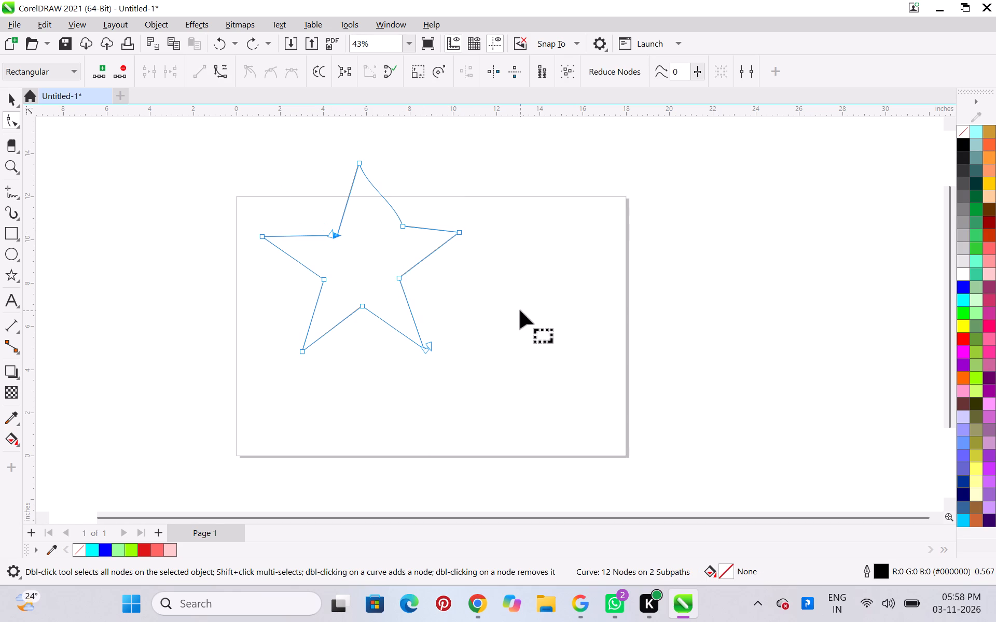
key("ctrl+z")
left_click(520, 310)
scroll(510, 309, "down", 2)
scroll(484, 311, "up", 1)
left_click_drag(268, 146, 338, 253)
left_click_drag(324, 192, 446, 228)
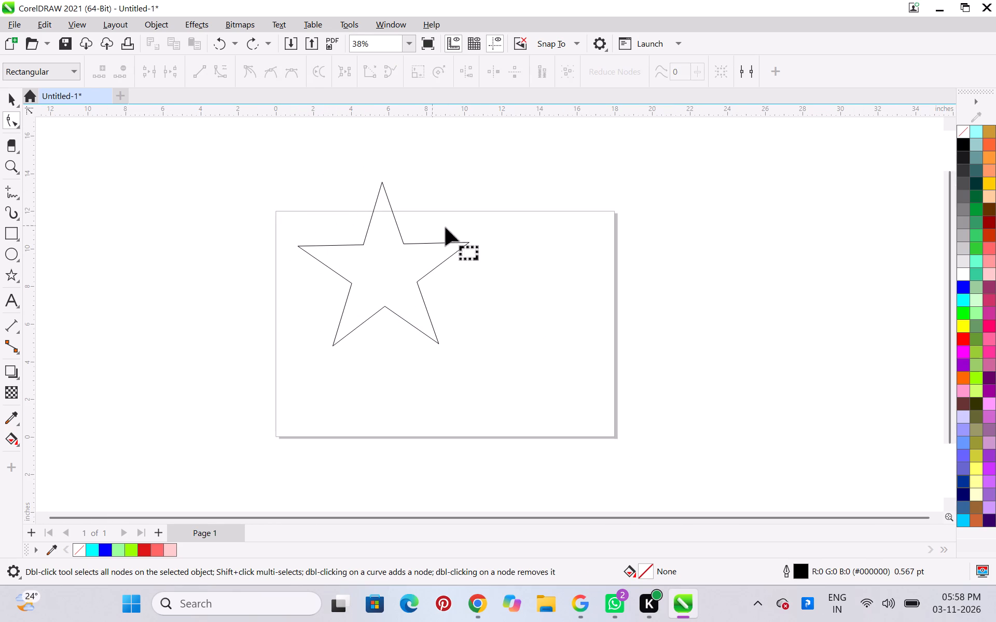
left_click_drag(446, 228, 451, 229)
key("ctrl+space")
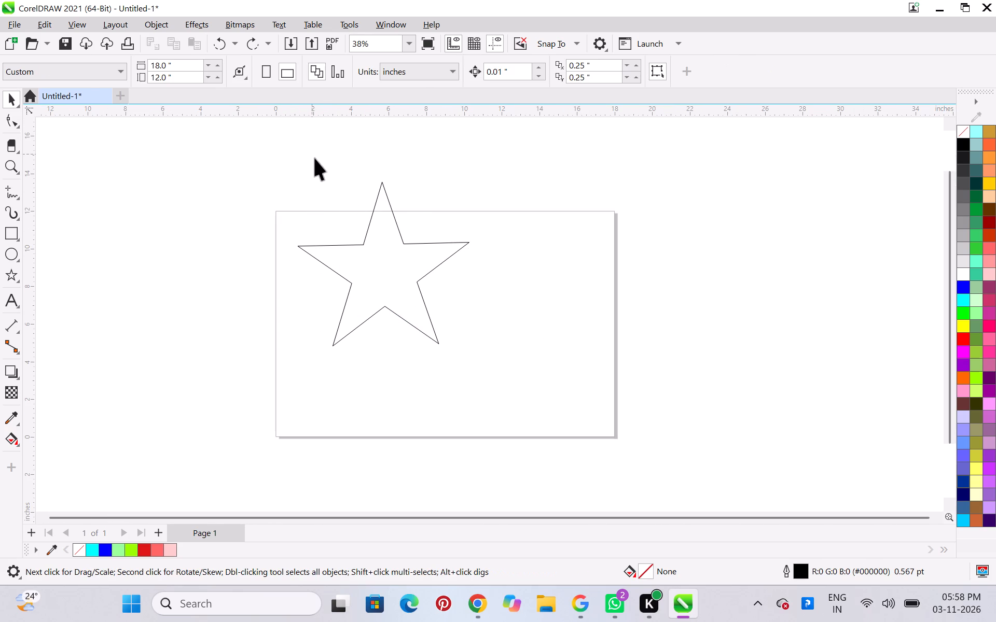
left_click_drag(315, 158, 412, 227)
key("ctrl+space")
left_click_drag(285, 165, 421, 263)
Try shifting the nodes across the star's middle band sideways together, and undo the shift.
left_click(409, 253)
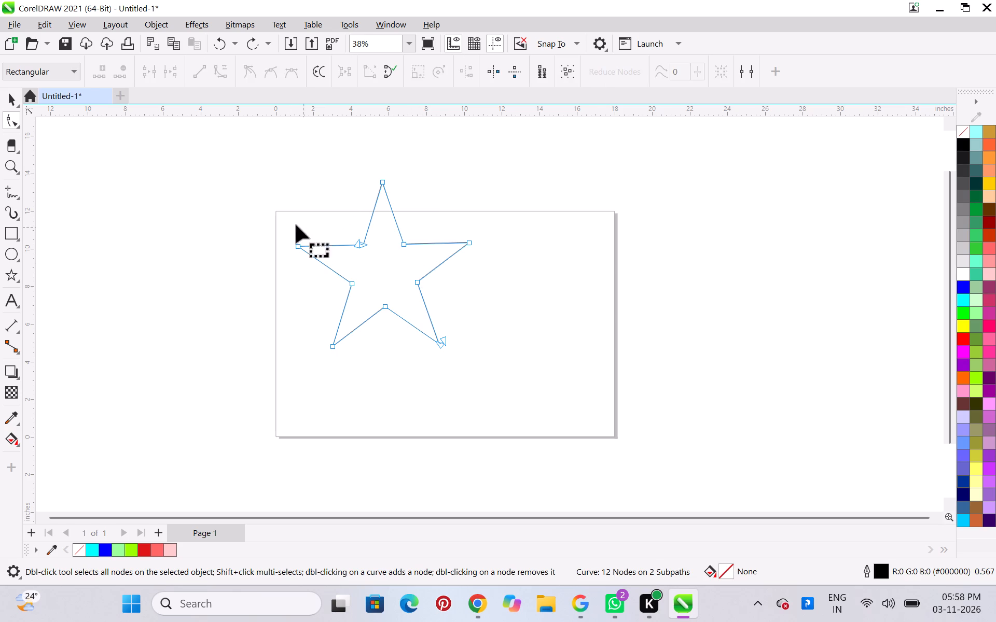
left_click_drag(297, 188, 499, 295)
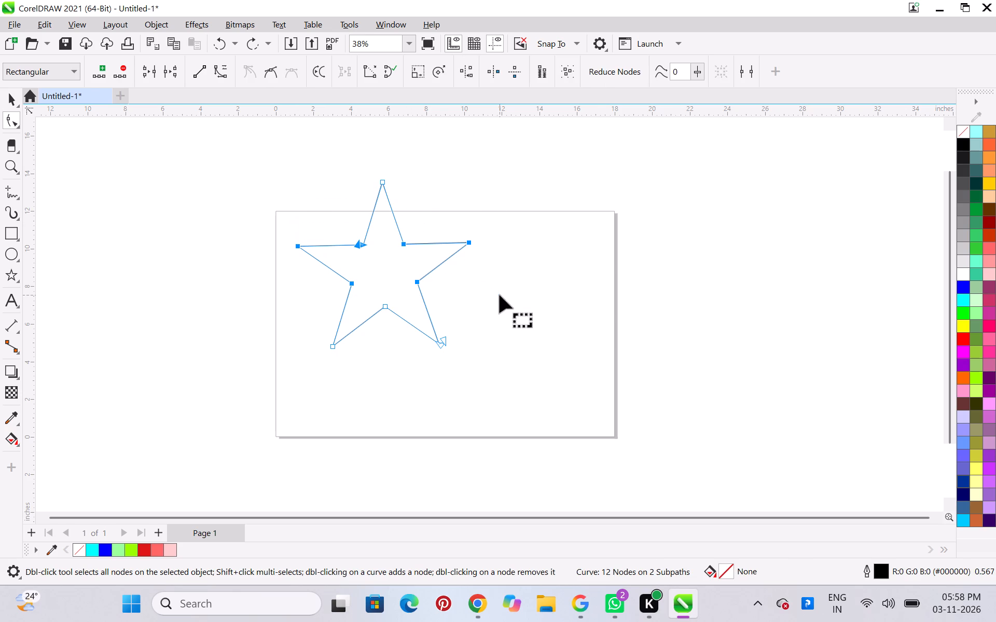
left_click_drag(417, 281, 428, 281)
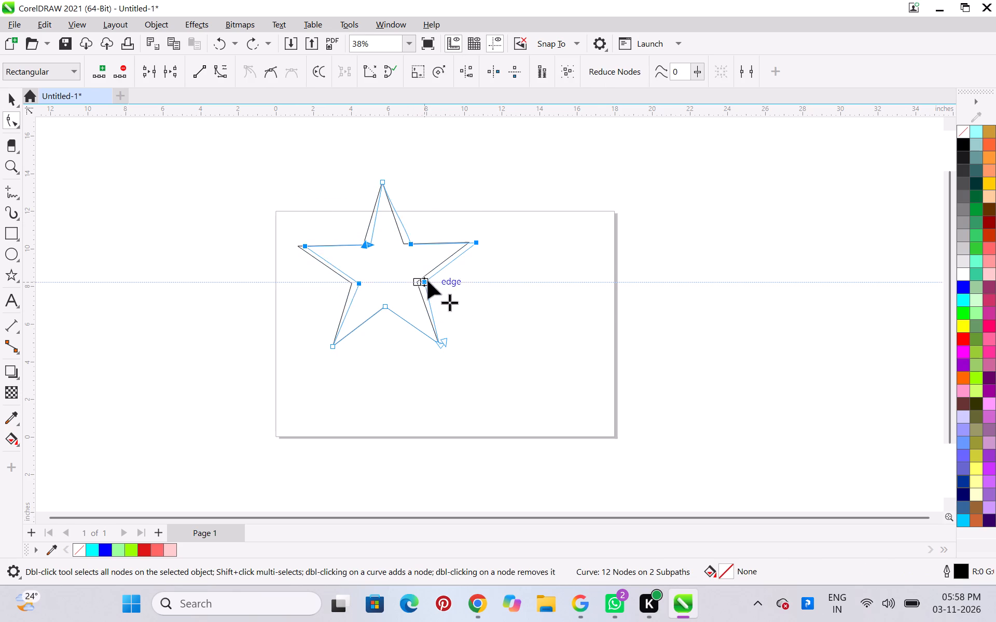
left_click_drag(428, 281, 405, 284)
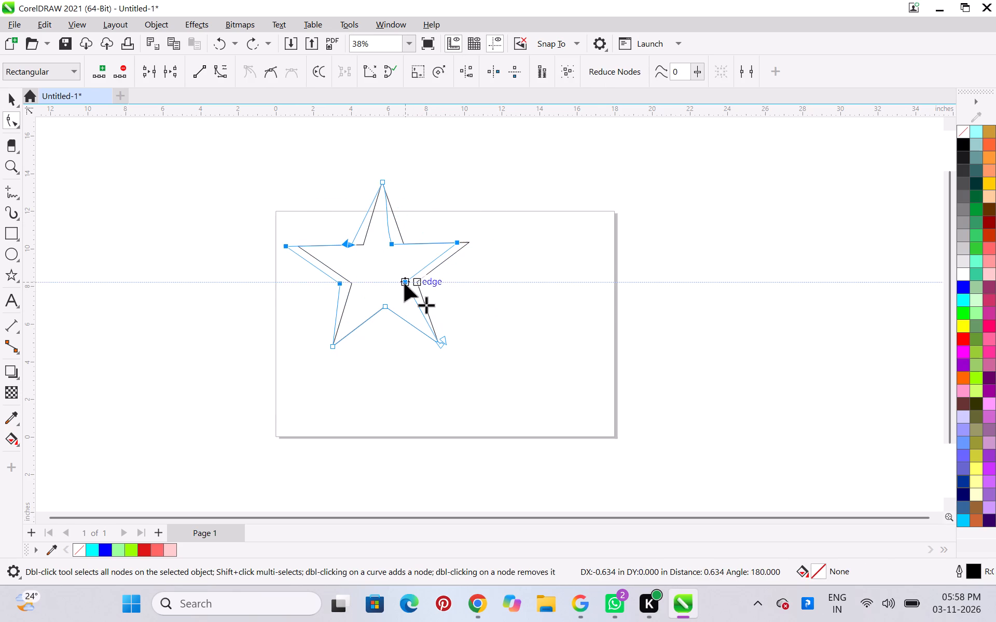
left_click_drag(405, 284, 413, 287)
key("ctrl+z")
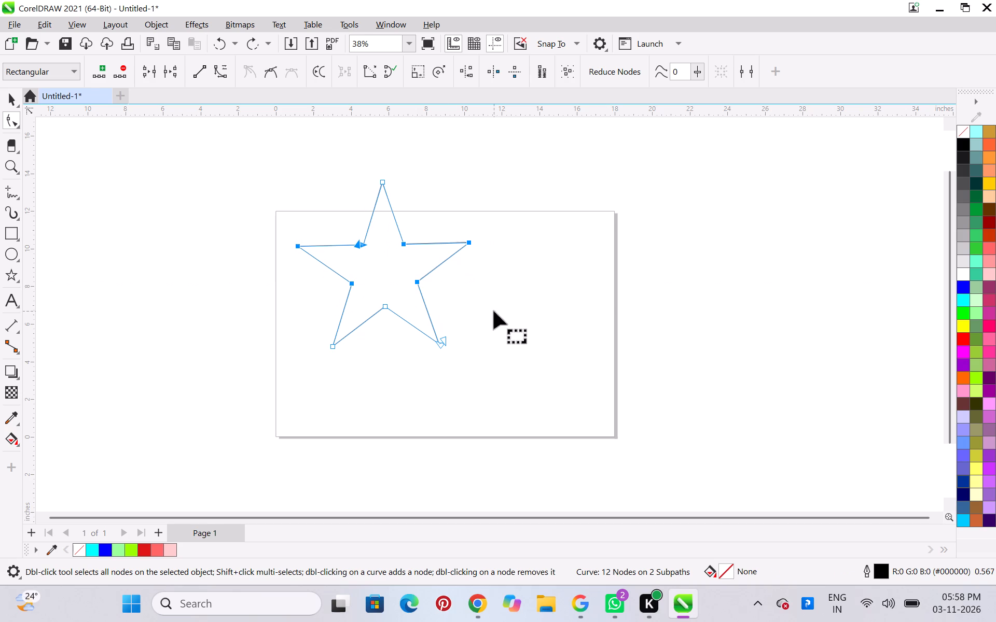
Select all the star's nodes and move them together about 14.7 inches to the right, across the page's right edge.
left_click(494, 311)
left_click(263, 165)
key("ctrl+space")
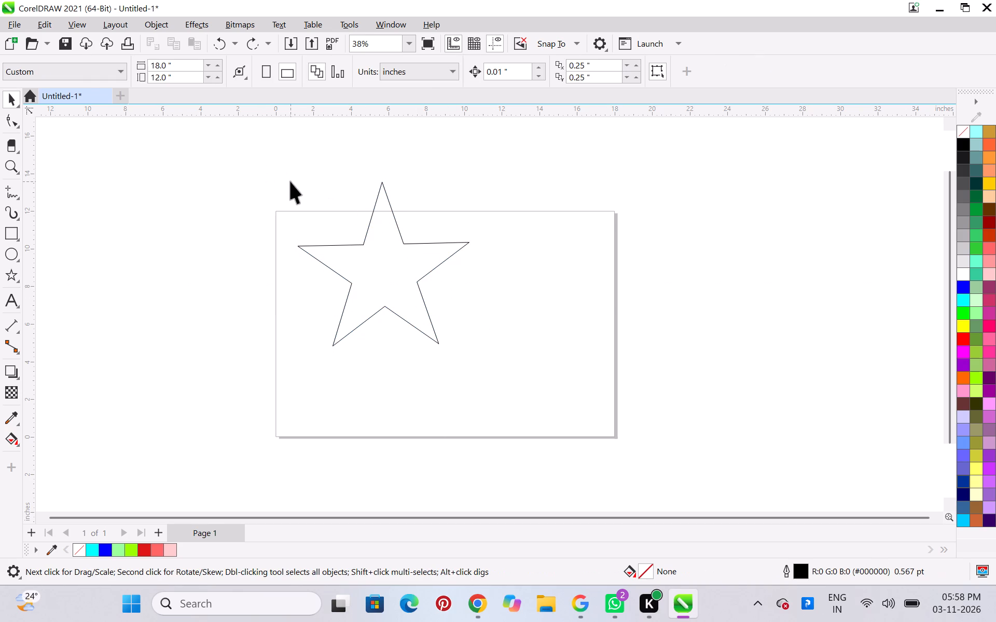
key("space")
left_click(384, 270)
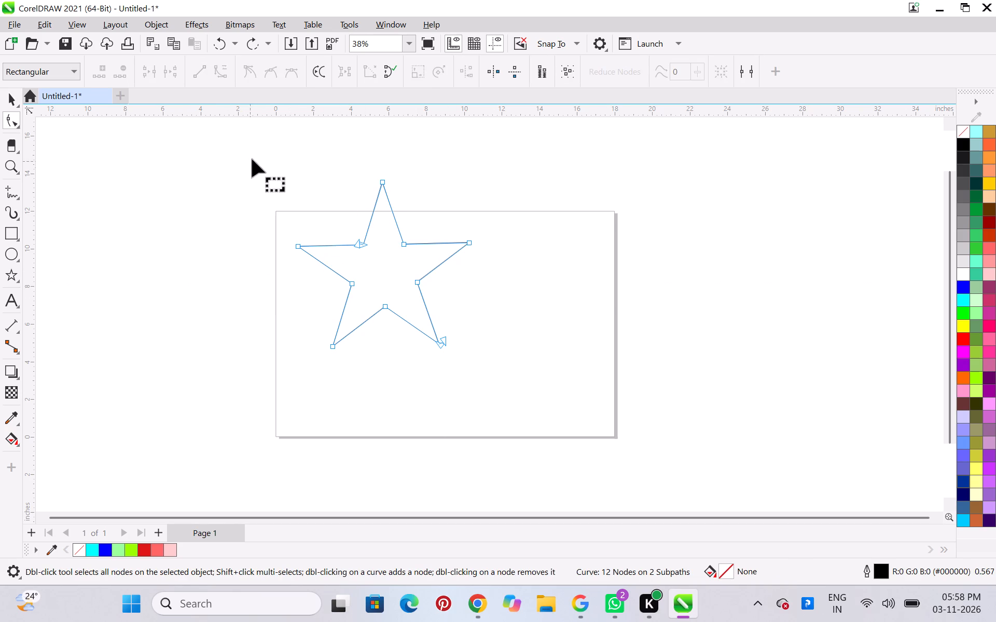
left_click_drag(255, 155, 557, 385)
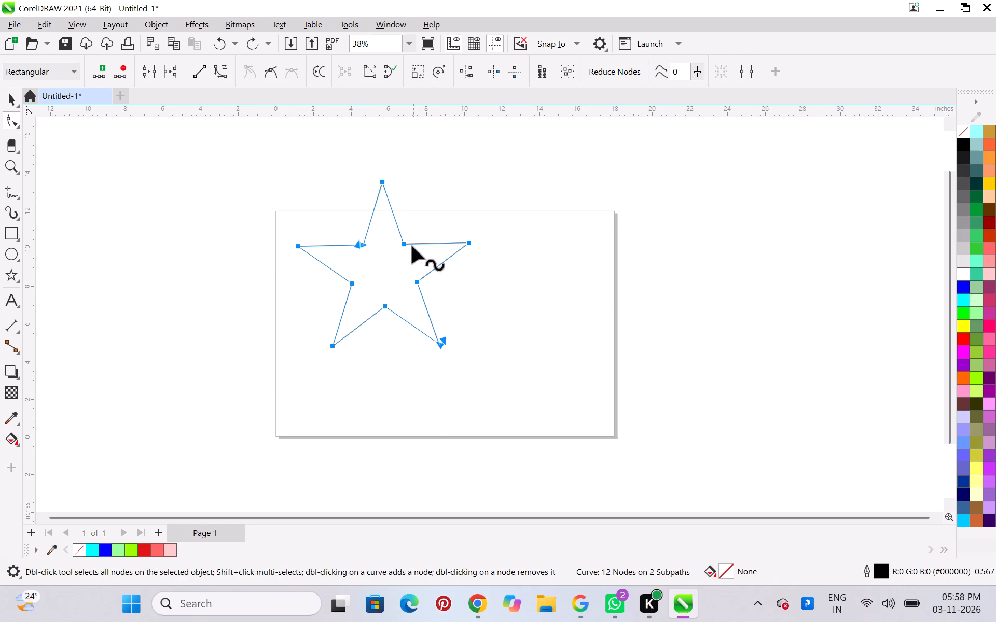
left_click_drag(404, 243, 464, 209)
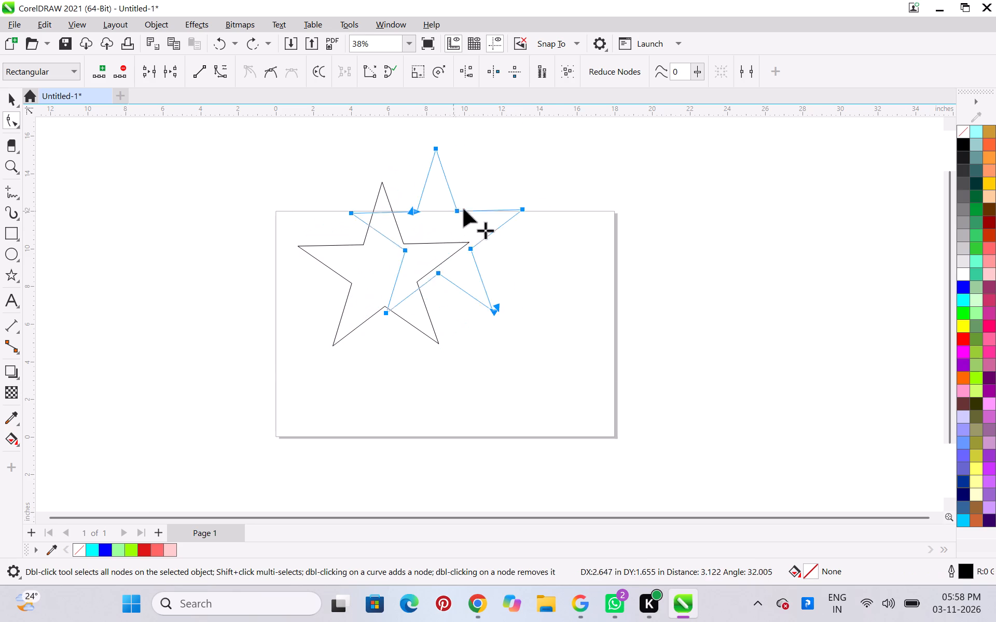
left_click_drag(464, 209, 681, 239)
right_click(681, 239)
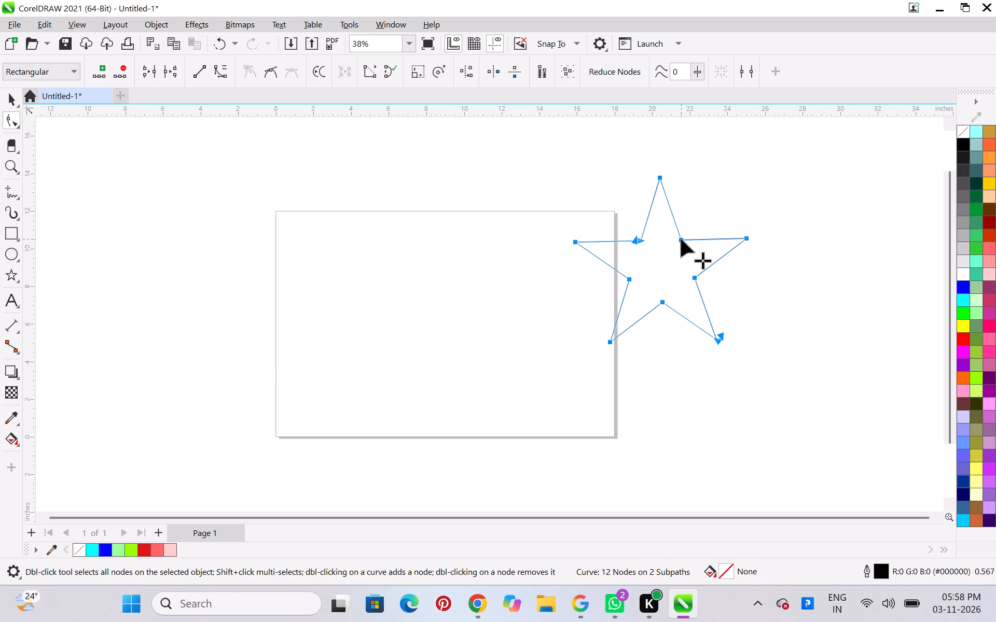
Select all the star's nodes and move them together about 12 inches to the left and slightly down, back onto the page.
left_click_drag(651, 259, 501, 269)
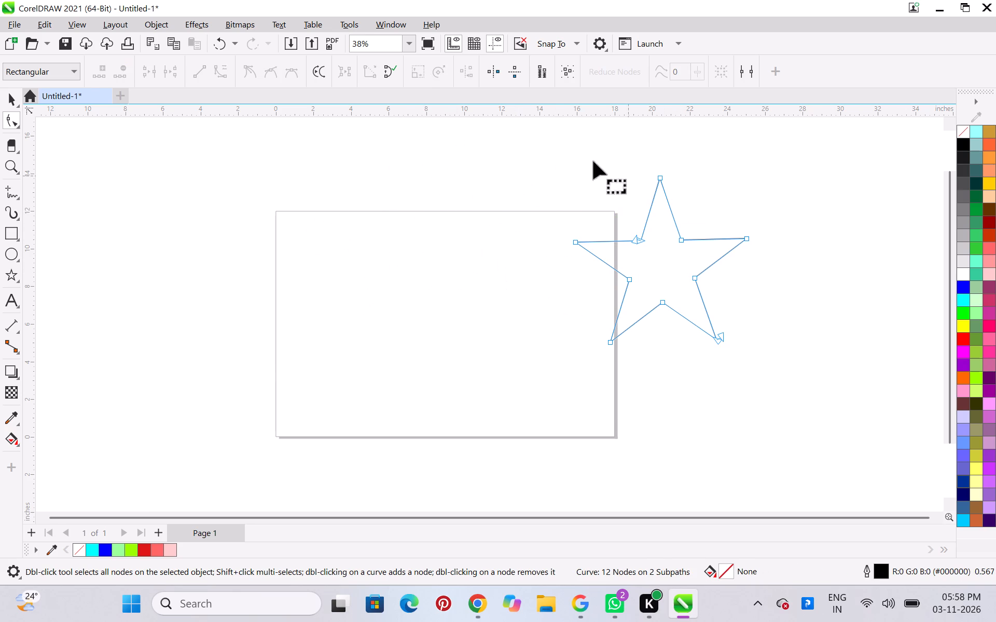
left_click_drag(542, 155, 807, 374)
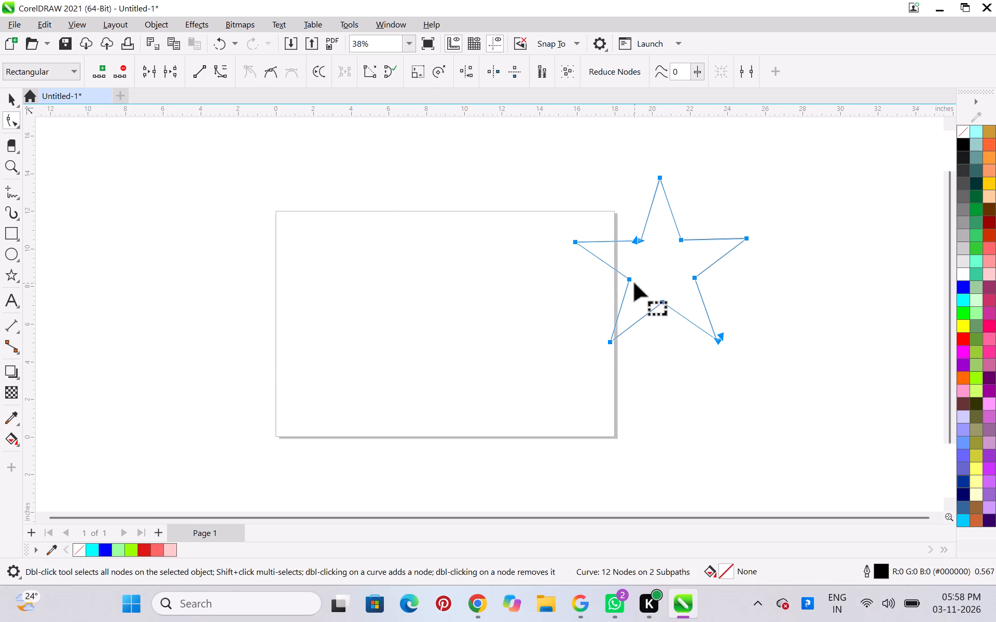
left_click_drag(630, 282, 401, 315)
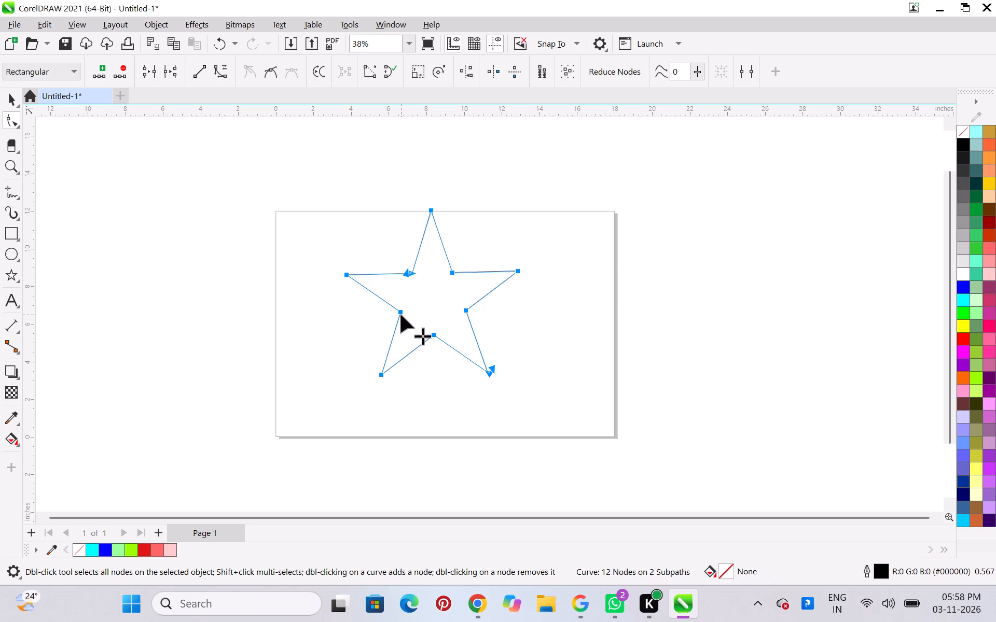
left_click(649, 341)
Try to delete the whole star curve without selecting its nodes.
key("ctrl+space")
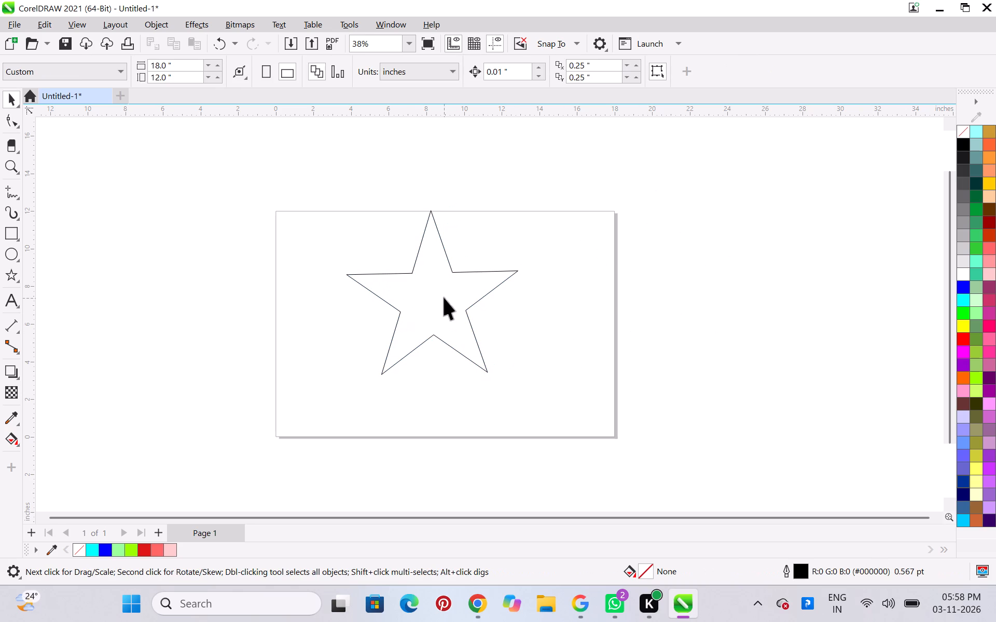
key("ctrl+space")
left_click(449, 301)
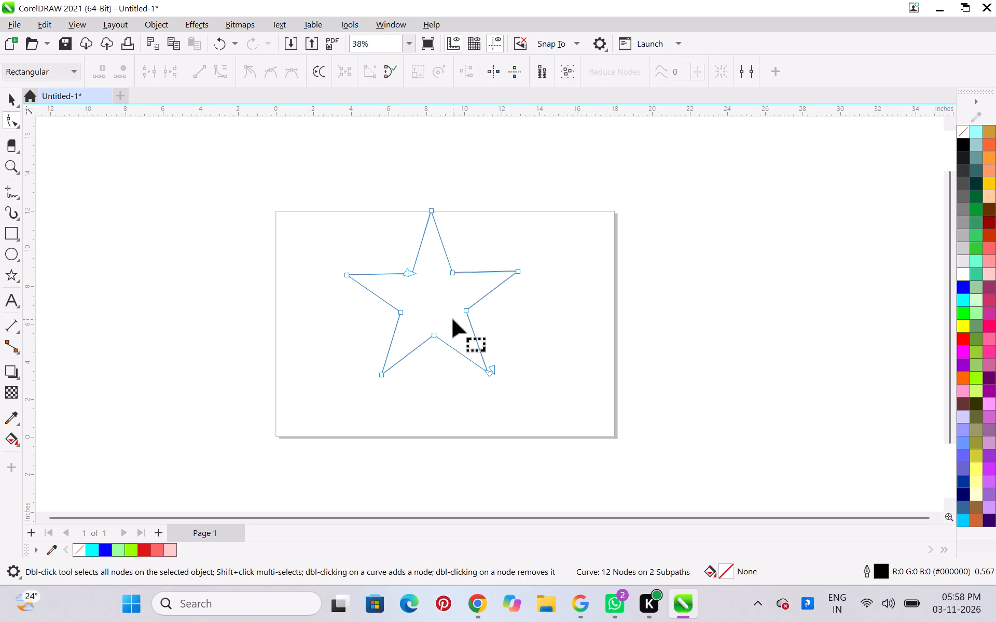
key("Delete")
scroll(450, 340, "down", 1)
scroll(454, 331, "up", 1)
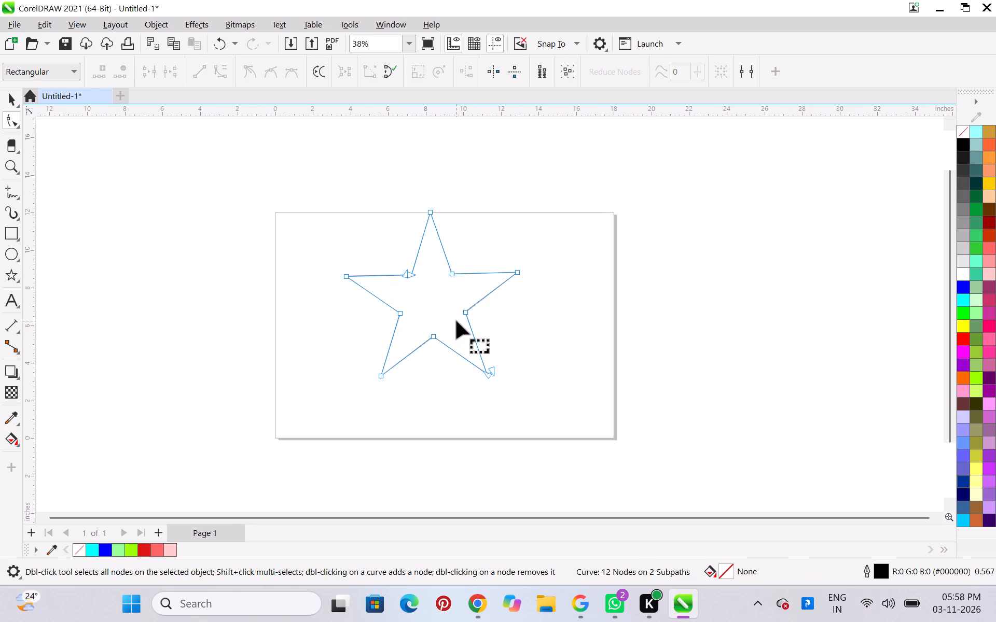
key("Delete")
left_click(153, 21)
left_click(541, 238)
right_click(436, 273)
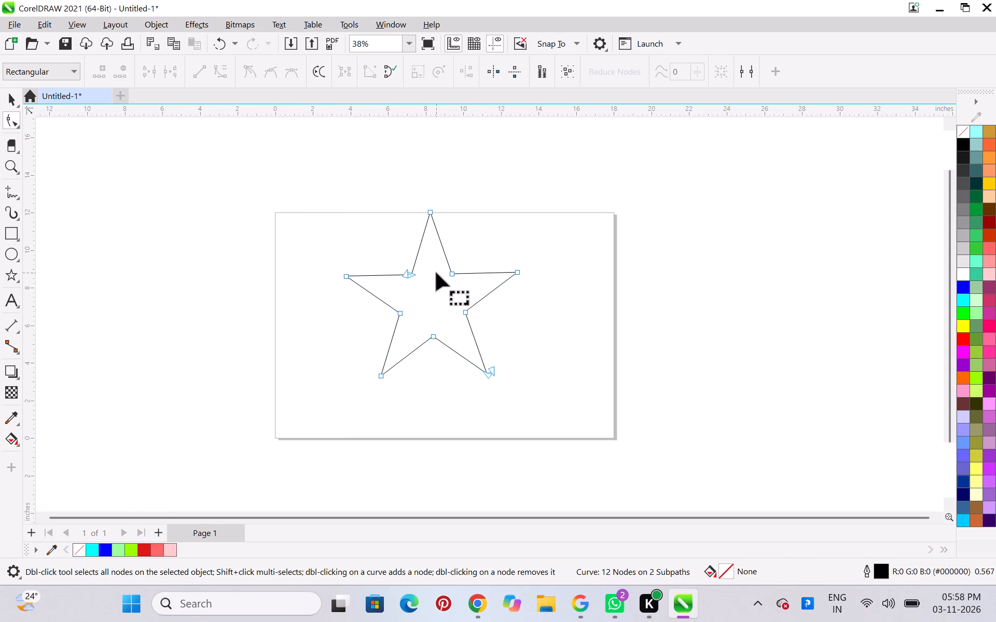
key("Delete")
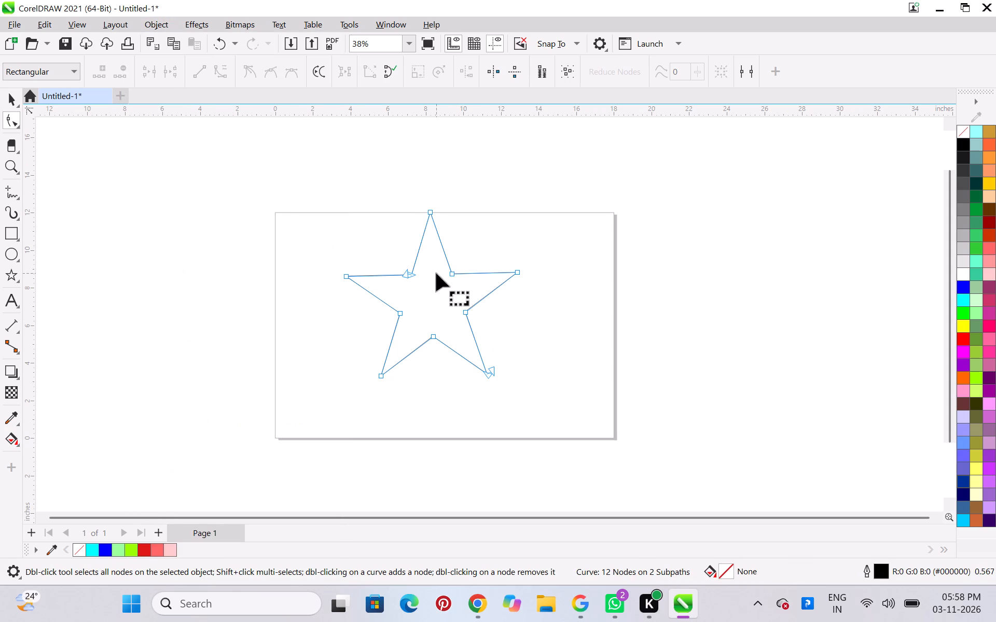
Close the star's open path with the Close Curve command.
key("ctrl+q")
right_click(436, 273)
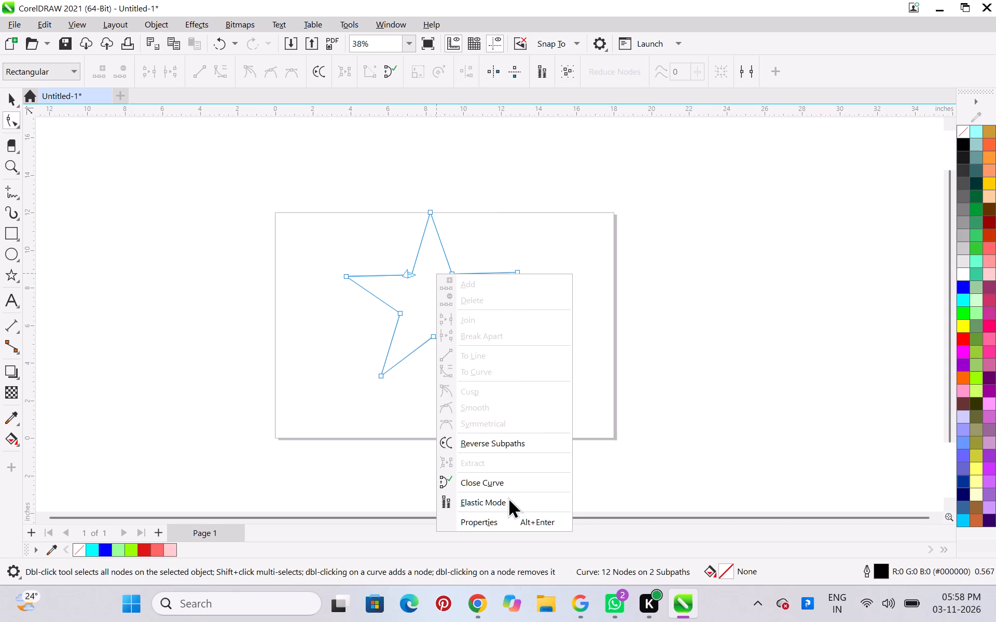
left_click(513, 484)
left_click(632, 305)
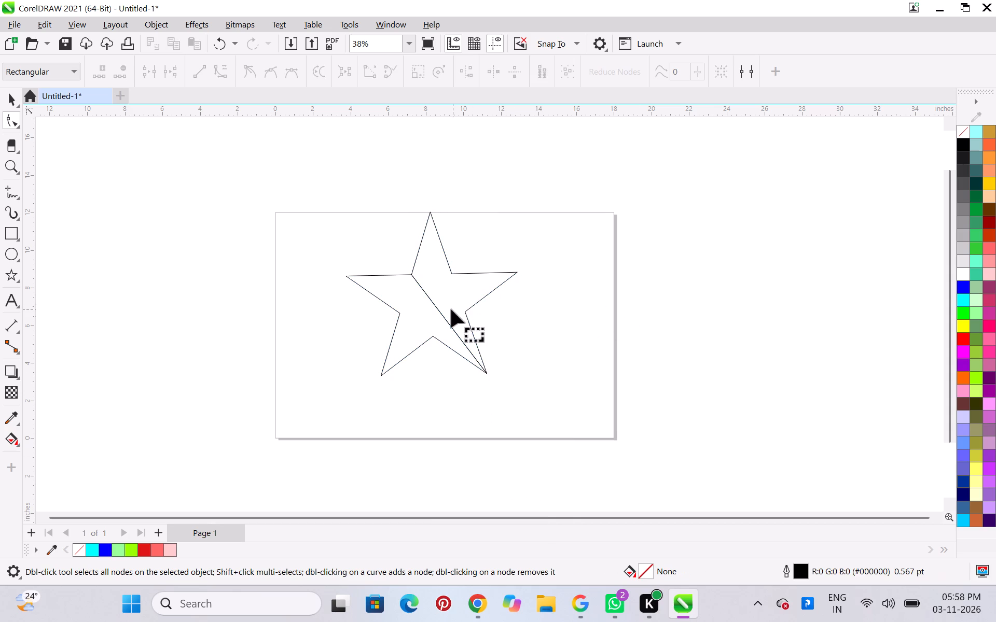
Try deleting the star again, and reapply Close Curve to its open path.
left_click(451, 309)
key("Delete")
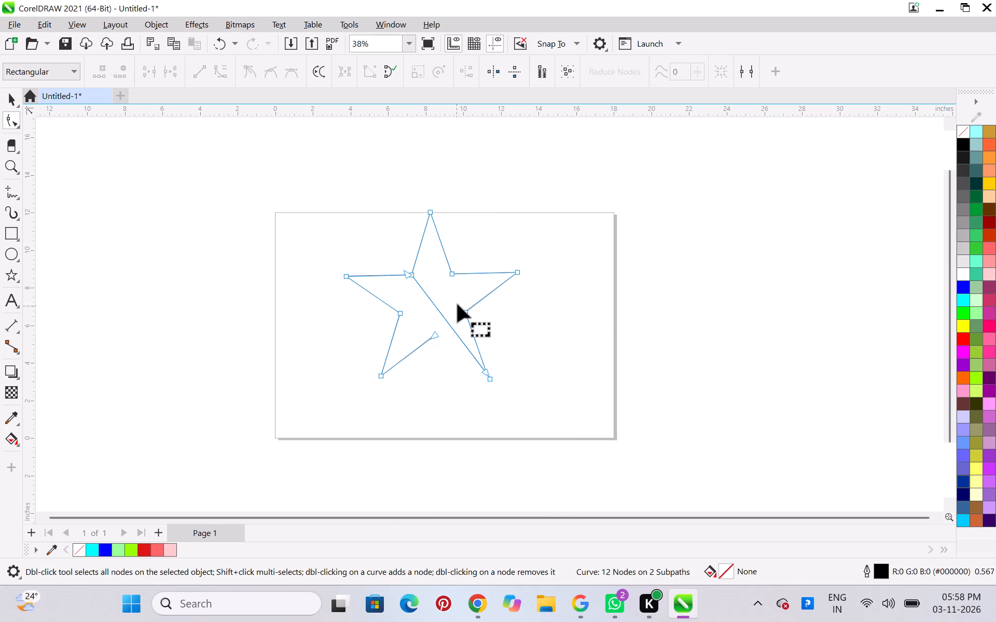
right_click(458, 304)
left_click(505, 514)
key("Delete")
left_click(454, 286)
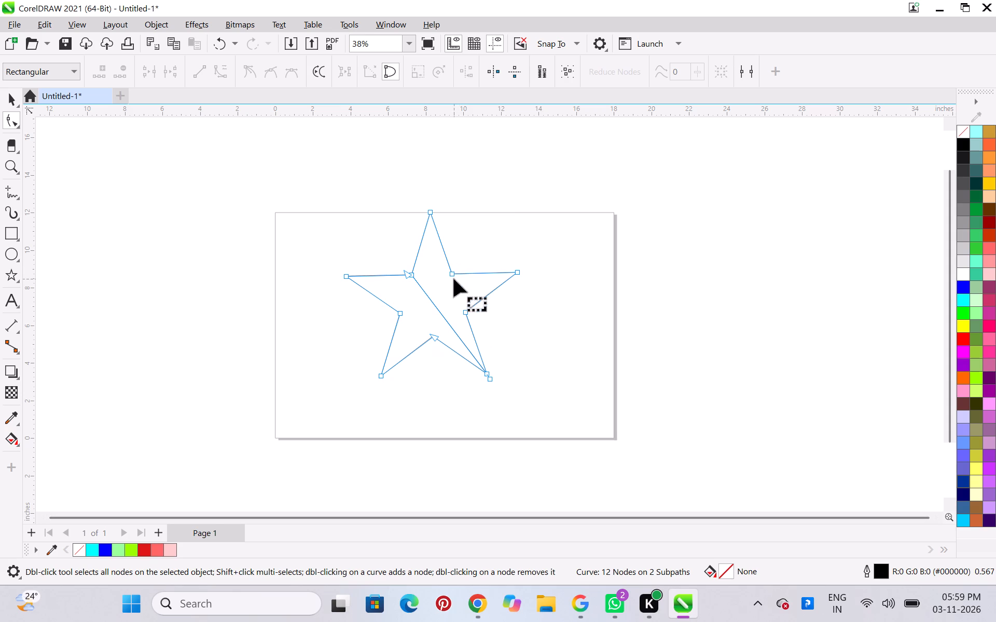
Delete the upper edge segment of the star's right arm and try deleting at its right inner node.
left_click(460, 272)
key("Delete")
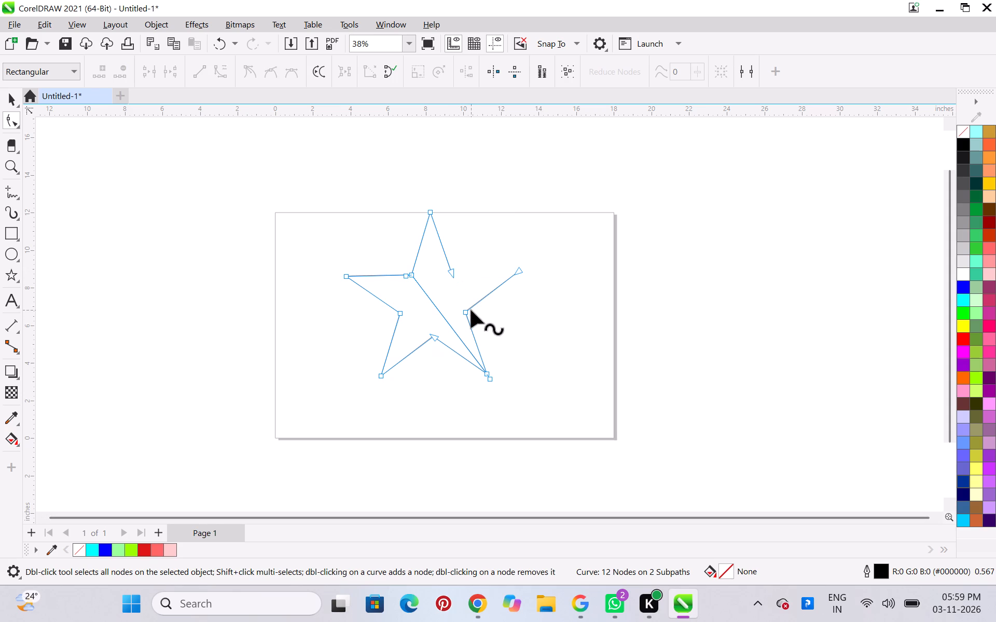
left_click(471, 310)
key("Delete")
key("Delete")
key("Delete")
Select all nodes of the star curve and delete them to clear the page.
left_click_drag(282, 196, 580, 420)
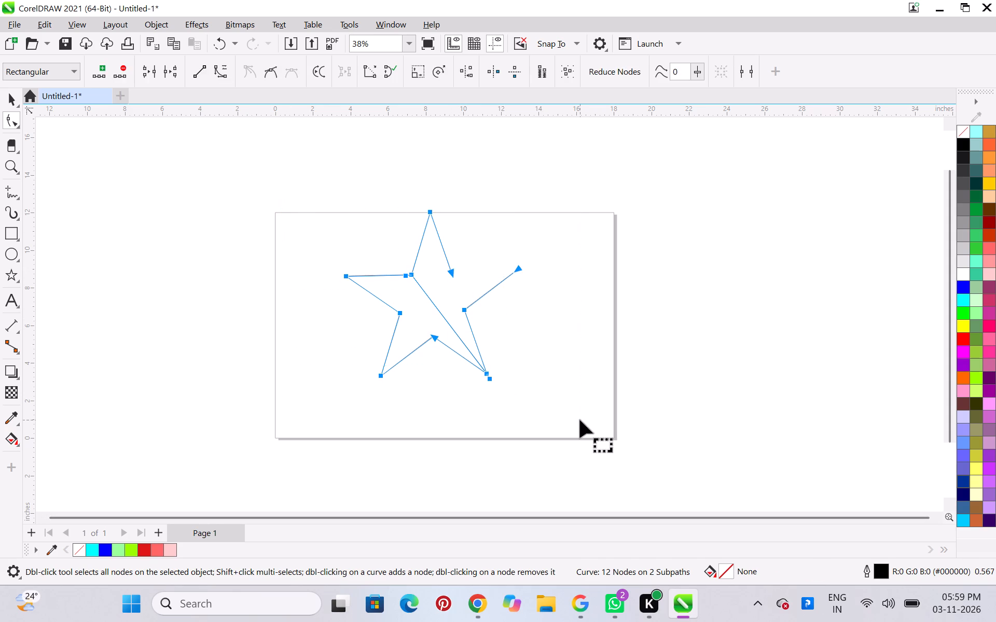
key("Delete")
scroll(453, 297, "down", 1)
scroll(451, 304, "up", 1)
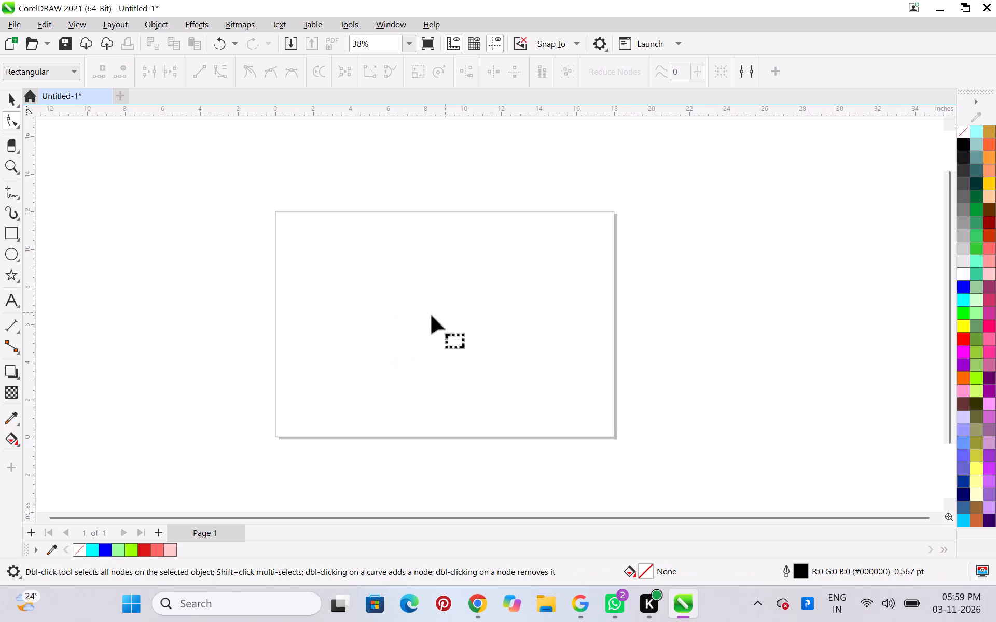
Draw a circle about 12 inches in diameter on the page with the Ellipse tool.
left_click(9, 249)
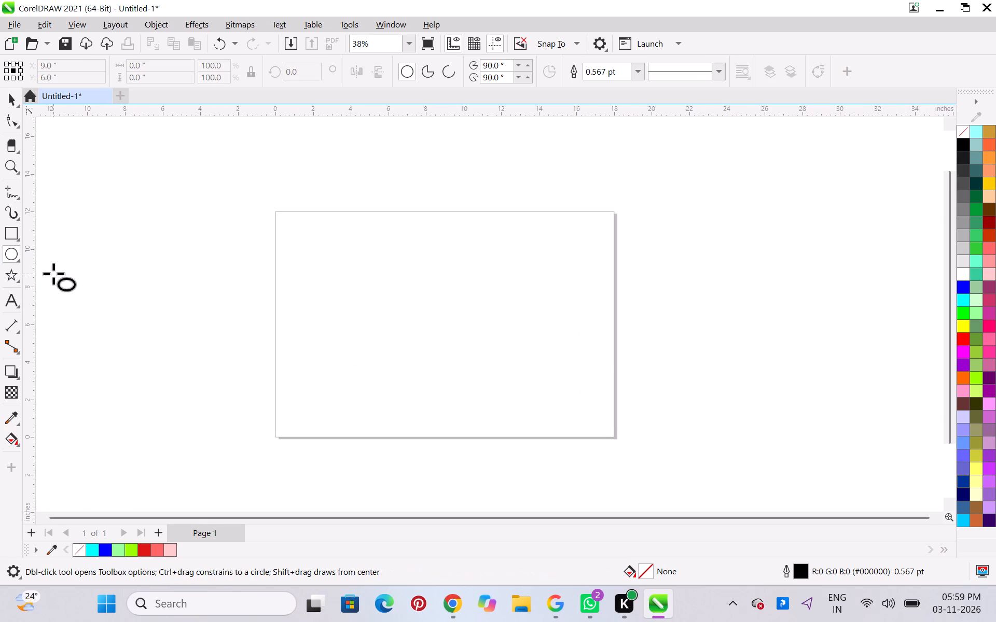
left_click_drag(307, 229, 480, 408)
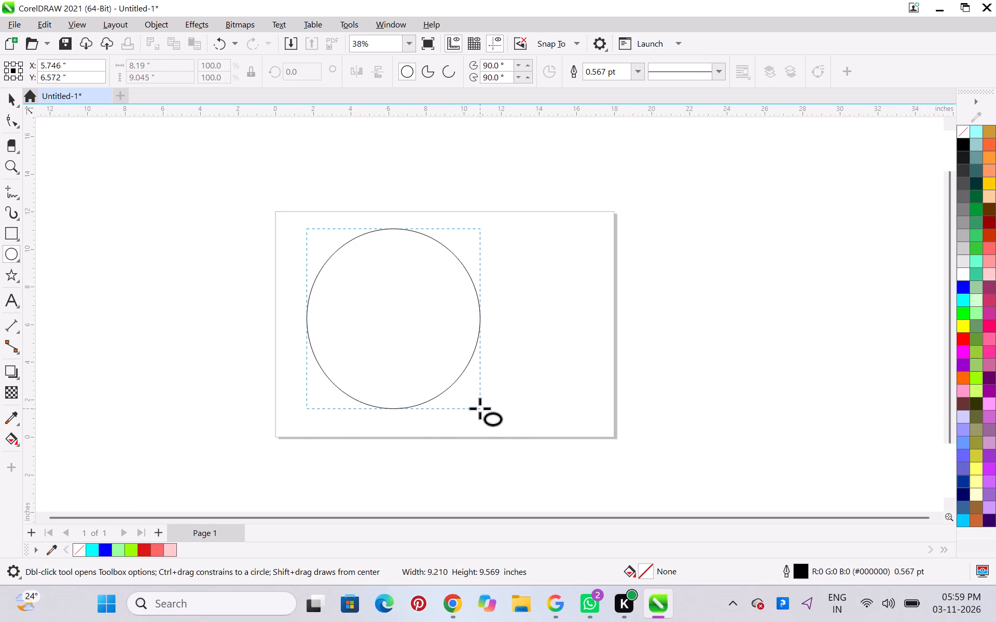
left_click_drag(480, 408, 533, 437)
key("ctrl+space")
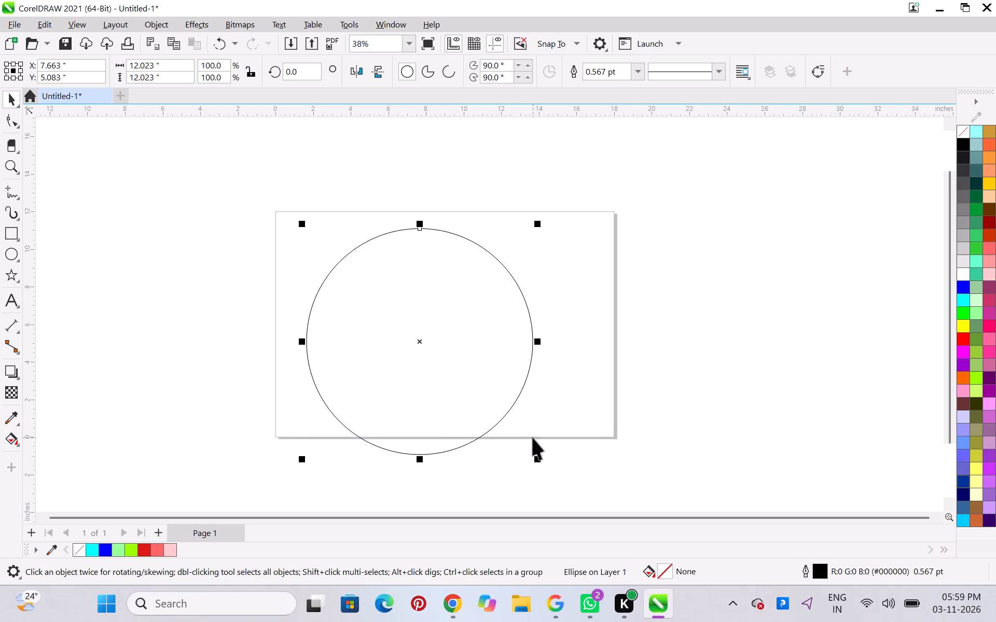
Move the circle up and slightly right, centring it at about X 8.05, Y 7.07 inches.
left_click(716, 318)
left_click(371, 347)
left_click_drag(404, 322, 411, 285)
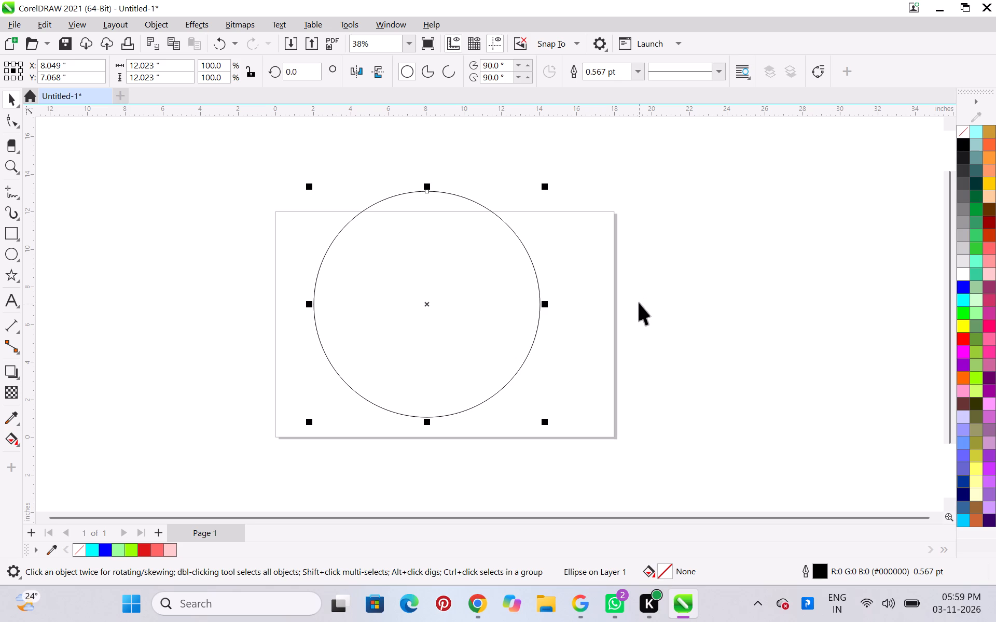
Make four progressively smaller concentric copies of the circle by scaling each new copy inward about the shared centre.
left_click(465, 291)
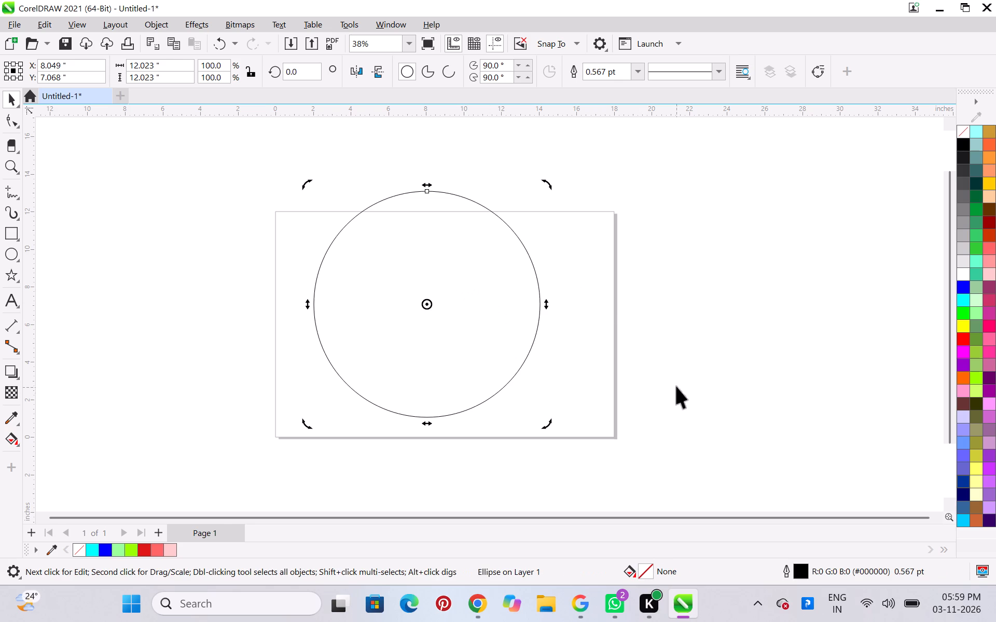
left_click(676, 386)
left_click(482, 377)
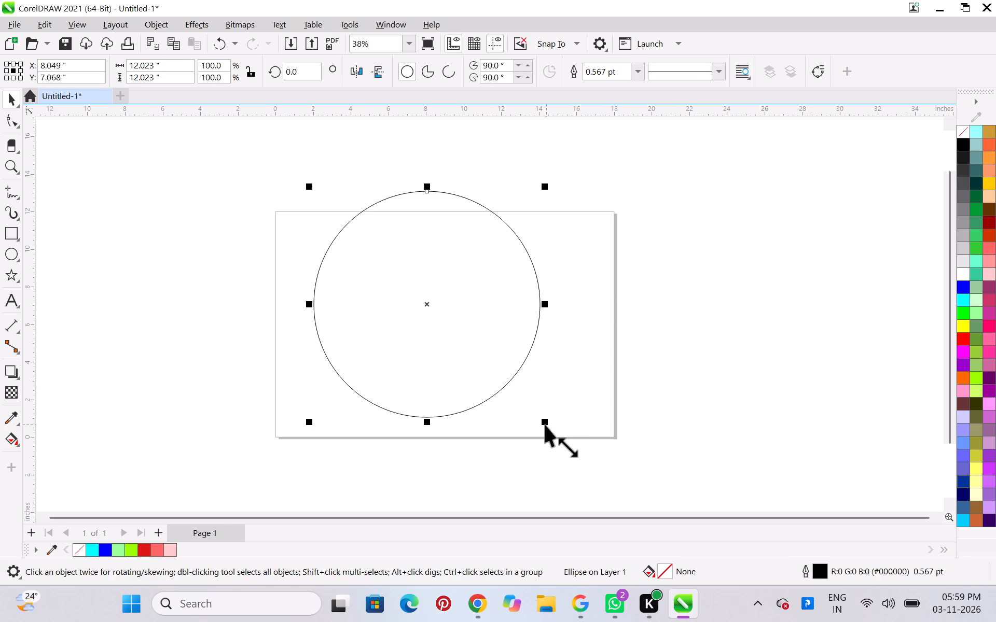
left_click_drag(545, 425, 535, 410)
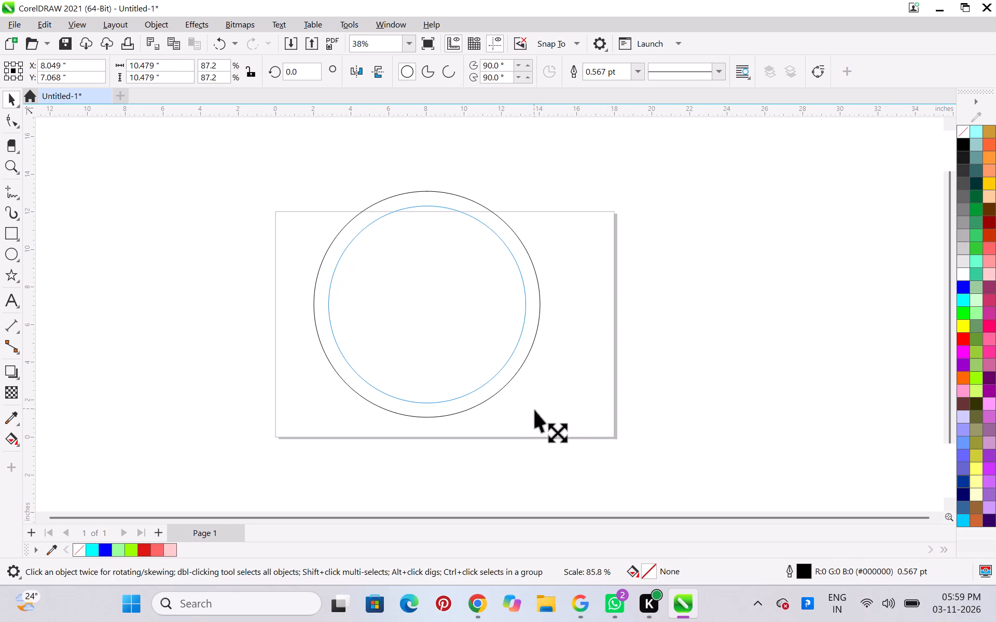
left_click_drag(535, 410, 537, 415)
right_click(537, 415, "shift")
left_click_drag(537, 411, 533, 406, "shift")
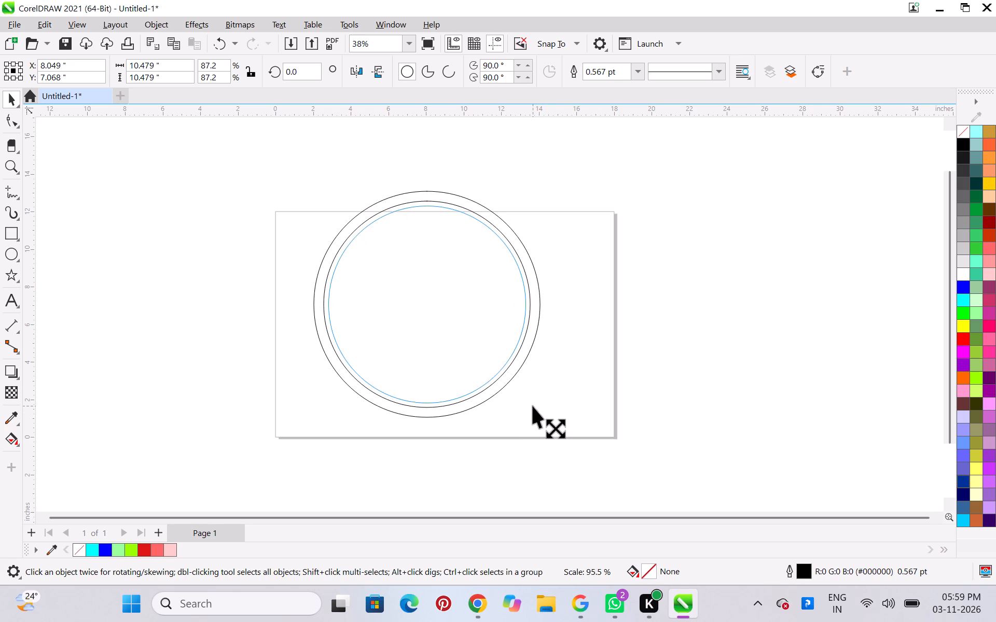
left_click_drag(533, 406, 525, 399, "shift")
right_click(525, 399, "shift")
left_click_drag(527, 399, 513, 387, "shift")
right_click(513, 387, "shift")
left_click_drag(514, 387, 508, 379, "shift")
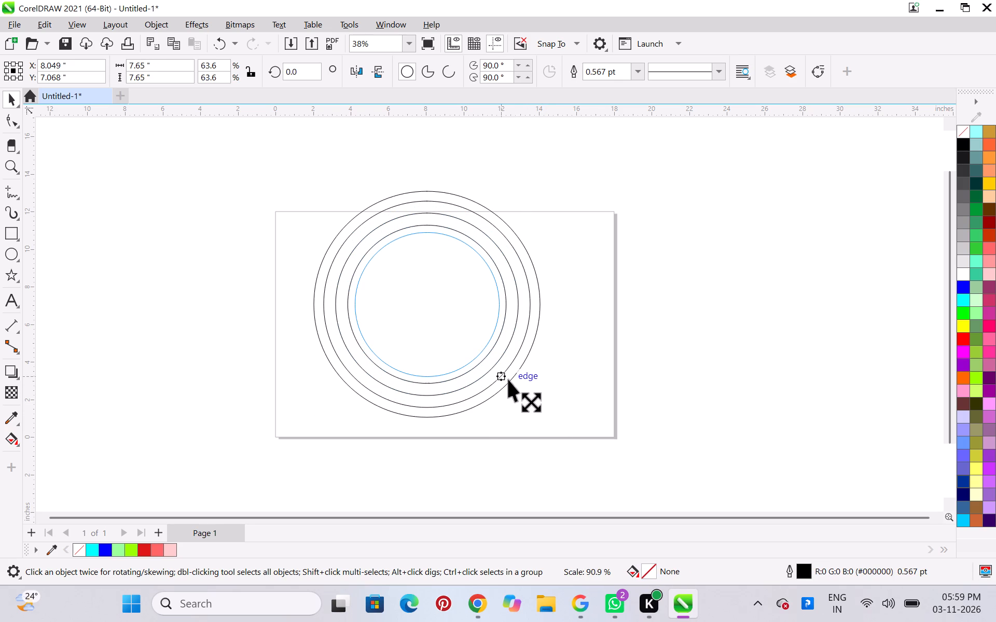
left_click_drag(508, 379, 504, 377, "shift")
right_click(504, 377, "shift")
Add three more concentric copies scaled inward from the innermost circle, the smallest about 3.75 inches in diameter.
left_click_drag(504, 377, 498, 372, "shift")
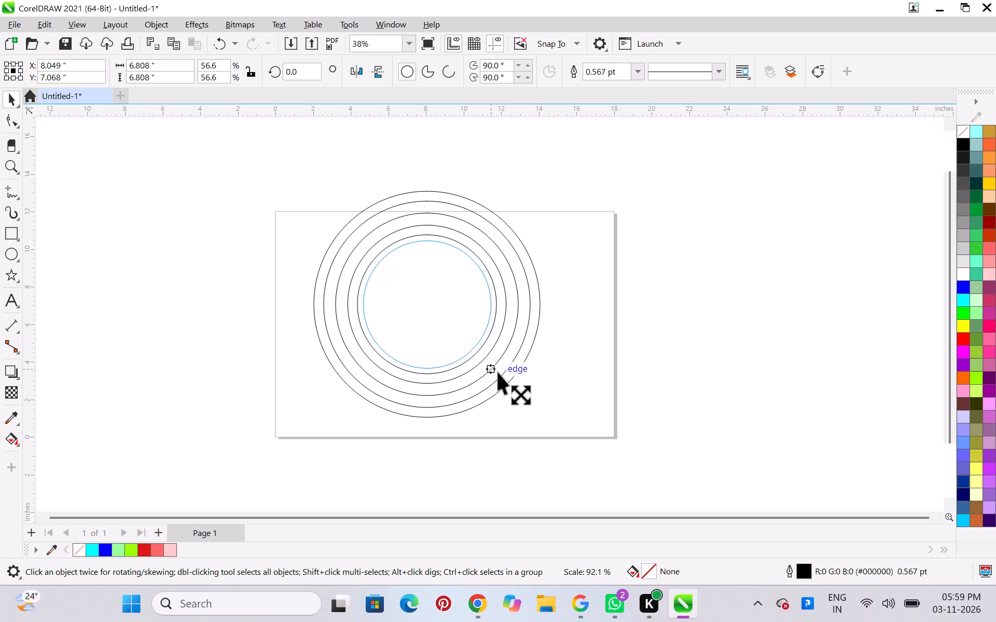
left_click_drag(498, 372, 493, 367, "shift")
right_click(493, 367, "shift")
left_click_drag(493, 367, 481, 359, "shift")
right_click(481, 359, "shift")
left_click_drag(481, 358, 477, 354, "shift")
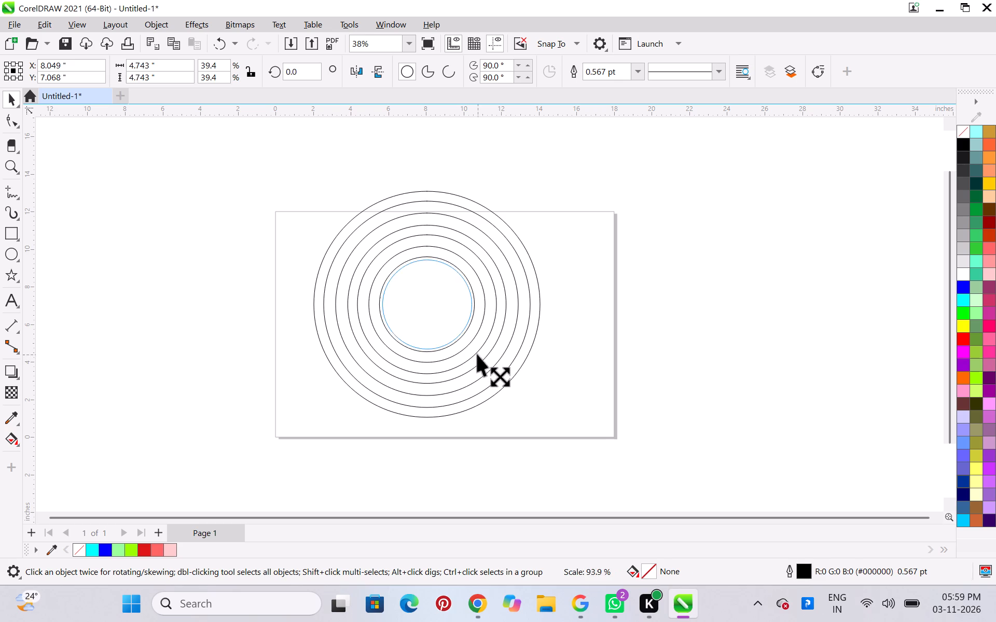
left_click_drag(477, 354, 468, 347, "shift")
right_click(468, 347, "shift")
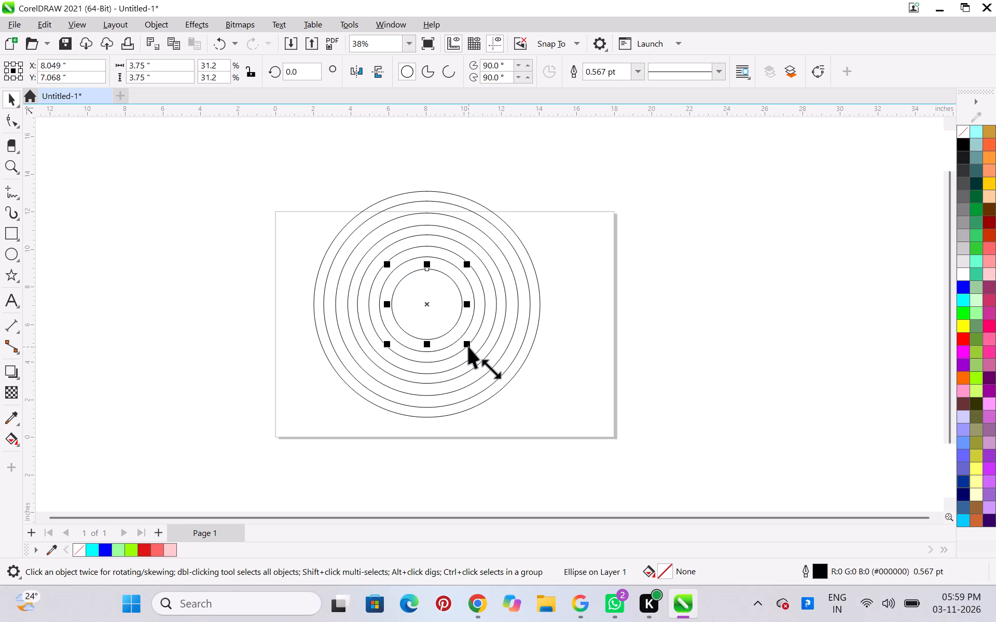
Add two final concentric copies scaled inward from the innermost circle, completing a set of ten rings.
left_click_drag(468, 343, 456, 330, "shift")
right_click(456, 330, "shift")
left_click_drag(456, 330, 451, 326, "shift")
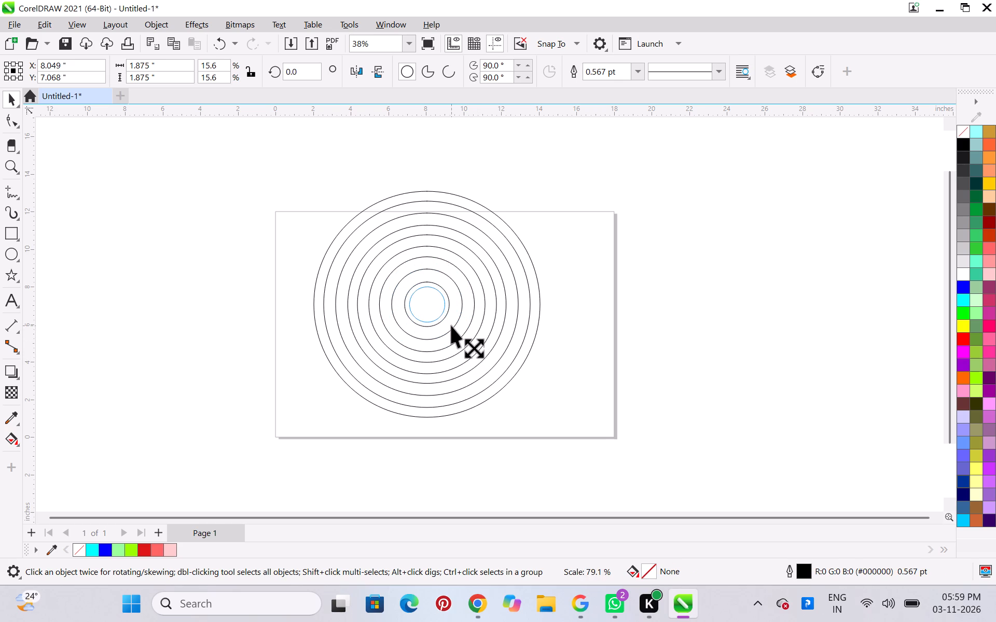
left_click_drag(451, 326, 446, 322, "shift")
right_click(446, 322, "shift")
left_click(656, 358)
Select all ten concentric circles and weld them into a single curve.
scroll(656, 358, "down", 4)
scroll(740, 365, "up", 2)
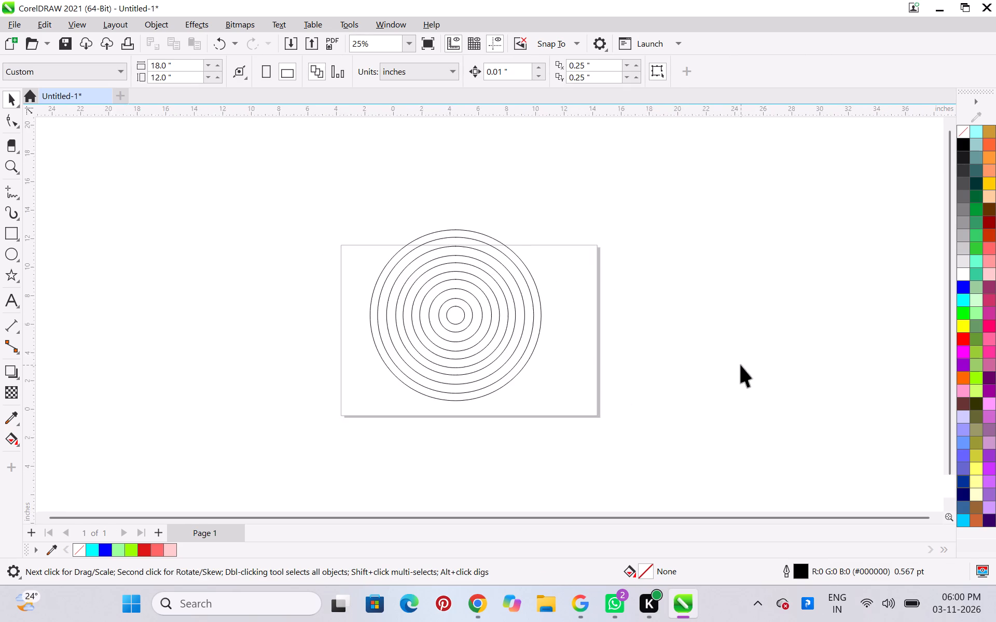
scroll(741, 365, "up", 2)
scroll(741, 365, "down", 3)
scroll(697, 348, "up", 3)
left_click_drag(239, 160, 260, 187)
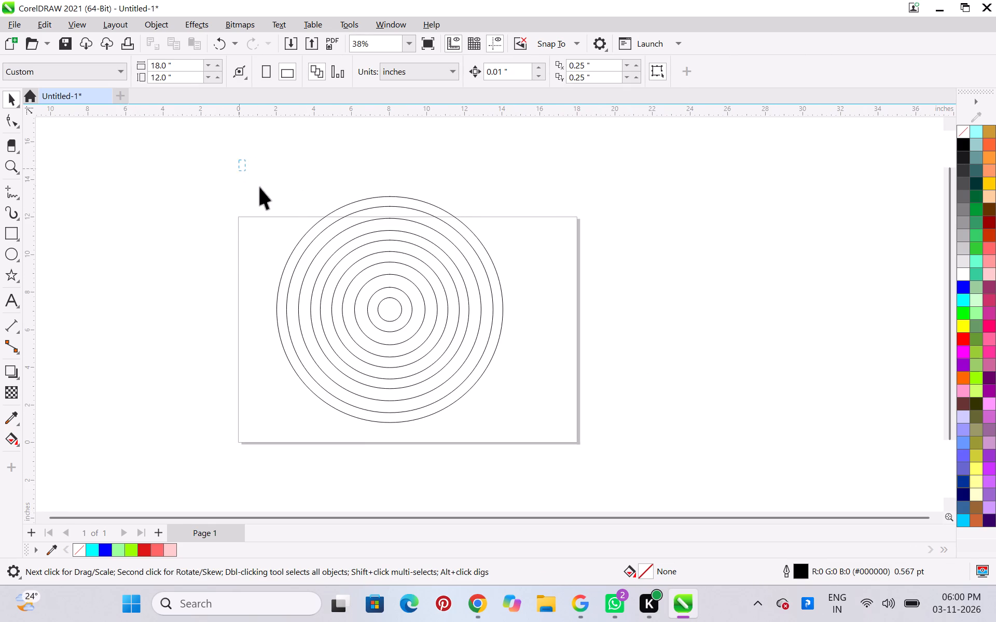
left_click_drag(260, 187, 603, 449)
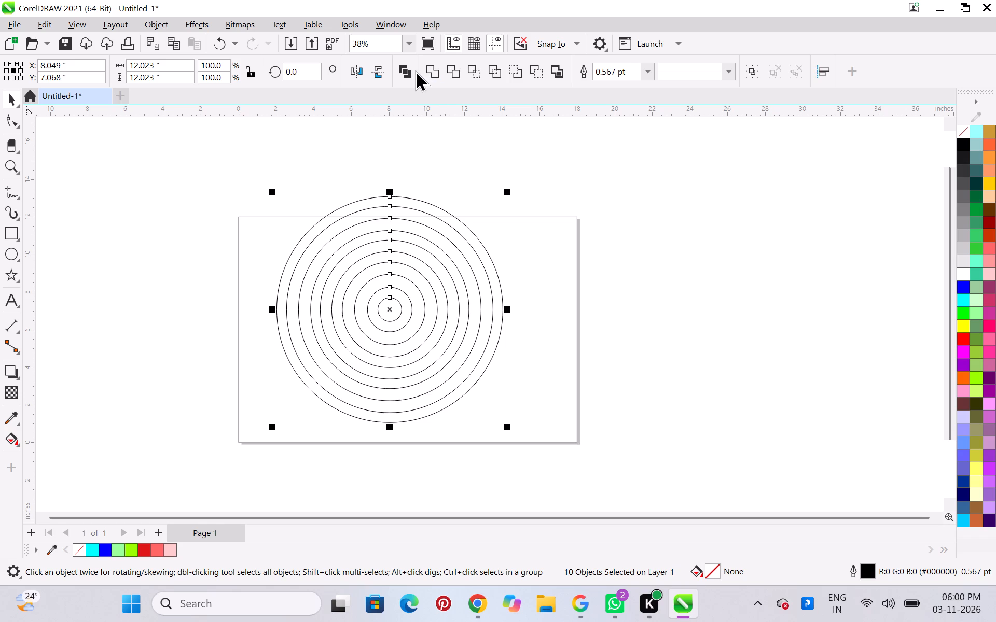
left_click(430, 70)
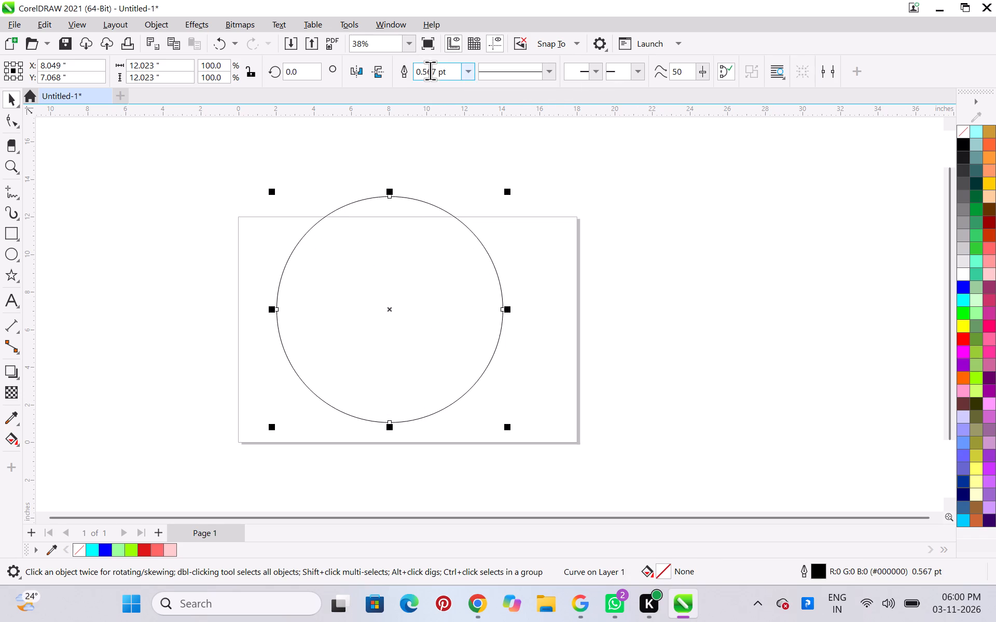
Undo the weld and the combining of the concentric rings to get back to ten separate circles.
key("ctrl+z")
left_click(402, 68)
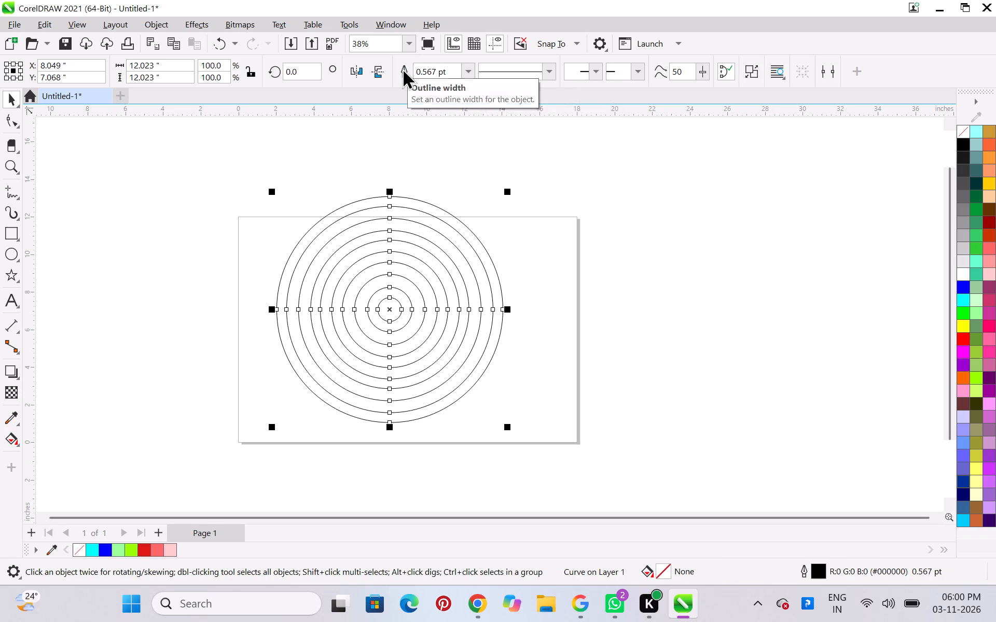
left_click(608, 281)
left_click(367, 280)
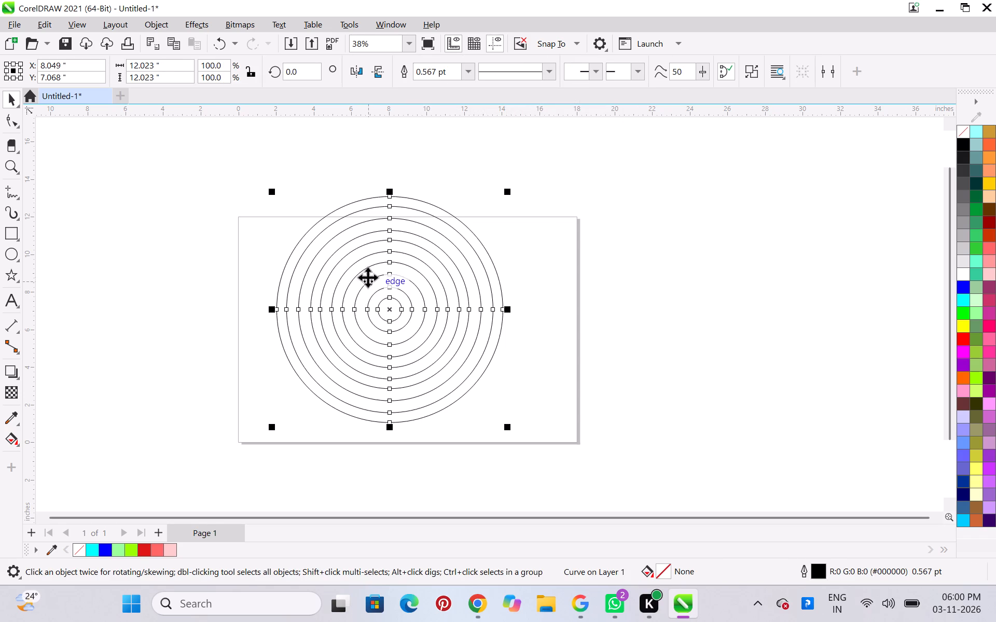
left_click_drag(368, 276, 654, 267)
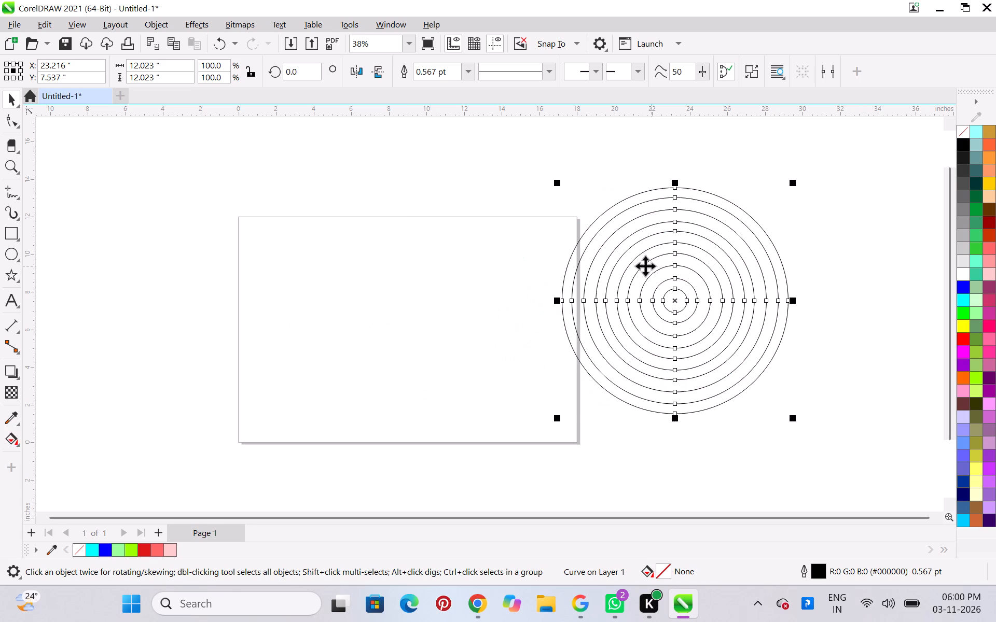
key("ctrl+z")
key("ctrl+z")
left_click(198, 180)
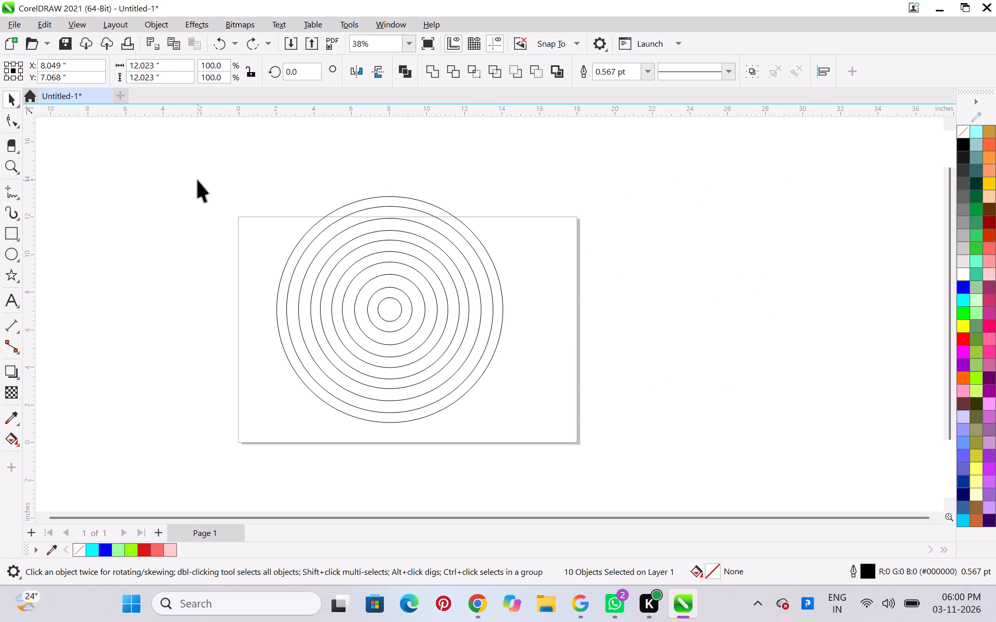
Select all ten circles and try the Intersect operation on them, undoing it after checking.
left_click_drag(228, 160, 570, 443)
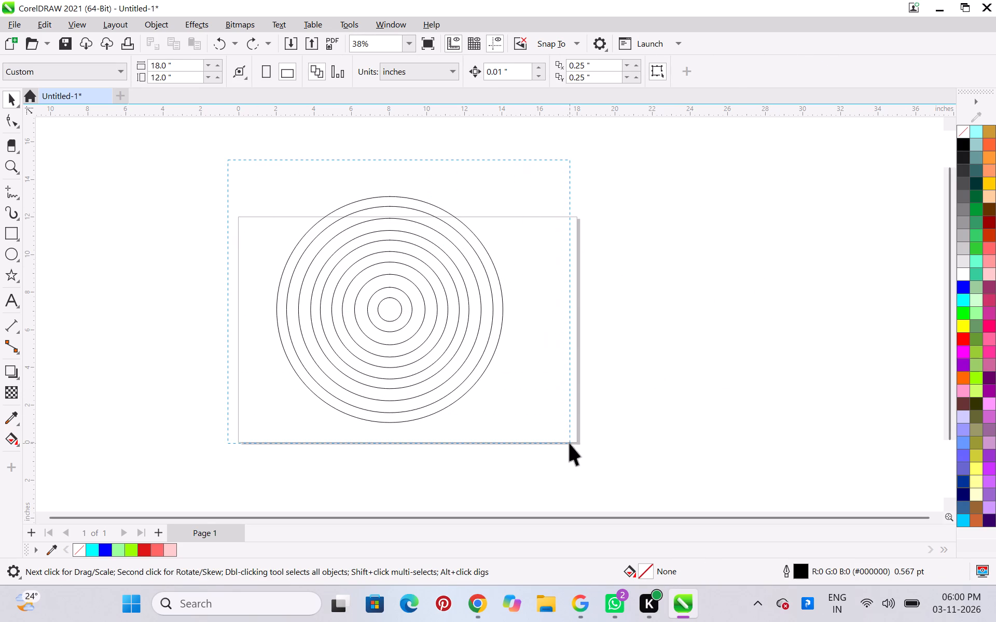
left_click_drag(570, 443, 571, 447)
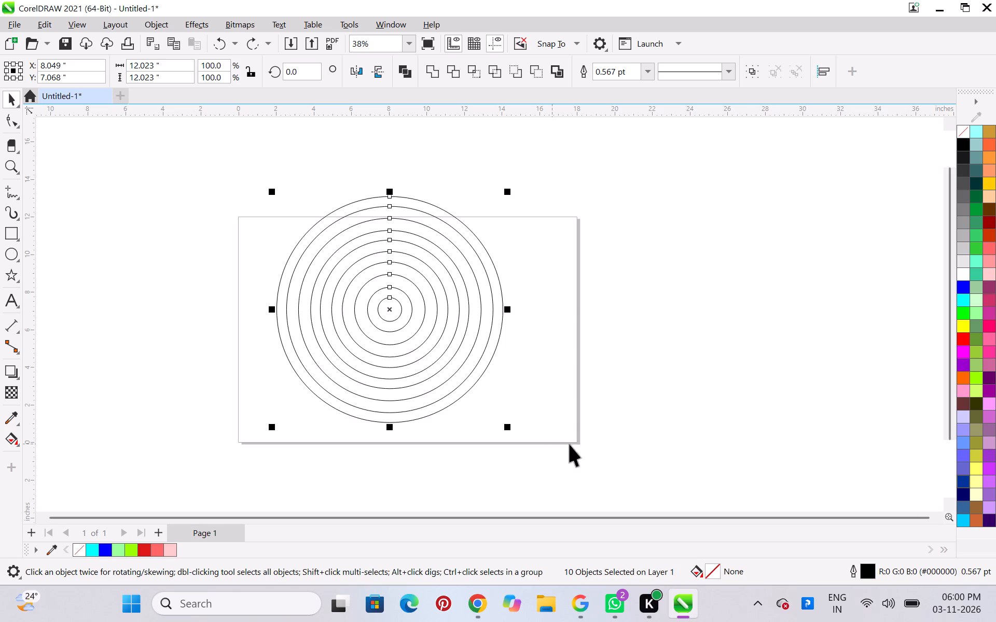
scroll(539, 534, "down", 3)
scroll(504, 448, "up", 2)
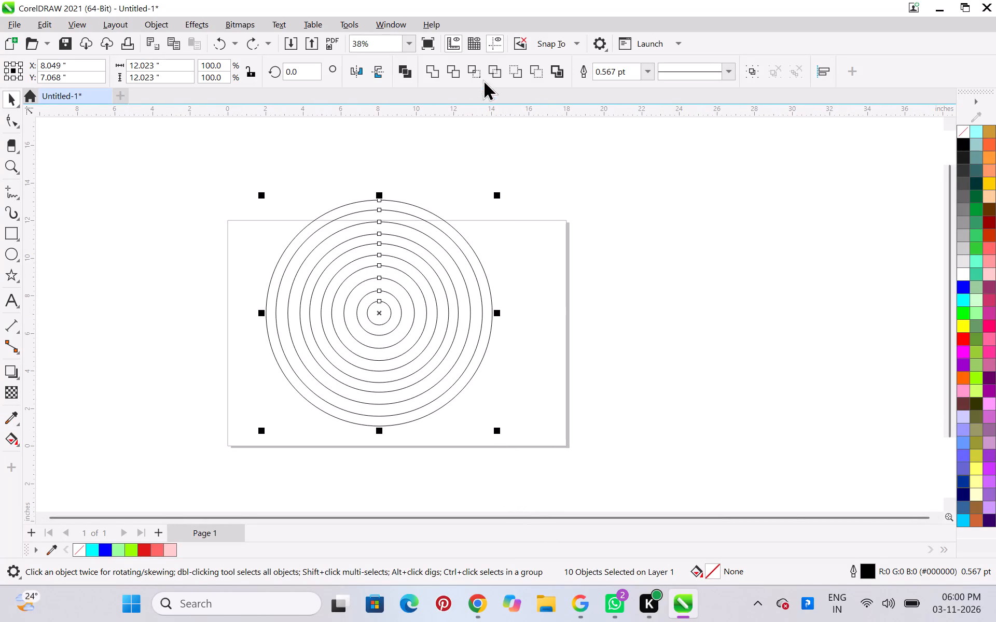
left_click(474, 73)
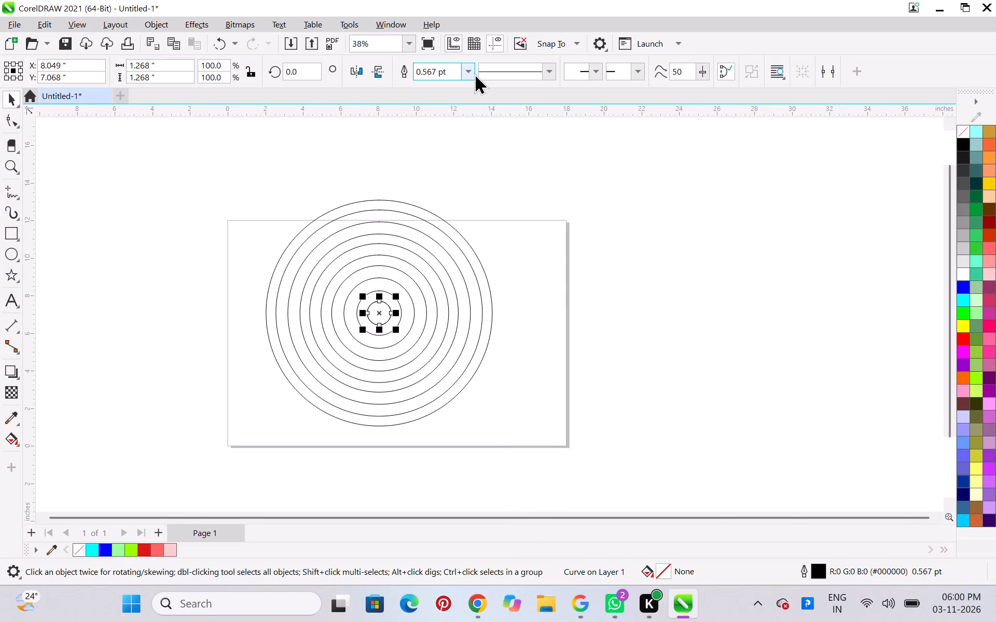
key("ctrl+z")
Apply Simplify to the ten selected circles to cut away their overlapping areas.
left_click(496, 72)
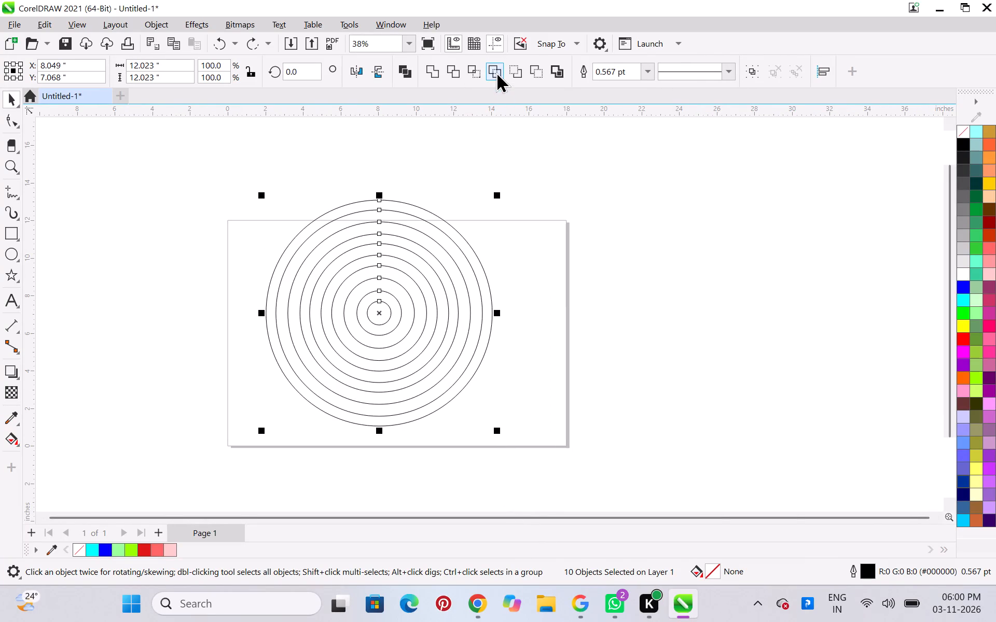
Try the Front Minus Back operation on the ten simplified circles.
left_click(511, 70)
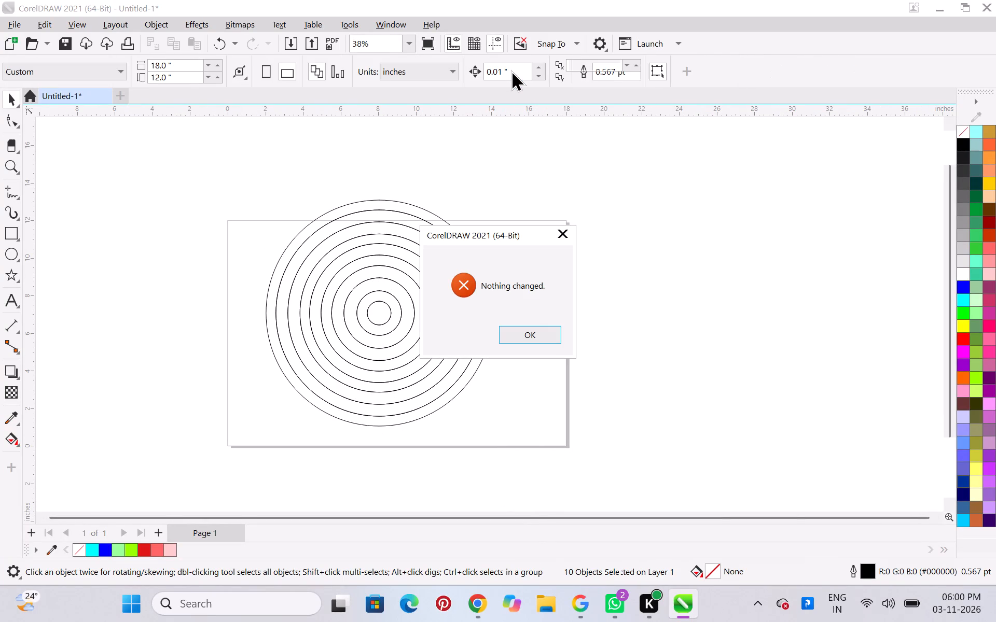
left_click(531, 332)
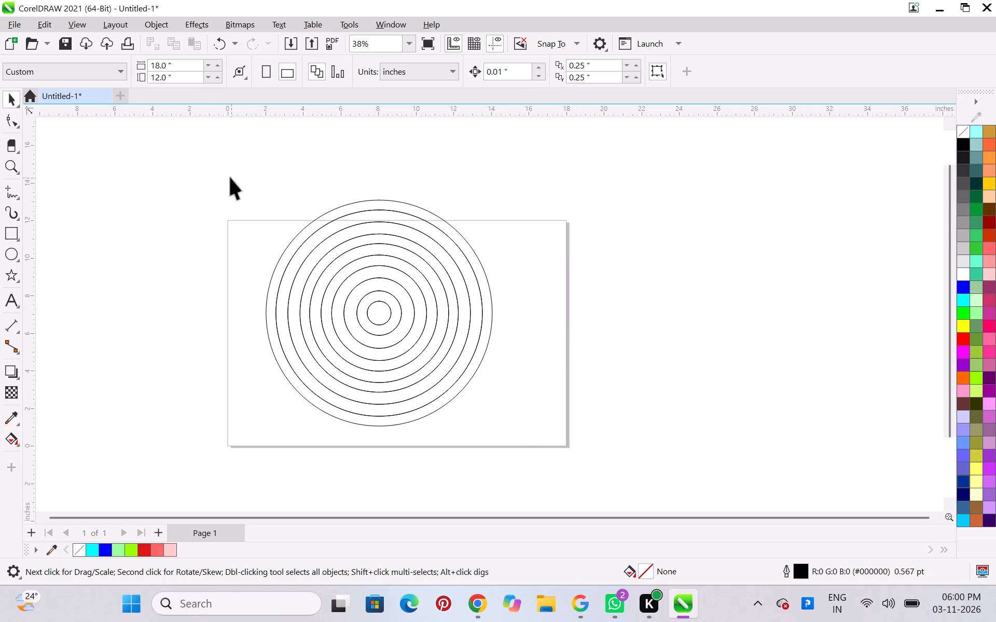
Select all ten rings and create a boundary curve around them.
left_click_drag(219, 172, 552, 447)
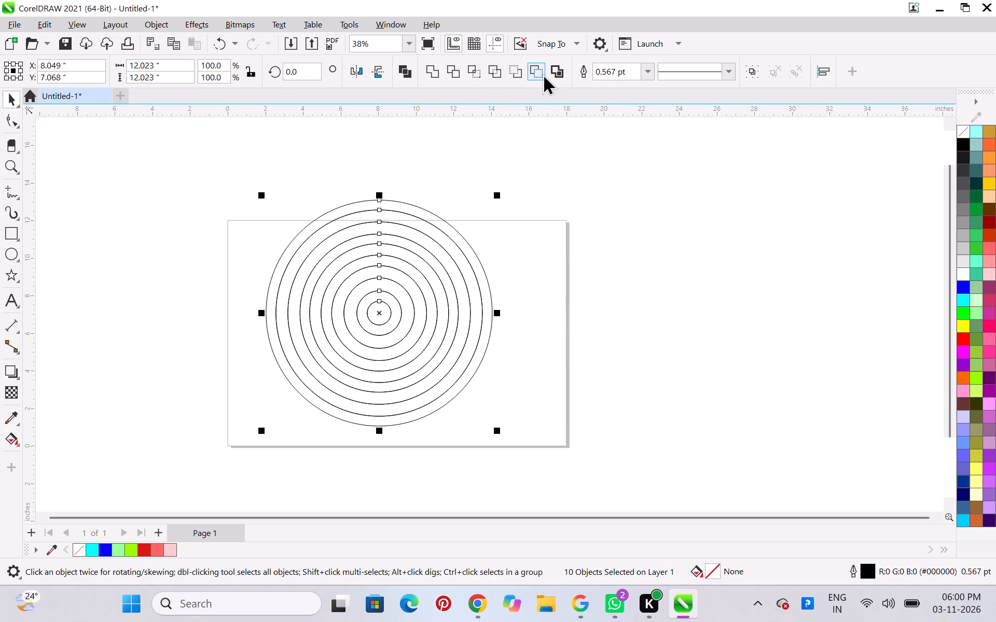
left_click(556, 72)
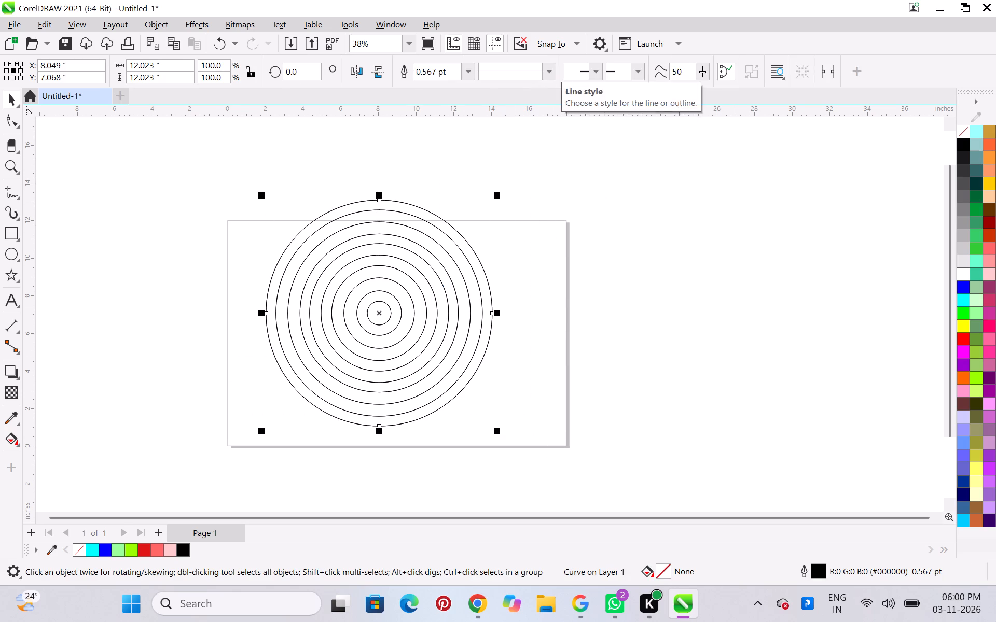
left_click(631, 398)
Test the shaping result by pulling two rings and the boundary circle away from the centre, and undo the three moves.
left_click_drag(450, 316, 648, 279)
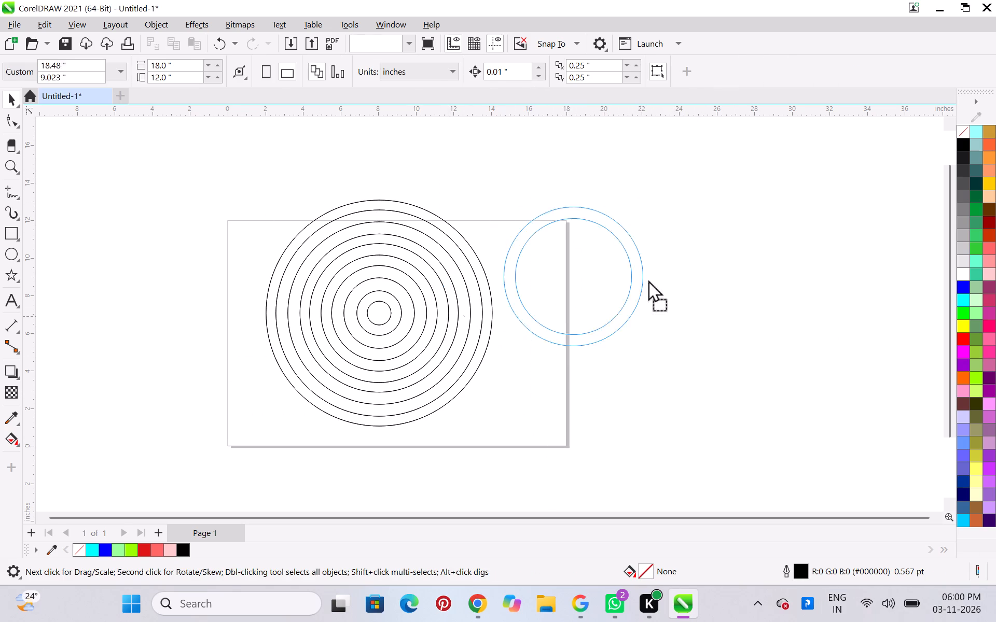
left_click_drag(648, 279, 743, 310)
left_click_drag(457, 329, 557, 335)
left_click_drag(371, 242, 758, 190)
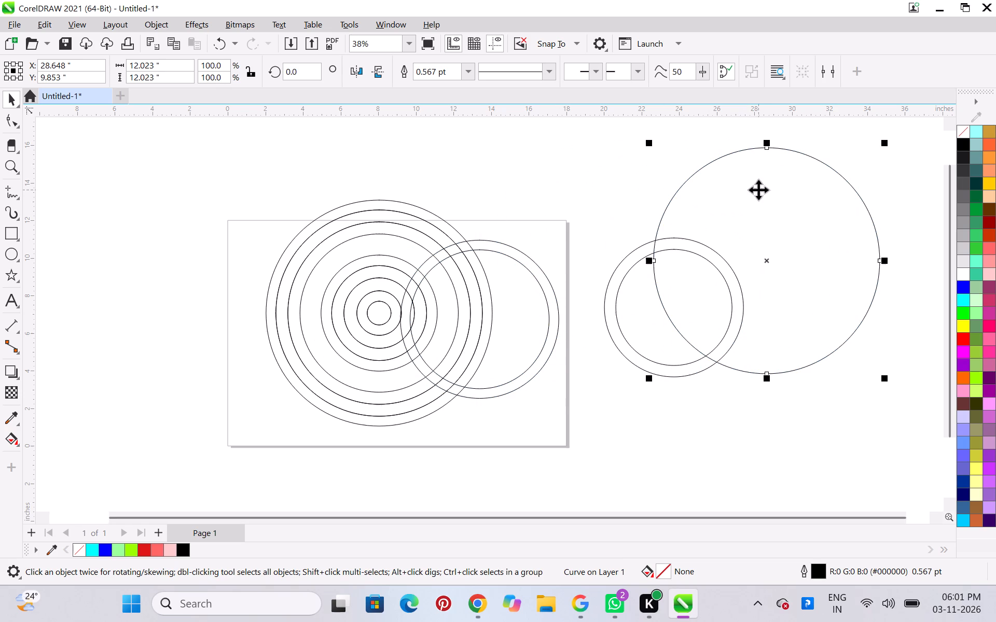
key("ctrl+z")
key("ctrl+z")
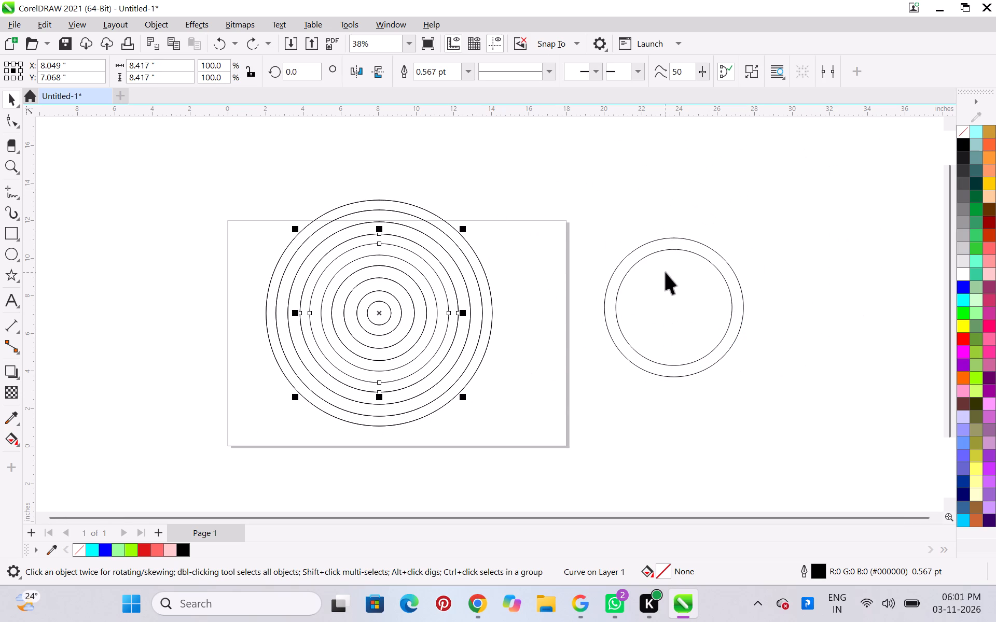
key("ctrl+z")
Select all the concentric rings with their boundary curve and group them.
left_click(666, 272)
left_click_drag(185, 169, 630, 439)
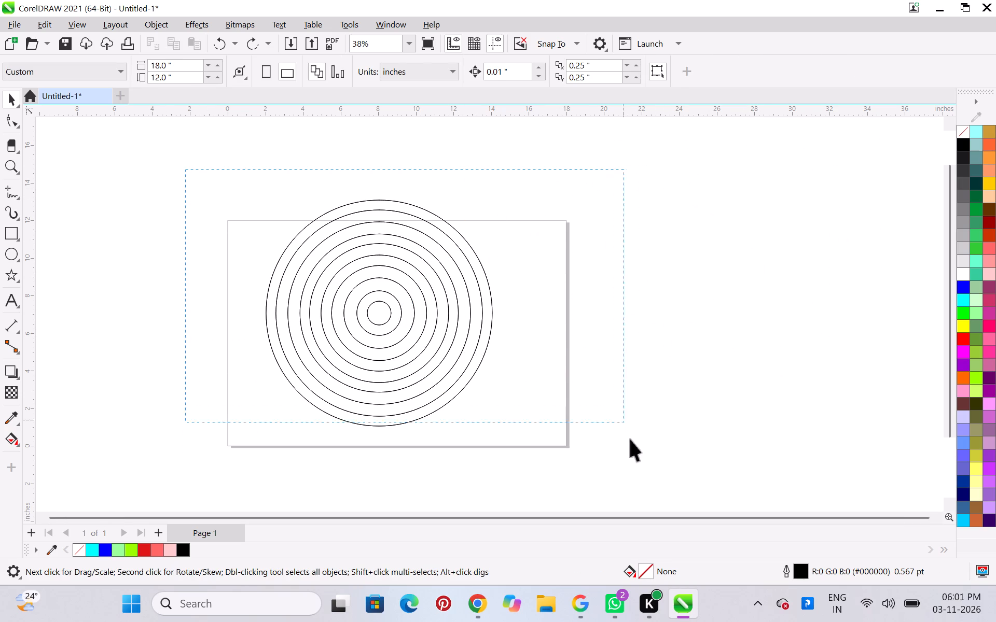
left_click_drag(630, 439, 642, 474)
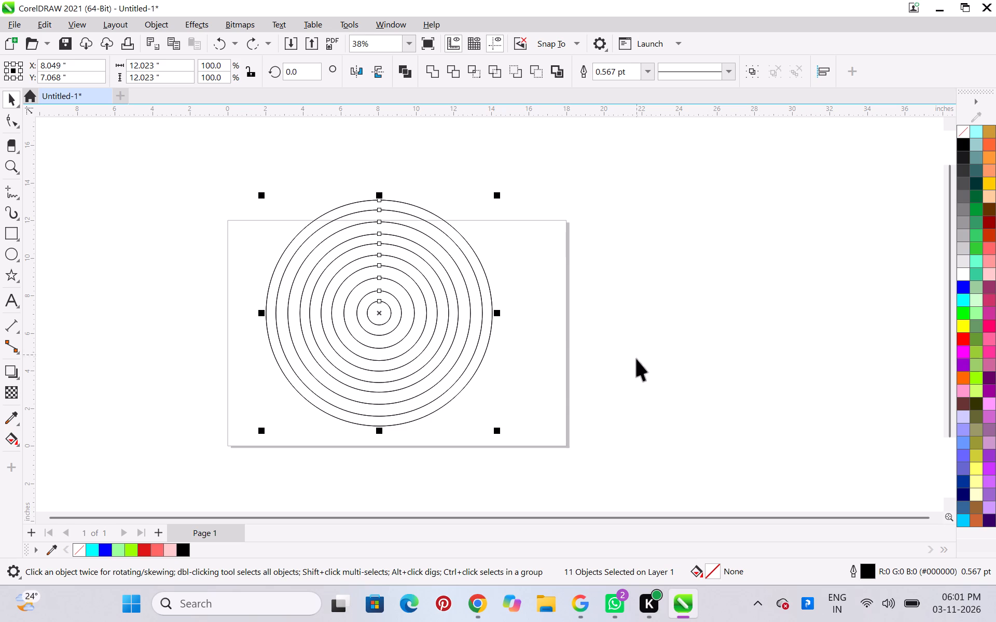
left_click(673, 303)
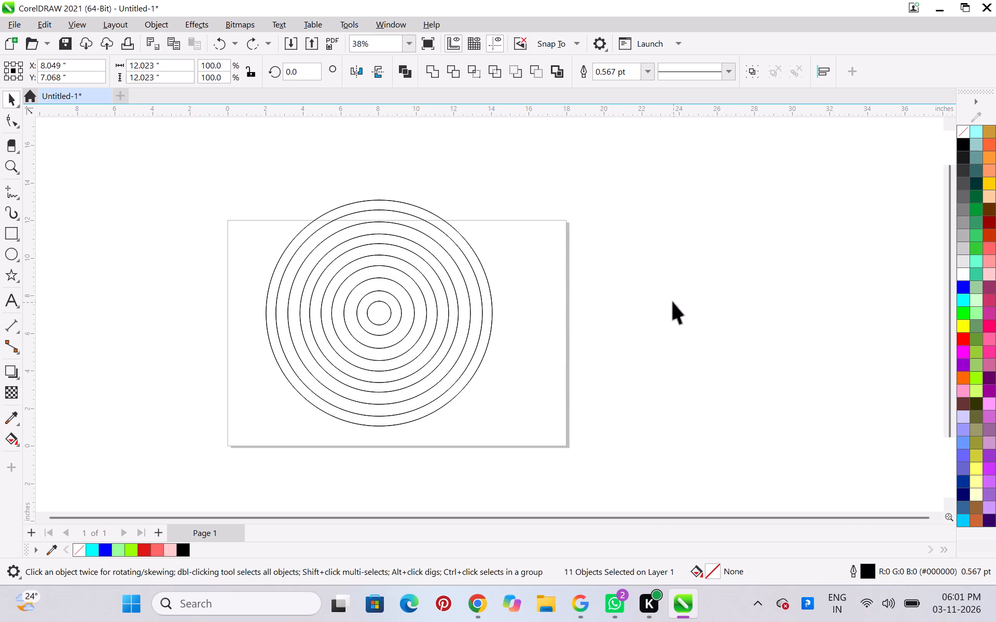
left_click_drag(194, 191, 218, 227)
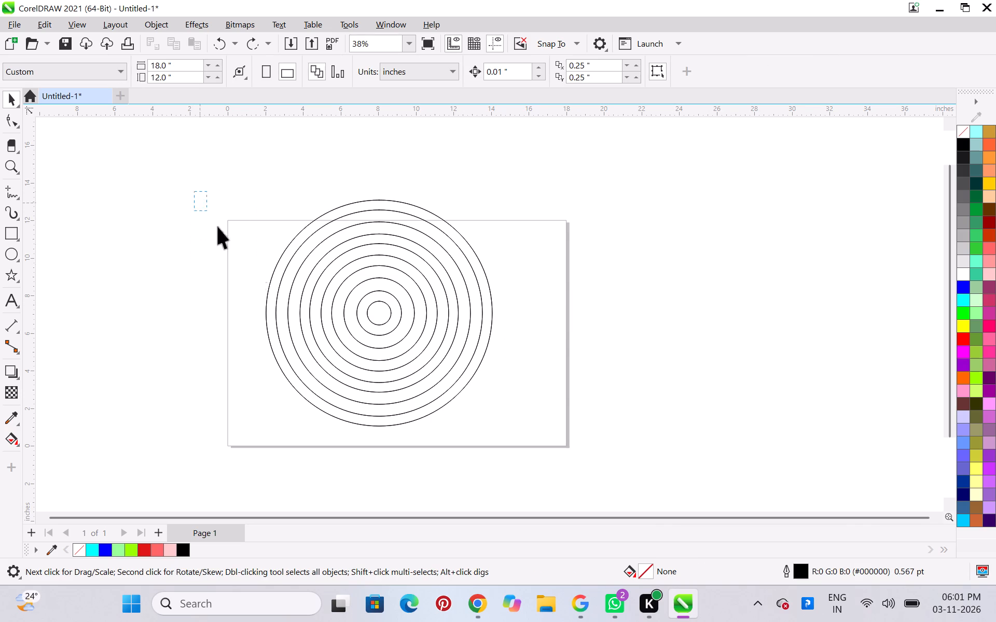
left_click_drag(218, 227, 597, 437)
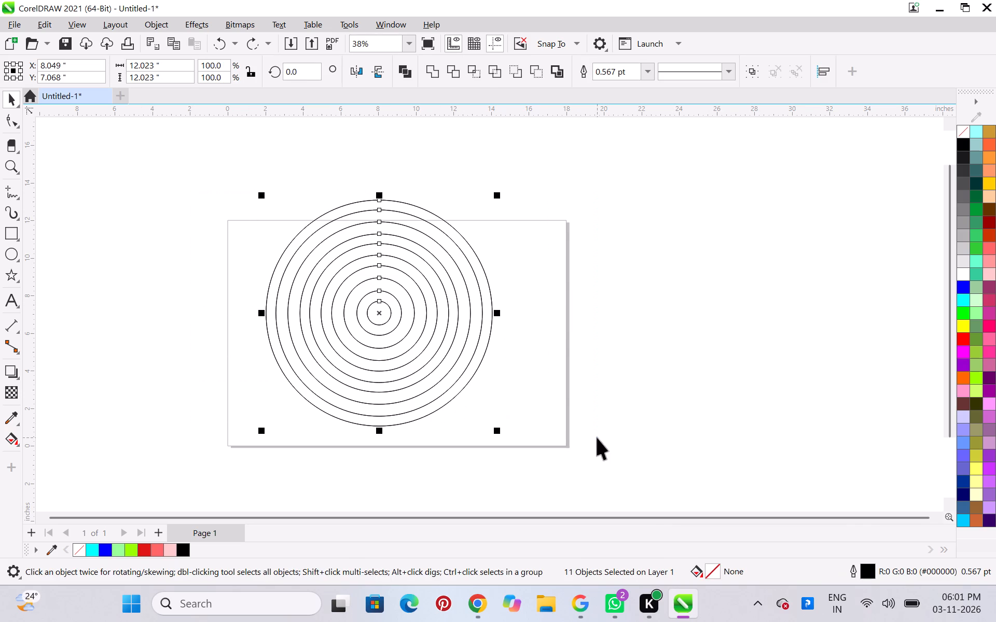
key("ctrl+g")
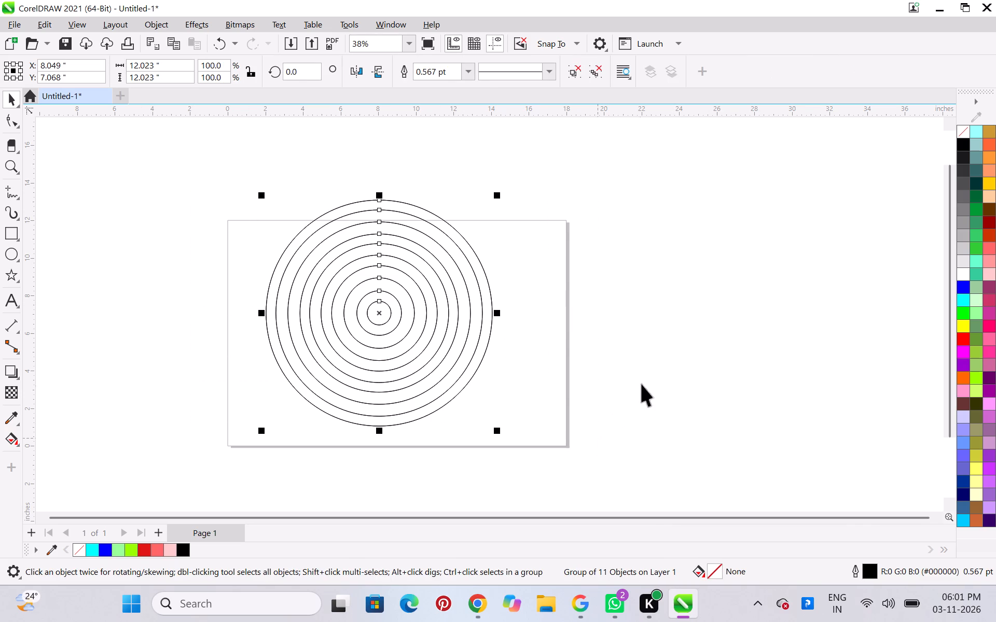
left_click(642, 384)
Draw a square about 8.88 inches wide overlapping the lower-left part of the rings and the page's bottom edge.
scroll(223, 321, "down", 3)
scroll(280, 375, "up", 1)
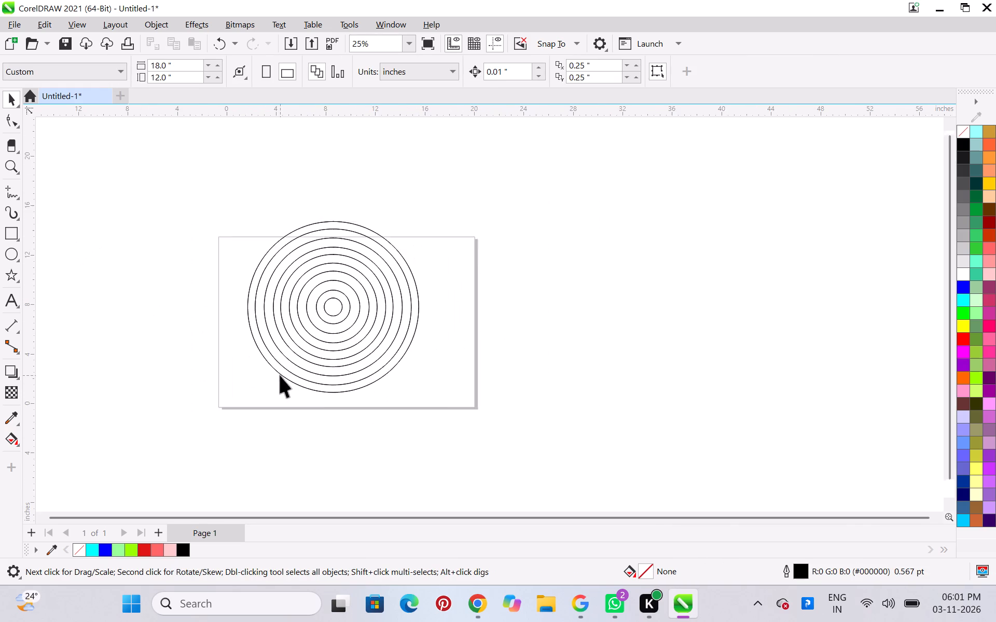
scroll(280, 375, "up", 2)
left_click(70, 265)
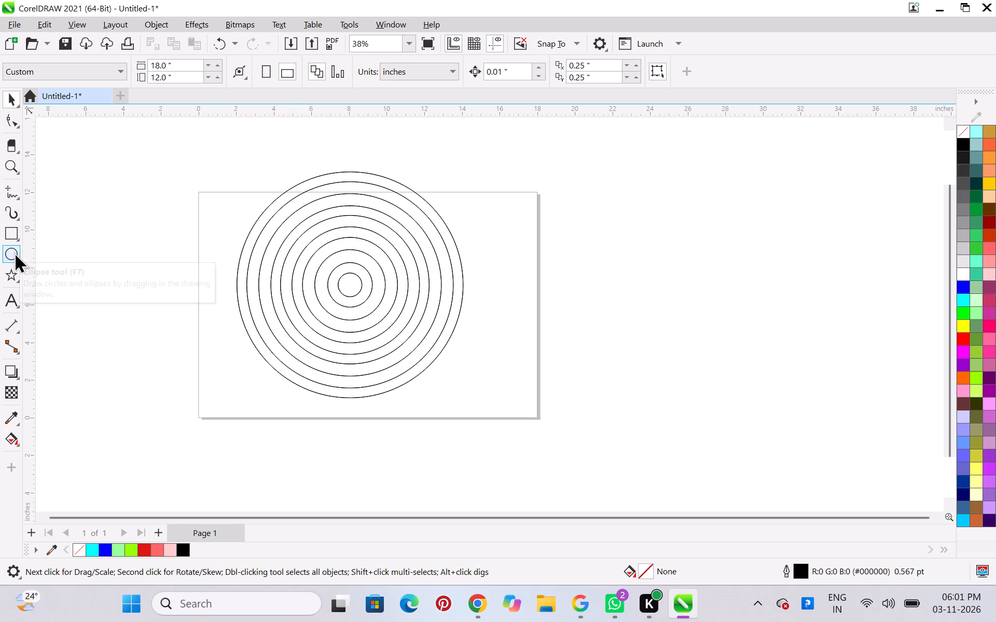
double_click(14, 235)
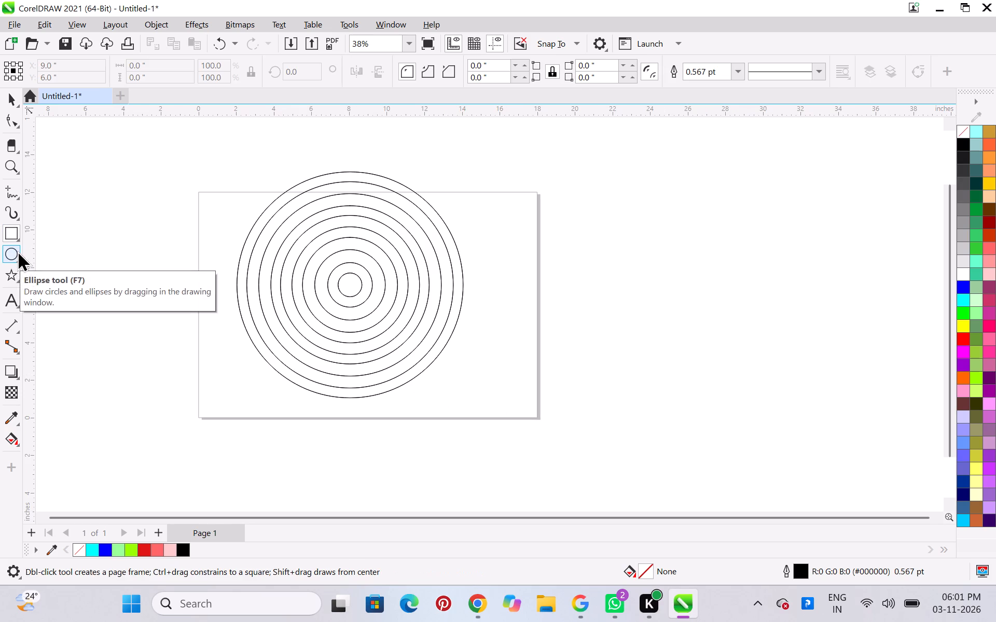
left_click(12, 273)
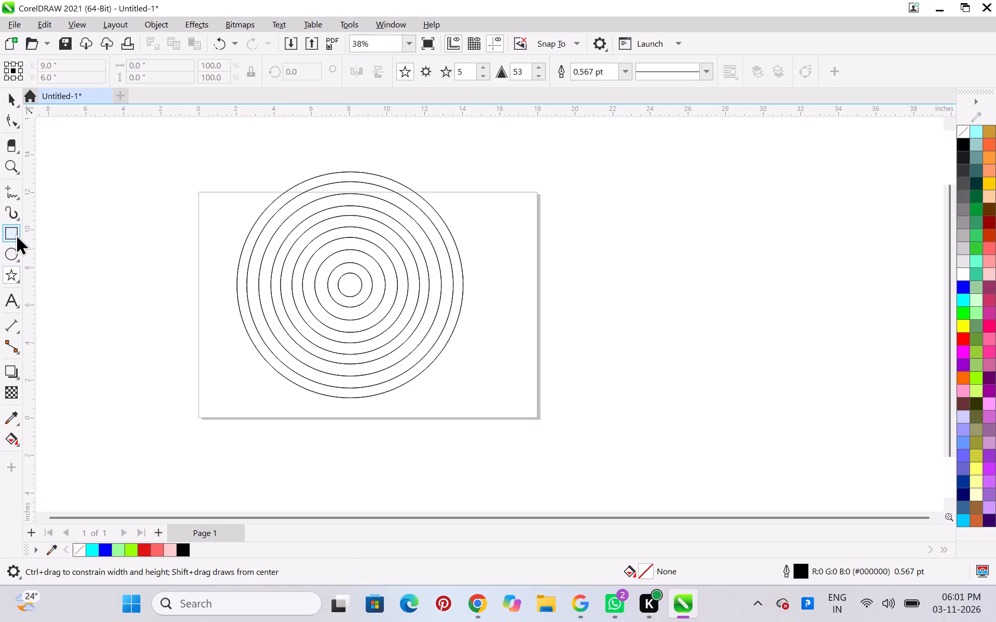
left_click(16, 234)
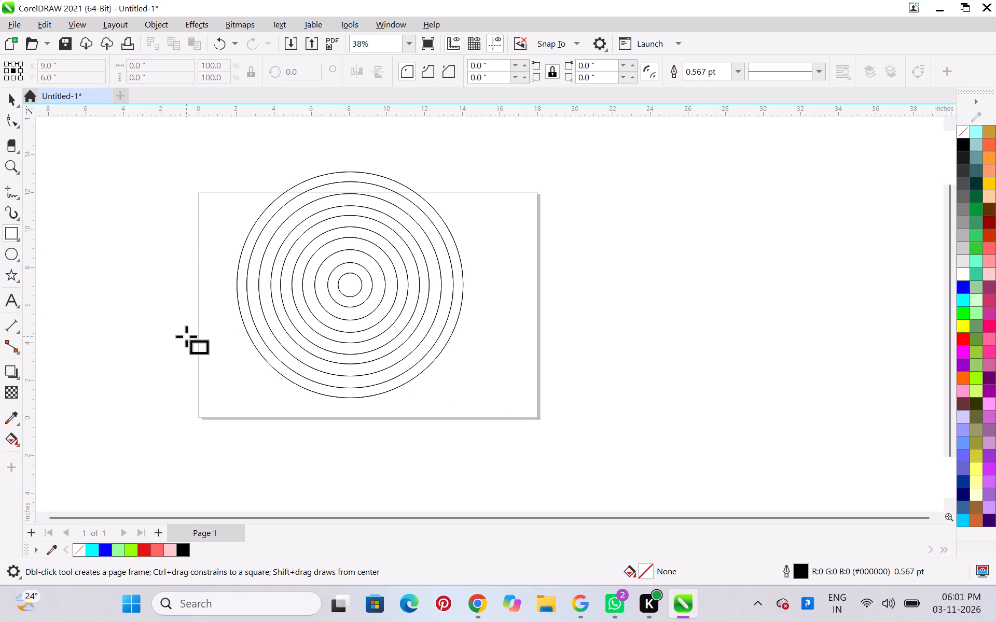
left_click_drag(189, 336, 356, 422)
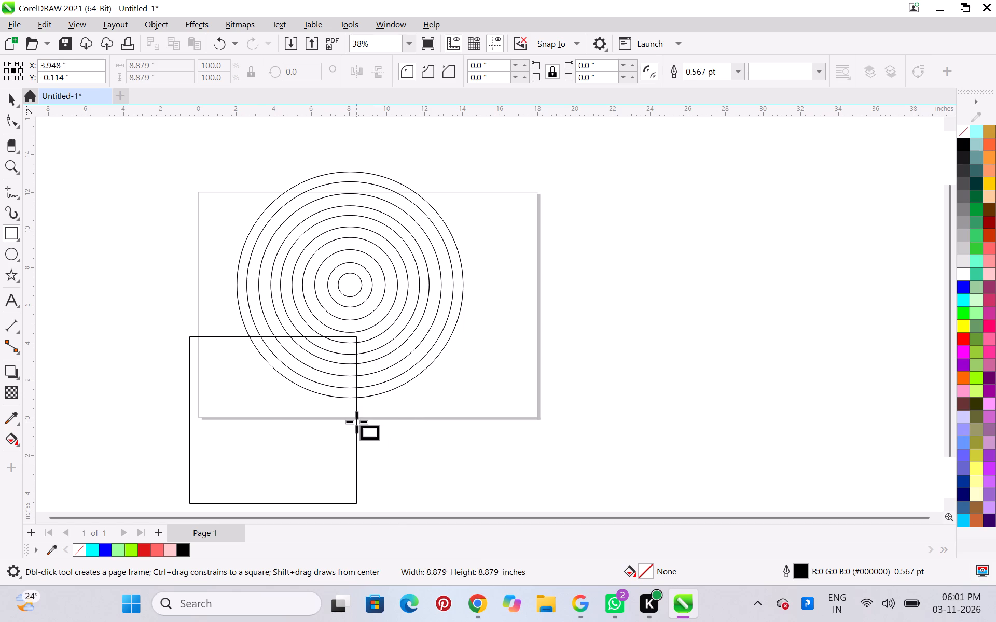
key("ctrl+space")
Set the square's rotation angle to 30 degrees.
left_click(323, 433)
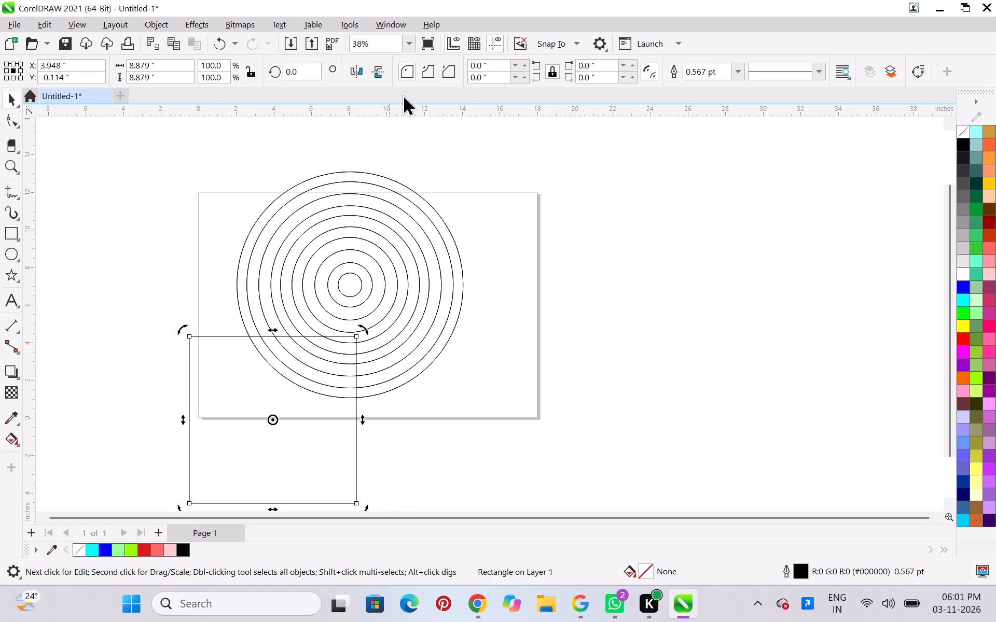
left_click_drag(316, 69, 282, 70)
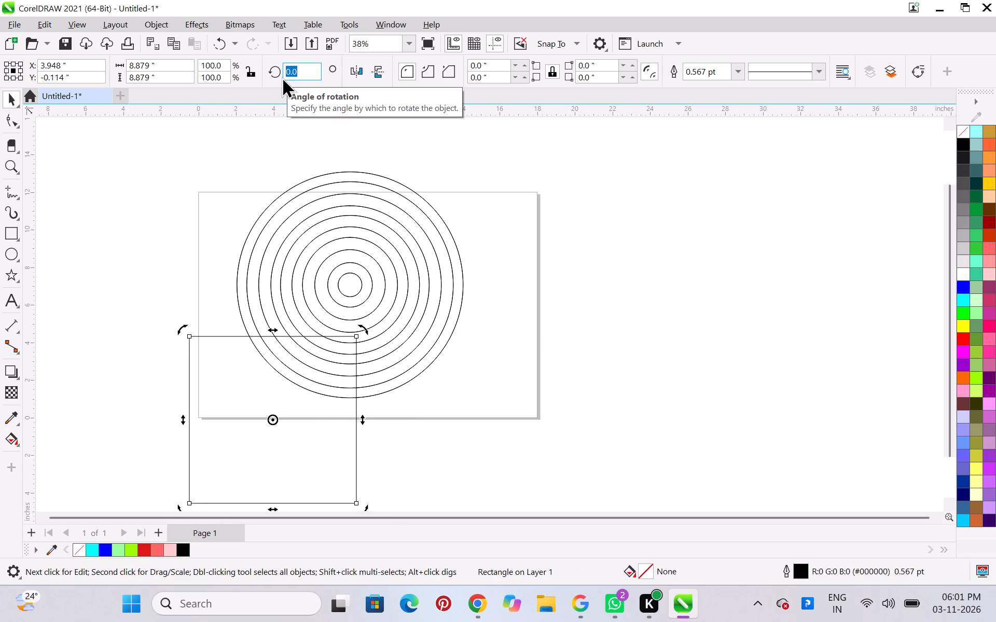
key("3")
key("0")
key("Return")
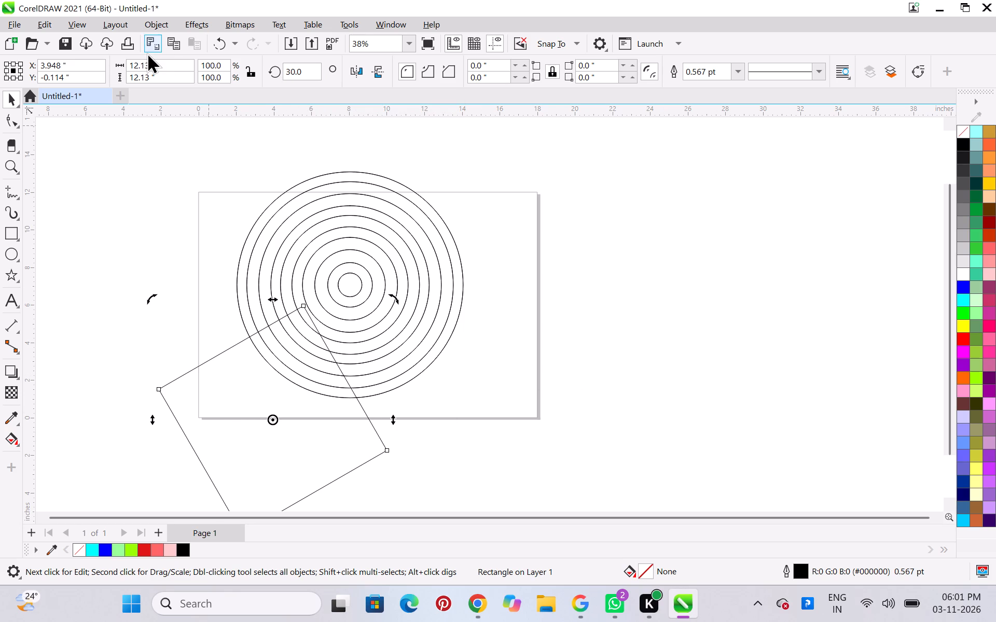
Set the square's rotation angle to 45 degrees so it stands as a diamond.
left_click_drag(311, 70, 269, 68)
type("45")
key("Return")
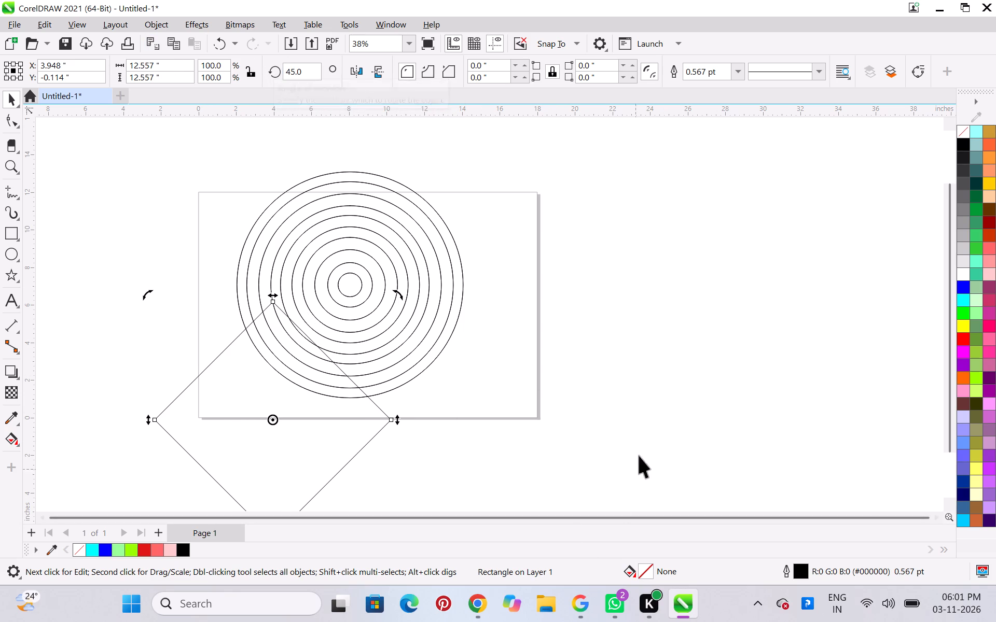
left_click(639, 450)
Move the rotated square so its top corner sits at the centre of the concentric rings.
left_click_drag(299, 439, 370, 424)
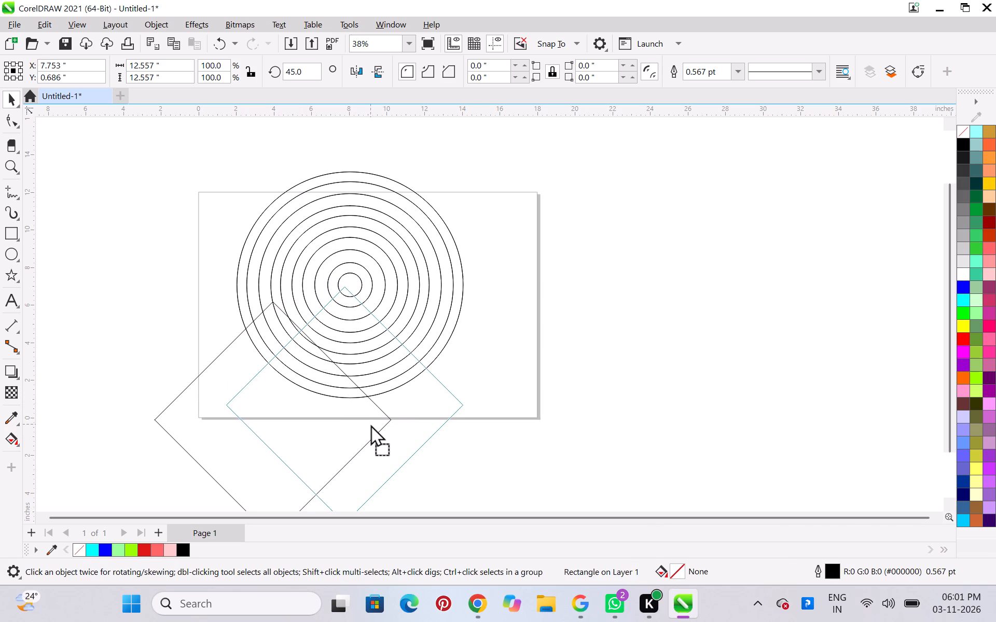
left_click_drag(370, 424, 376, 421)
left_click(649, 404)
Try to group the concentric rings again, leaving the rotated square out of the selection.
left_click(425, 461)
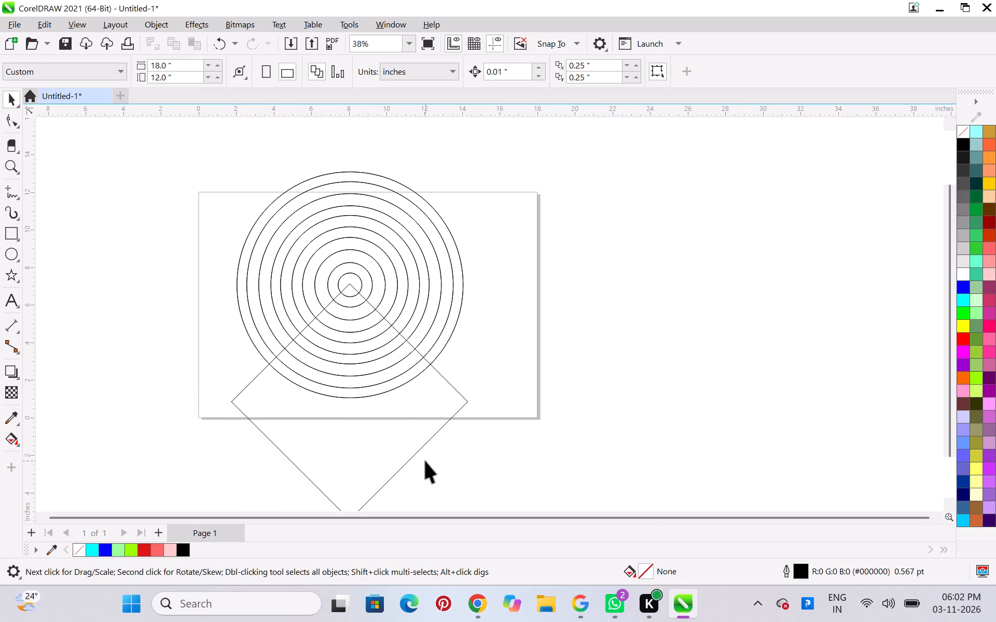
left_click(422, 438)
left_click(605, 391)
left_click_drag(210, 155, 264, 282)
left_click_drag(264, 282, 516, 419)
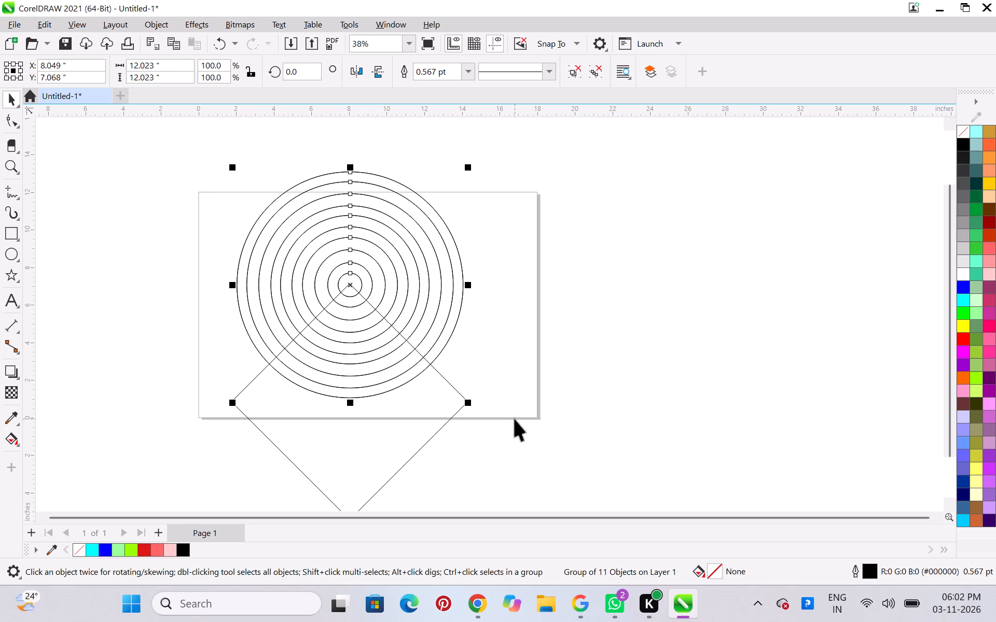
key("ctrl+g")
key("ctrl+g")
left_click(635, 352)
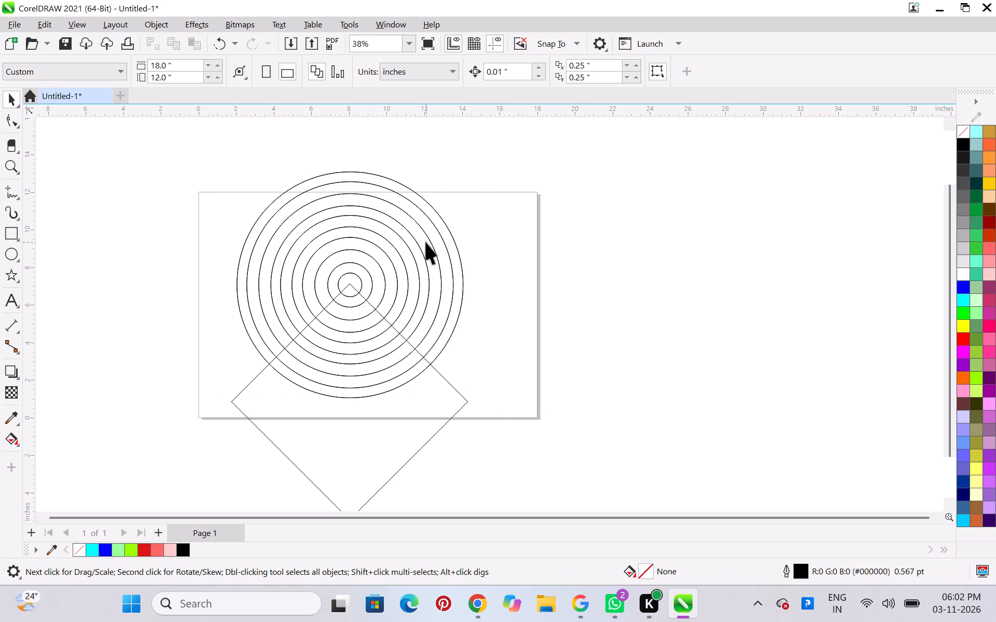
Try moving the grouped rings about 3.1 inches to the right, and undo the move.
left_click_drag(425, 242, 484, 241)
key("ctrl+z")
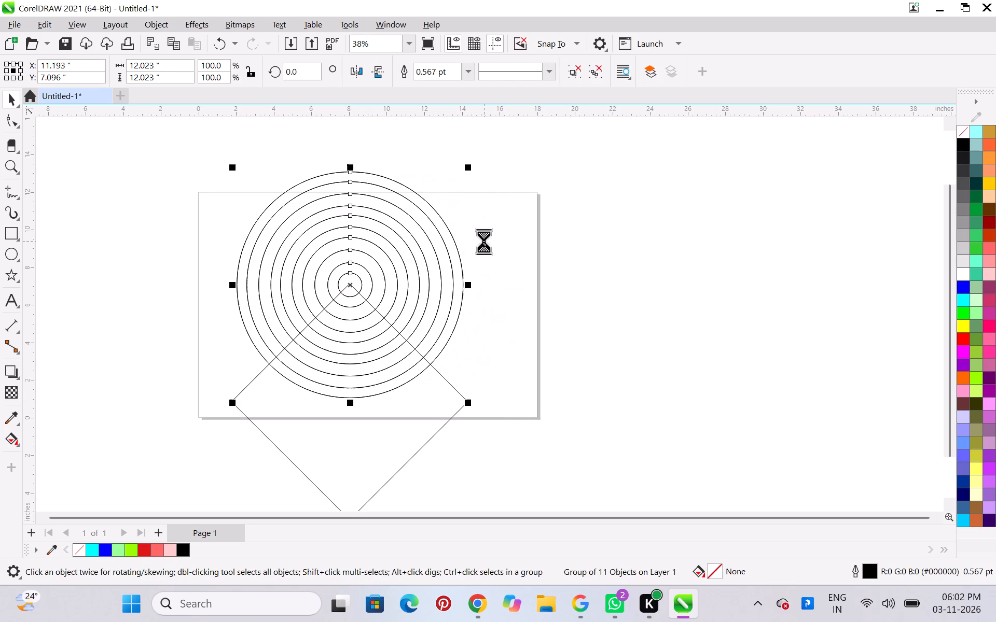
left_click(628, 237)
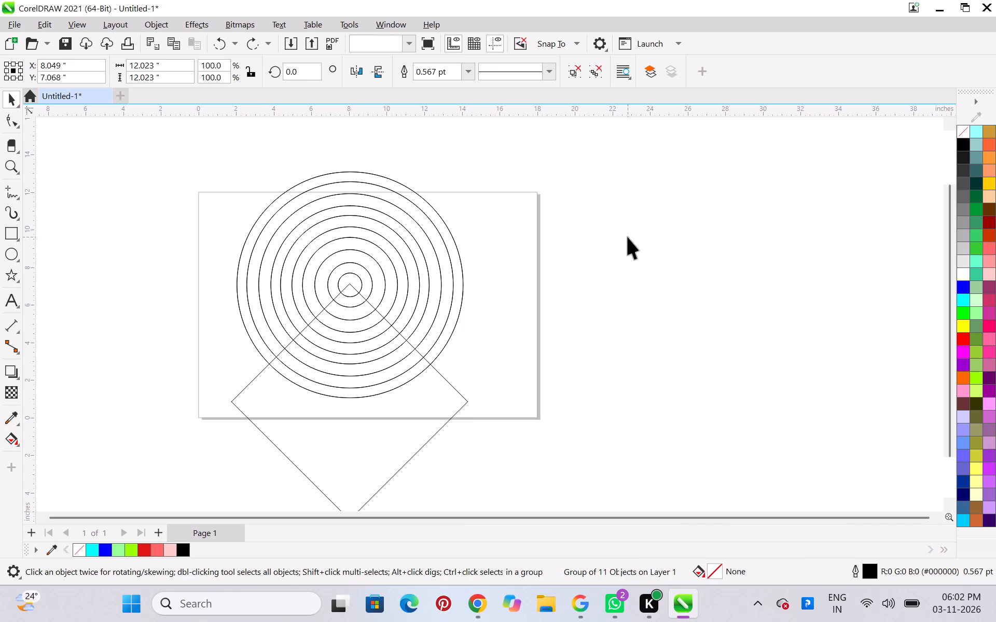
Cut the rotated square out of the concentric rings with Back Minus Front.
left_click(396, 384)
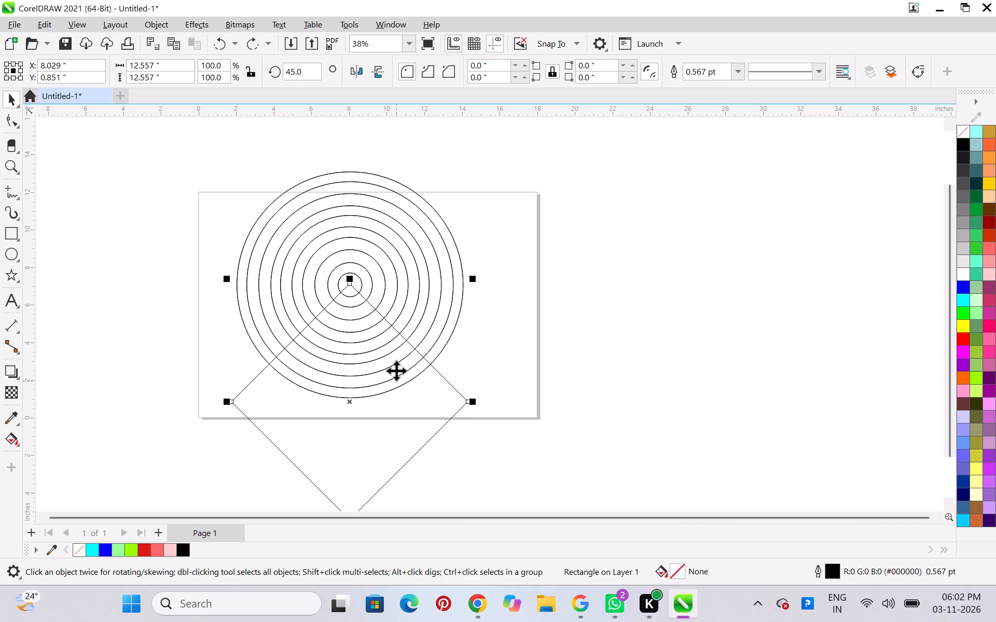
left_click(408, 276)
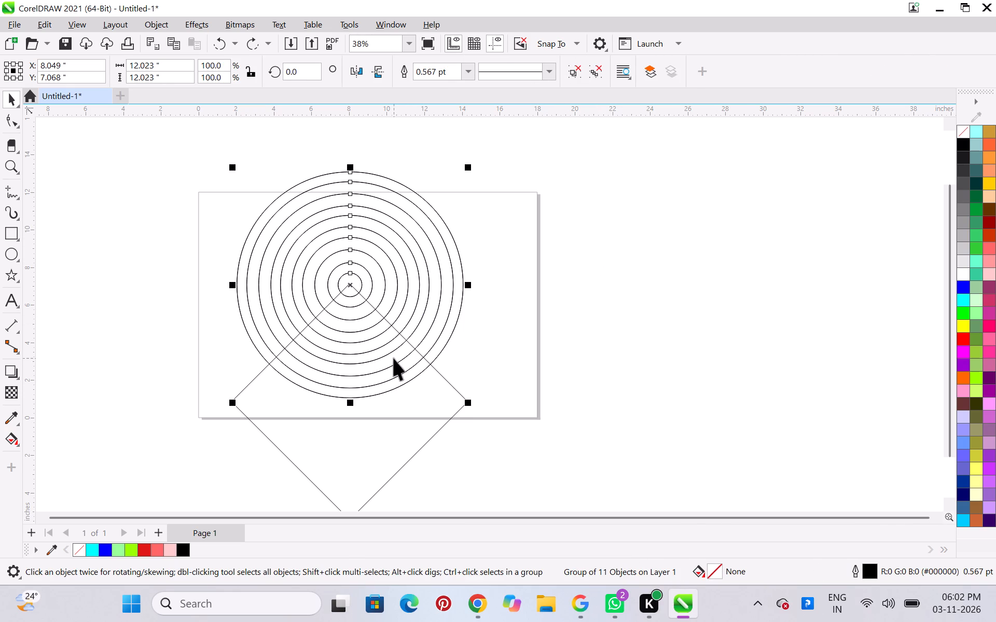
left_click(393, 370, "shift")
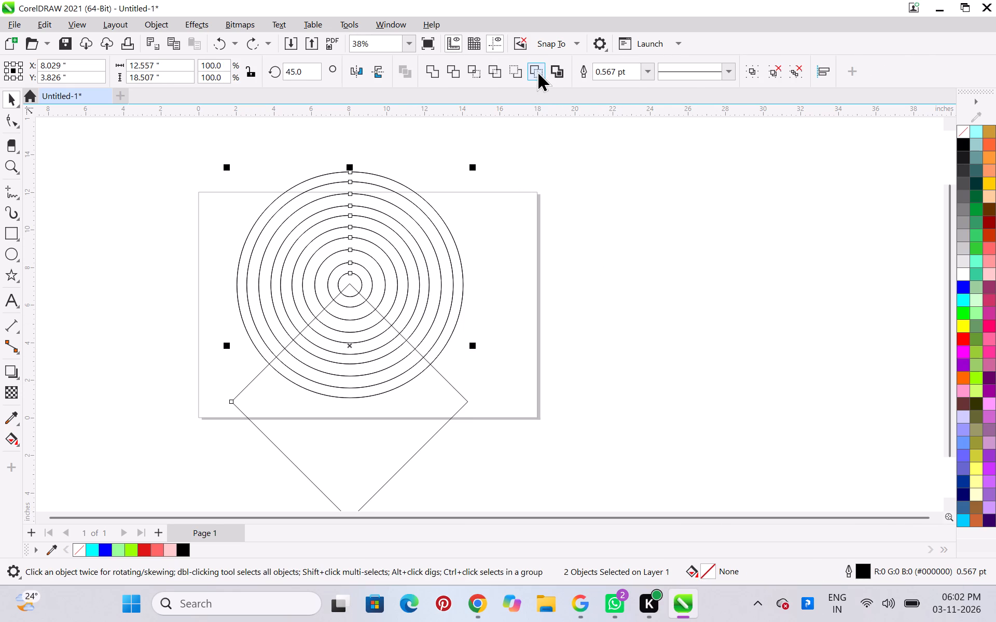
left_click(531, 74)
left_click(635, 307)
Move the cut rings so the wedge's apex sits on the page's top edge, about 9.6 inches from the left edge.
scroll(394, 242, "down", 2)
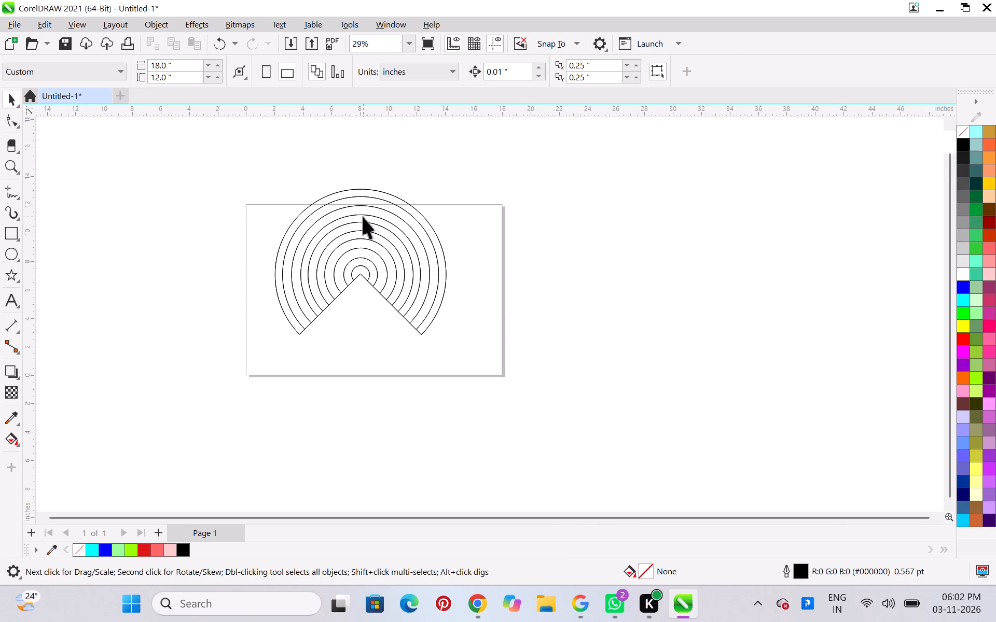
scroll(363, 217, "up", 6)
scroll(425, 397, "down", 3)
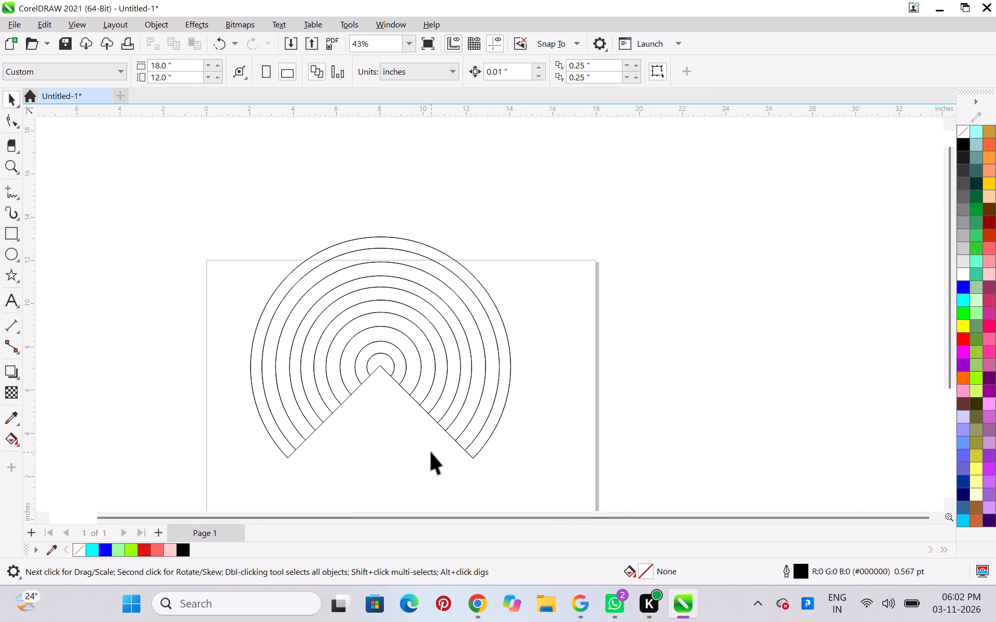
scroll(381, 398, "up", 2)
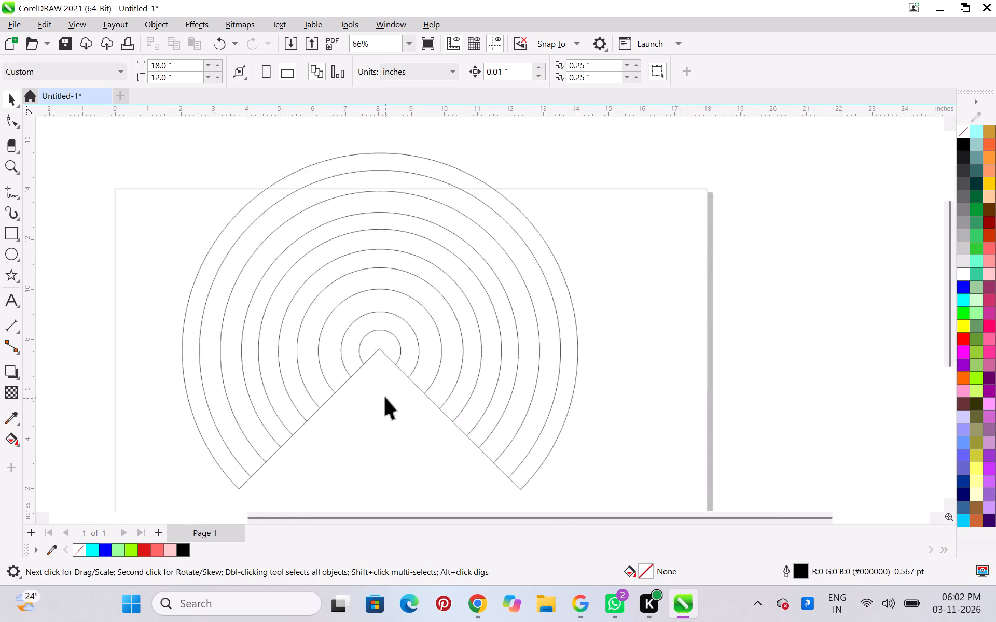
scroll(385, 397, "up", 3)
scroll(385, 397, "down", 10)
scroll(386, 397, "up", 2)
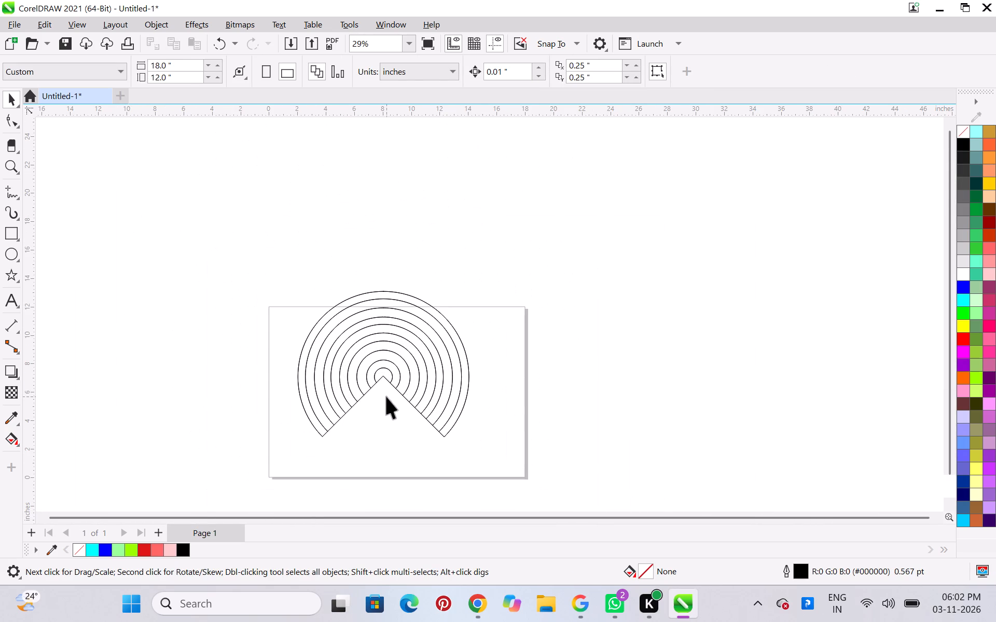
left_click(395, 347)
left_click_drag(356, 360, 574, 339)
left_click_drag(575, 344, 454, 333)
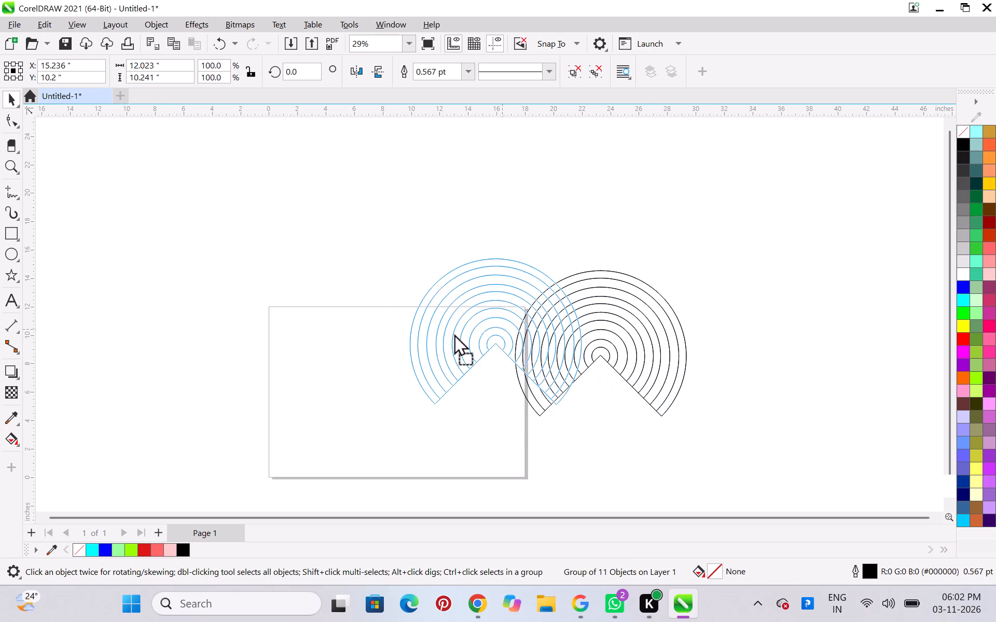
left_click_drag(454, 333, 382, 296)
left_click(575, 342)
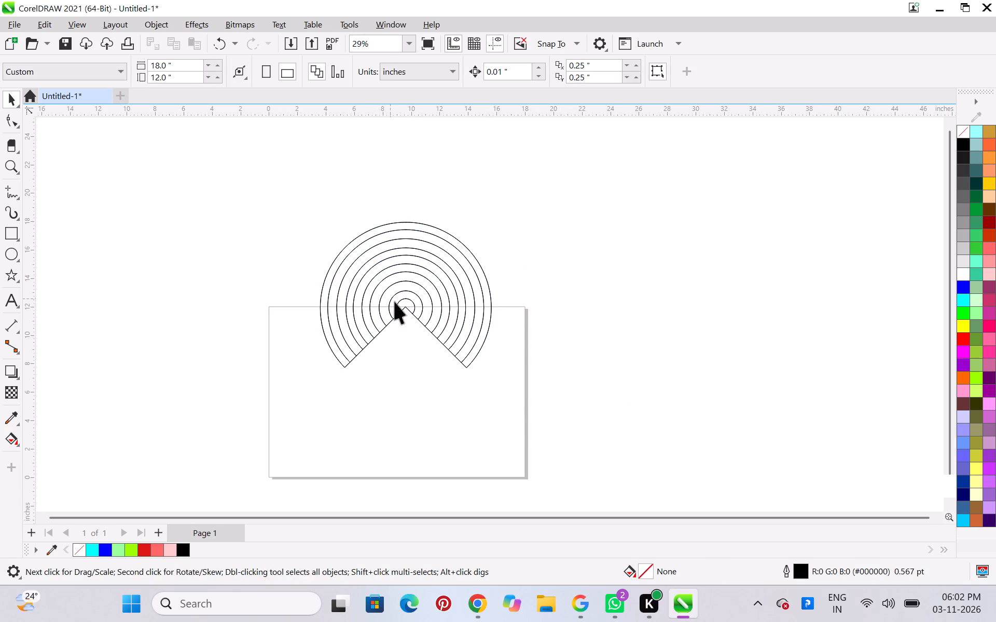
Examine the wedge-shaped opening in the rings and the space beneath it.
scroll(404, 306, "up", 10)
scroll(414, 314, "down", 6)
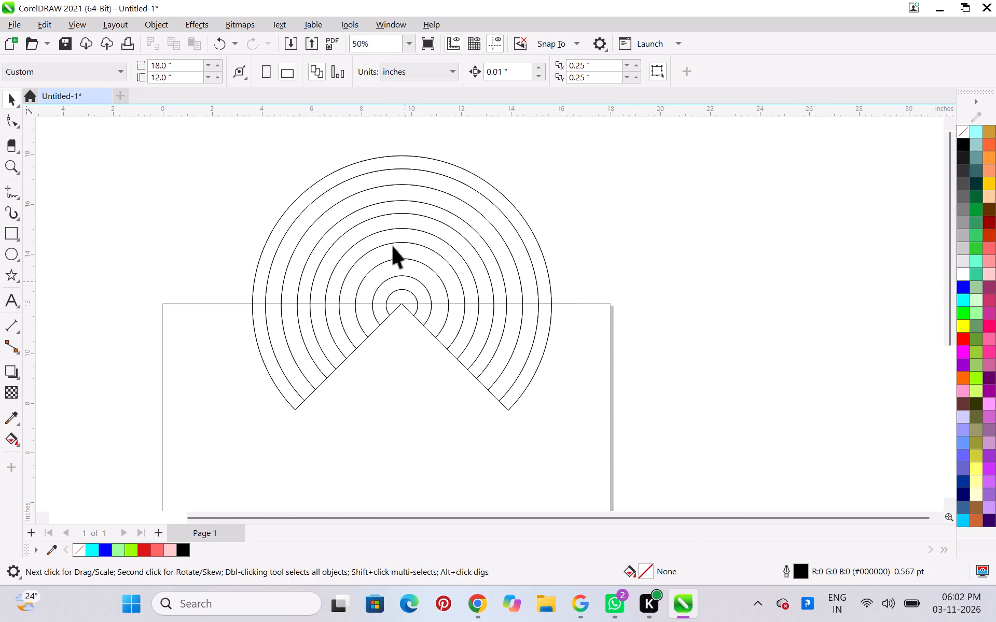
scroll(382, 189, "up", 3)
scroll(393, 224, "down", 2)
scroll(414, 338, "up", 1)
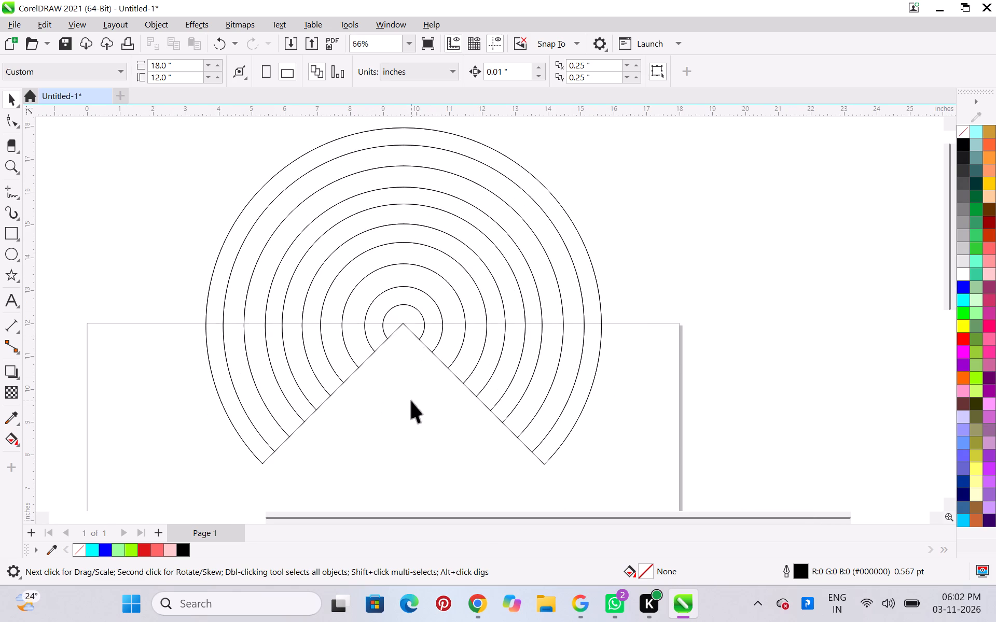
scroll(411, 401, "down", 1)
scroll(404, 451, "up", 2)
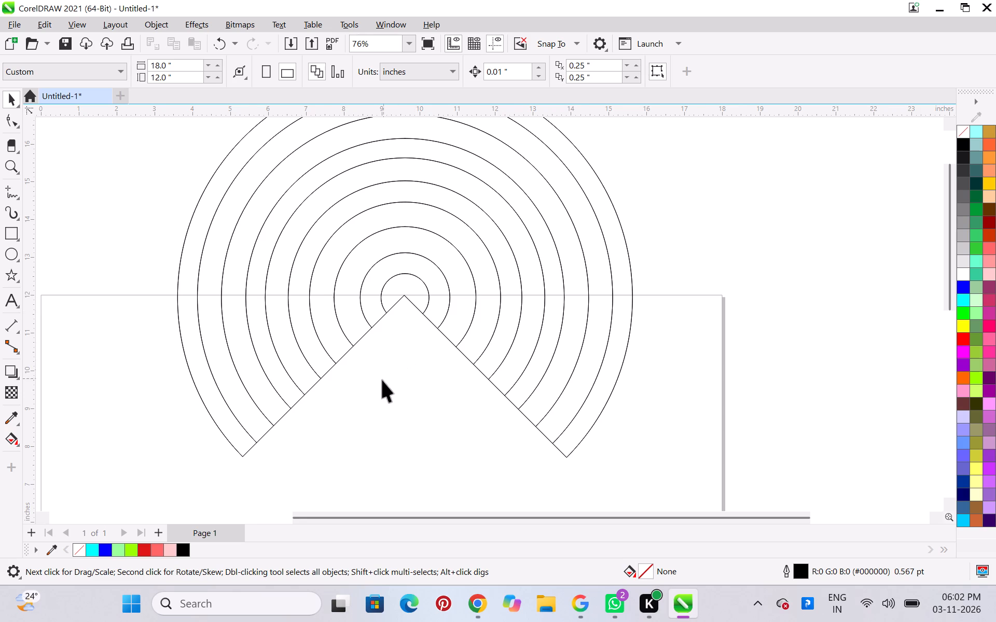
scroll(382, 380, "down", 1)
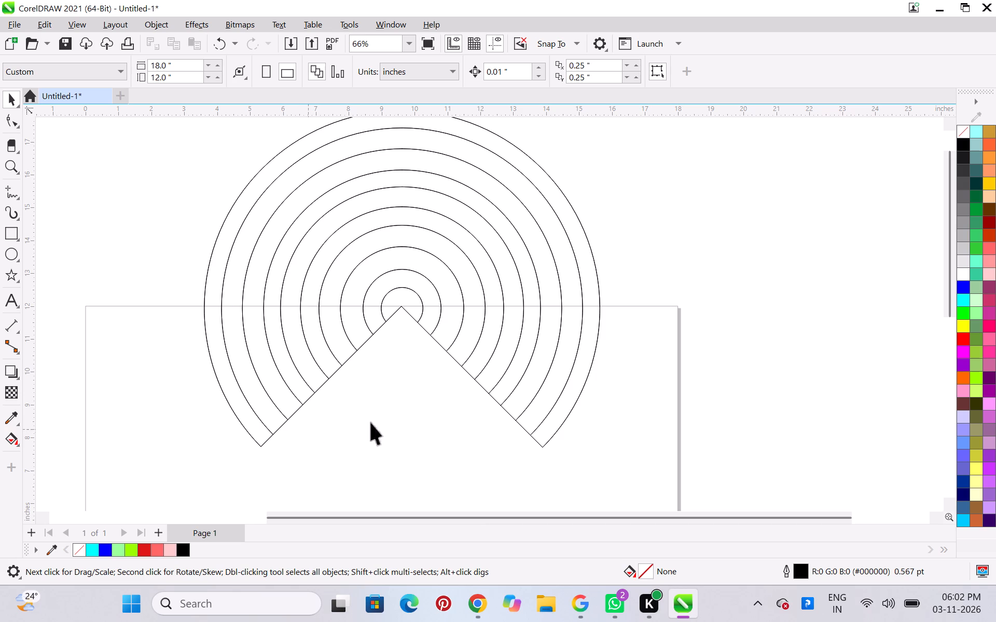
Draw a tall rectangle about 1.9 by 6.3 inches across the page's right edge, beside the rings.
left_click(9, 230)
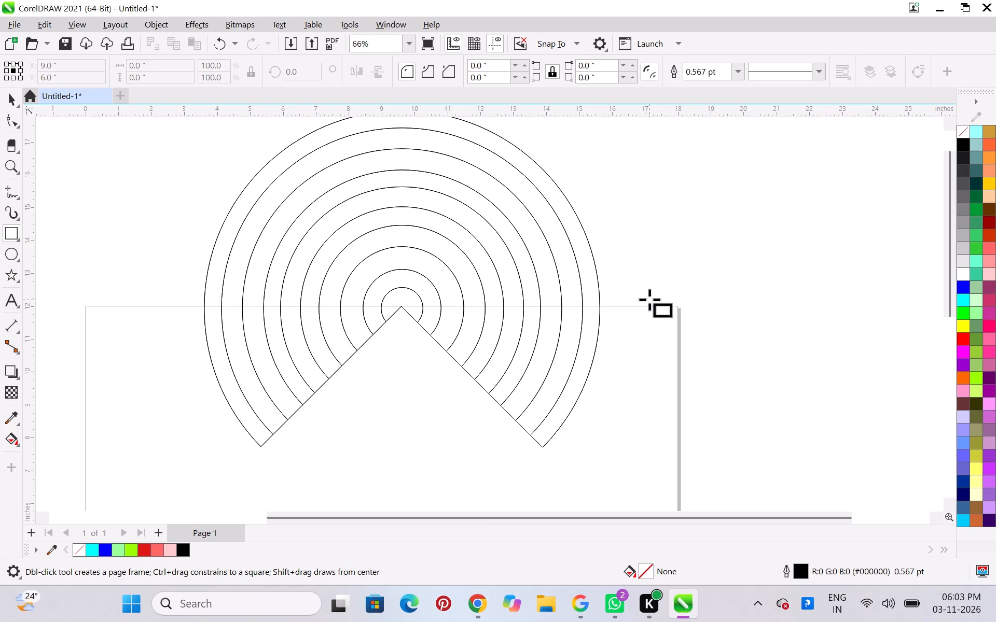
left_click_drag(650, 299, 682, 489, "ctrl")
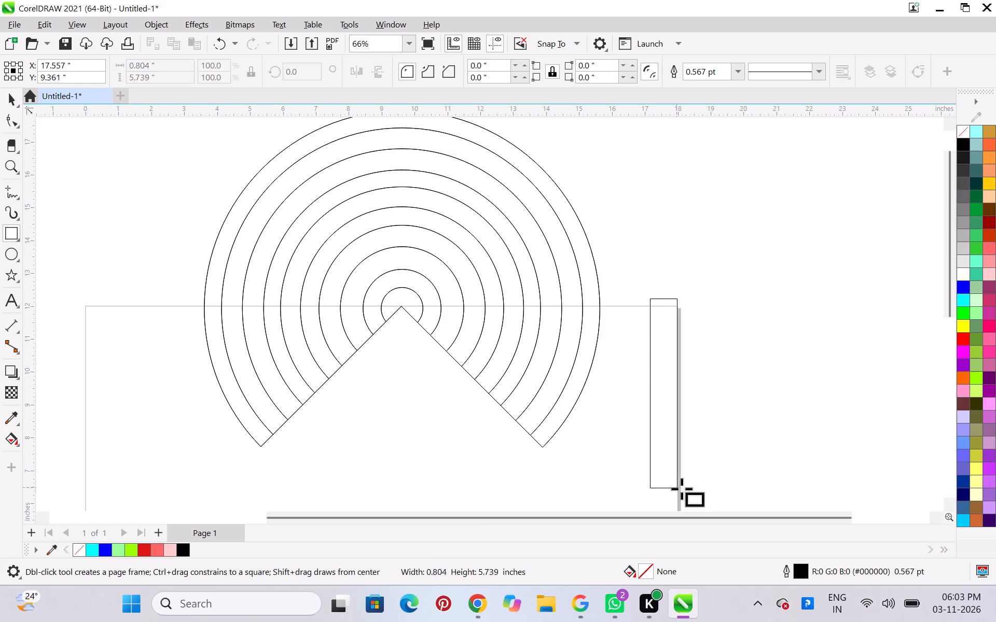
left_click_drag(682, 489, 713, 505, "ctrl")
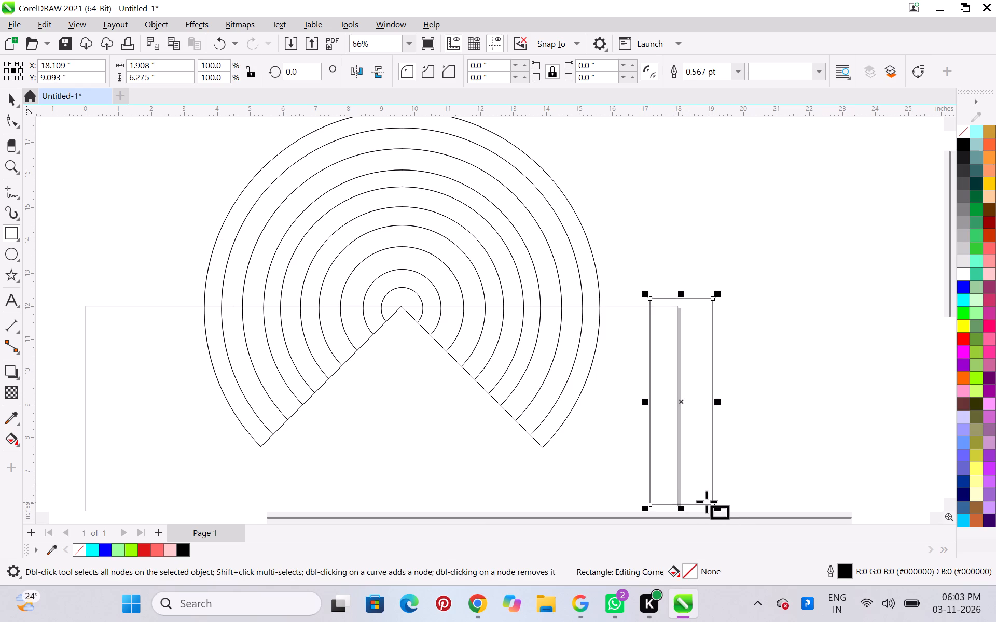
Move the tall rectangle into the wedge opening, roughly centred beneath the rings' centre.
scroll(705, 502, "down", 4)
scroll(697, 512, "up", 4)
key("ctrl+space")
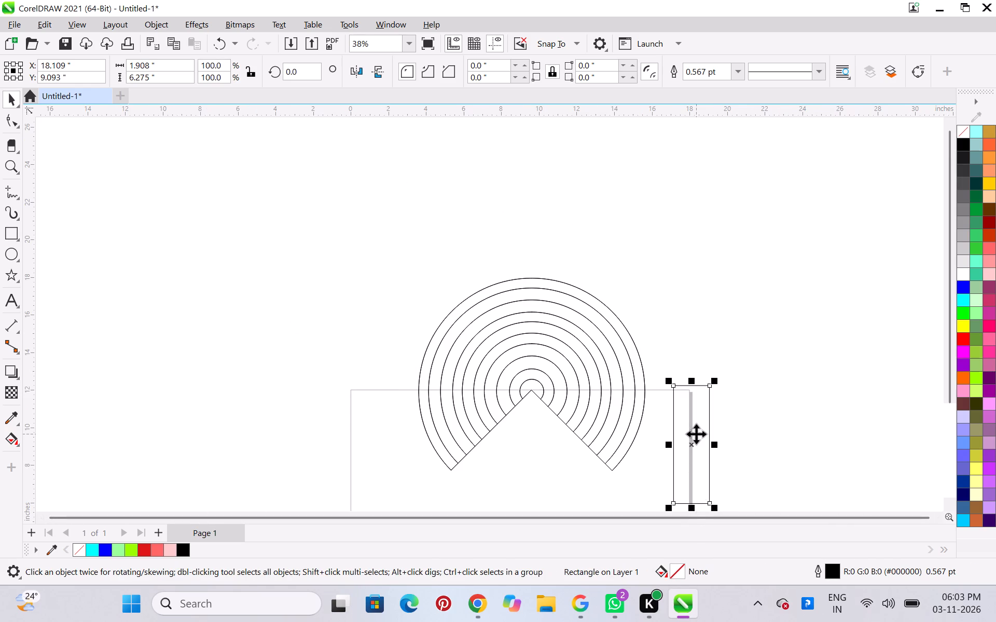
left_click_drag(696, 434, 541, 433)
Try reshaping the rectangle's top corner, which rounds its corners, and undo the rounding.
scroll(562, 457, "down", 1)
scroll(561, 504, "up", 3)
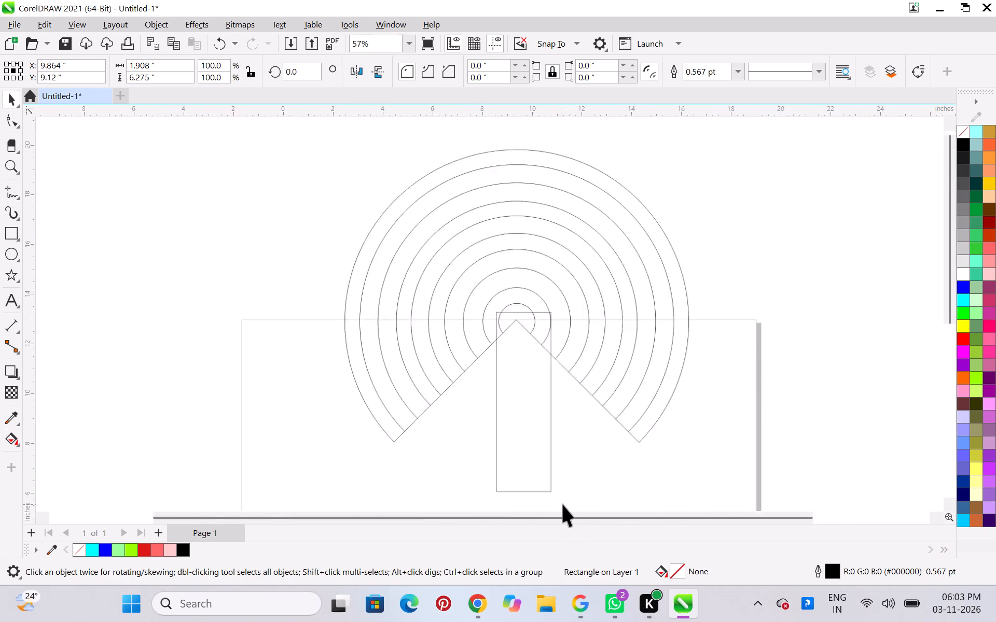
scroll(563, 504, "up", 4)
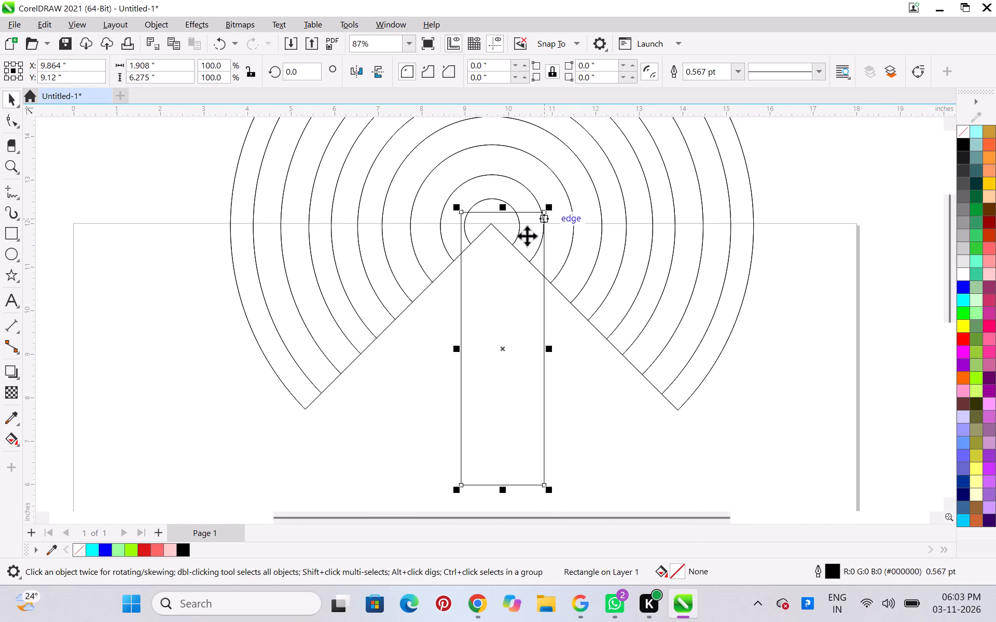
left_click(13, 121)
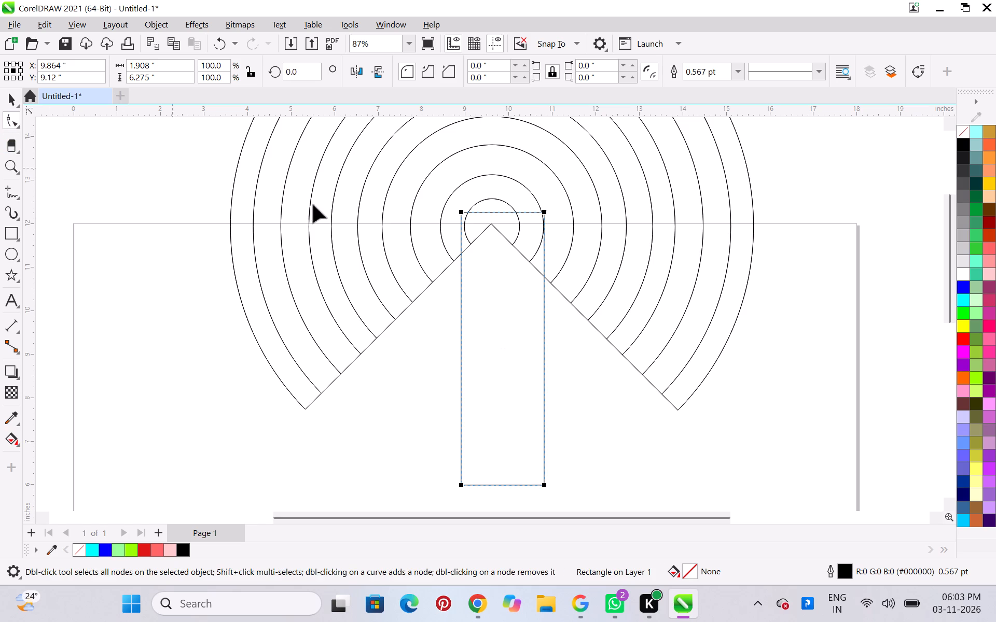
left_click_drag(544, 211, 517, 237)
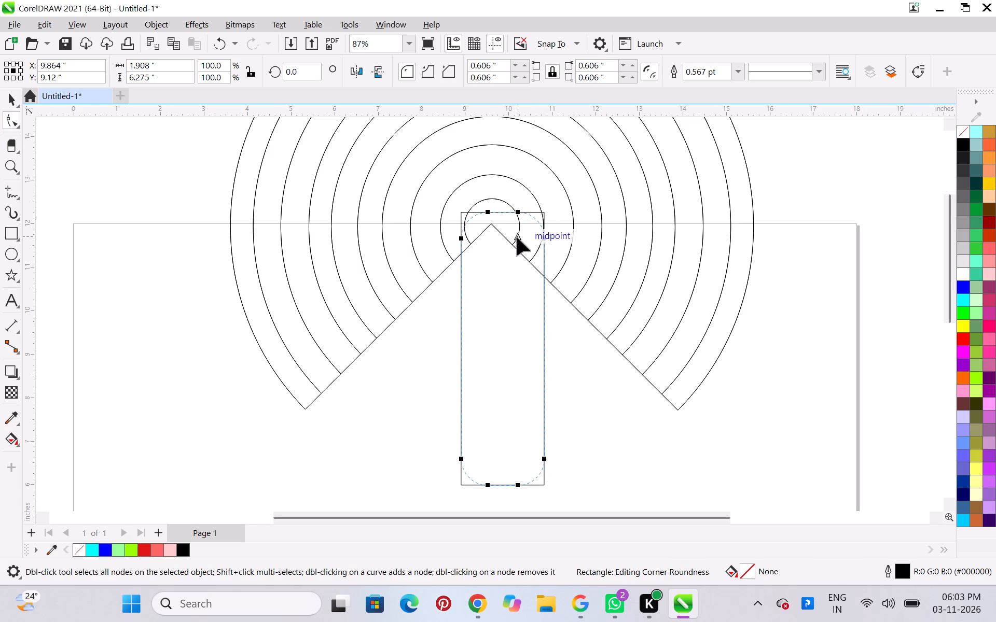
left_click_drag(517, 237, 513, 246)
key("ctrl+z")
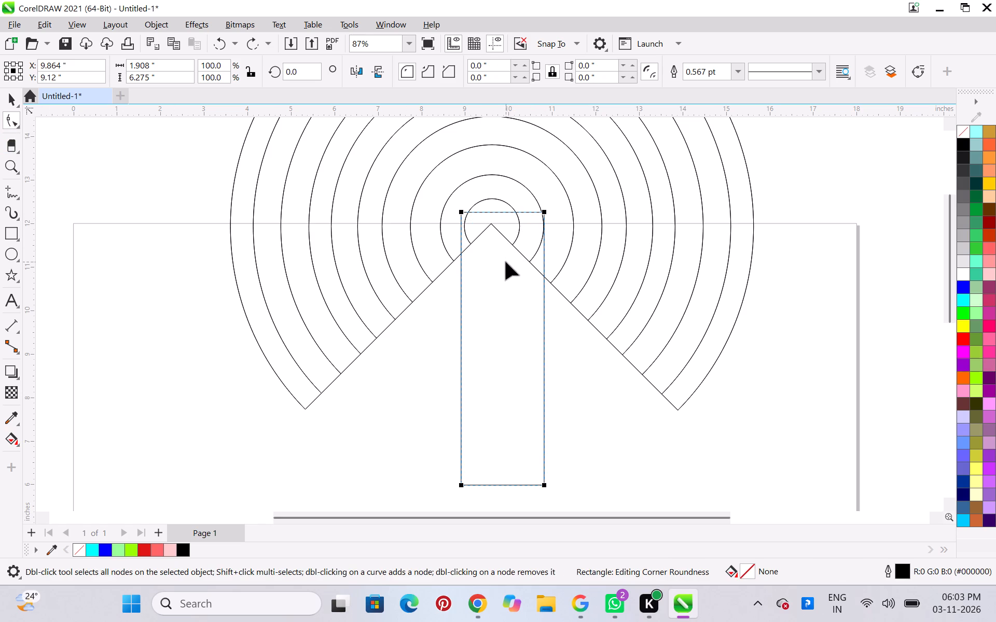
Convert the rectangle to curves and bring its two top corners together just below the wedge's apex, forming a narrow triangle.
key("ctrl+q")
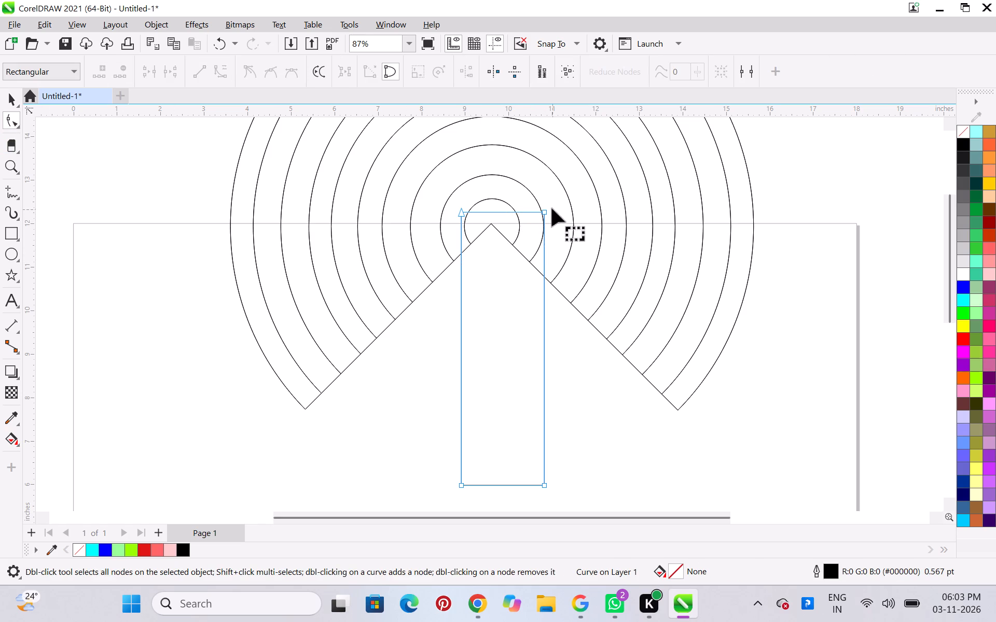
left_click_drag(544, 210, 507, 246)
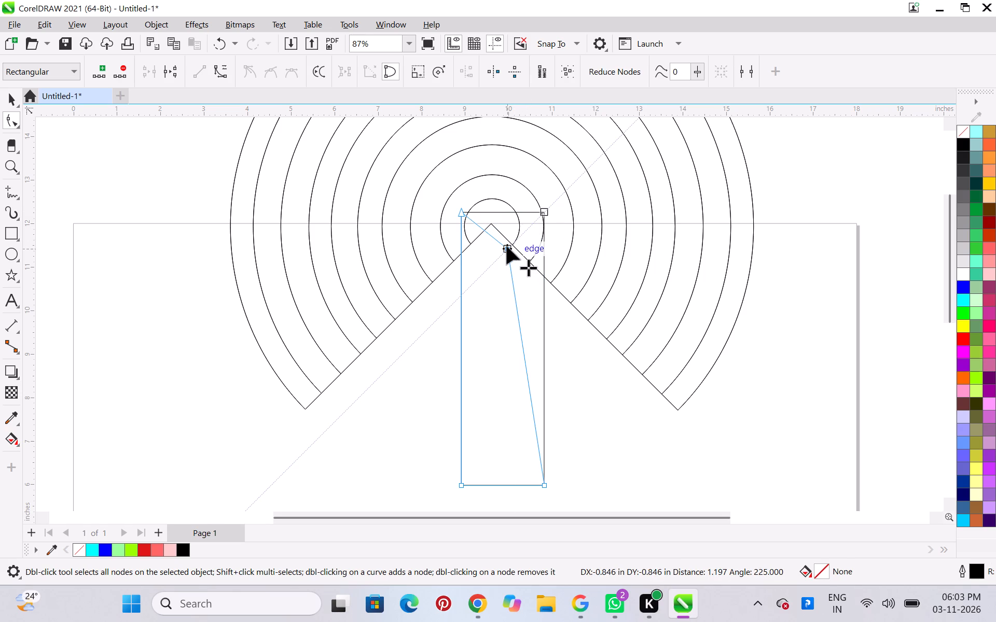
left_click_drag(507, 246, 495, 229)
left_click_drag(462, 214, 479, 228)
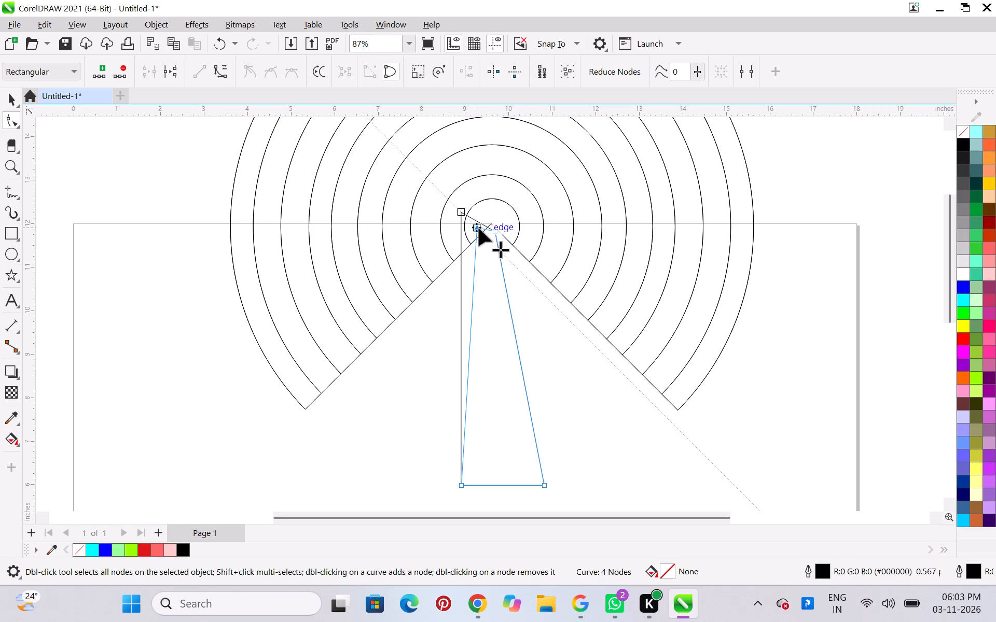
left_click_drag(479, 228, 494, 233)
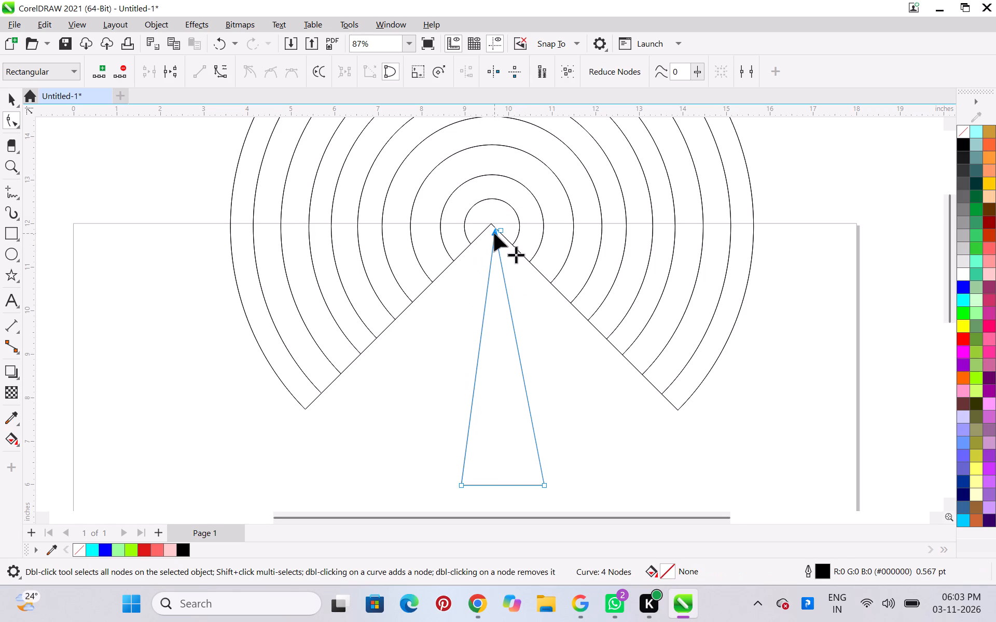
left_click(595, 347)
key("ctrl+space")
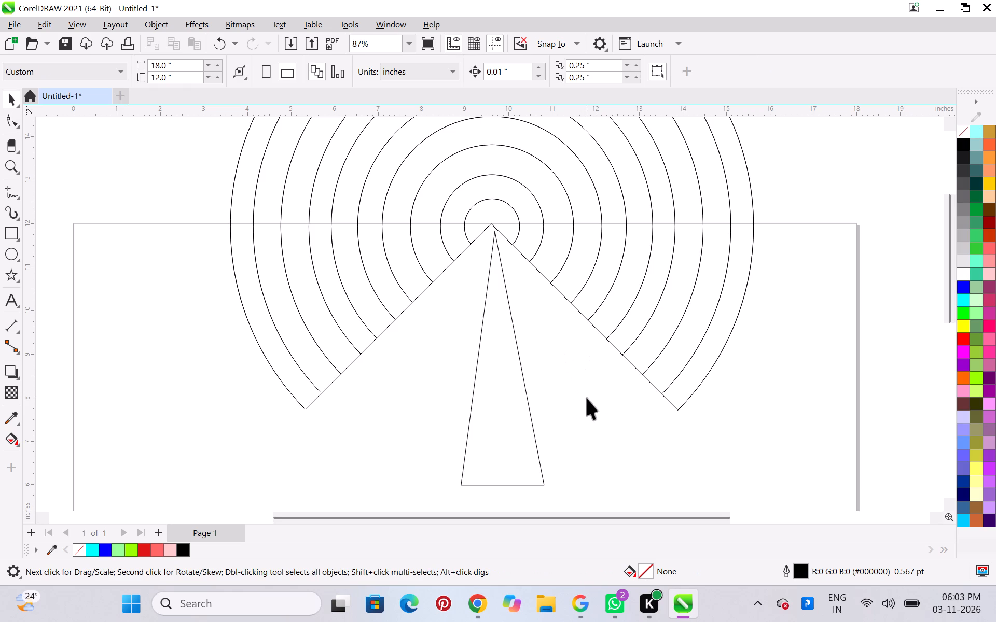
Move the narrow triangle up so its tip meets the apex of the wedge cut in the rings.
scroll(616, 448, "down", 4)
scroll(628, 472, "up", 3)
left_click(520, 420)
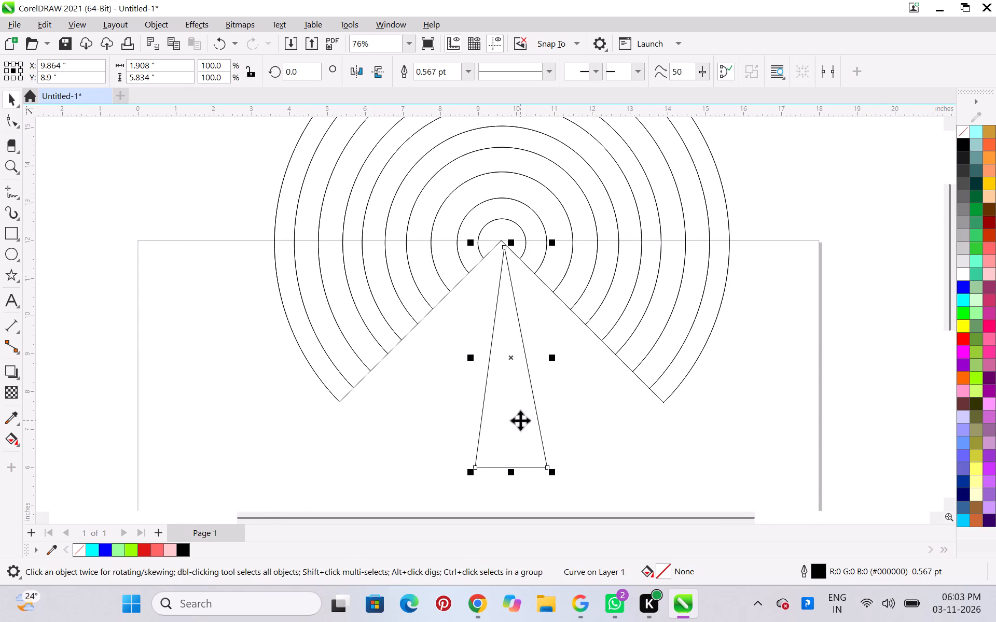
left_click_drag(522, 431, 522, 424)
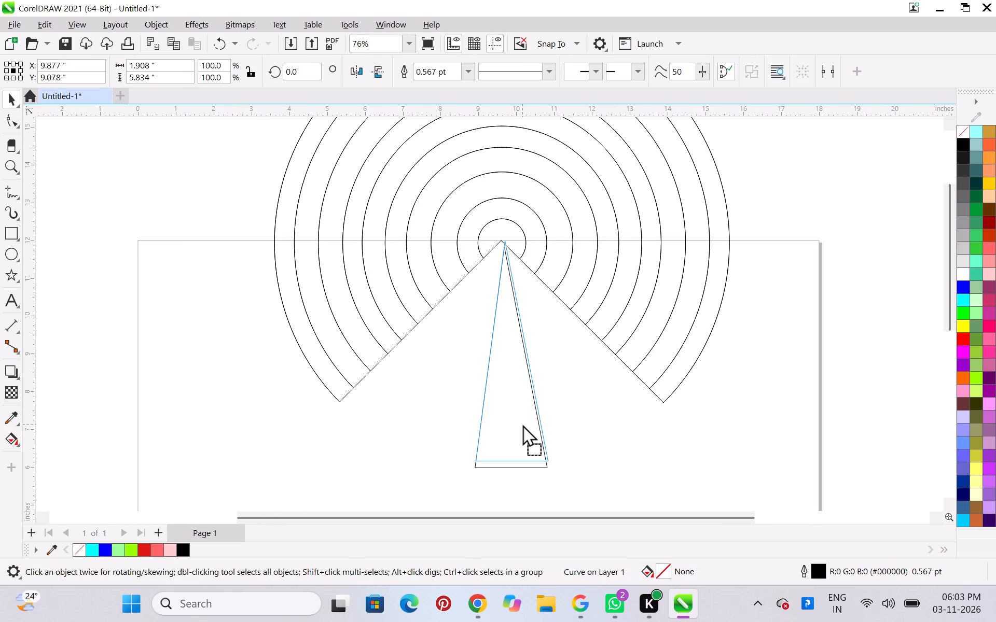
left_click_drag(522, 424, 519, 424)
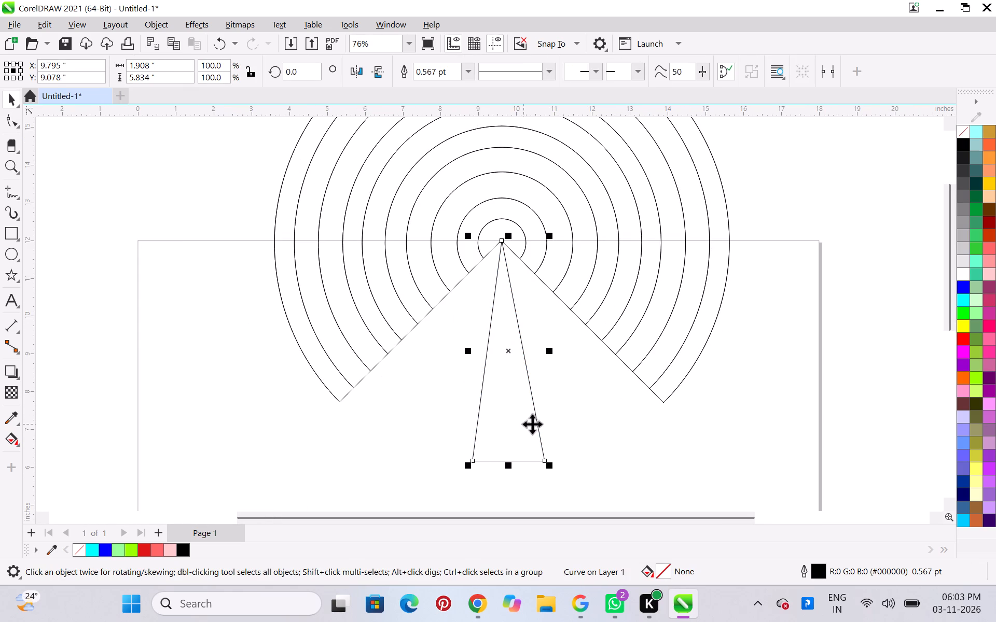
left_click(587, 426)
Stretch the triangle sideways in both directions to about 5.9 inches wide, keeping its tip at the wedge's apex.
scroll(587, 426, "down", 5)
scroll(602, 458, "up", 3)
left_click(501, 401)
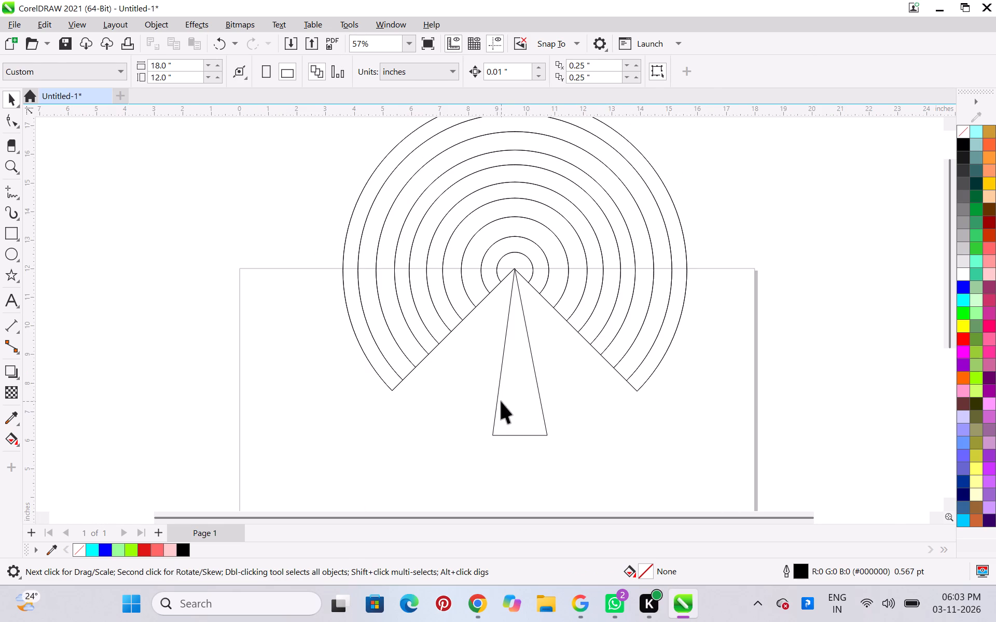
left_click_drag(487, 350, 476, 350)
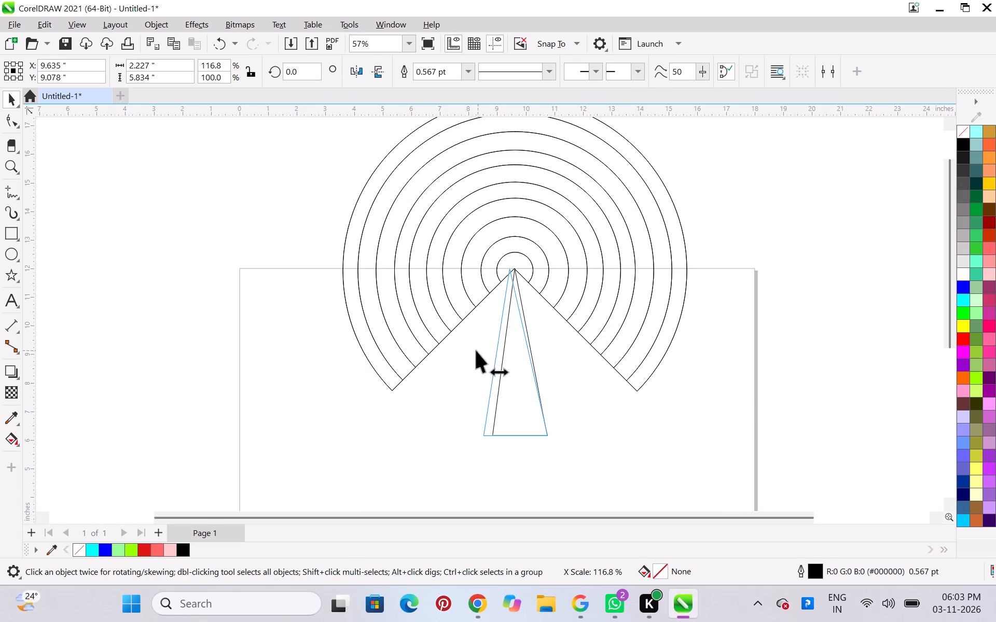
left_click_drag(476, 350, 440, 349)
left_click_drag(551, 350, 574, 350)
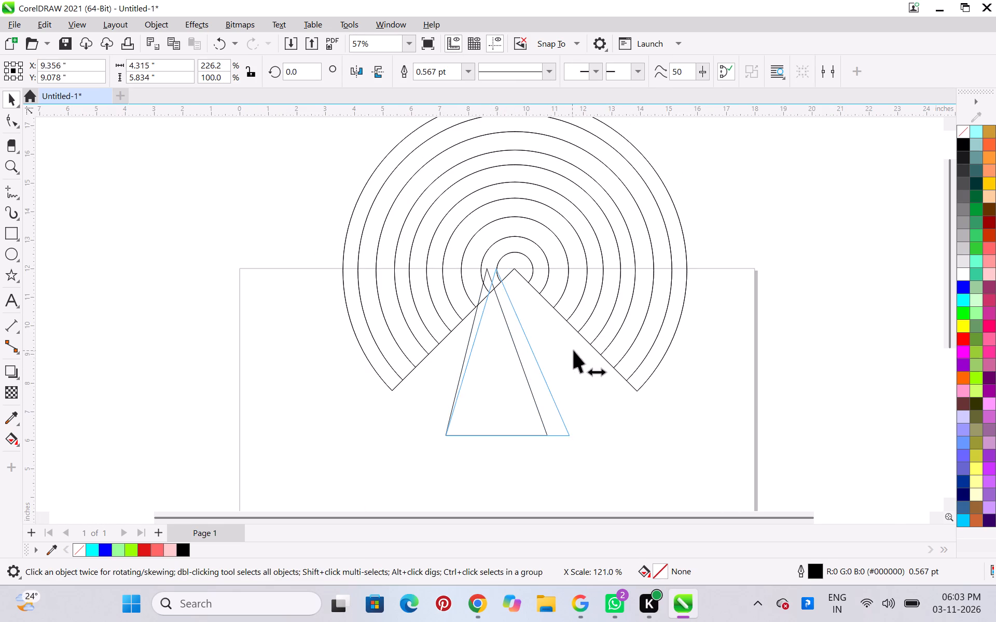
left_click_drag(574, 350, 619, 361)
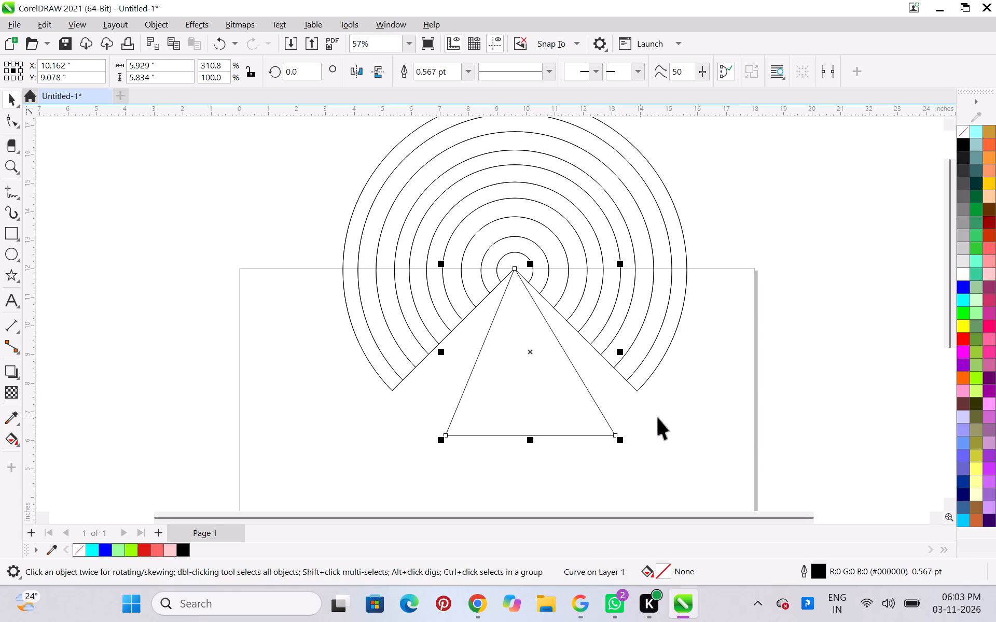
left_click(739, 425)
Resize the triangle to about 6.8 by 5.7 inches and move its tip back beneath the wedge's apex.
left_click(497, 402)
left_click_drag(439, 437, 402, 434)
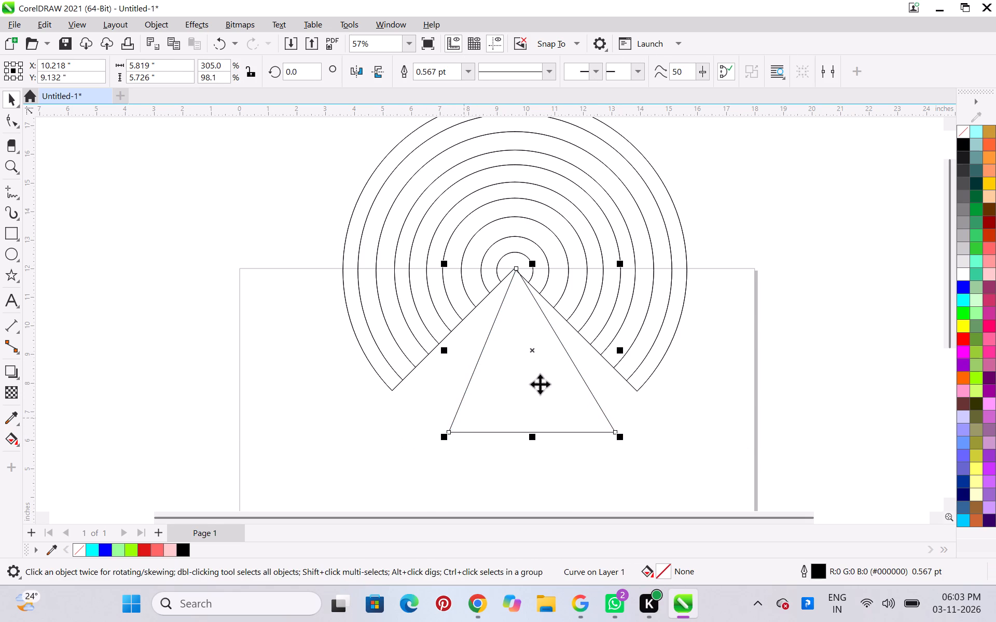
left_click_drag(444, 350, 415, 354)
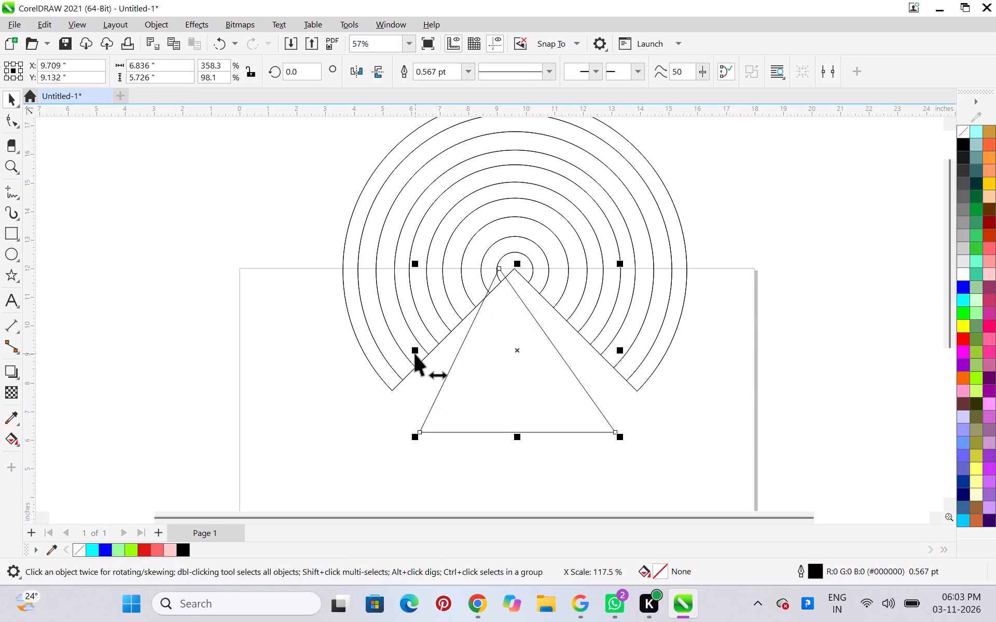
left_click_drag(495, 355, 511, 361)
left_click(766, 432)
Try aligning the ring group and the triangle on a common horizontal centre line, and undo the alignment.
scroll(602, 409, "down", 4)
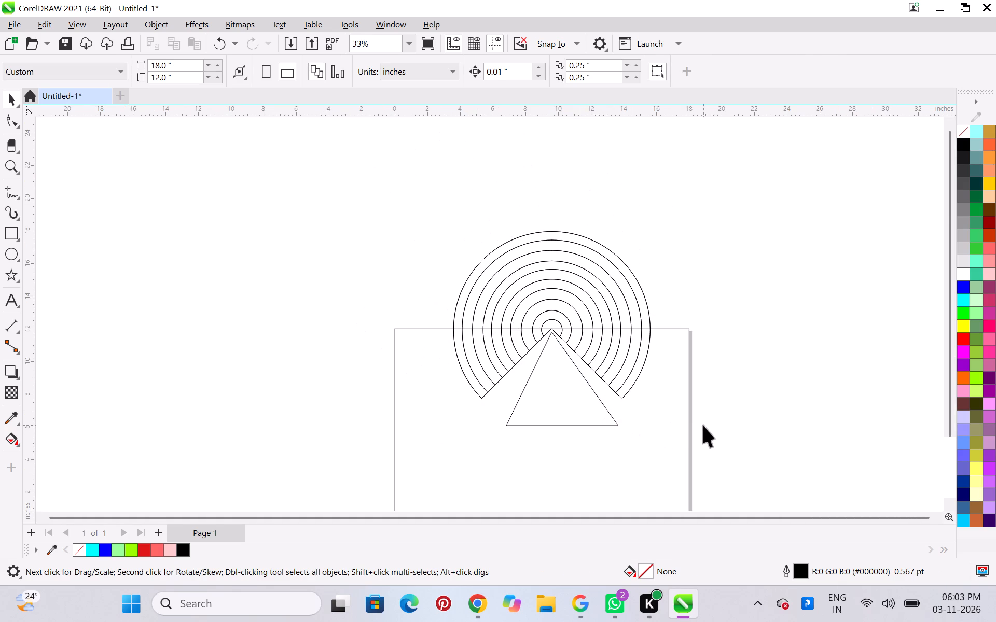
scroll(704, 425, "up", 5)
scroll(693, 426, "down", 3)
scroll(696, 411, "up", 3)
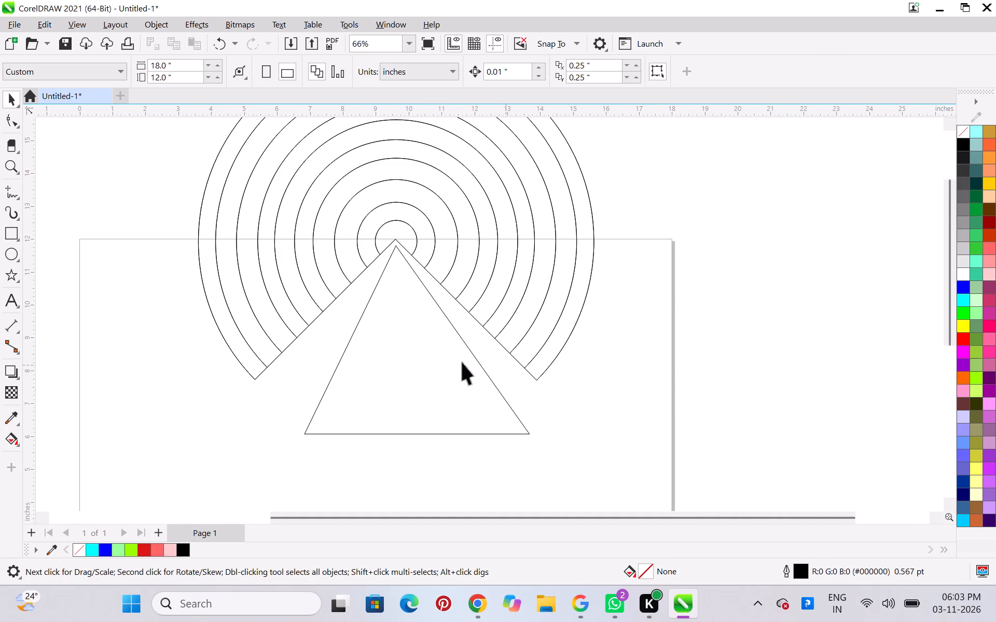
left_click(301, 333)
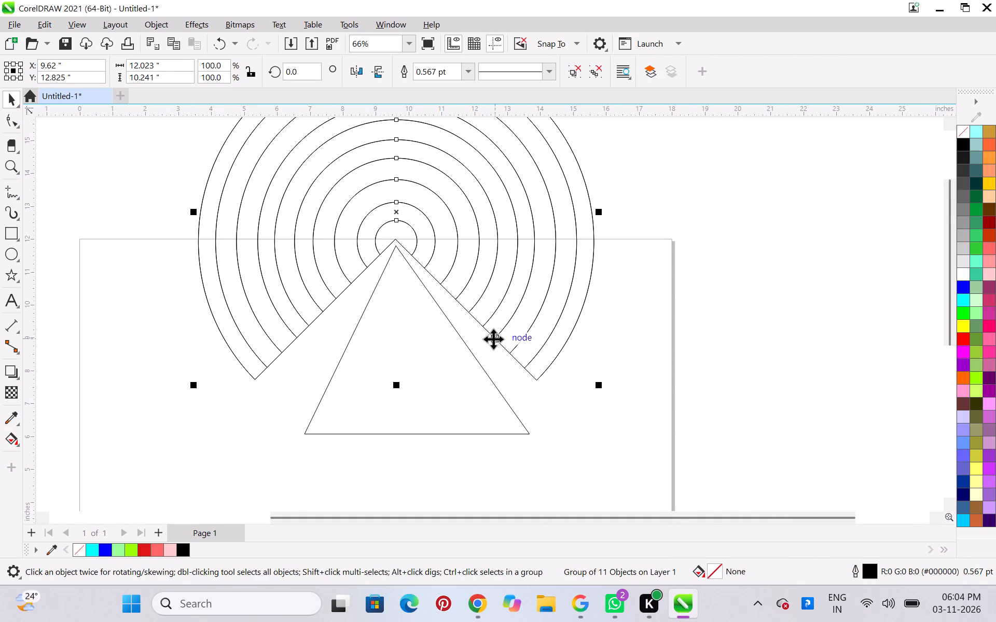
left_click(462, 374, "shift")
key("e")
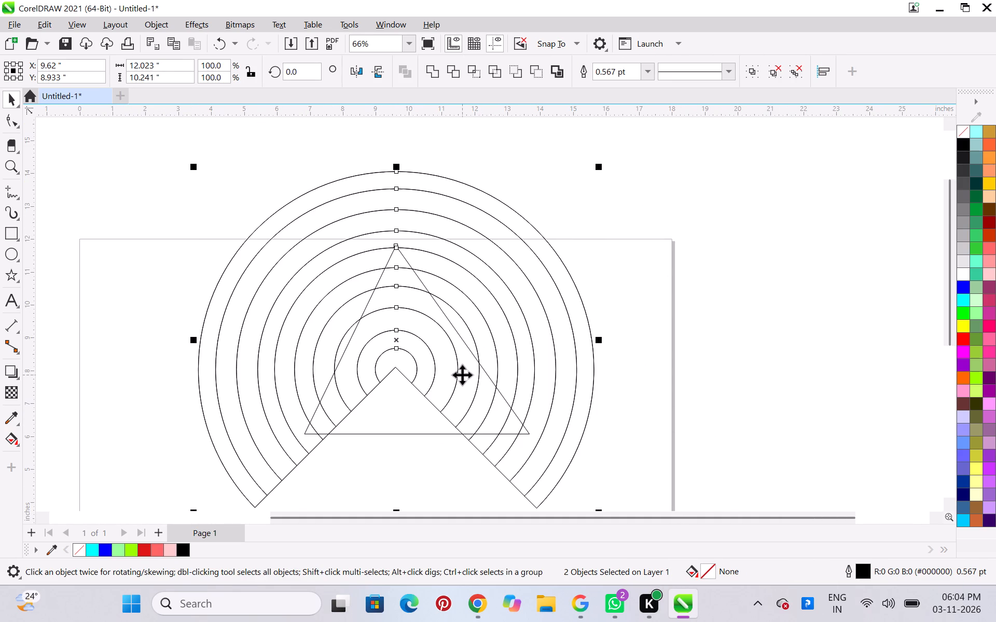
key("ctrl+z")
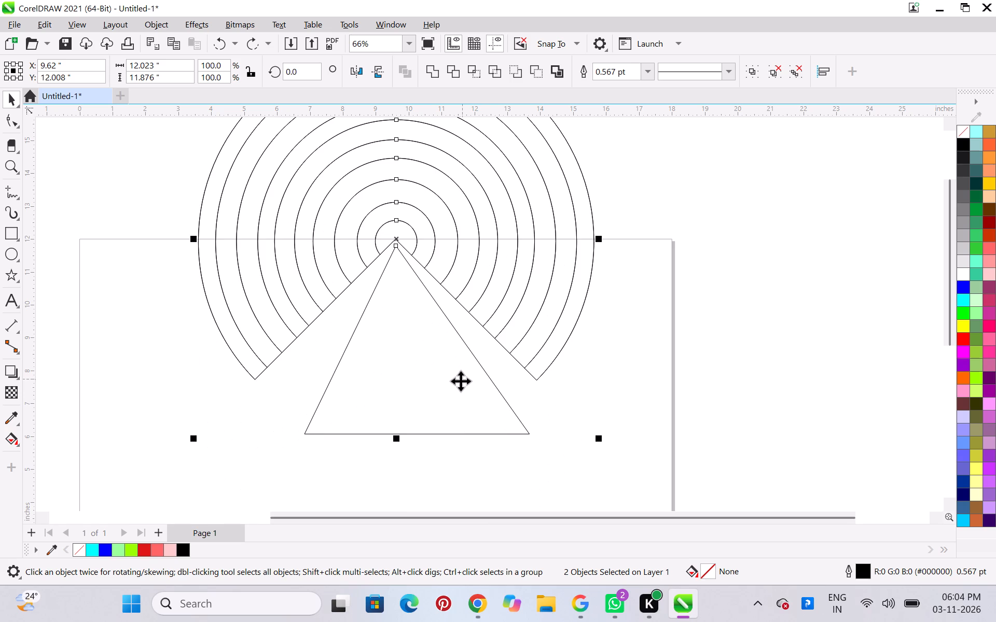
Align the ring group with the triangle on a common vertical centre line.
key("c")
scroll(692, 364, "down", 4)
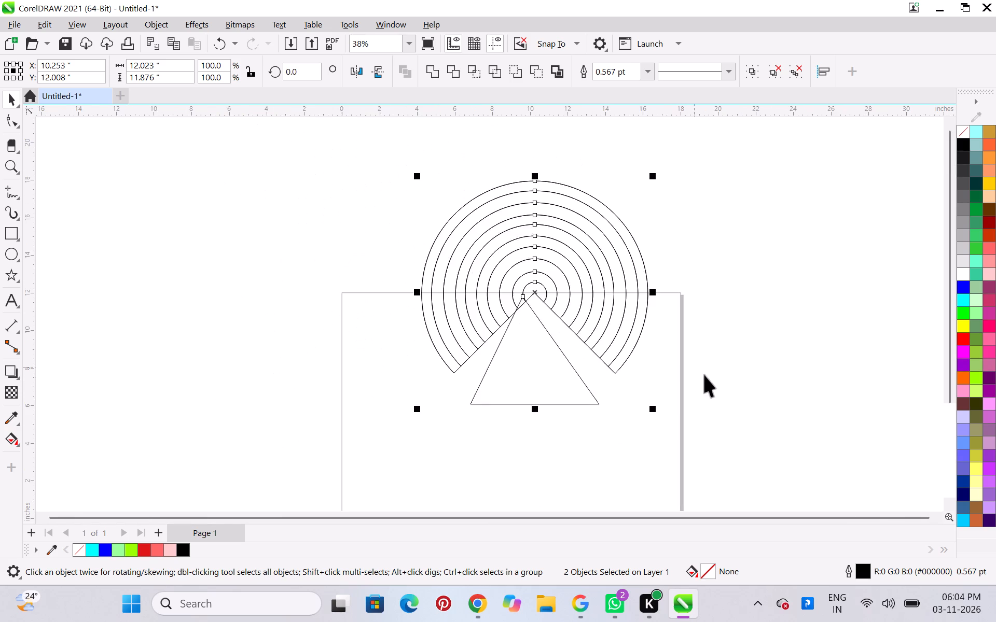
scroll(745, 384, "up", 3)
left_click(753, 383)
Move the triangle sideways and slightly down so its tip sits just below the wedge's apex.
left_click_drag(448, 372, 460, 376)
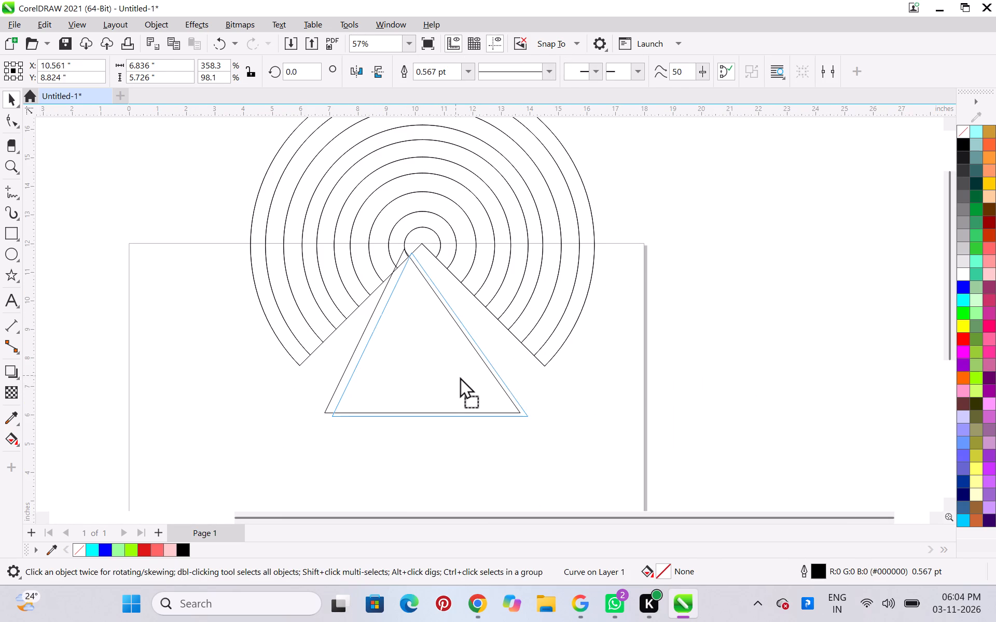
left_click_drag(460, 376, 467, 379)
left_click(776, 358)
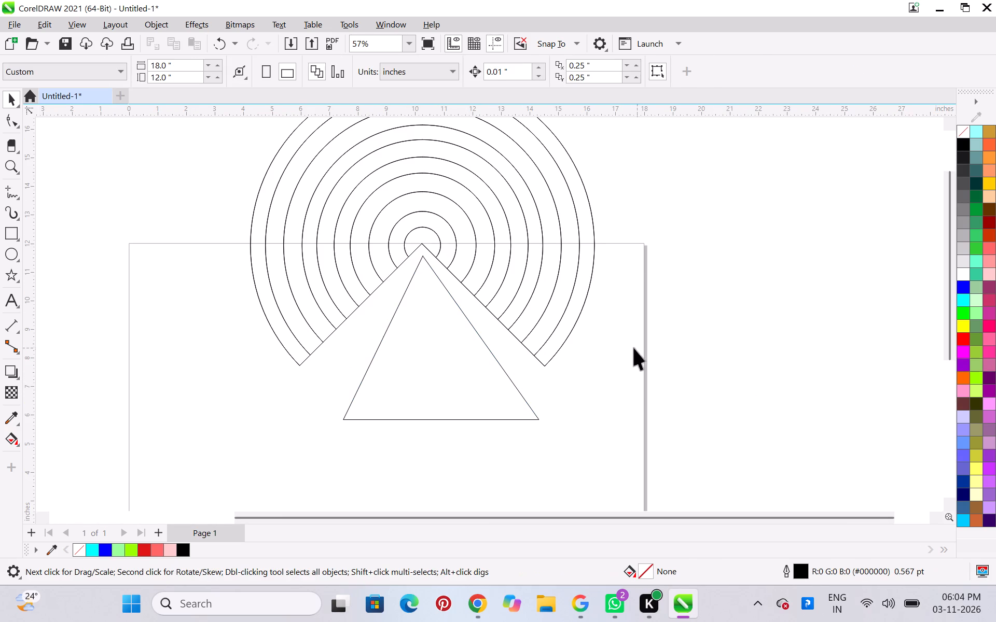
Move the triangle up until its tip meets the wedge's apex.
scroll(629, 348, "down", 4)
scroll(608, 371, "up", 5)
scroll(605, 392, "down", 4)
scroll(693, 361, "up", 5)
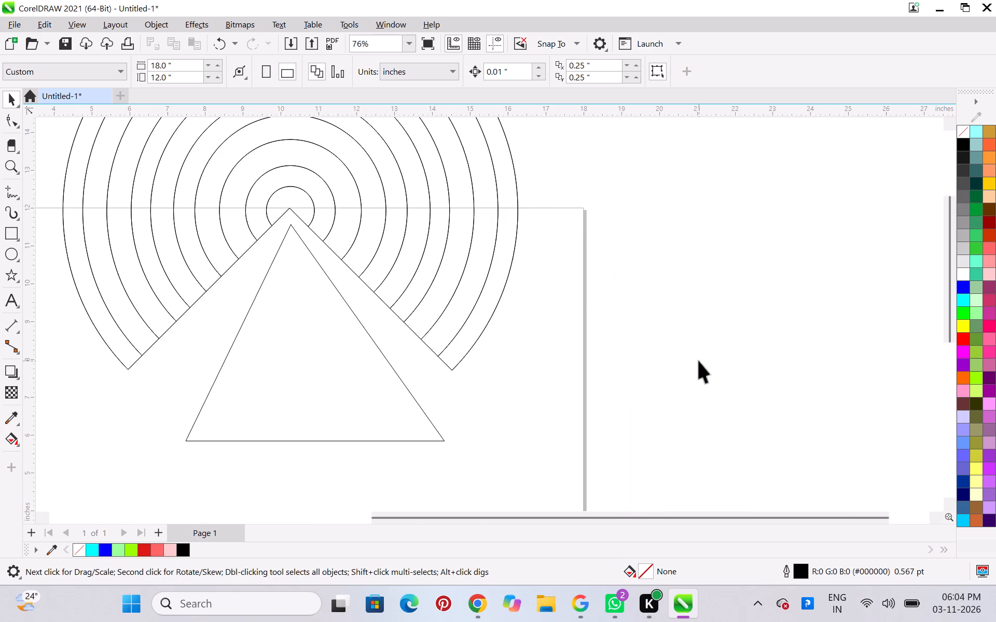
scroll(700, 360, "down", 3)
scroll(579, 253, "up", 1)
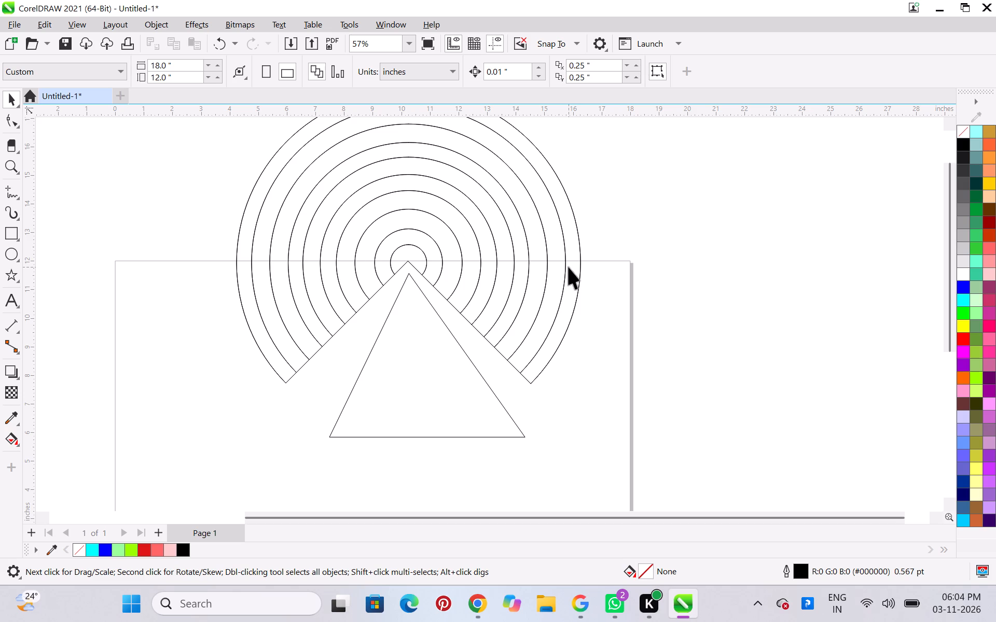
scroll(466, 411, "up", 1)
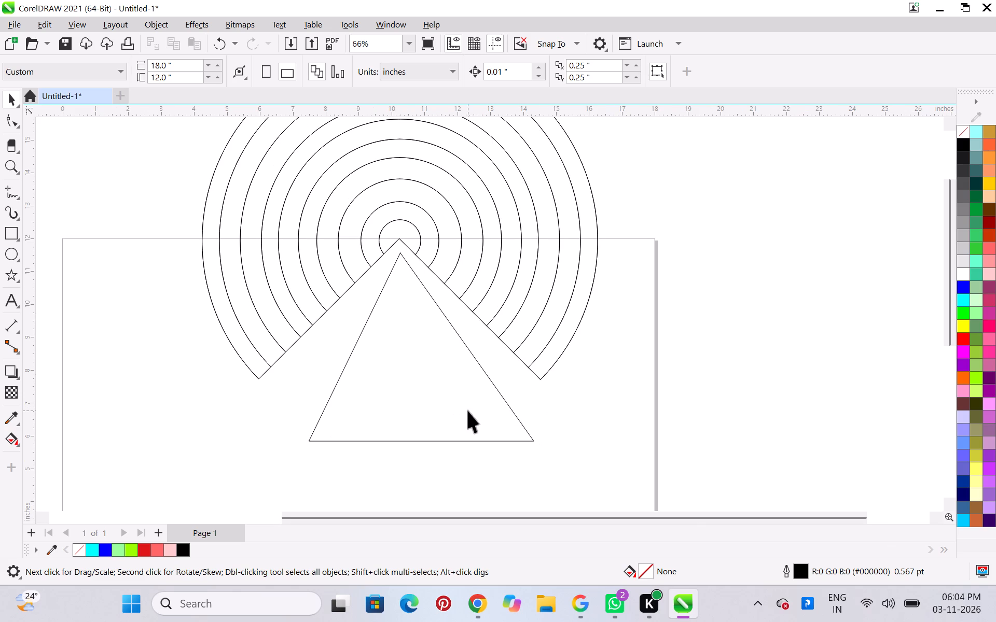
left_click_drag(435, 359, 435, 346)
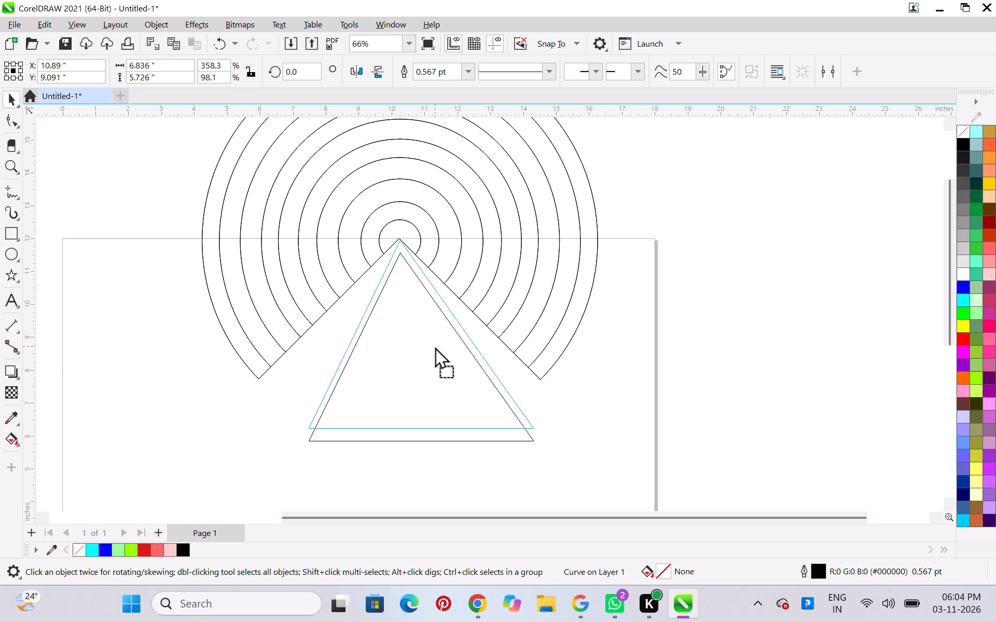
left_click_drag(435, 346, 434, 346)
left_click(625, 377)
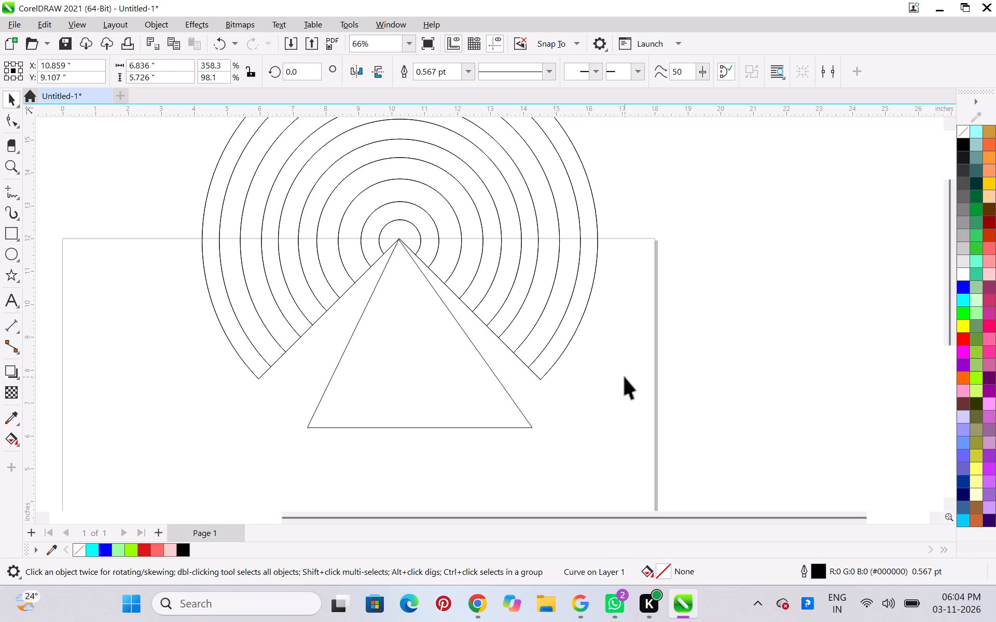
Fine-tune the triangle's position at close range so its tip coincides with the wedge's apex.
scroll(454, 312, "up", 3)
scroll(359, 316, "up", 4)
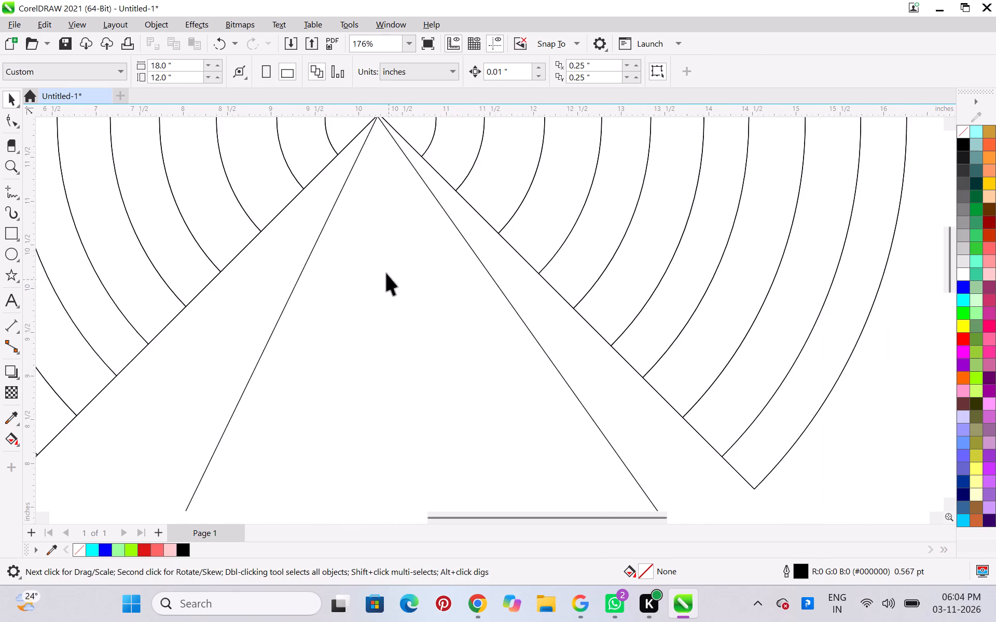
scroll(386, 273, "down", 4)
scroll(379, 266, "up", 2)
left_click(378, 266)
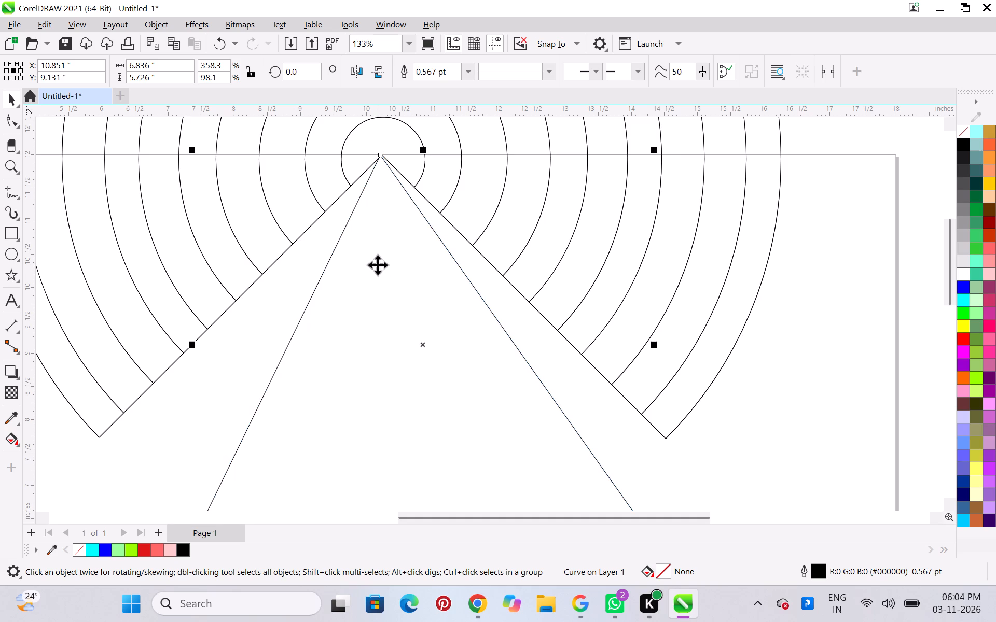
left_click(539, 251)
scroll(539, 251, "down", 5)
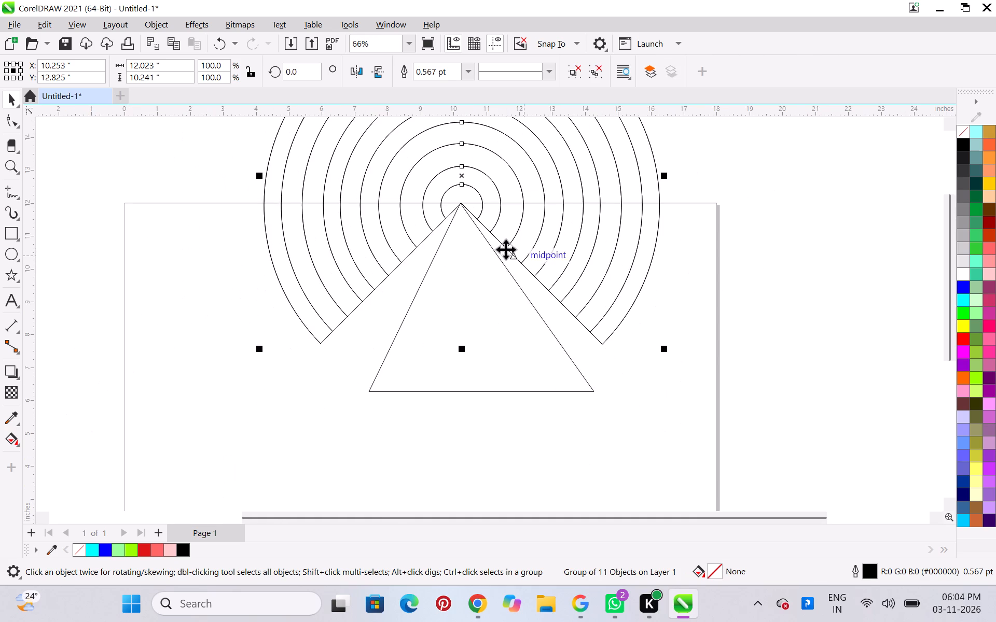
scroll(490, 236, "up", 5)
left_click(423, 273)
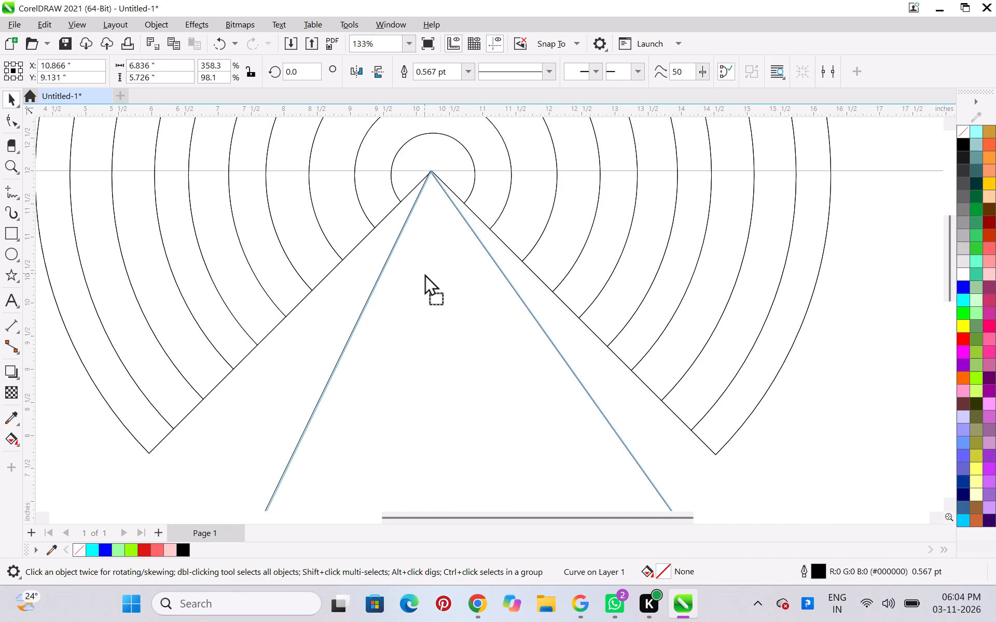
left_click(562, 249)
Reshape the triangle with the Shape tool, pulling its bottom-left corner about 1 inch outward.
scroll(562, 249, "down", 5)
scroll(646, 344, "down", 2)
scroll(682, 372, "up", 3)
left_click(692, 407)
scroll(662, 390, "down", 5)
scroll(724, 323, "up", 1)
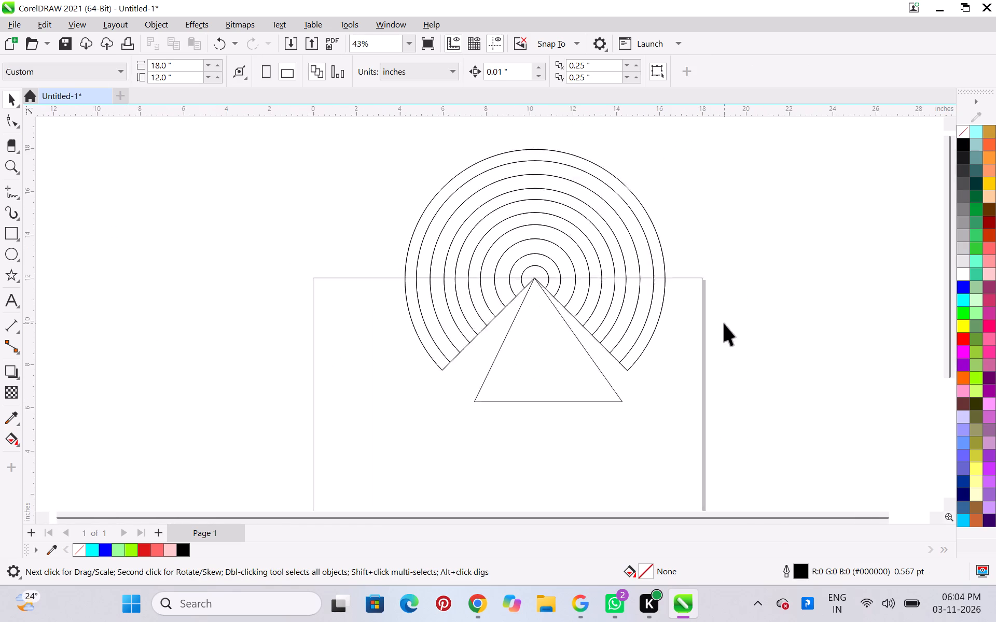
scroll(724, 323, "up", 1)
left_click(573, 392)
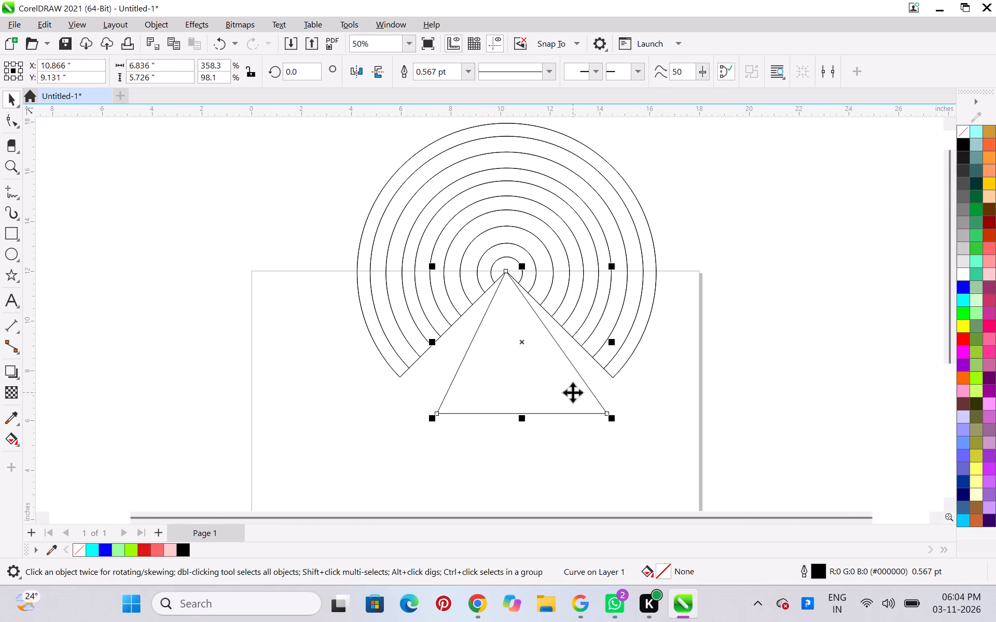
key("ctrl+q")
key("ctrl+q")
left_click(0, 119)
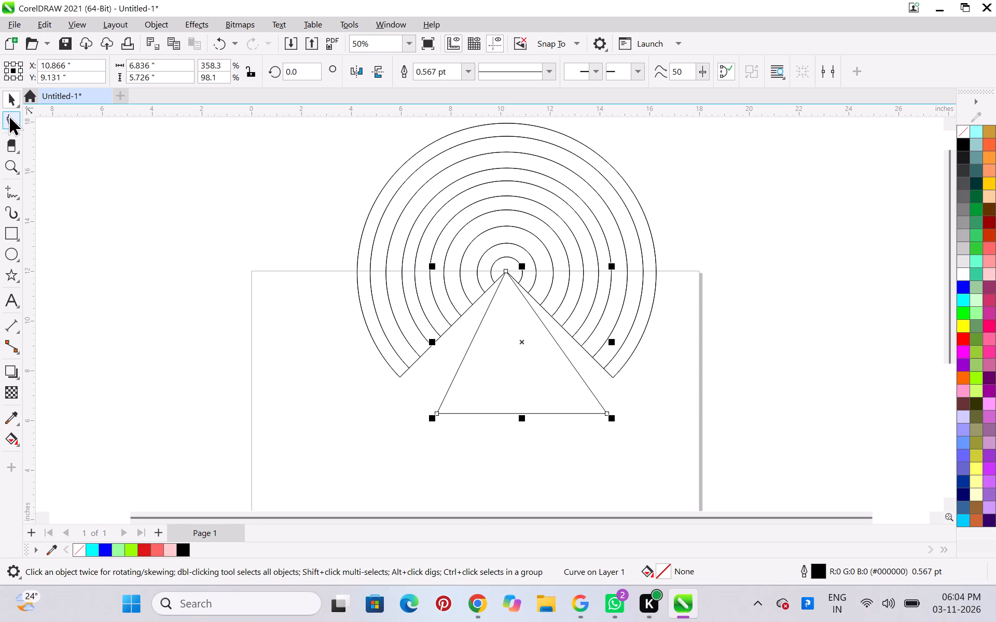
left_click(9, 115)
left_click_drag(438, 414, 436, 414)
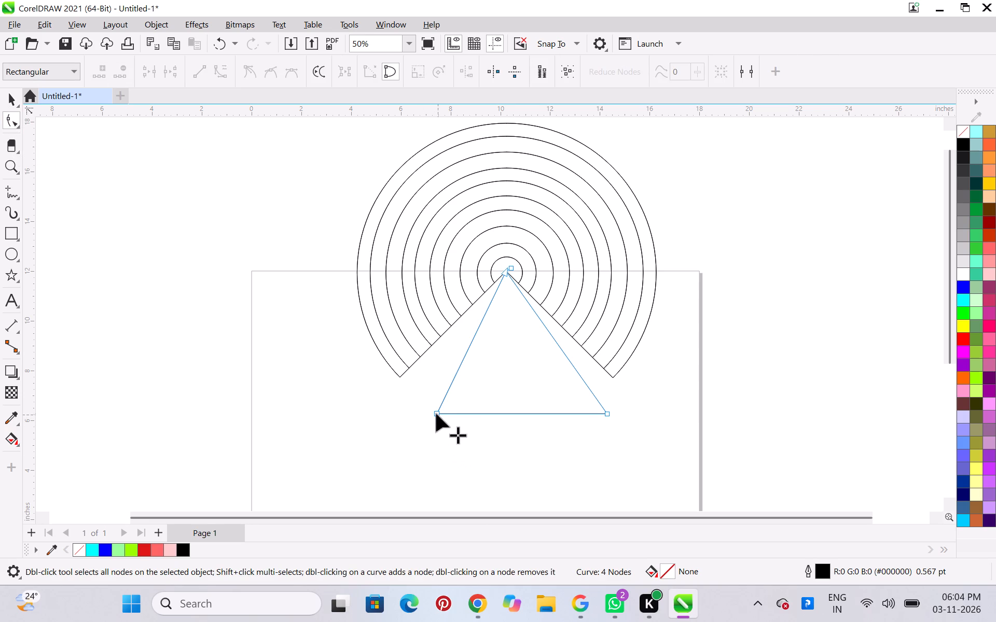
left_click_drag(436, 414, 412, 411)
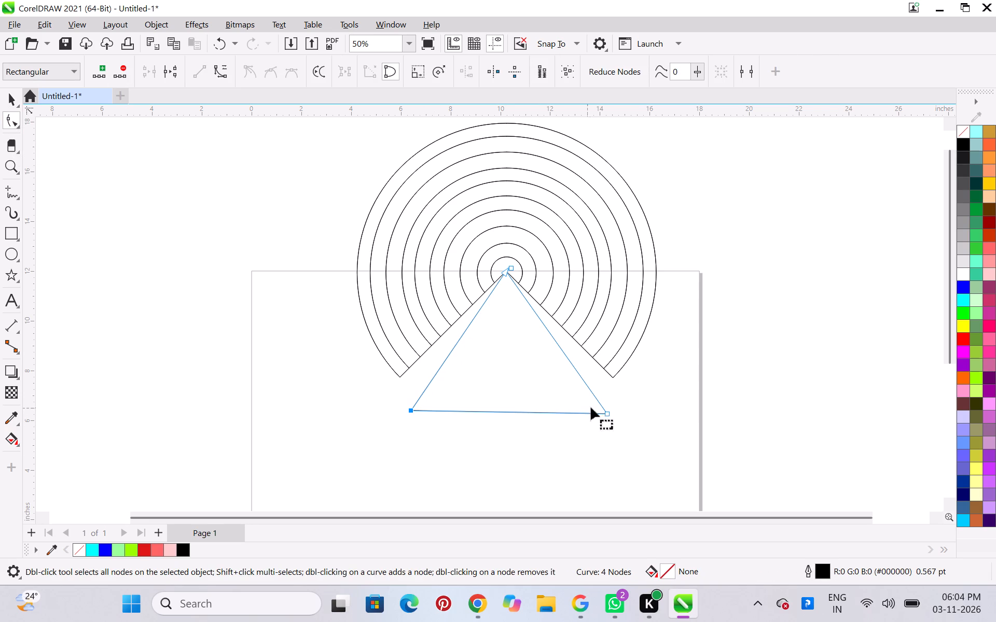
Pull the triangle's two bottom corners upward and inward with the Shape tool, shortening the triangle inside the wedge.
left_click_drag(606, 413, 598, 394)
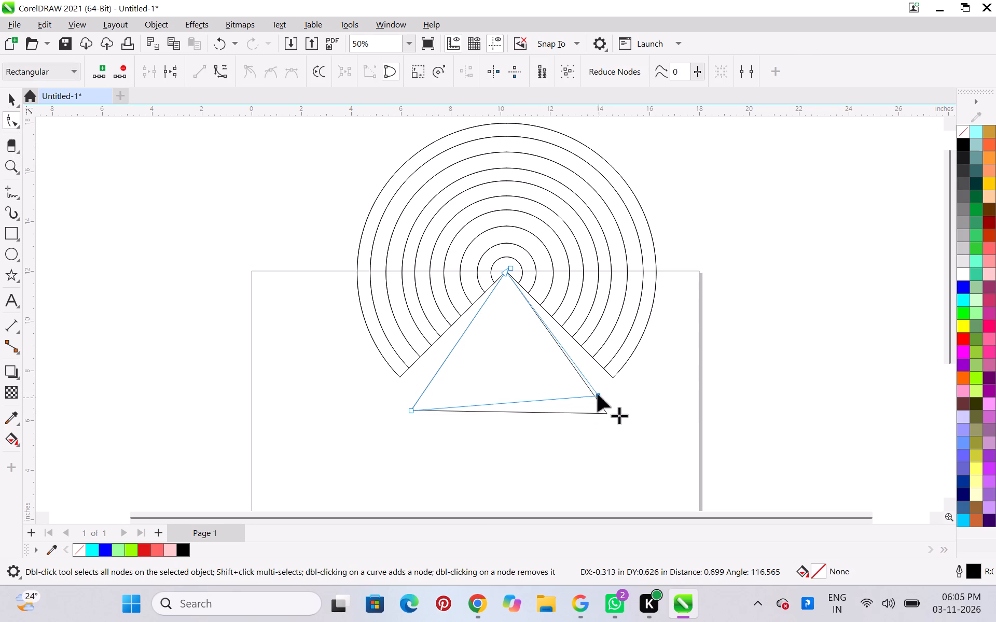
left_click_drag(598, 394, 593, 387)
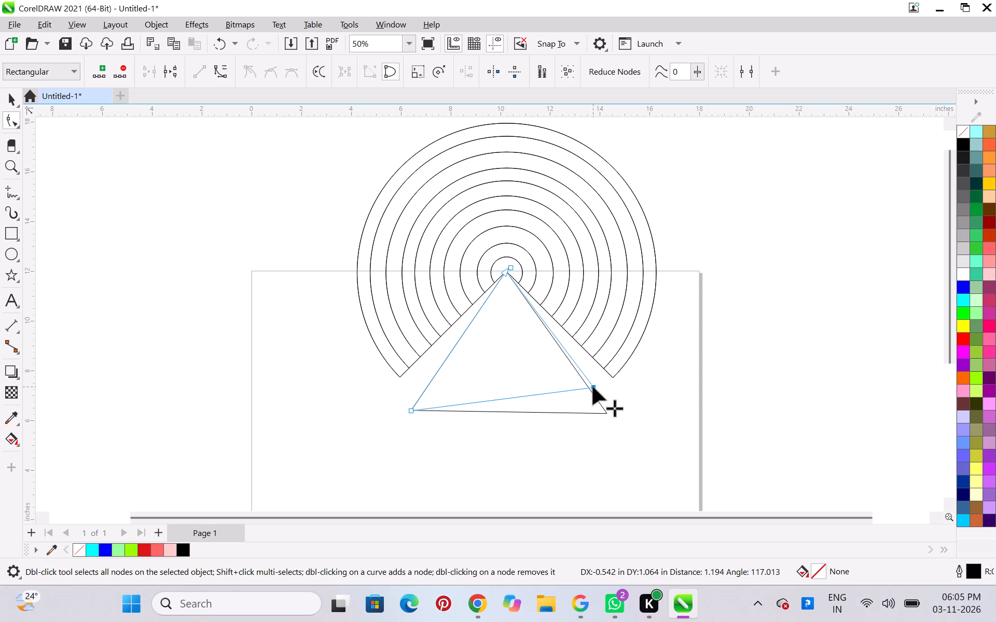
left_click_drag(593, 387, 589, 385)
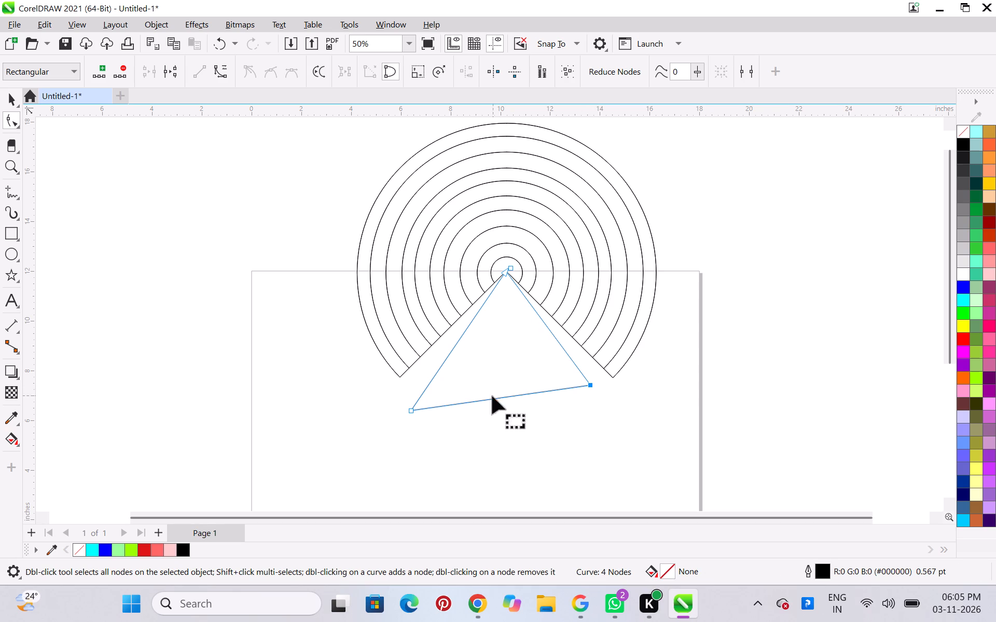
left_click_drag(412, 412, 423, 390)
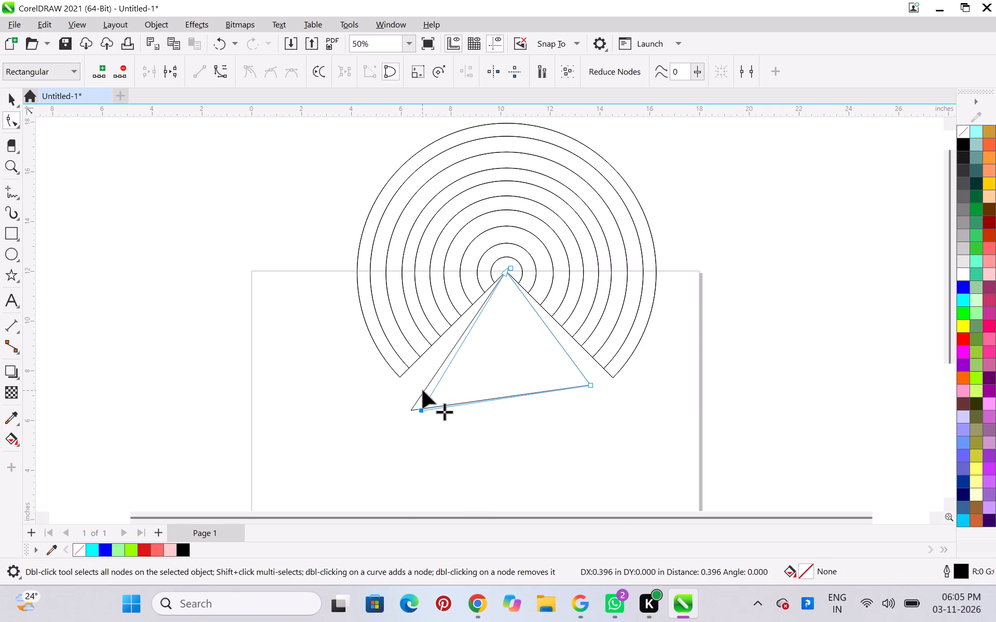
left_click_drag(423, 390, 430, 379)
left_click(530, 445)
Move the triangle's two bottom corners onto the outer ends of the wedge so its sides follow the cut edges.
scroll(530, 445, "down", 4)
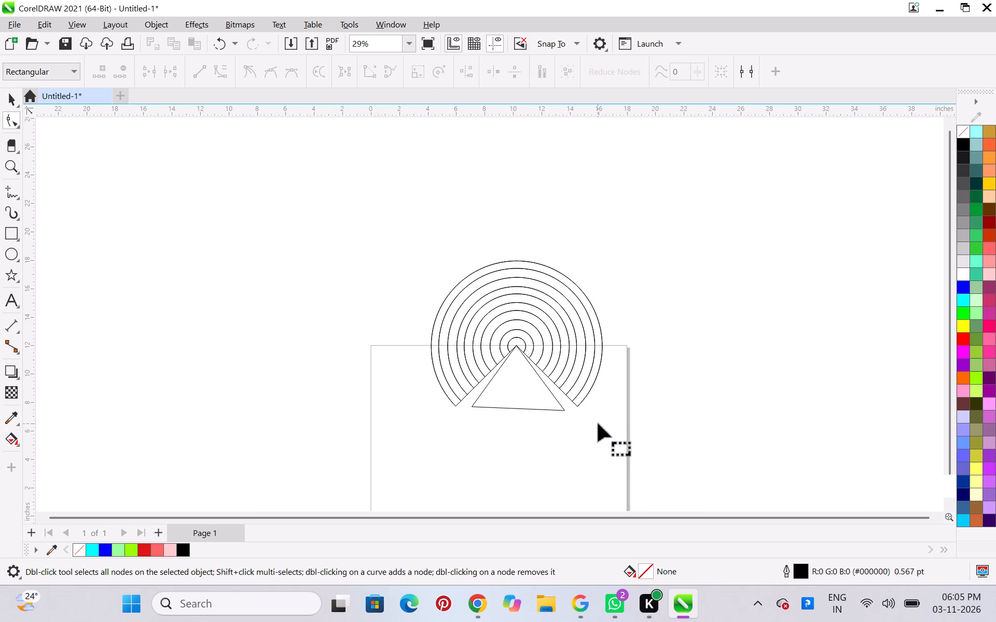
scroll(704, 402, "up", 4)
scroll(380, 377, "up", 4)
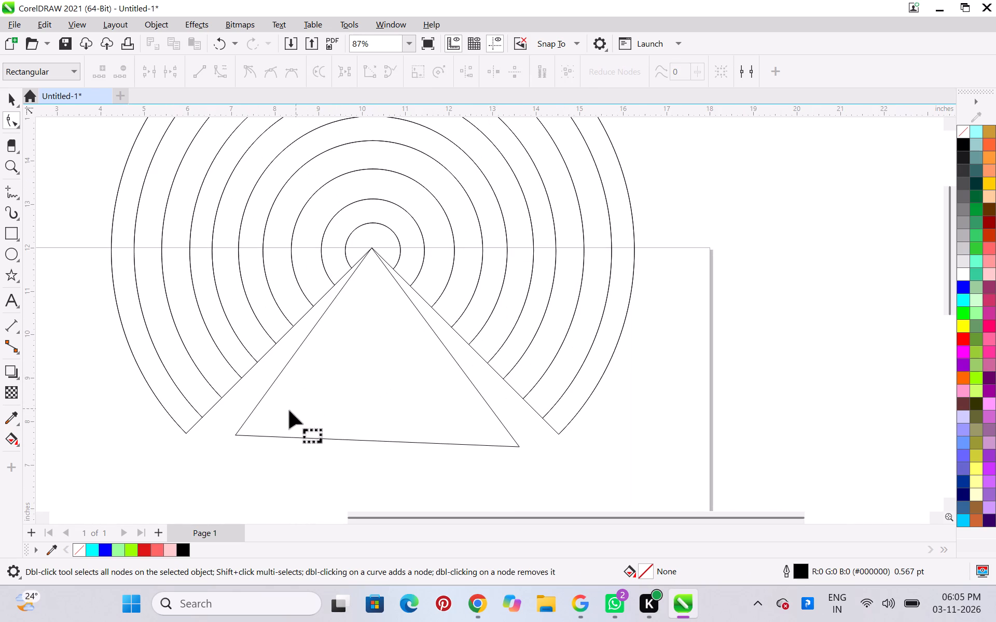
left_click(286, 415)
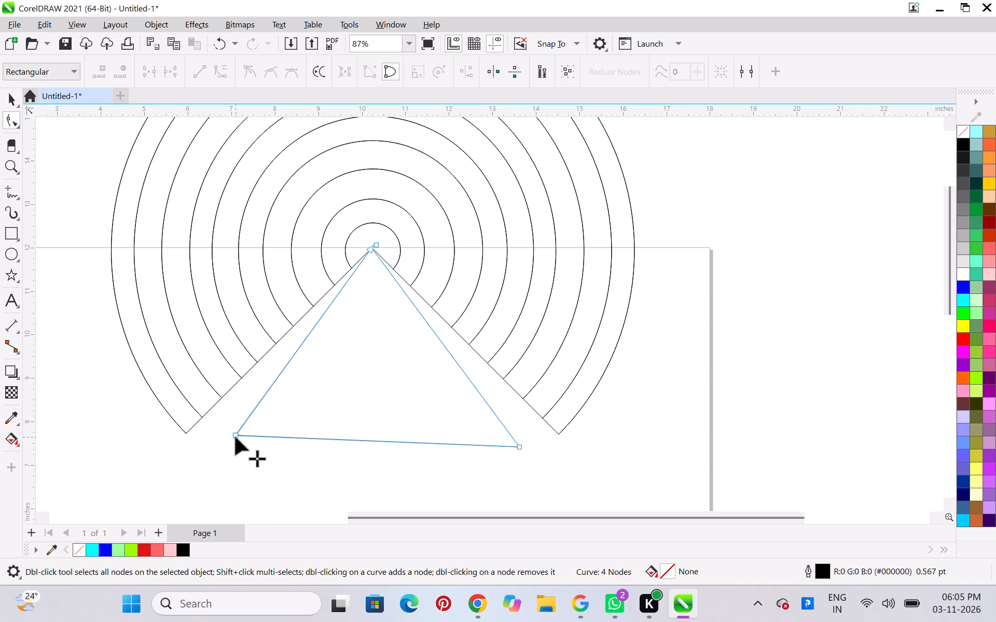
left_click_drag(236, 435, 207, 448)
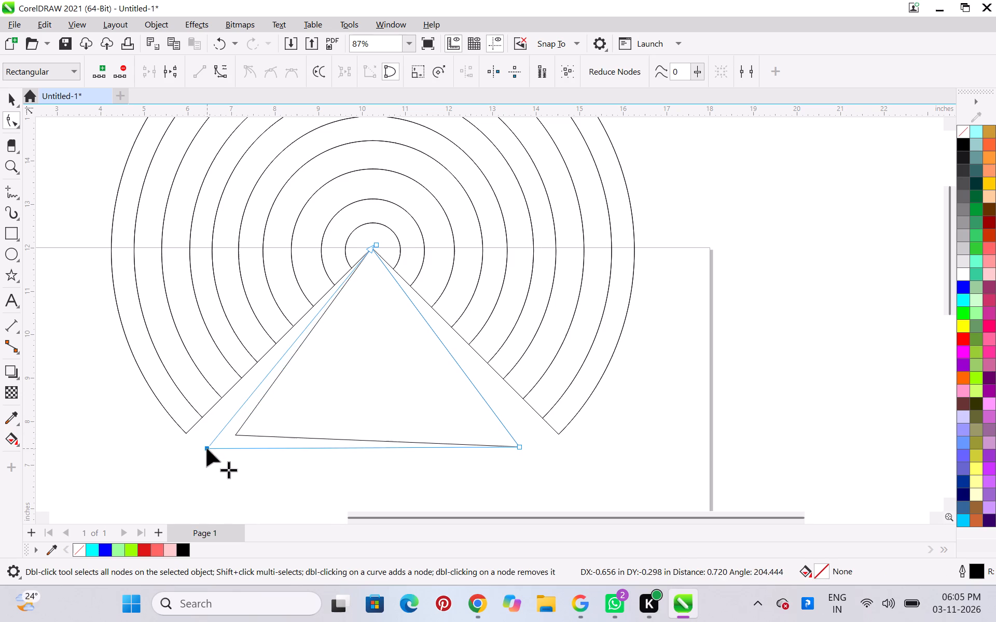
left_click_drag(207, 448, 187, 434)
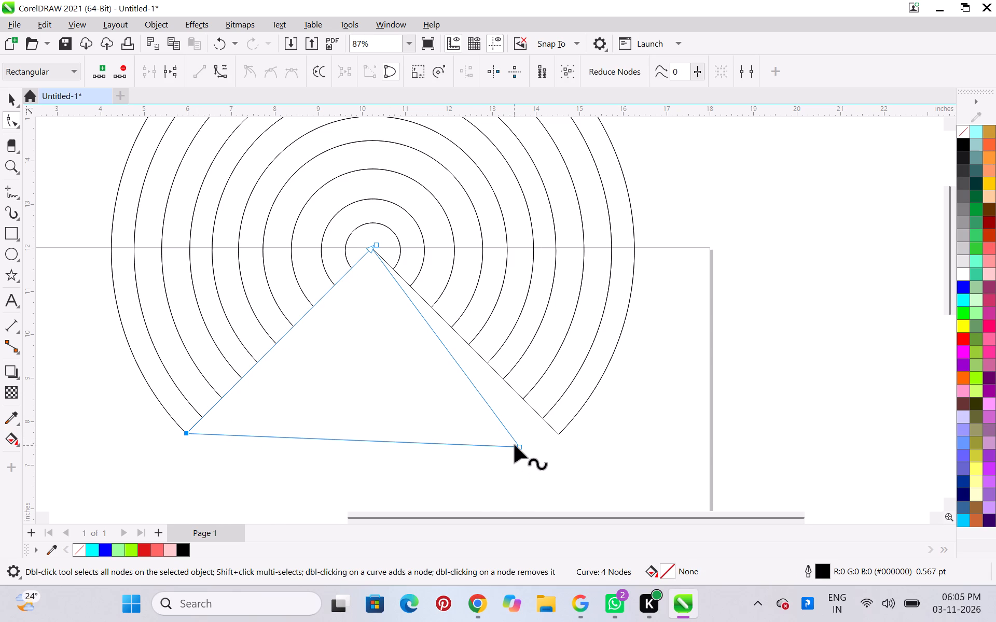
left_click_drag(520, 447, 533, 447)
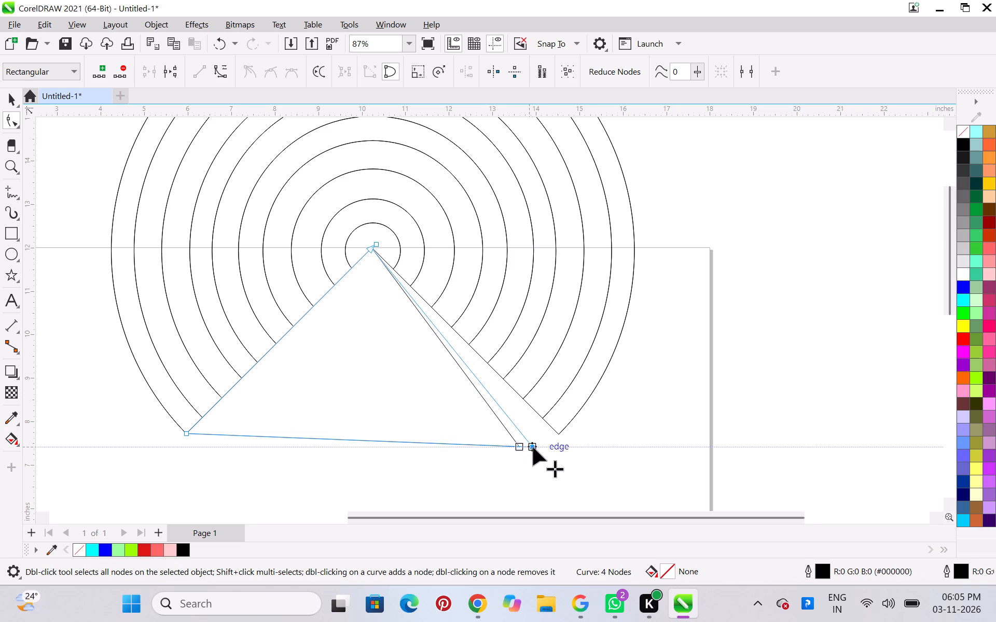
left_click_drag(533, 447, 557, 435)
left_click(526, 454)
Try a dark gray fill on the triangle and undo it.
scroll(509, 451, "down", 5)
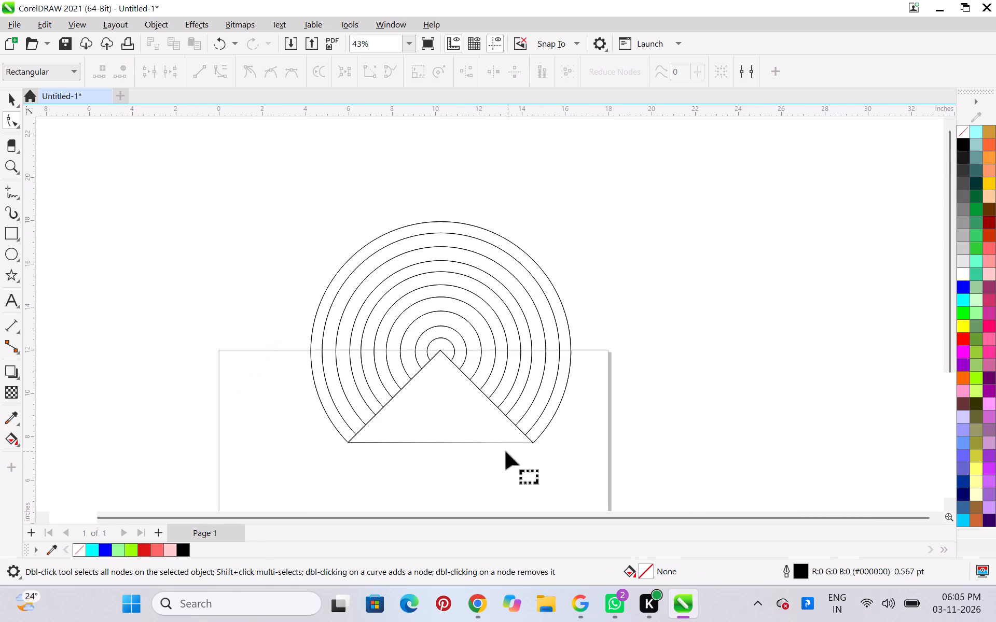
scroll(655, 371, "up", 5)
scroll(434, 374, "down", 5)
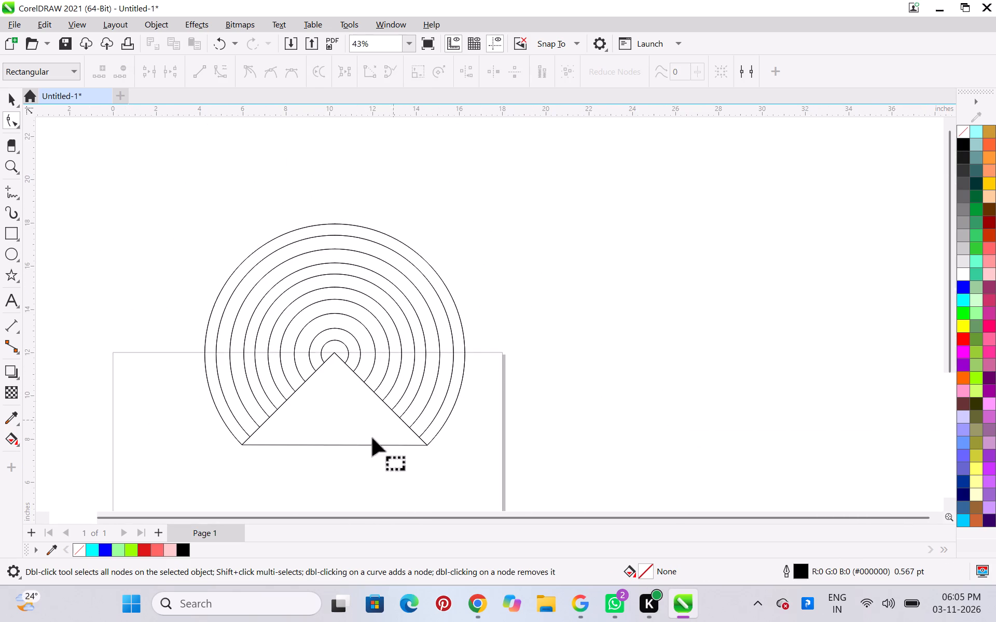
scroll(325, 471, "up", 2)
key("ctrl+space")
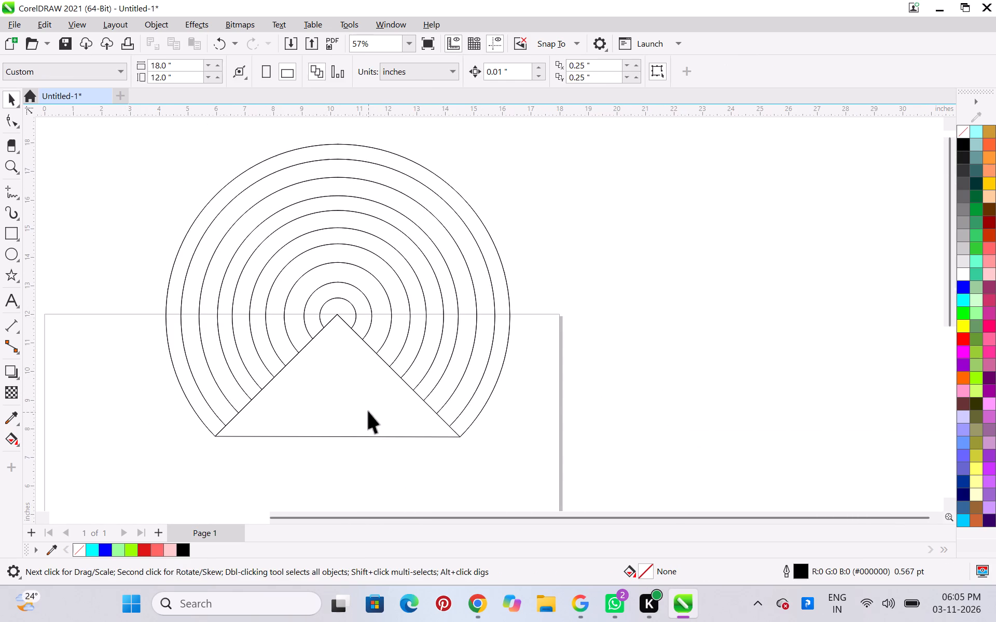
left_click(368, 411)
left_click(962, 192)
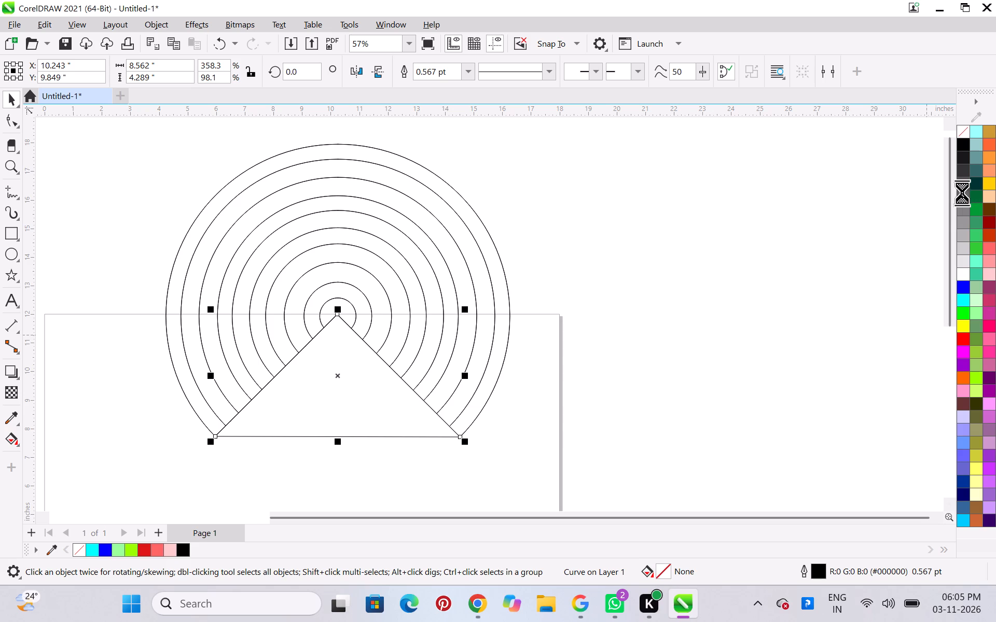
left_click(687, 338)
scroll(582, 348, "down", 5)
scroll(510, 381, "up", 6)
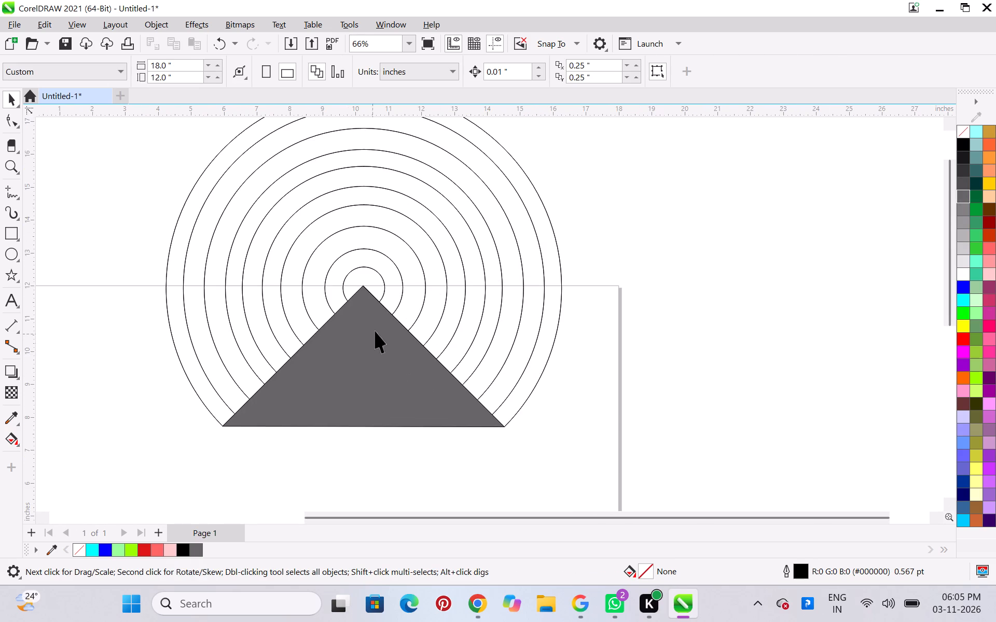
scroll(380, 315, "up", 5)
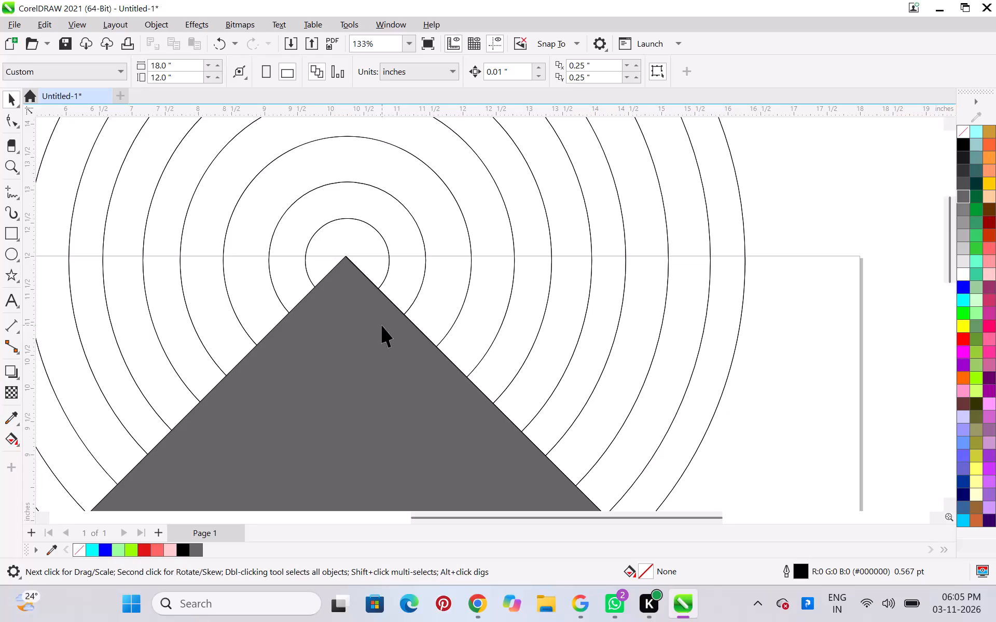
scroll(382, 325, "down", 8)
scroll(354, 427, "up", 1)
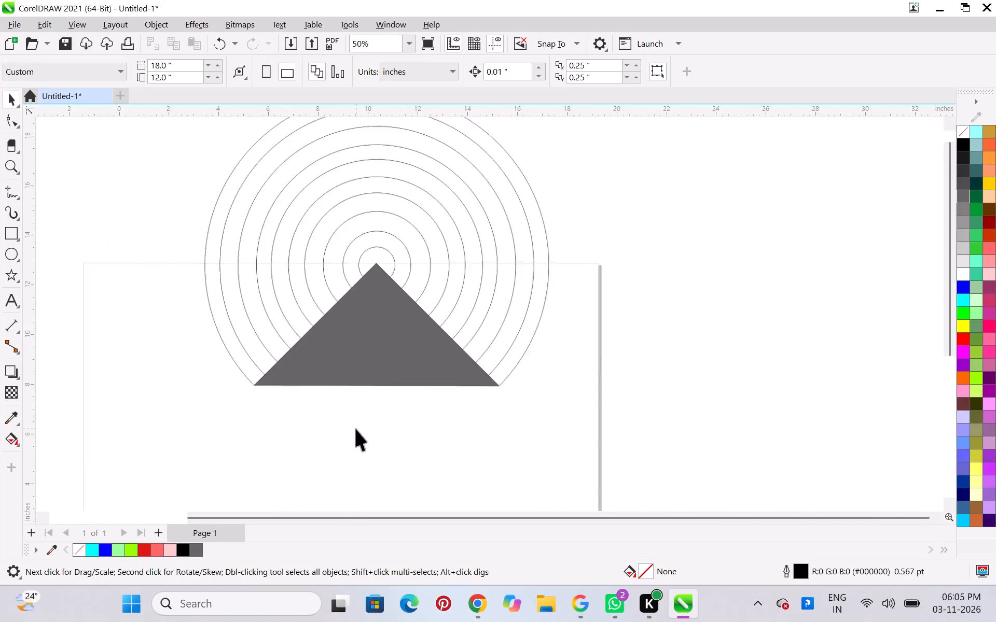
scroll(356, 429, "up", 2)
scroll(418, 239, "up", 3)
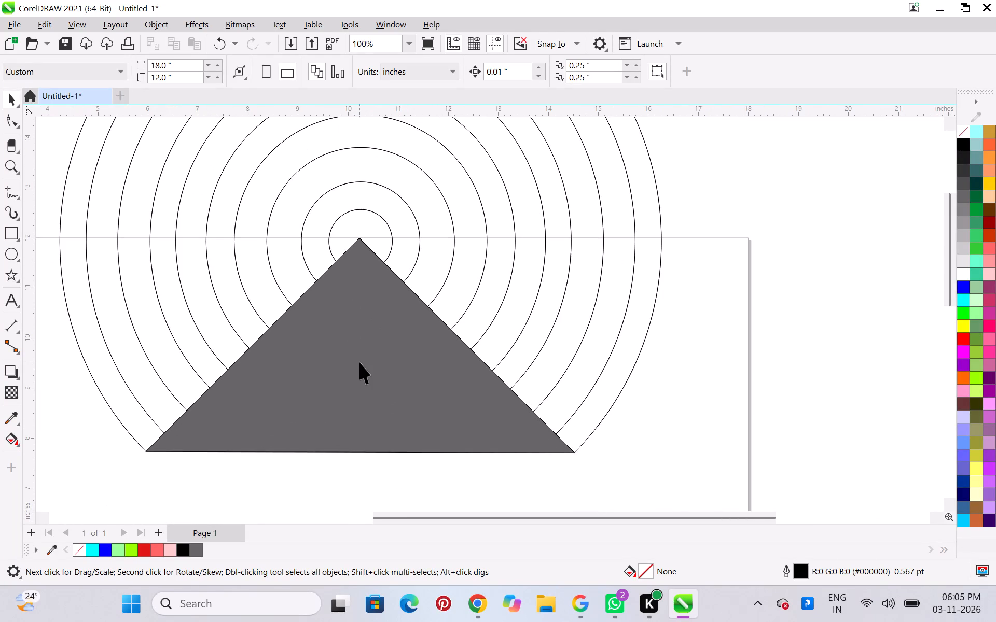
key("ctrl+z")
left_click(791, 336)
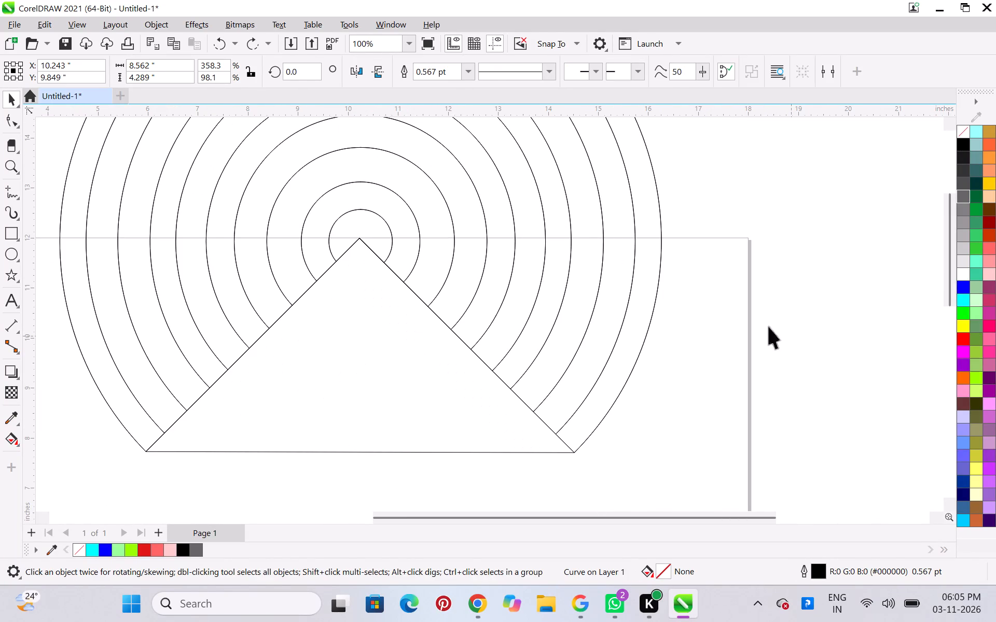
Draw a thin horizontal rectangle about 7.02 by 0.25 inches across the lower part of the triangle.
left_click(13, 231)
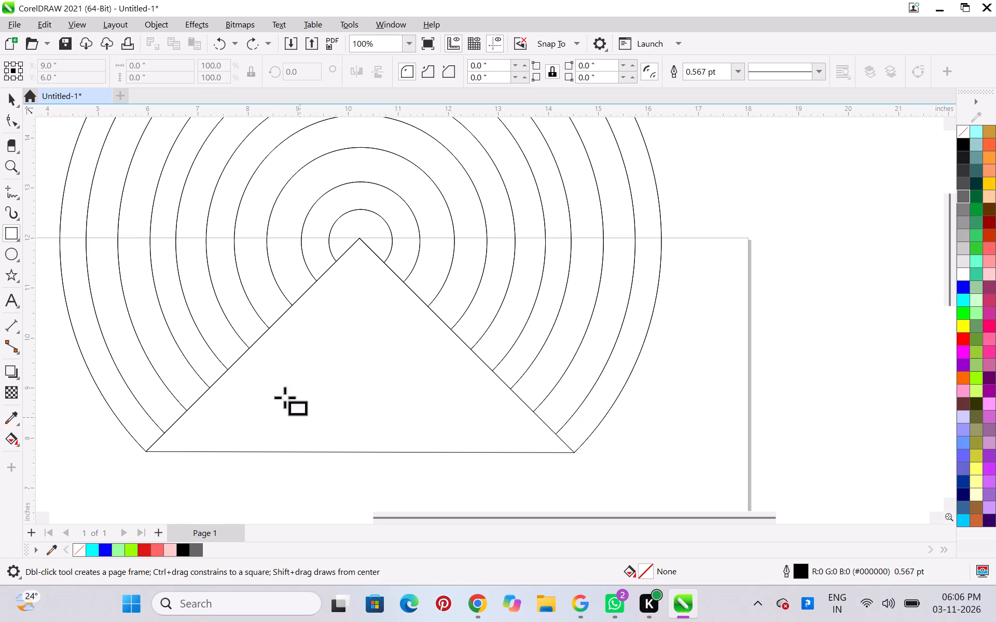
left_click_drag(237, 376, 410, 390, "ctrl")
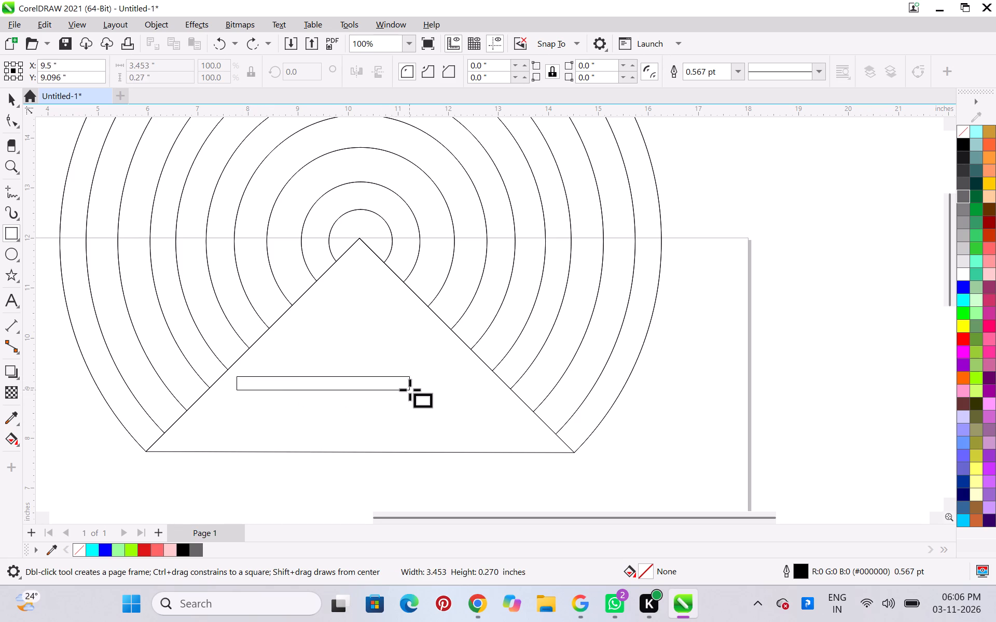
left_click_drag(410, 390, 510, 391, "ctrl")
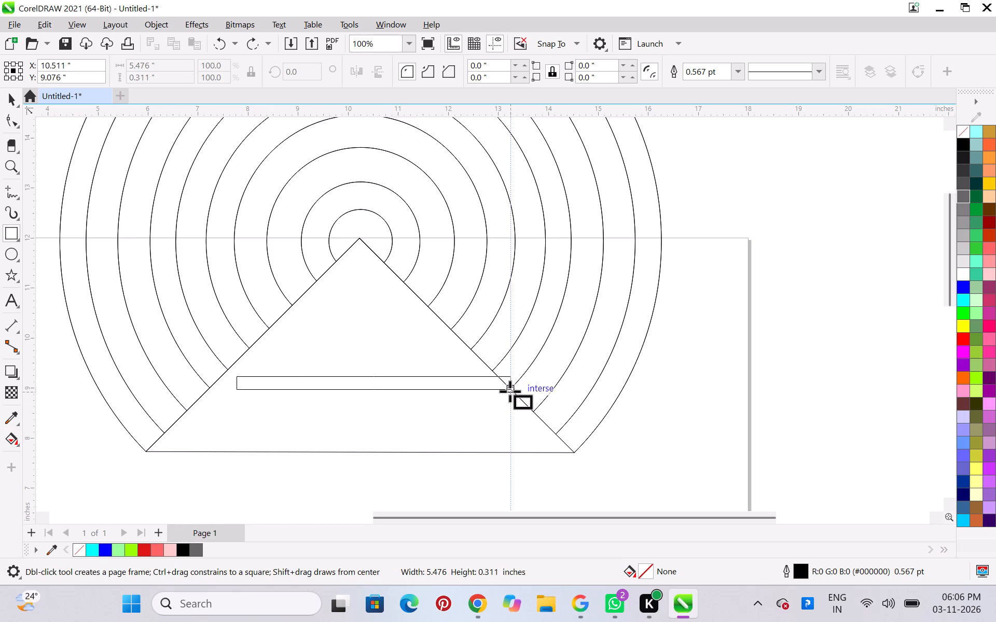
left_click_drag(510, 391, 585, 389, "ctrl")
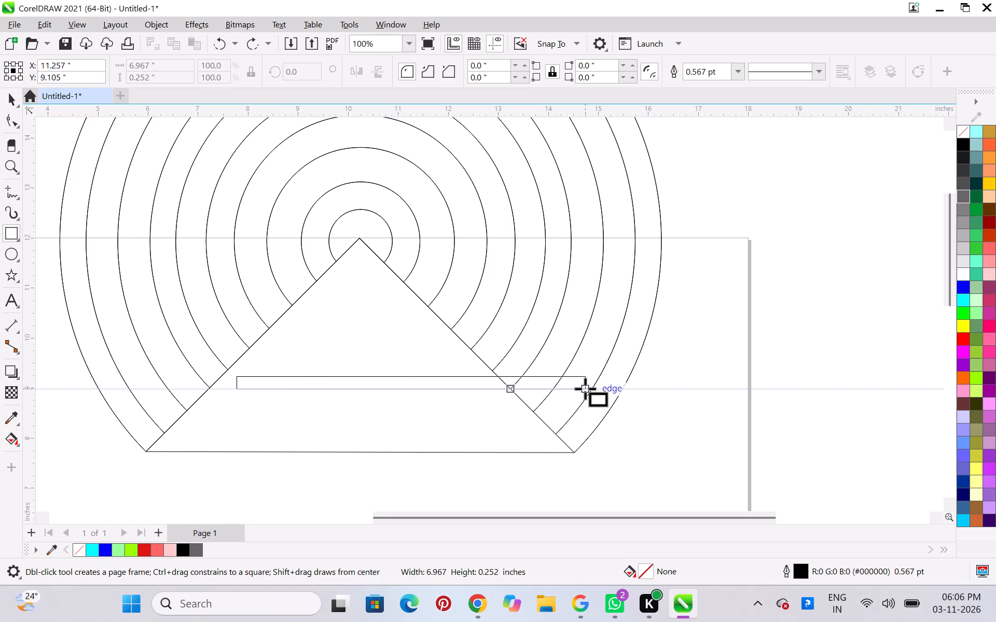
left_click_drag(585, 389, 588, 387, "ctrl")
Move the thin rectangle inside the triangle just above its base, centred at about X 10.14, Y 8.21 inches.
key("ctrl+space")
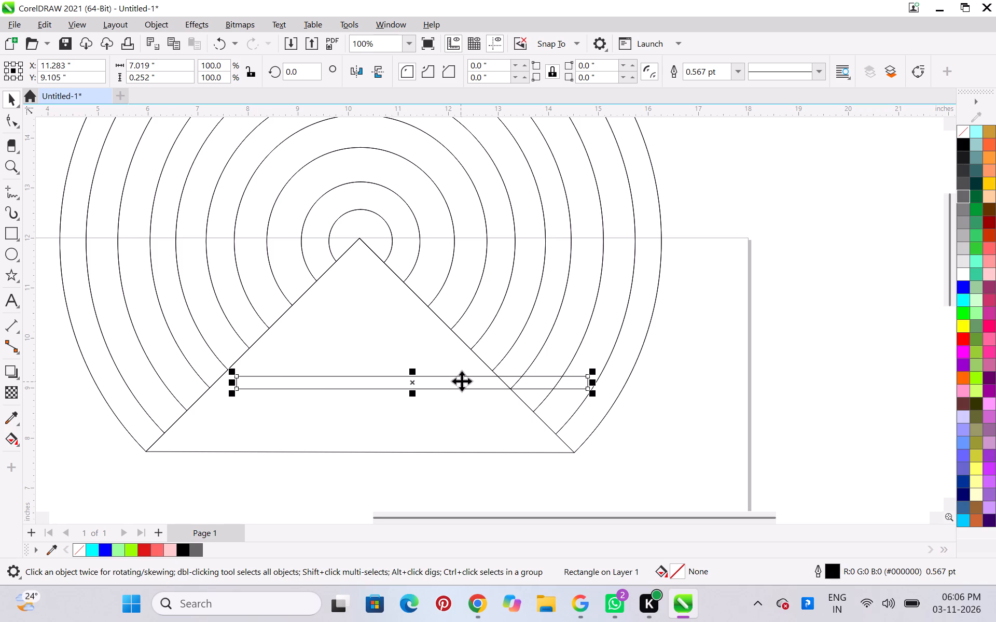
left_click_drag(462, 381, 406, 416)
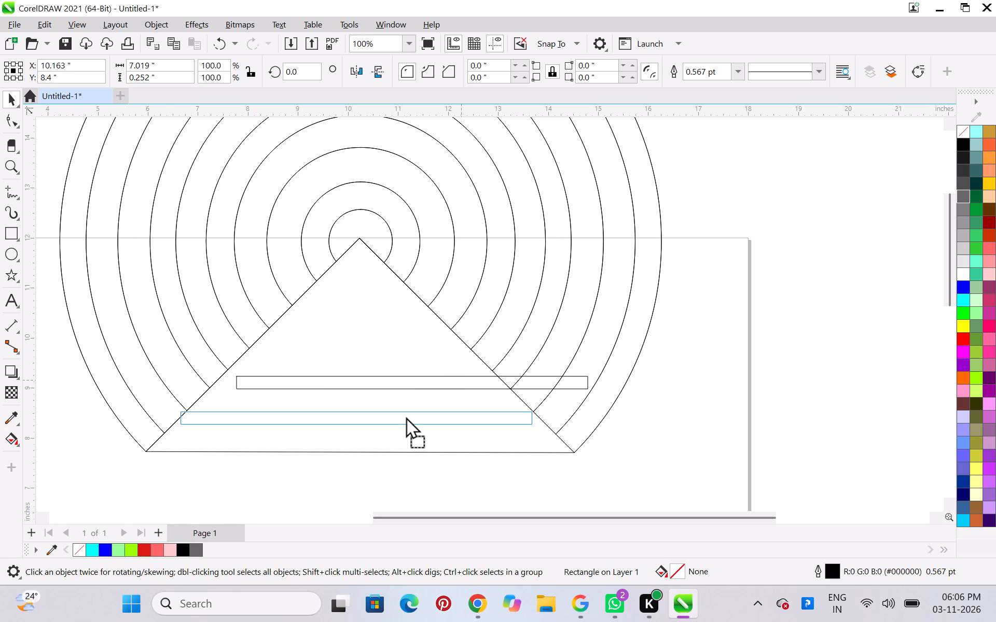
left_click_drag(406, 416, 406, 426)
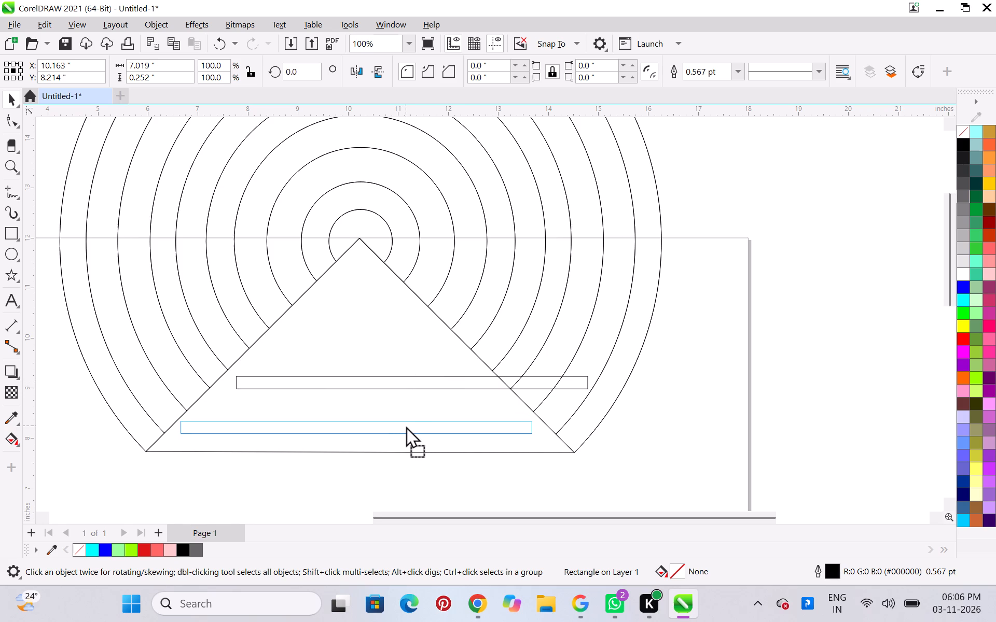
left_click_drag(406, 426, 405, 426)
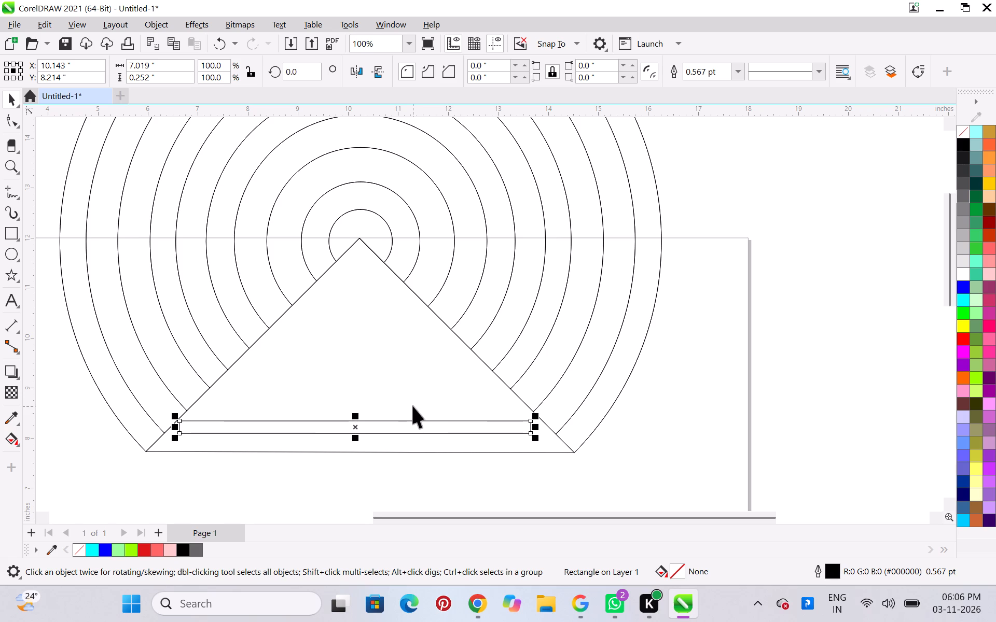
scroll(430, 402, "down", 1)
scroll(412, 390, "up", 2)
left_click(729, 418)
Convert the thin rectangle to curves and pull its bottom-left corner outward onto the triangle's left edge.
scroll(439, 413, "down", 4)
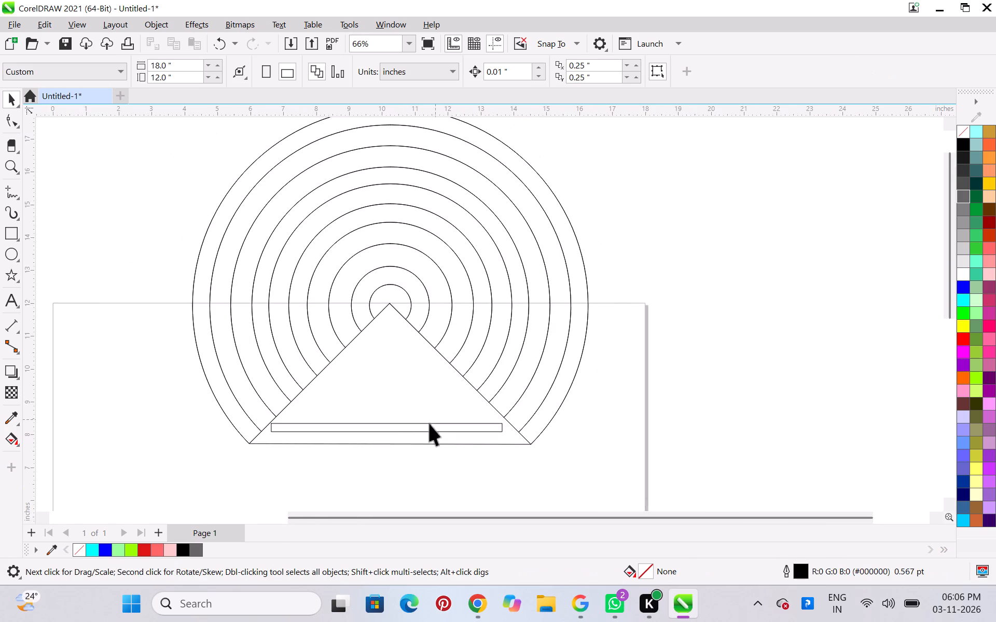
scroll(382, 423, "up", 1)
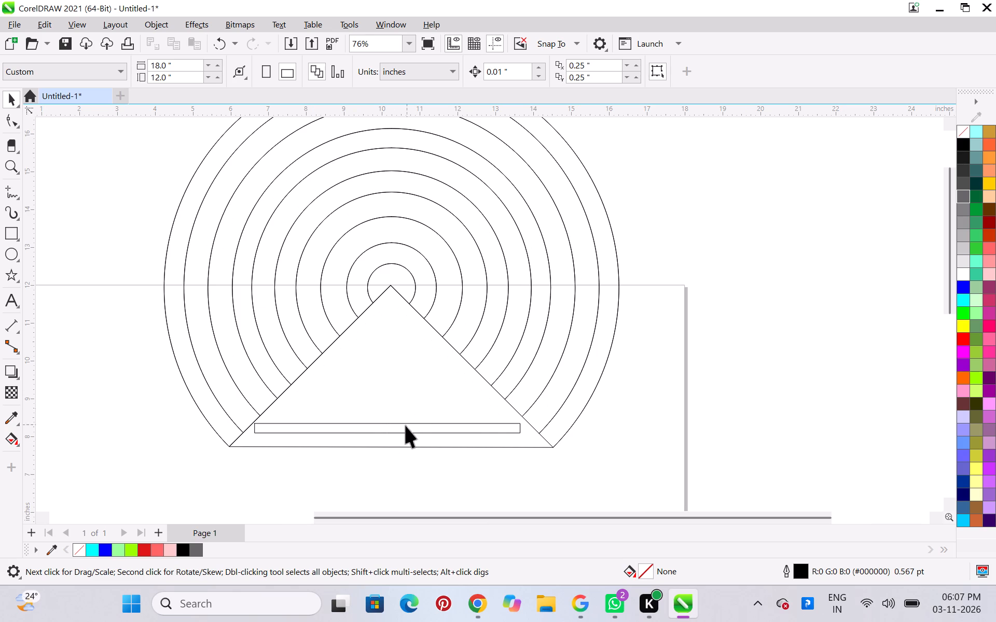
left_click(406, 426)
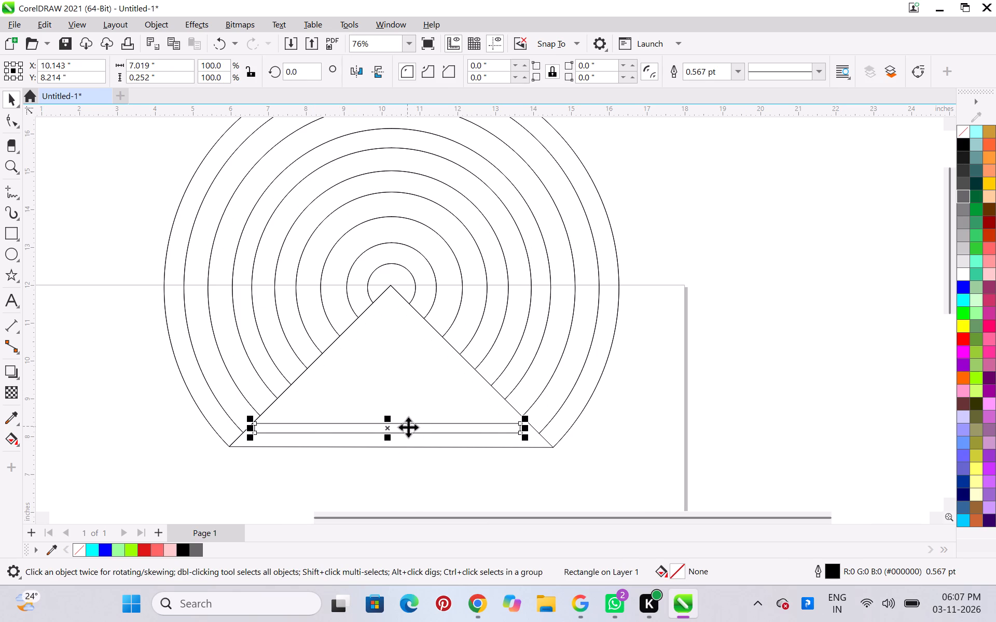
scroll(408, 427, "up", 5)
left_click(195, 503)
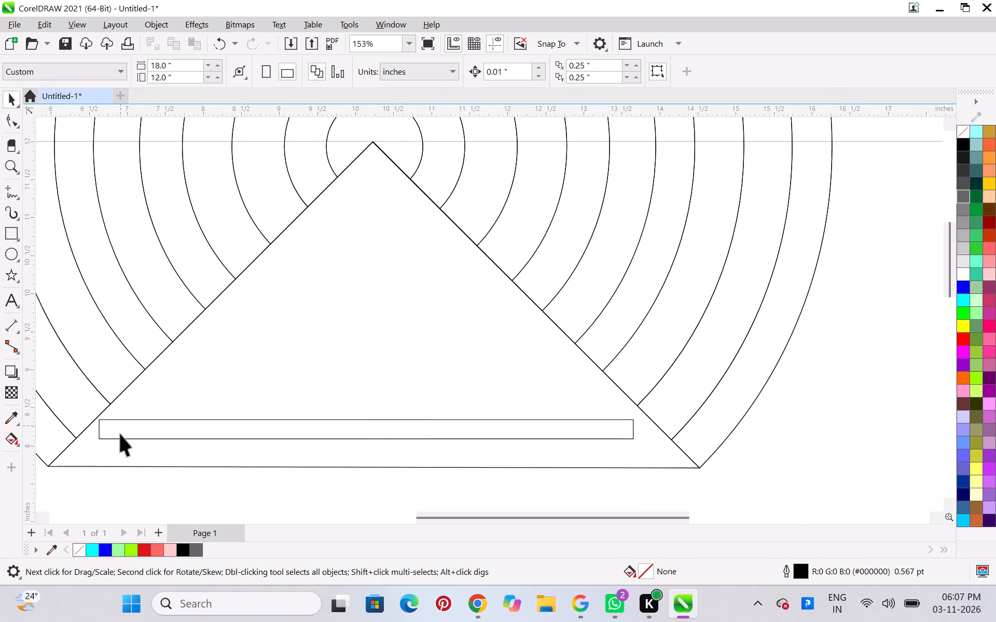
left_click(120, 435)
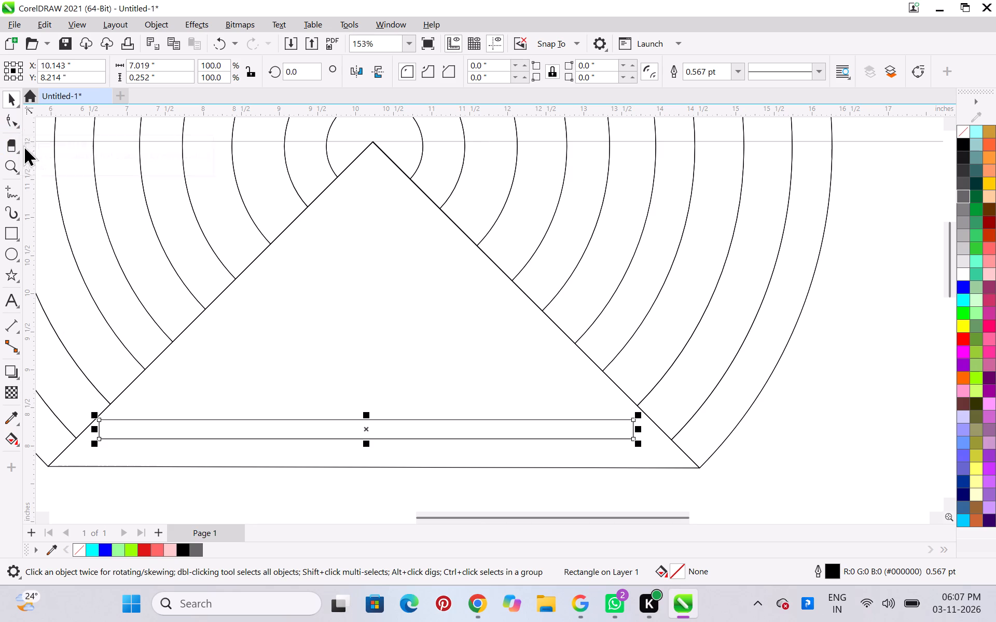
key("ctrl+q")
left_click(10, 122)
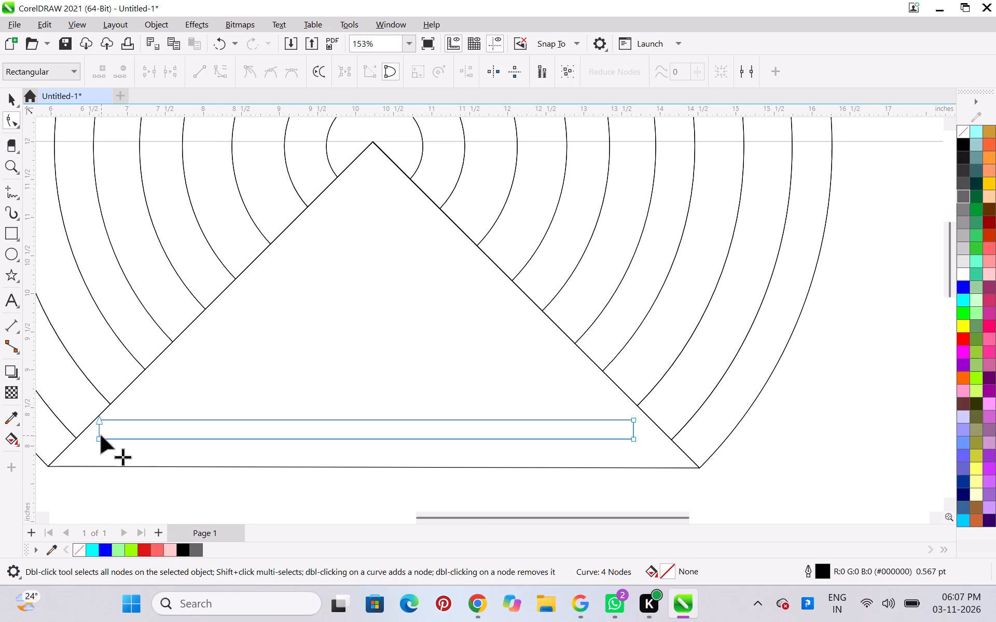
left_click_drag(100, 439, 80, 439)
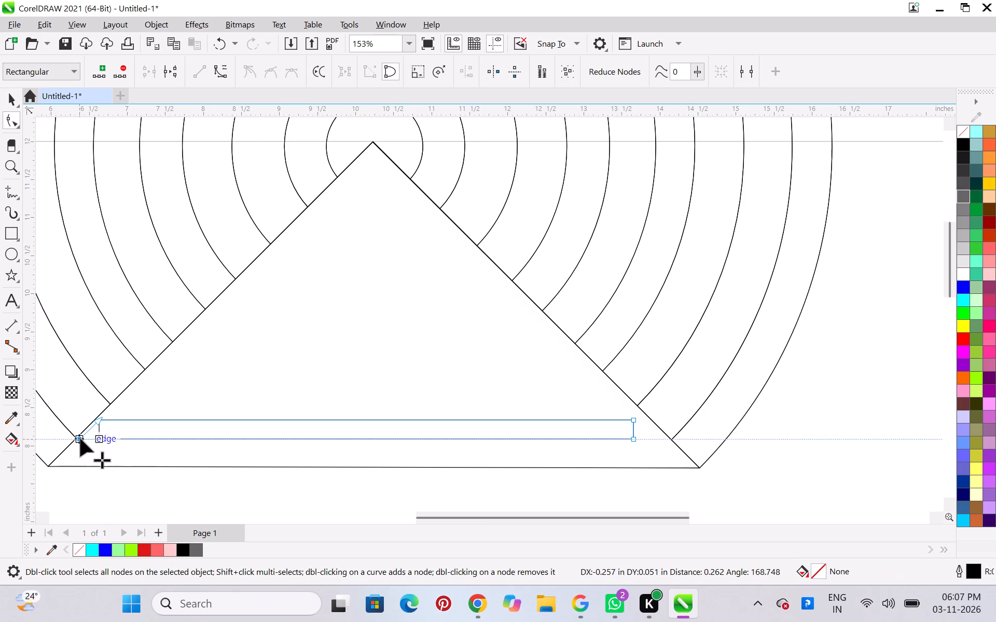
left_click_drag(80, 439, 77, 439)
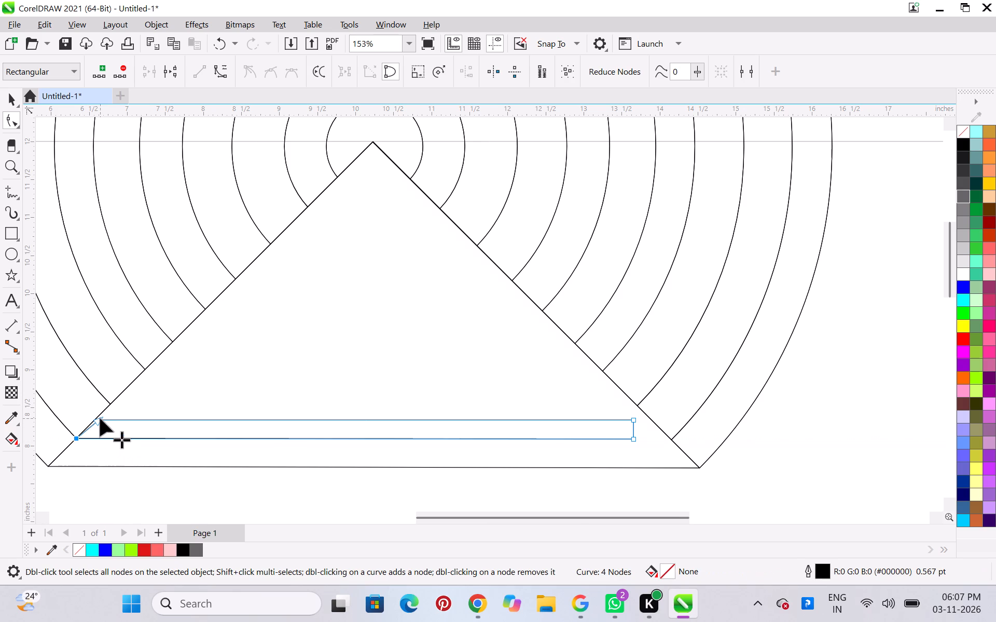
Pull the thin bar's top-left corner and both right-hand corners outward onto the triangle's left and right edges.
left_click_drag(100, 418, 78, 434)
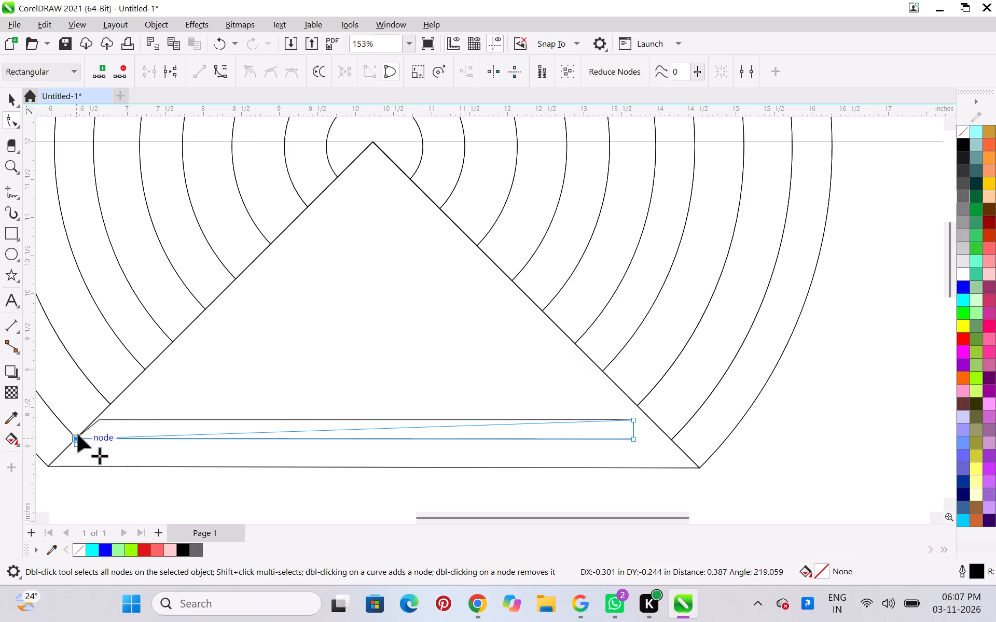
left_click_drag(78, 434, 78, 436)
left_click(214, 480)
scroll(358, 466, "down", 4)
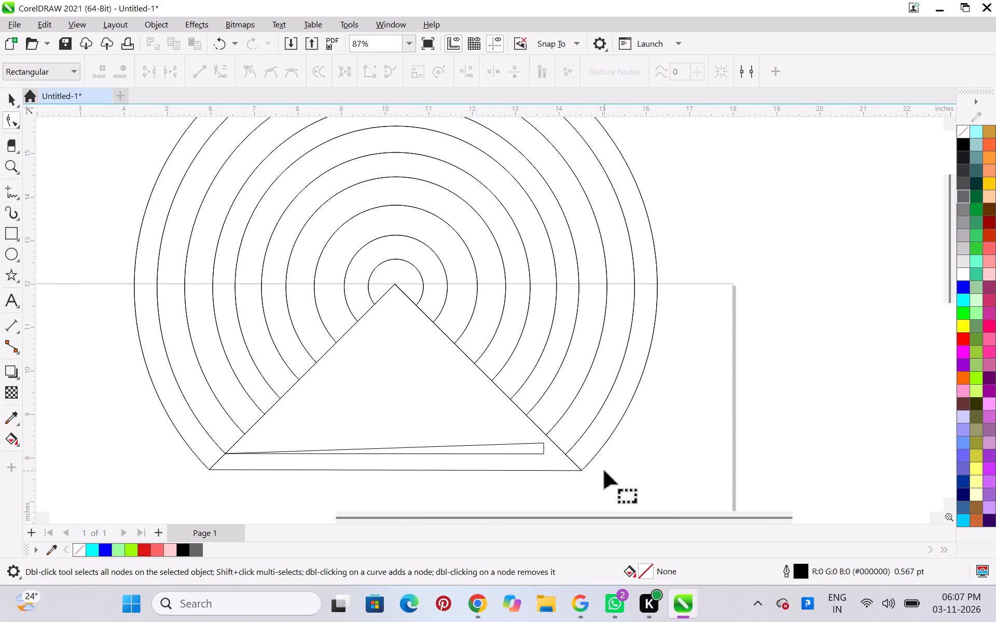
scroll(601, 474, "up", 4)
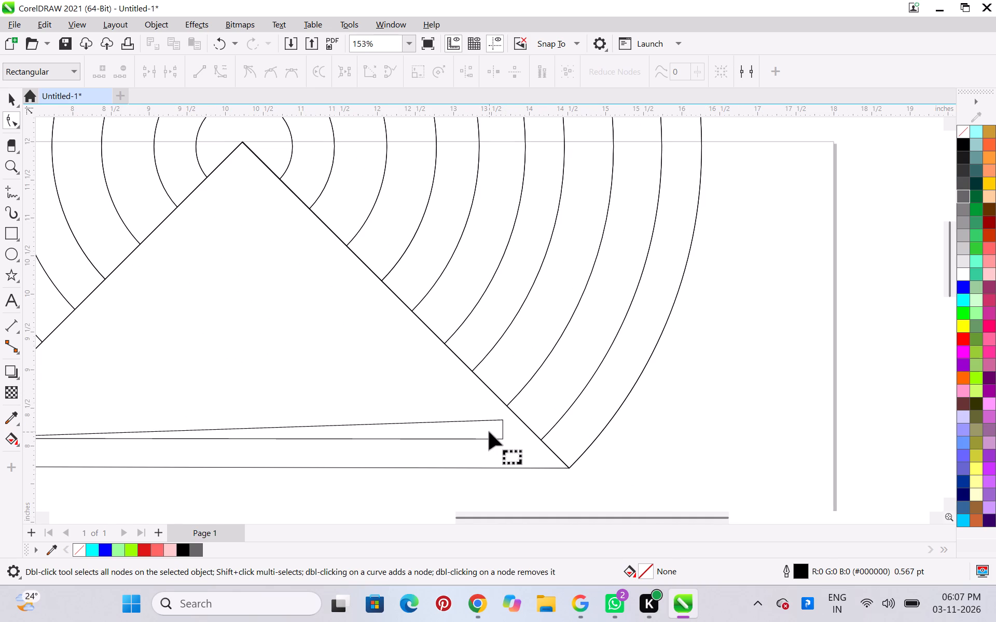
left_click(489, 432)
left_click_drag(501, 439, 516, 441)
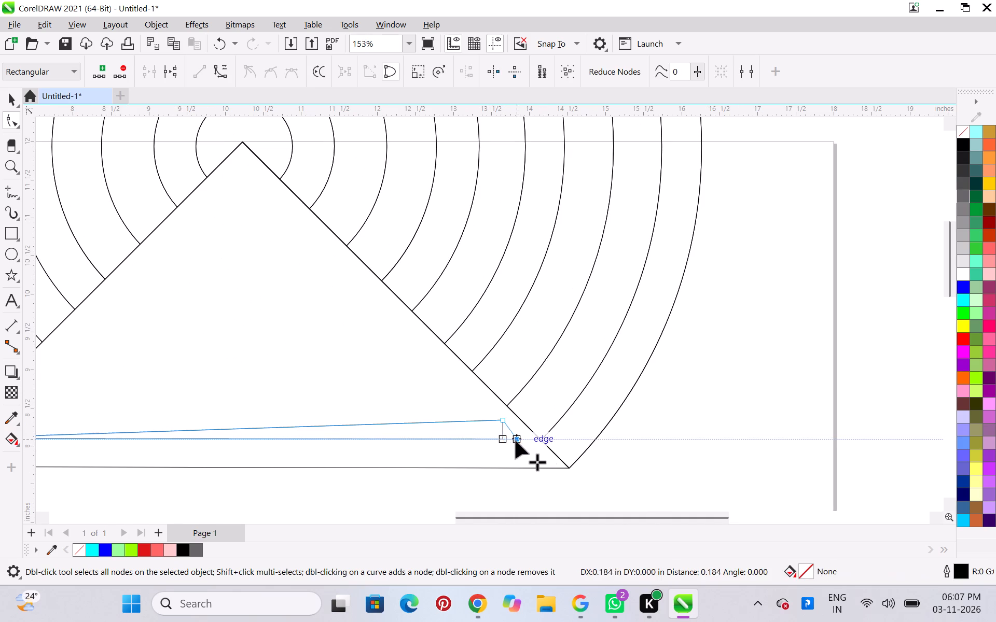
left_click_drag(516, 441, 536, 441)
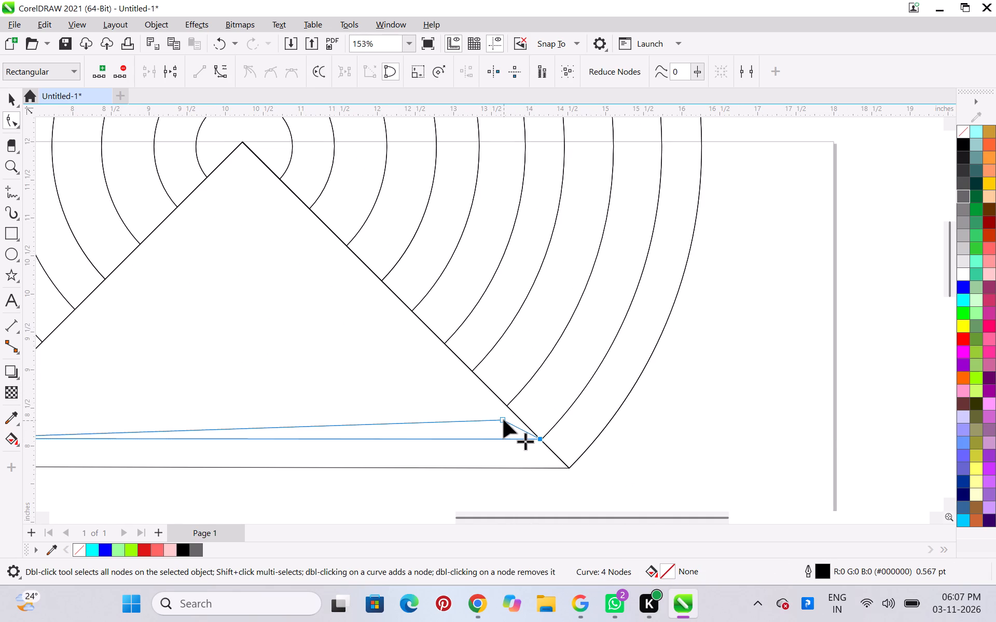
left_click_drag(504, 420, 538, 436)
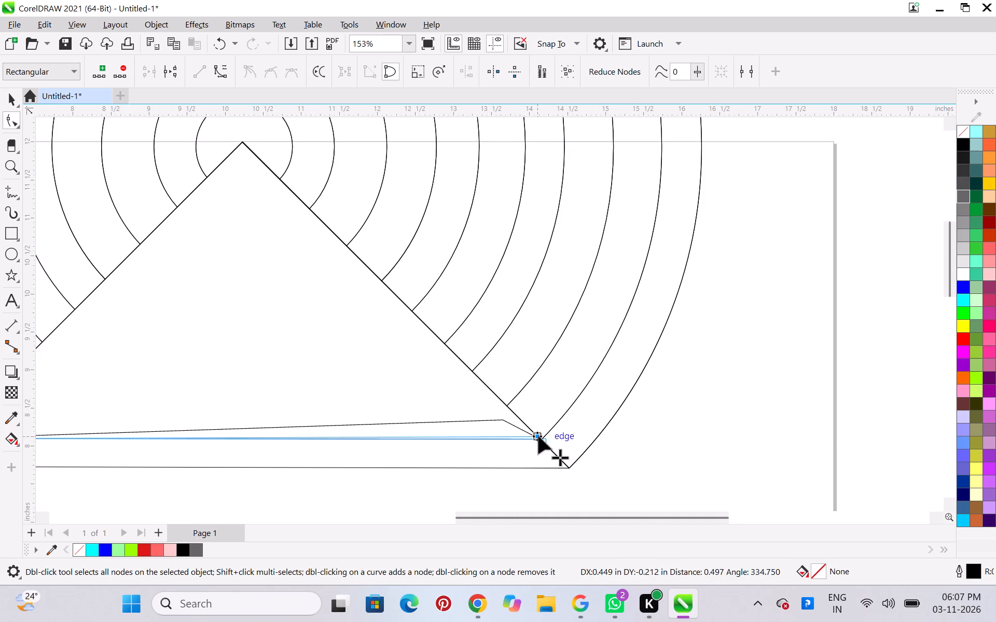
left_click_drag(538, 436, 532, 430)
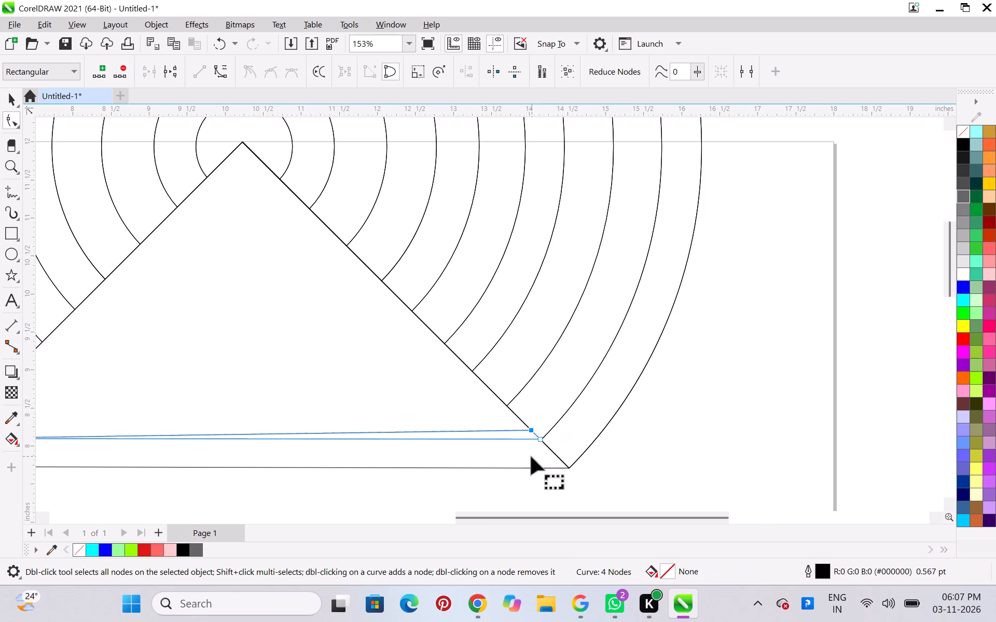
left_click(531, 457)
Slide the bar's top-left corner up along the triangle's left edge, away from its bottom-left corner.
scroll(527, 455, "down", 4)
scroll(188, 445, "up", 7)
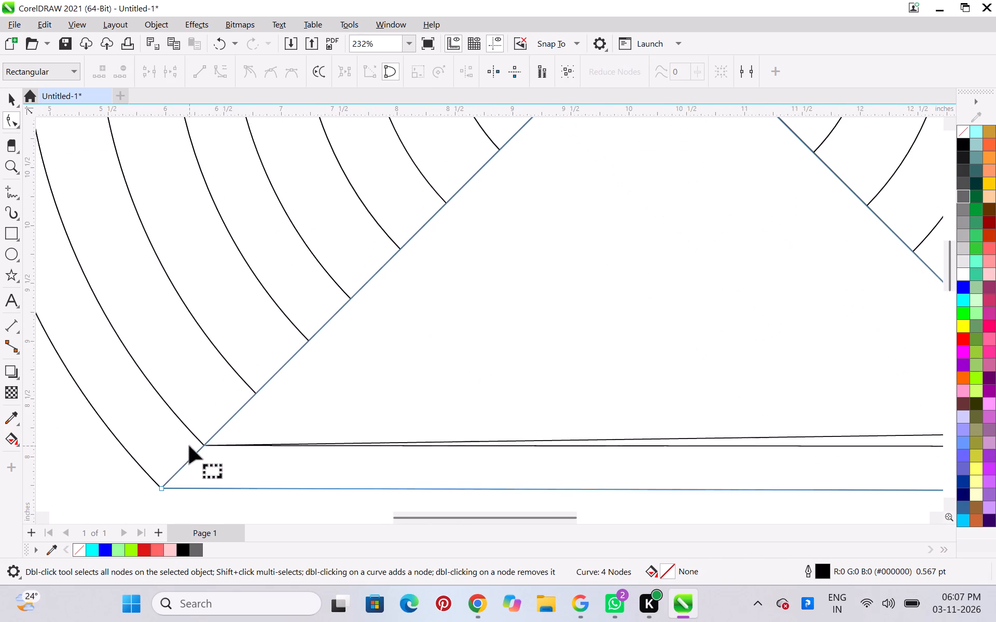
left_click(614, 439)
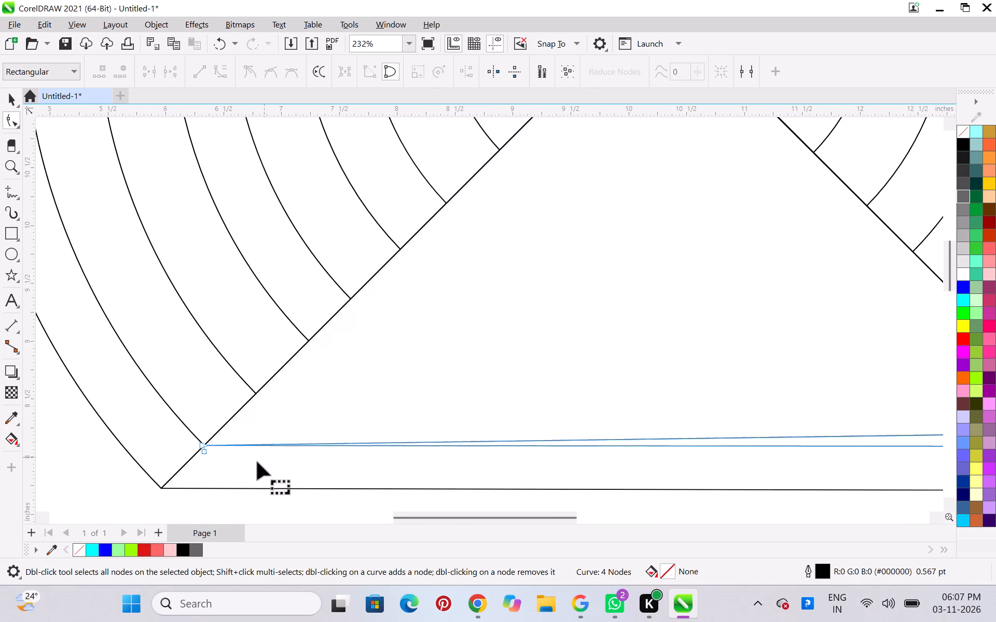
left_click_drag(204, 444, 214, 437)
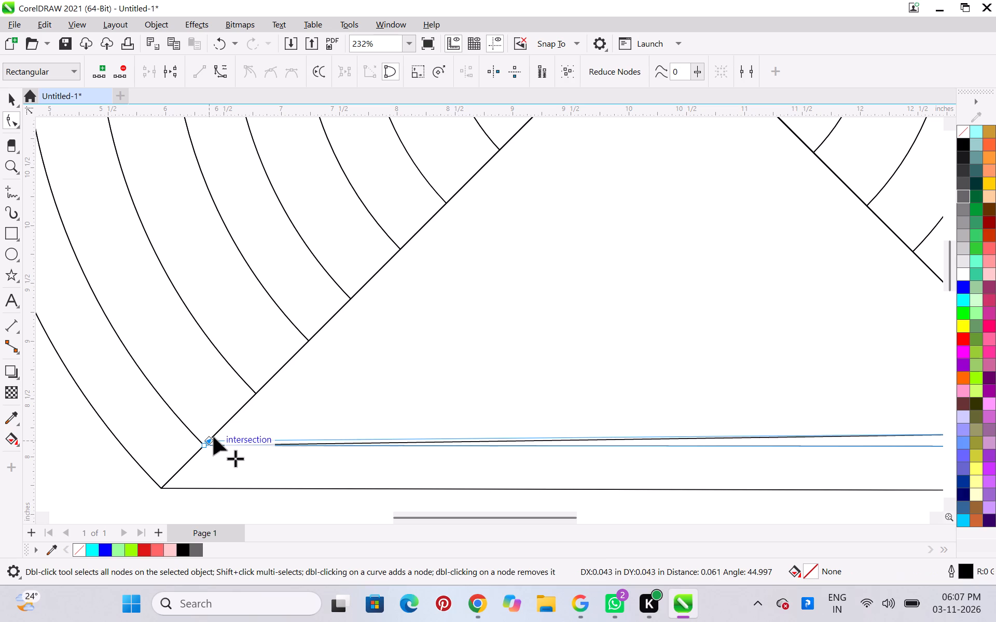
left_click_drag(214, 437, 216, 433)
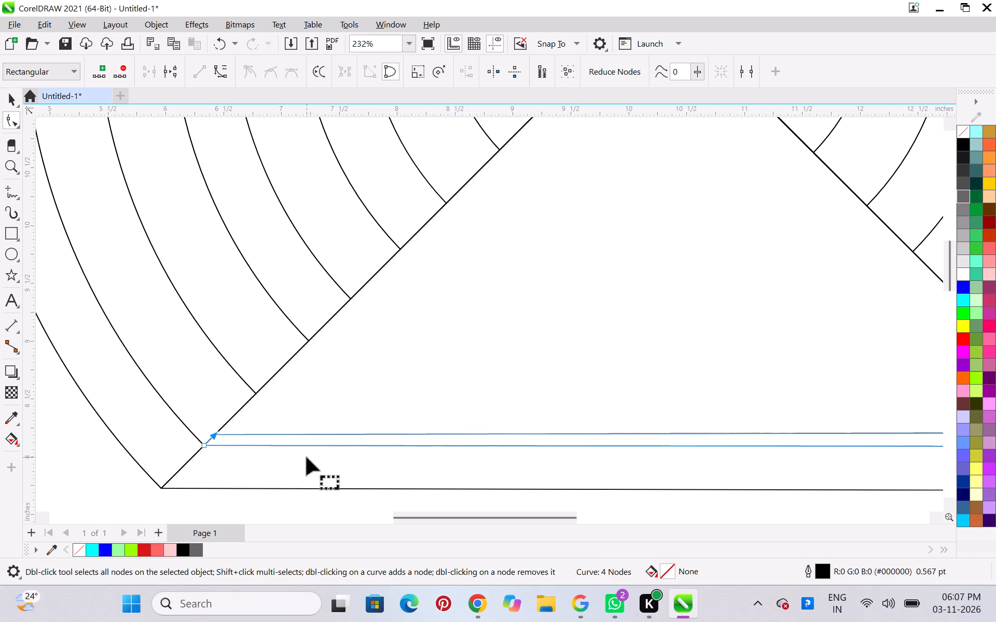
left_click(307, 457)
Raise both top corners of the bar along the triangle's edges, making it about 0.21 inches high.
scroll(403, 459, "down", 5)
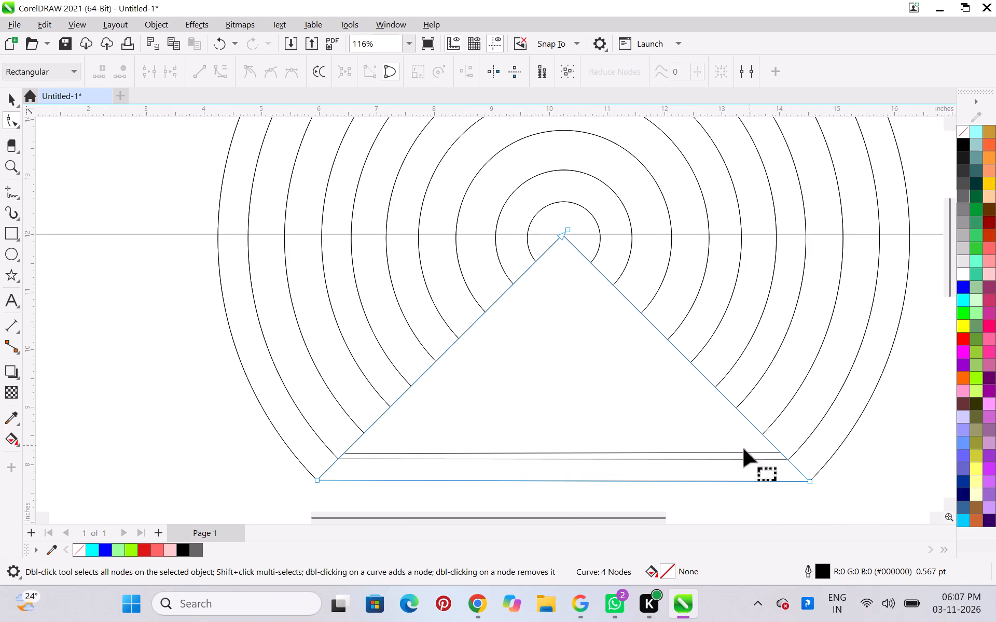
scroll(794, 492, "up", 3)
scroll(203, 398, "up", 4)
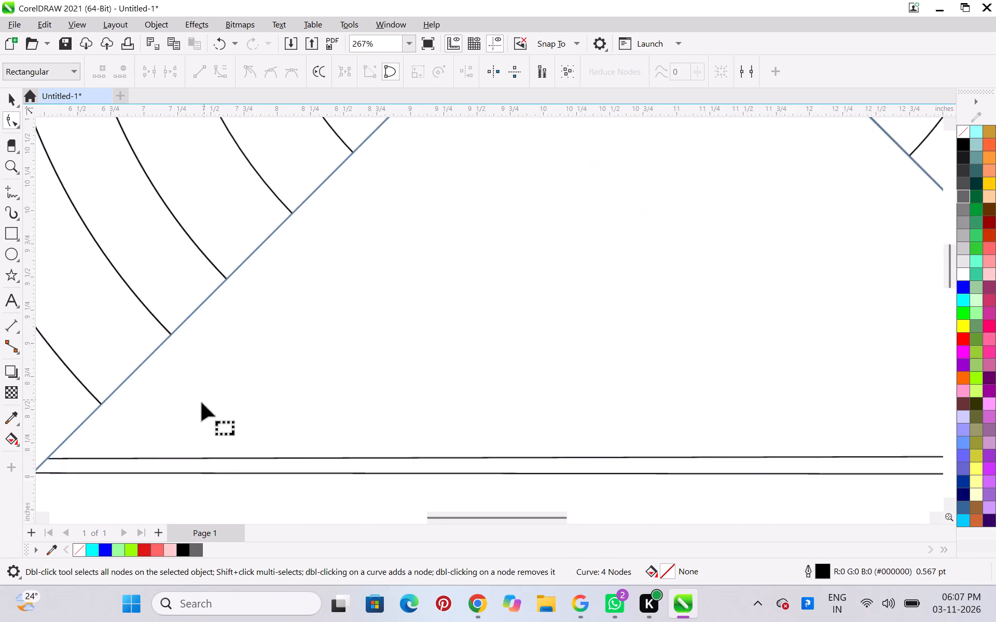
scroll(174, 426, "down", 1)
left_click(145, 451)
left_click(141, 455)
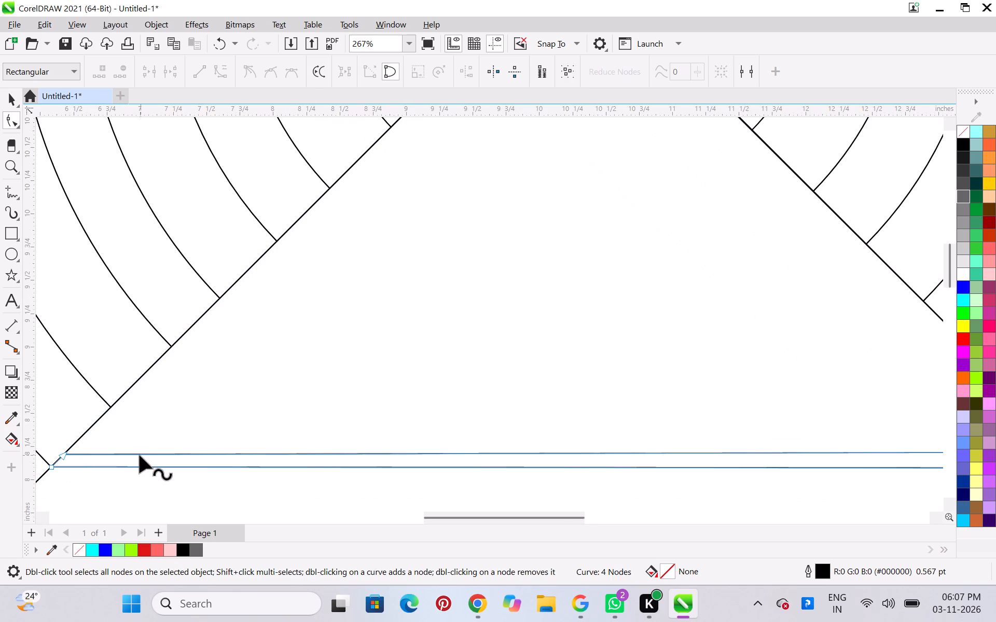
left_click_drag(64, 455, 72, 445)
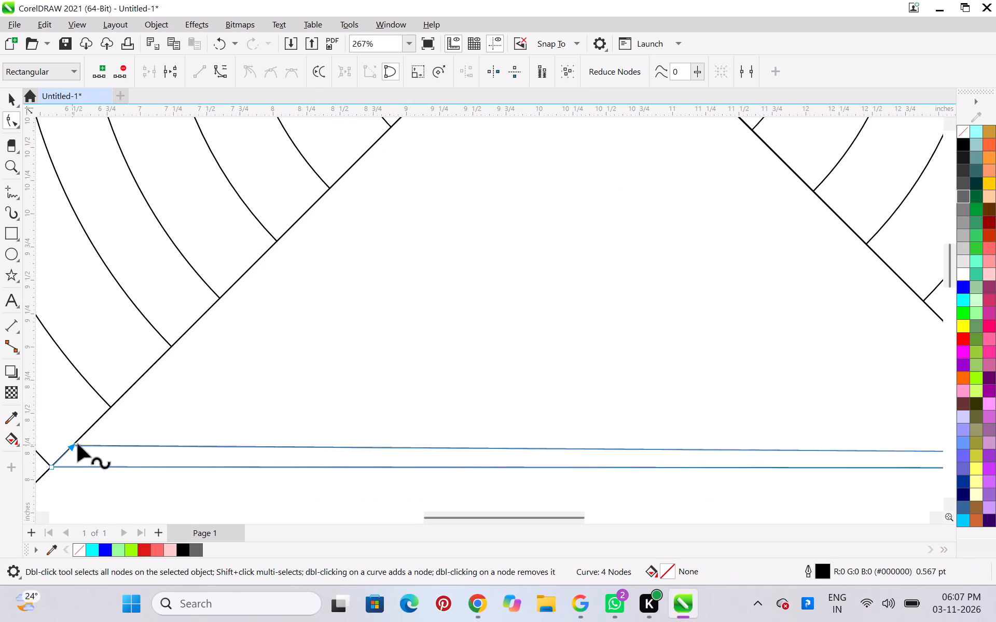
scroll(194, 437, "down", 5)
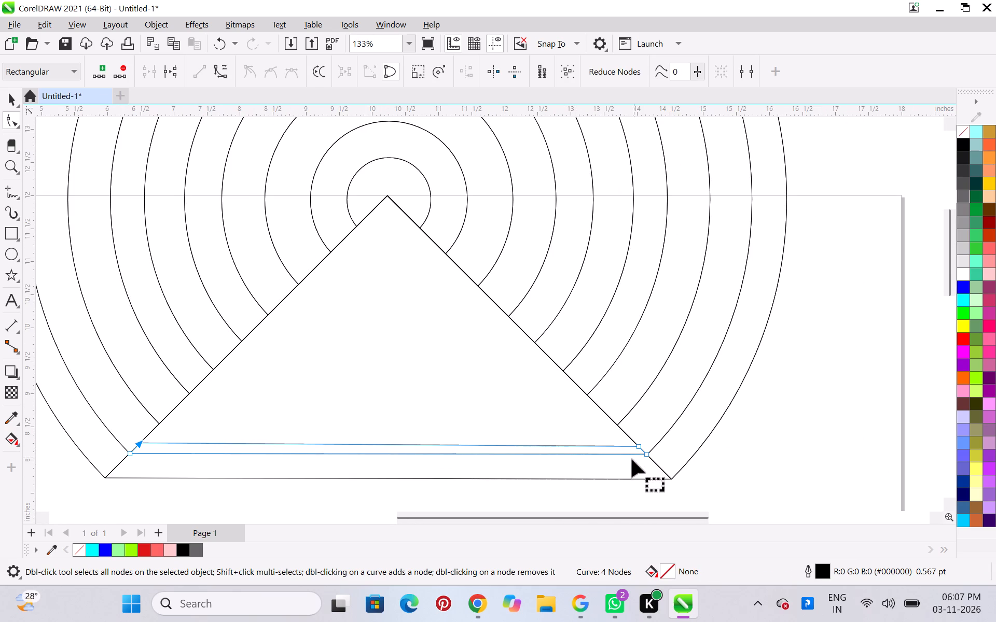
left_click_drag(640, 447, 635, 444)
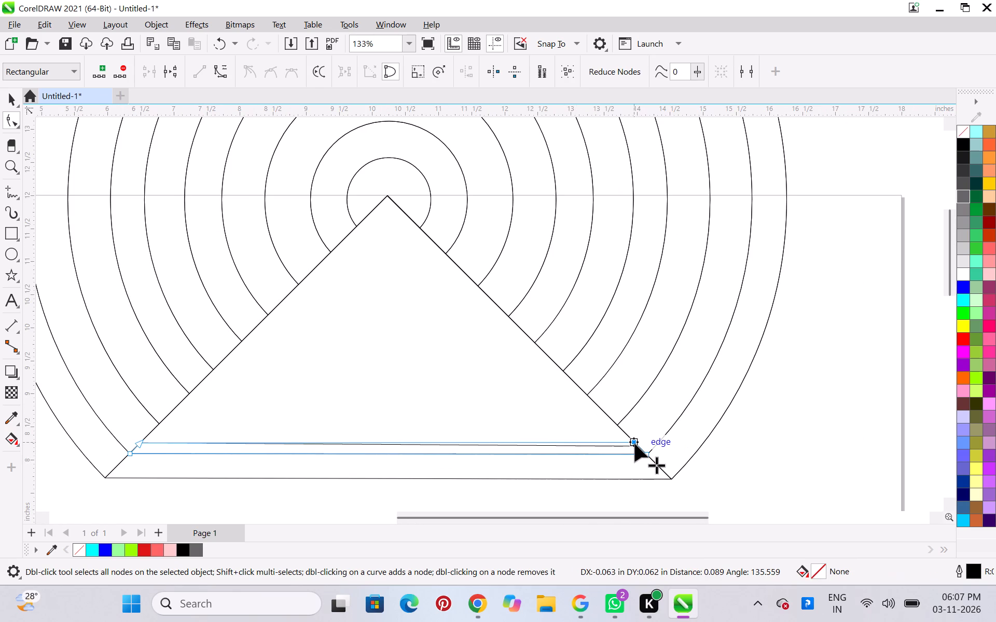
left_click_drag(635, 444, 635, 443)
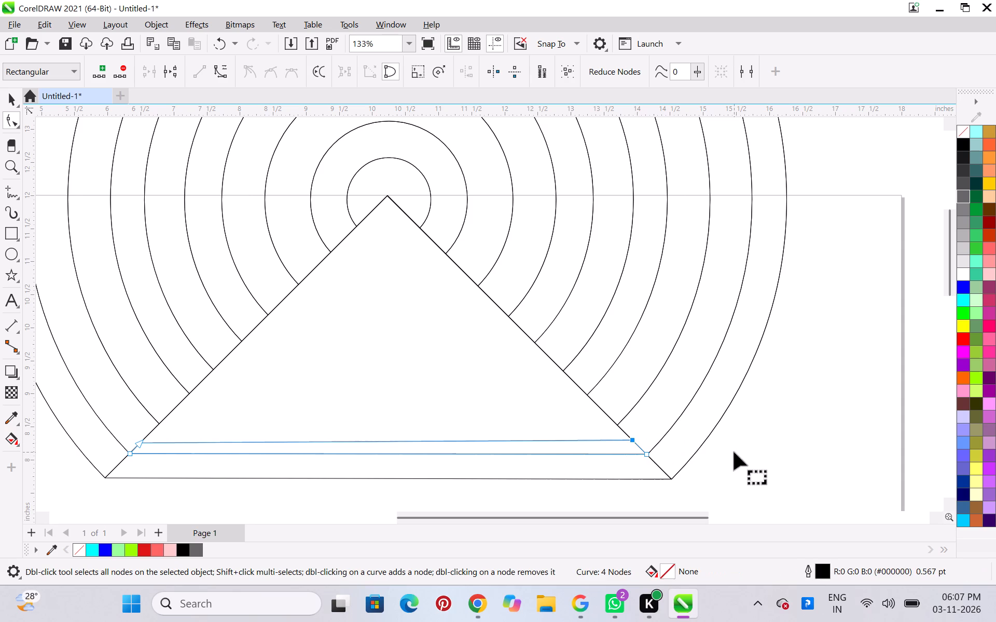
left_click(734, 452)
Try a red fill on the bar and settle on 70% Black (#4D4D4D).
scroll(607, 415, "down", 4)
scroll(478, 415, "up", 1)
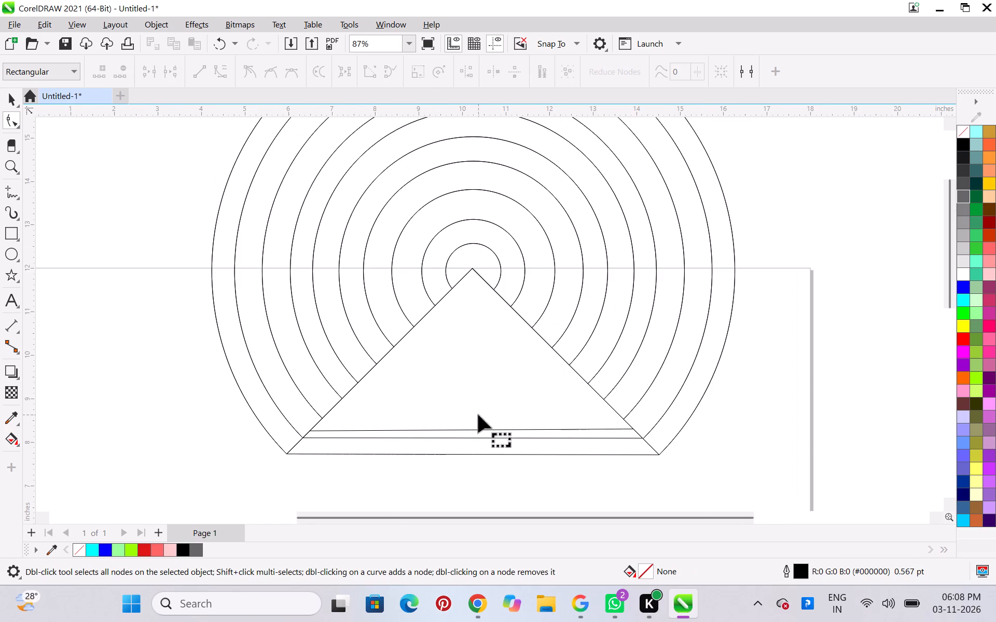
key("ctrl+space")
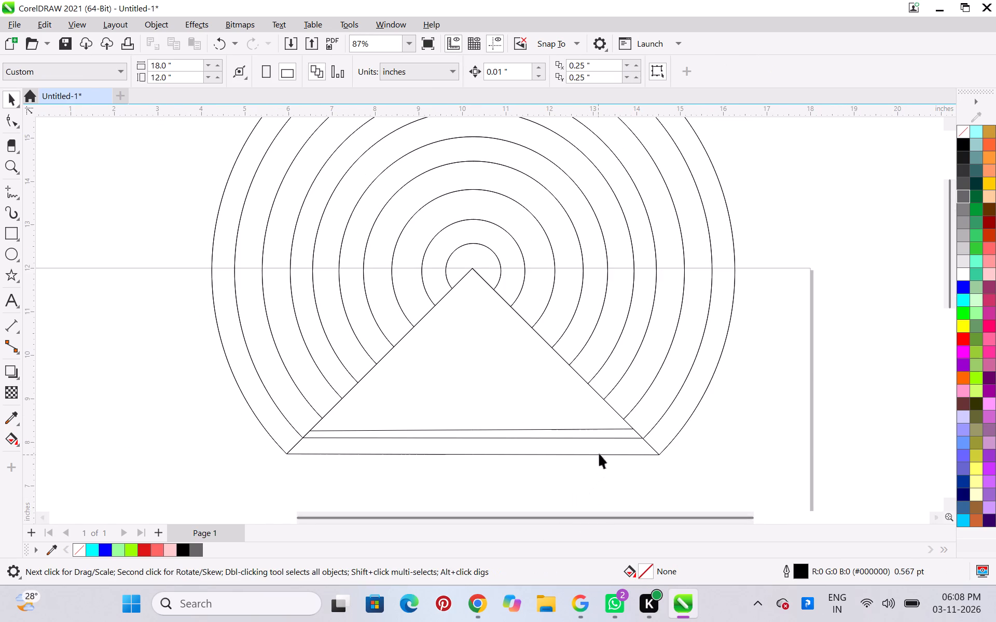
scroll(714, 439, "up", 3)
left_click(528, 422)
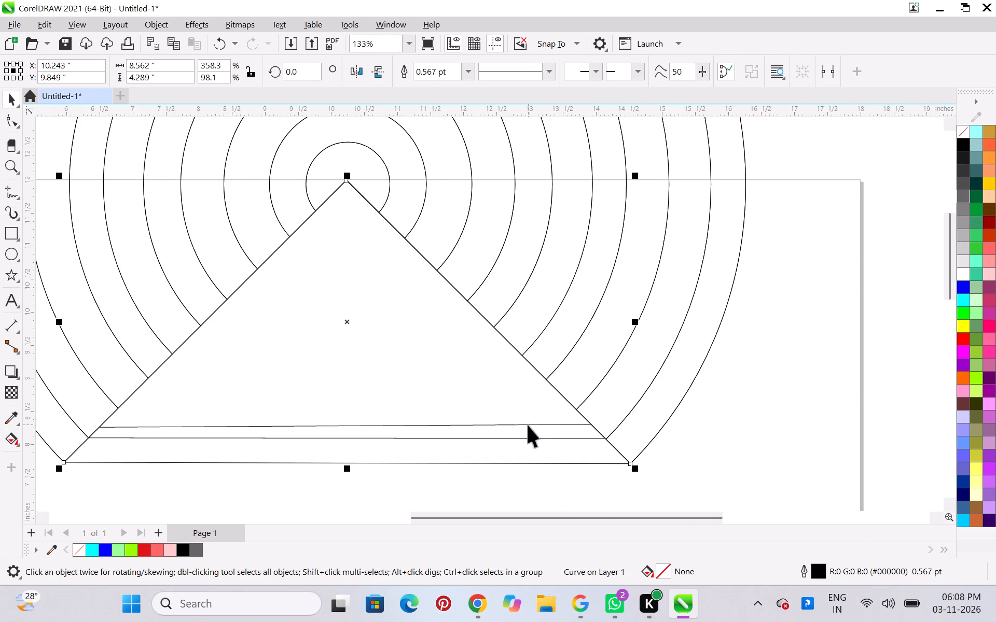
left_click(782, 430)
left_click(572, 428)
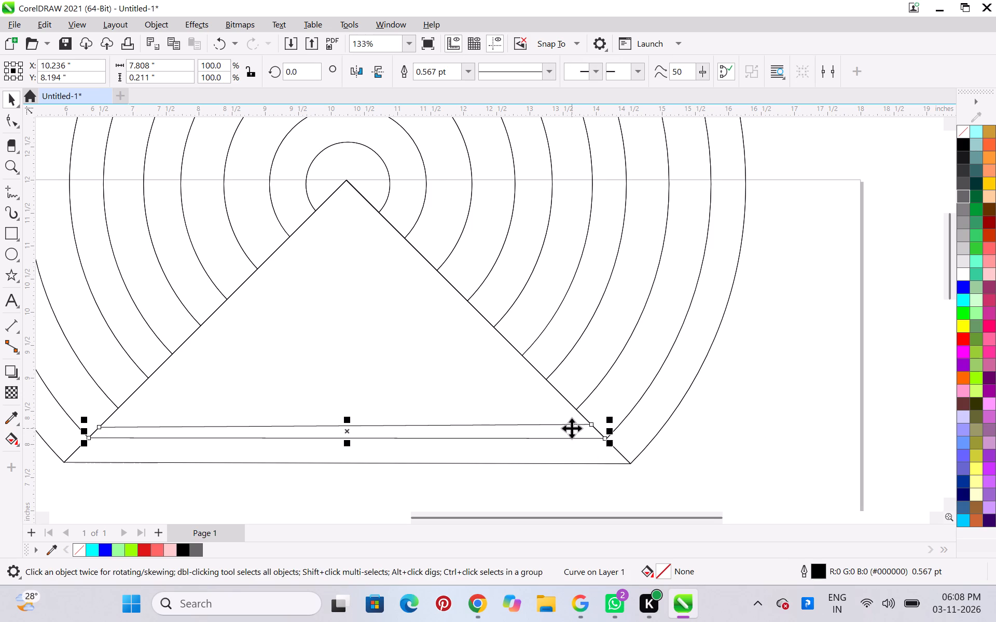
left_click(966, 342)
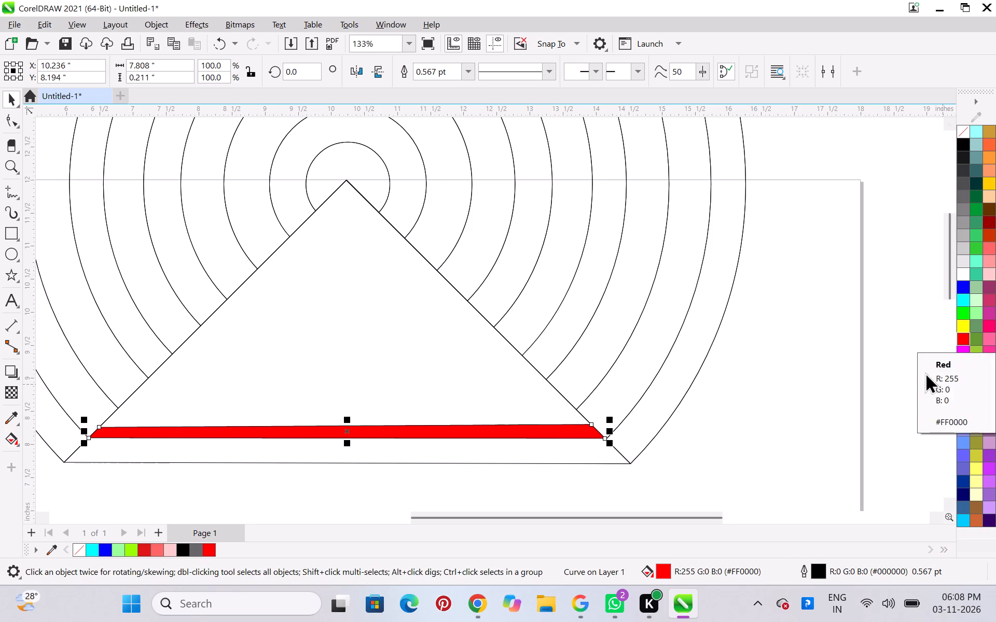
left_click(962, 194)
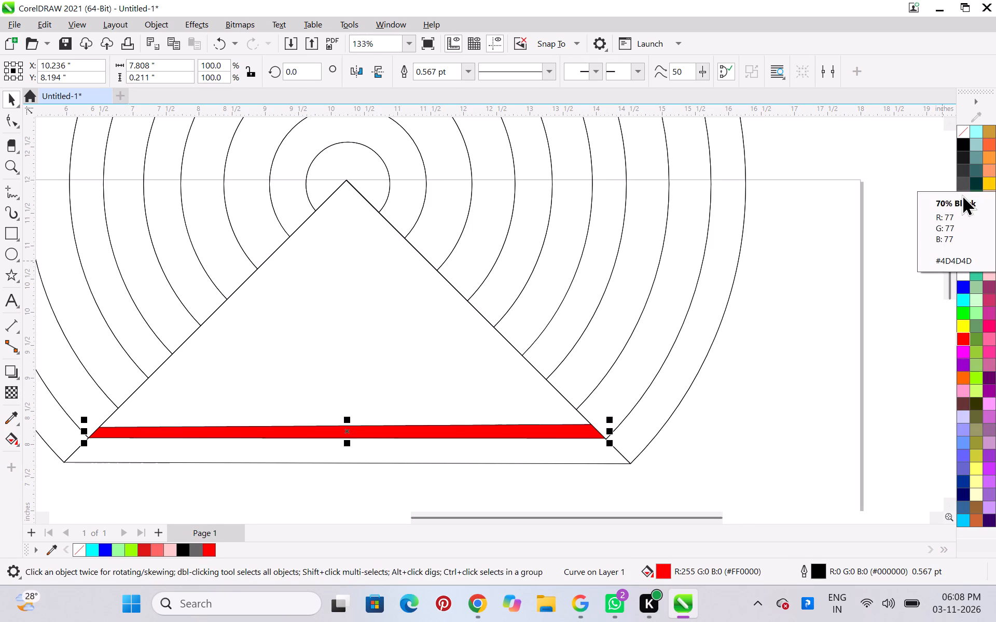
left_click(962, 182)
left_click(795, 399)
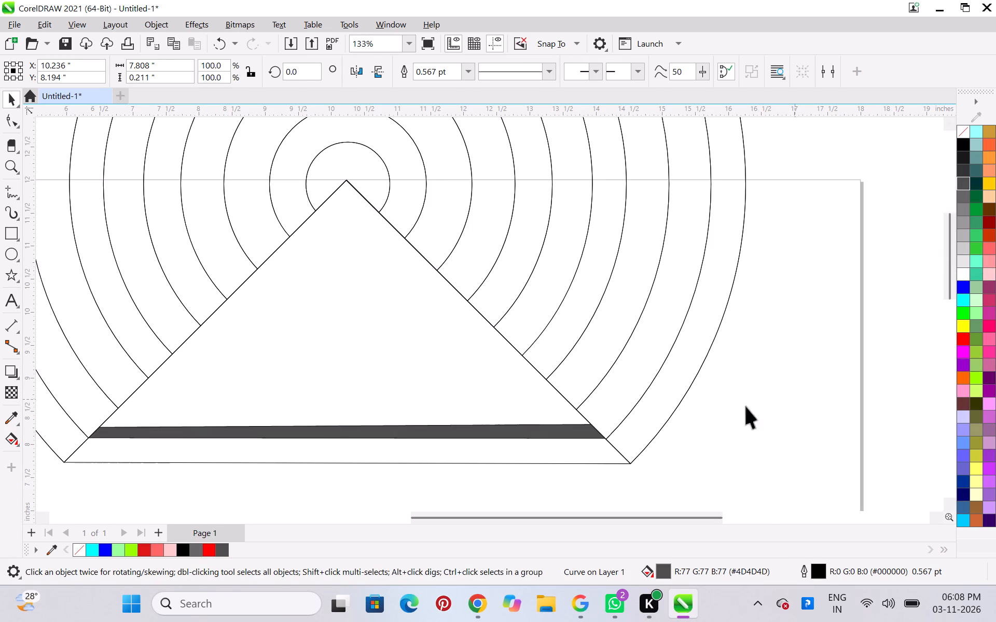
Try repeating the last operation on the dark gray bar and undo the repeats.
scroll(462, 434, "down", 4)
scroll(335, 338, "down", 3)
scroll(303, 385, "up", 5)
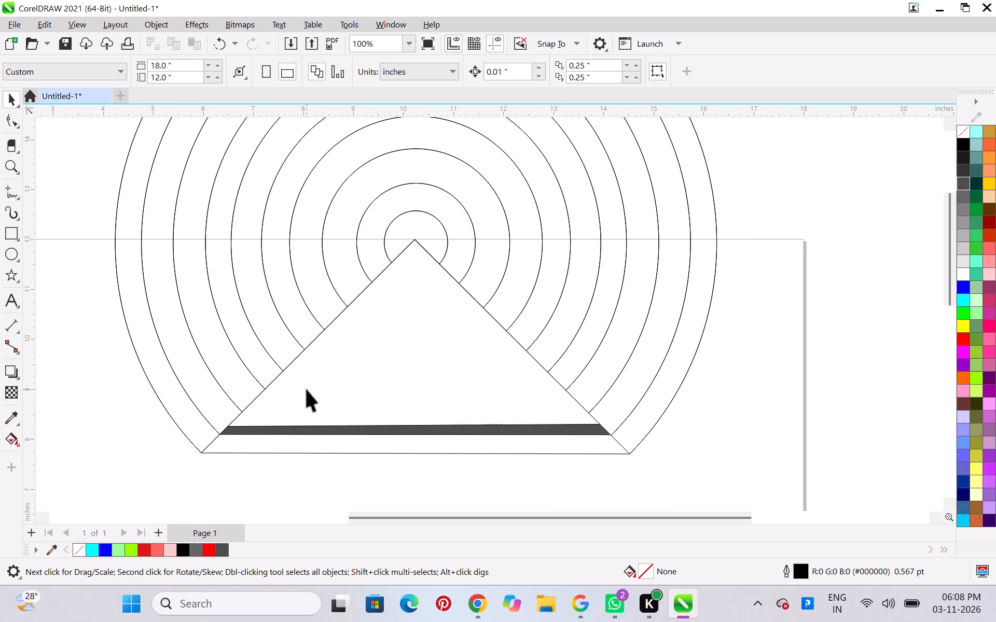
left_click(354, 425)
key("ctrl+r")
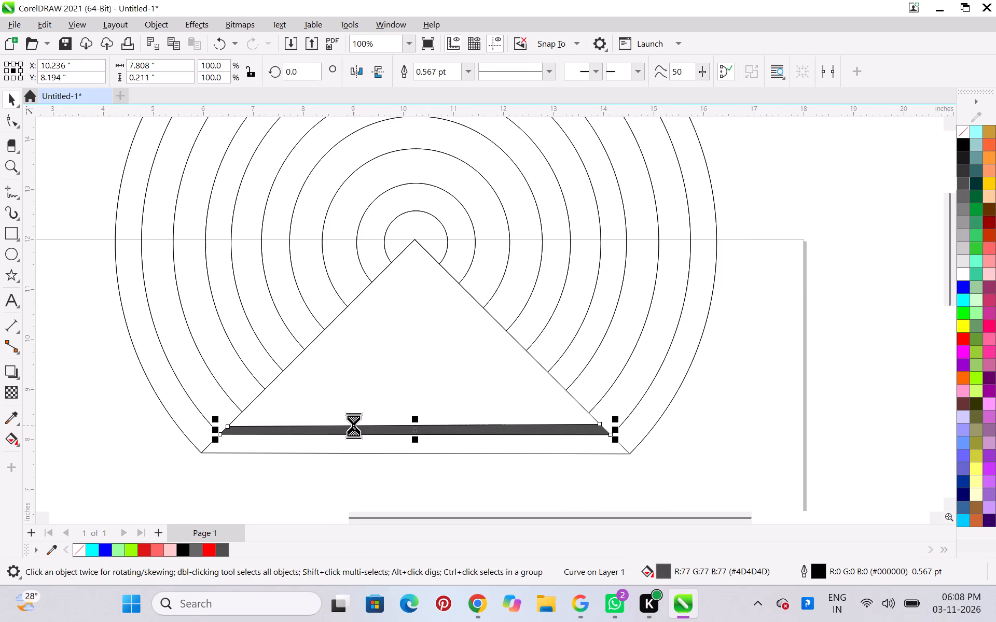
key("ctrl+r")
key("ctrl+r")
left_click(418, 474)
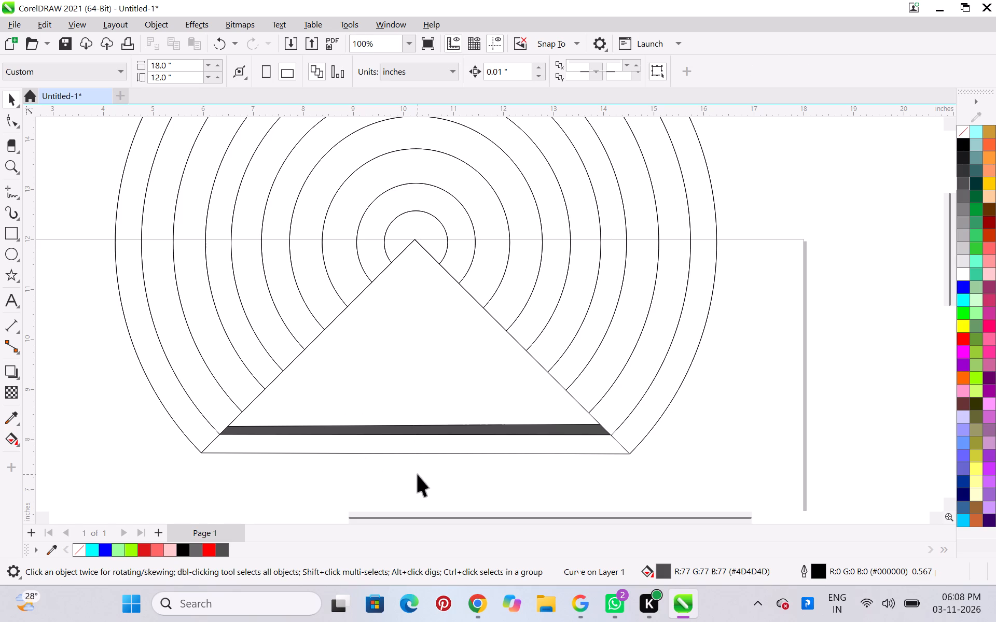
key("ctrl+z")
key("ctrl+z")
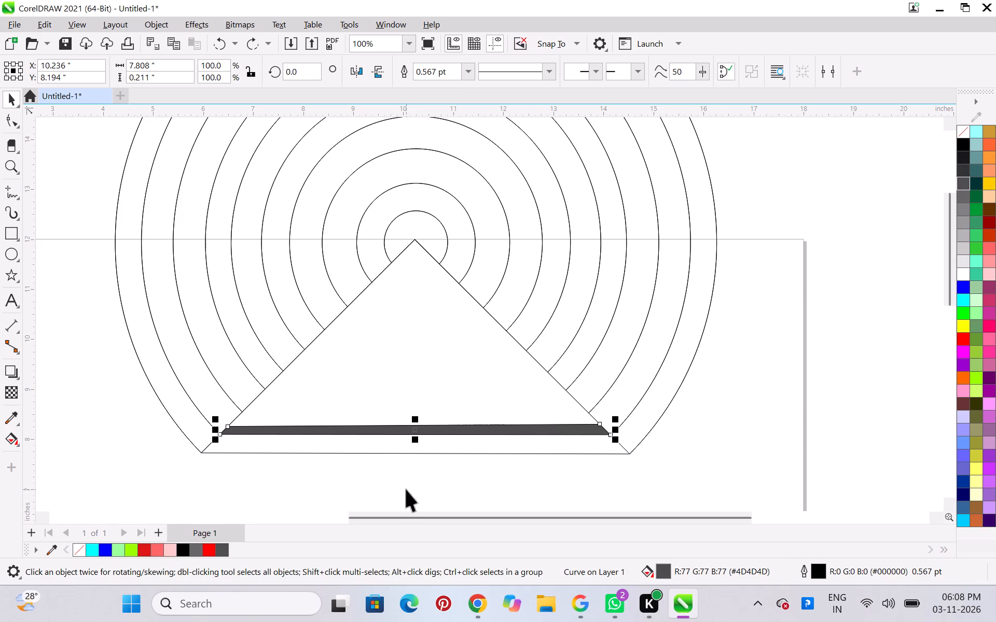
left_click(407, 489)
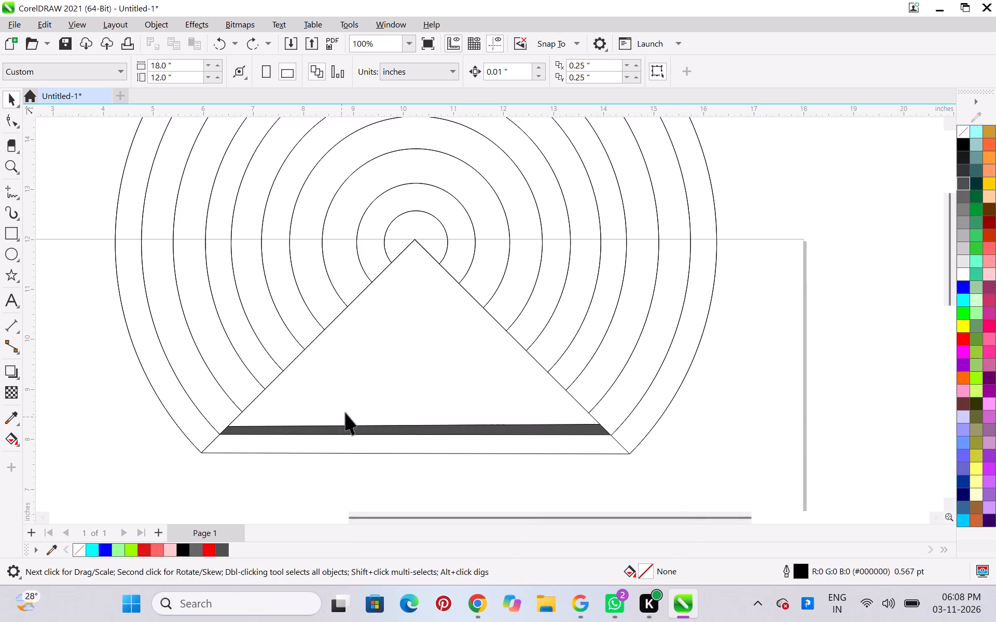
Place a copy of the dark gray bar above the original, centred at about X 10.03, Y 8.96 inches.
scroll(440, 318, "up", 1)
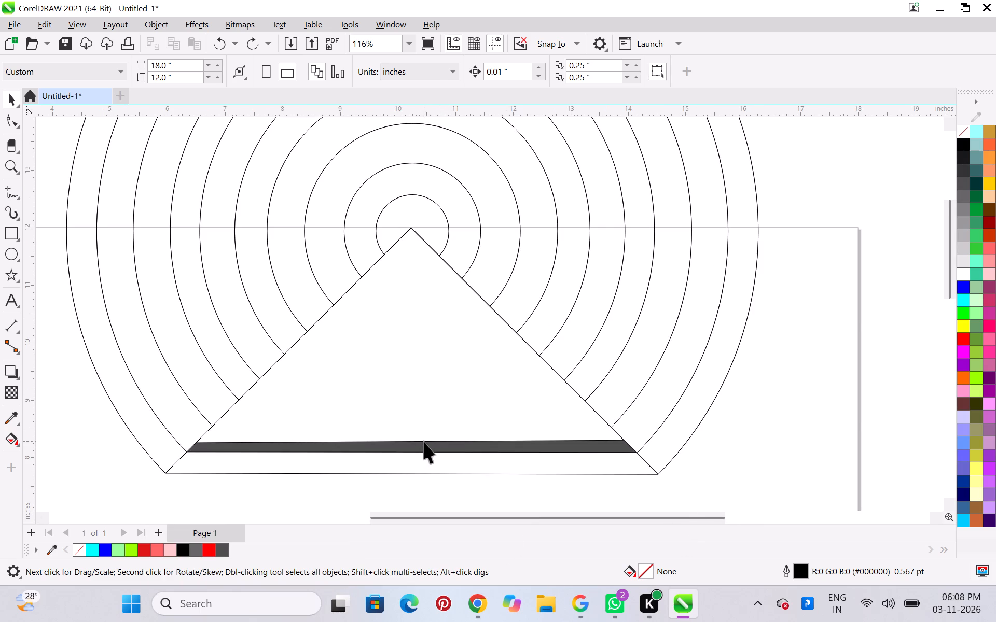
left_click(424, 441)
left_click_drag(441, 445, 455, 394)
right_click(455, 394, "ctrl")
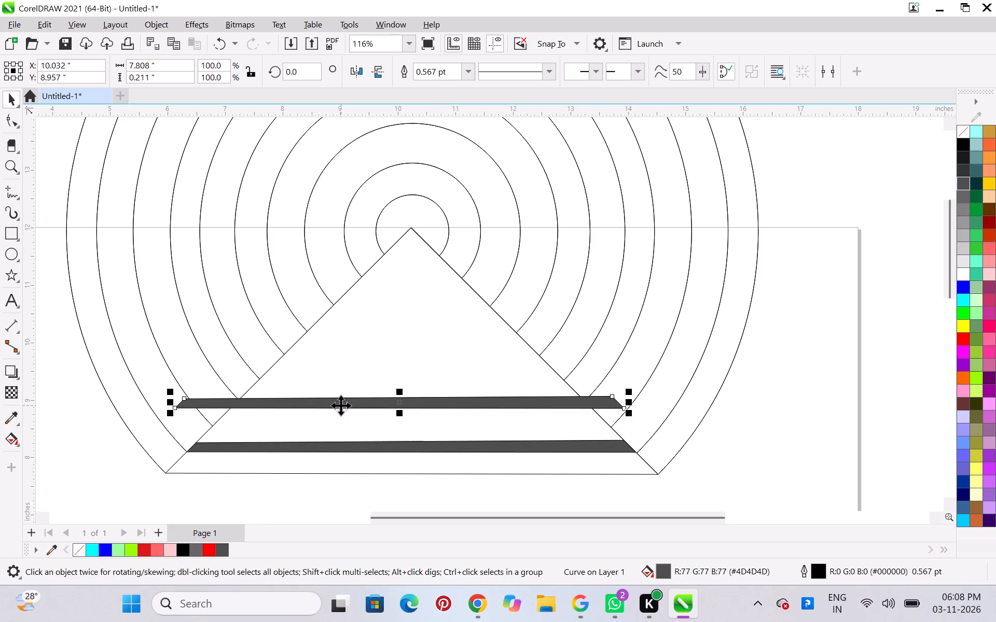
Nudge the copied bar down closer to the original, to about Y 8.73 inches.
key("Down")
key("Down")
key("Down")
key("Down")
key("Down")
key("Down")
key("Down")
key("Down")
key("Down")
key("Down")
key("Down")
key("Down")
key("Down")
key("Down")
key("Down")
key("Down")
key("Down")
key("Down")
key("Down")
key("Down")
key("Down")
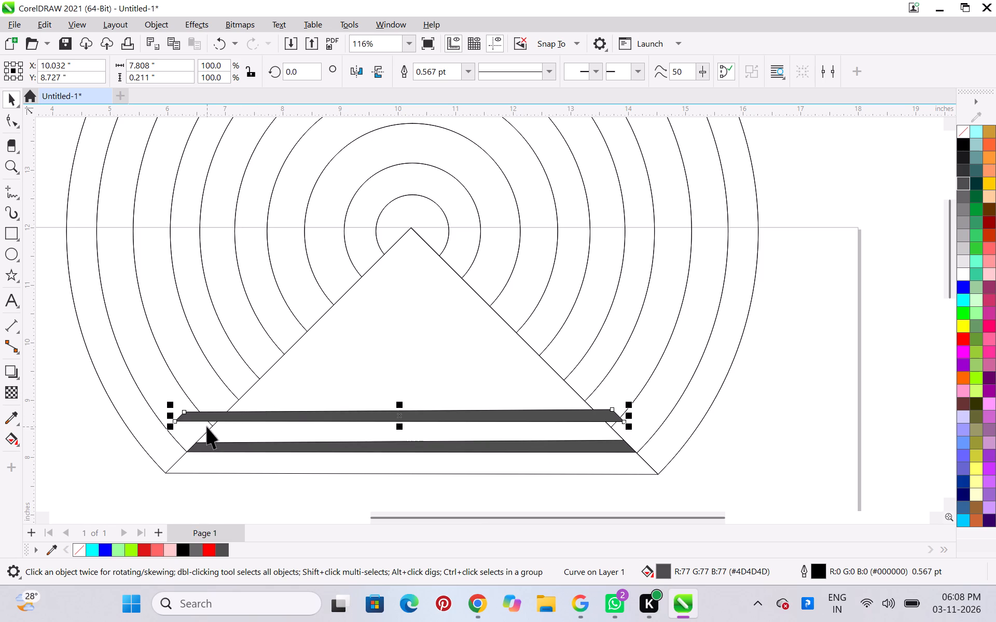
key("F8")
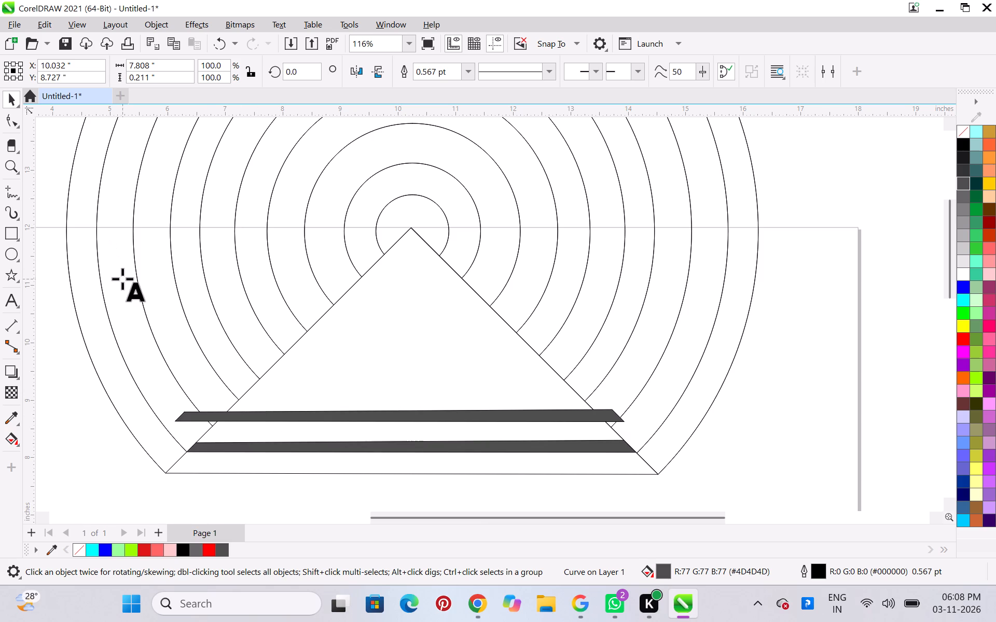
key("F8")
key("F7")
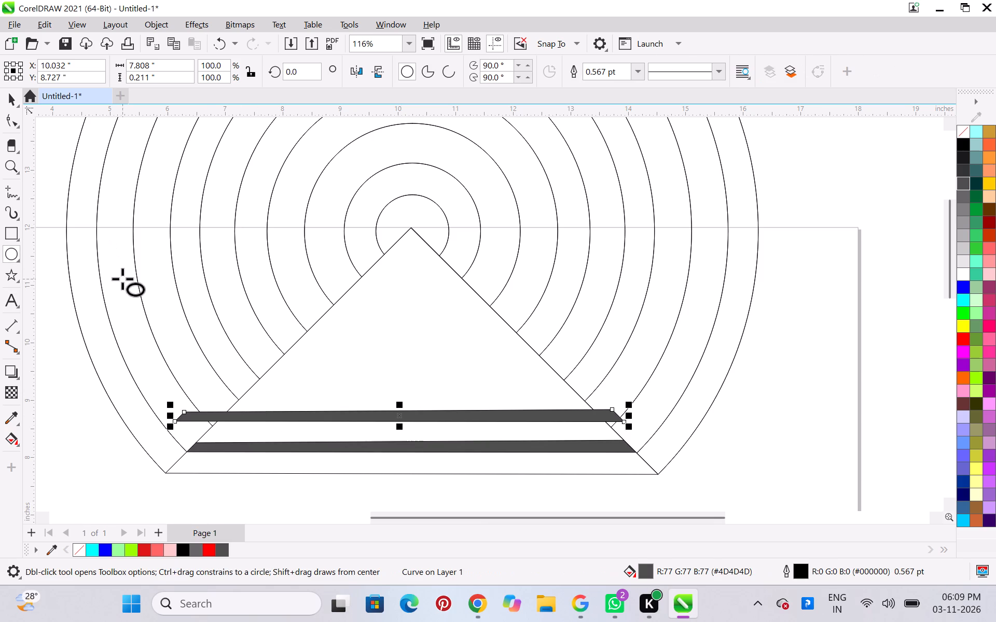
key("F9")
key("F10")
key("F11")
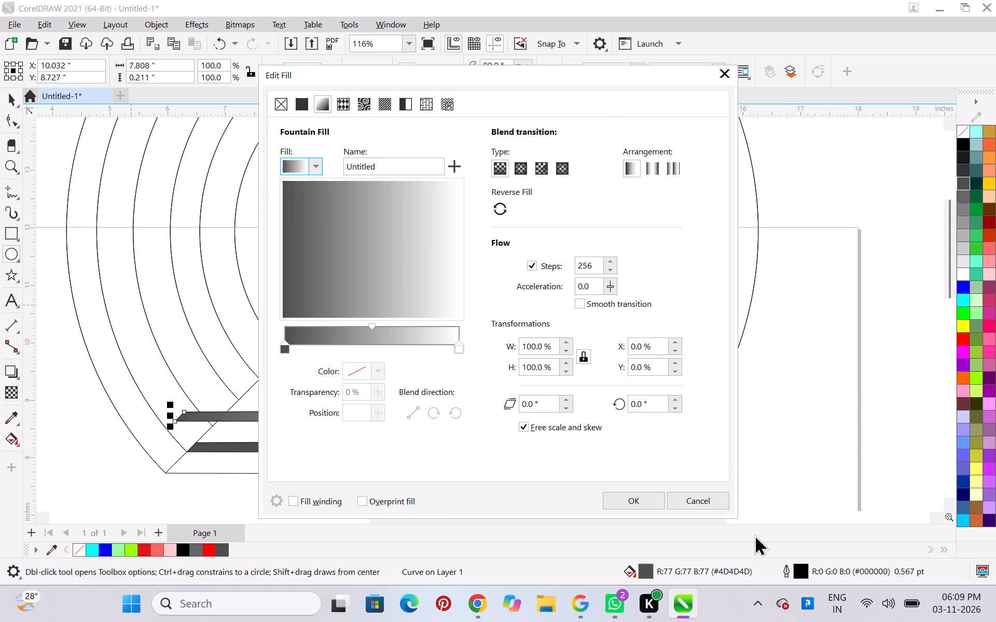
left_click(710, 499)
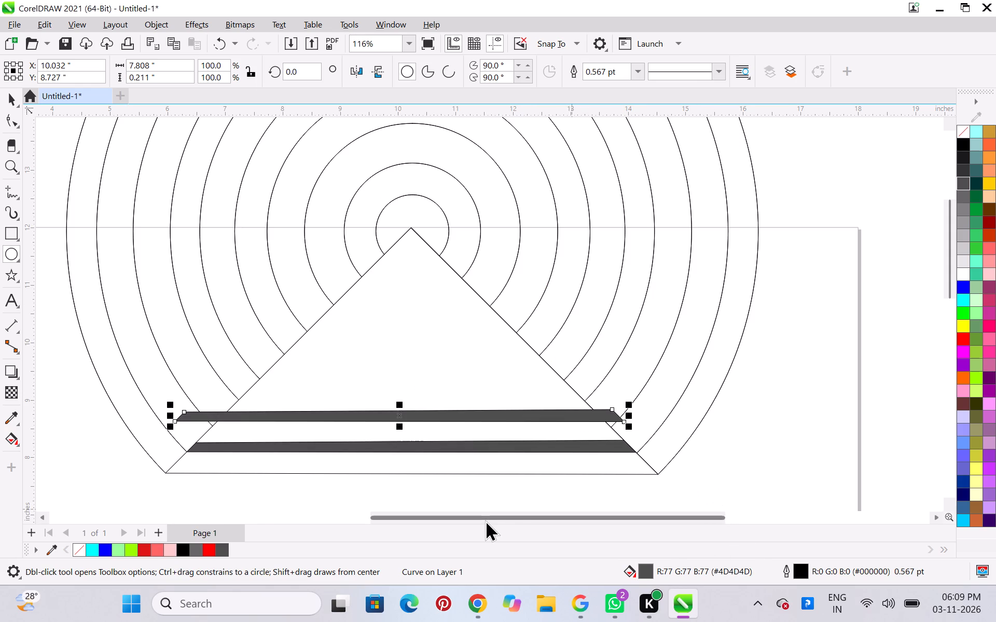
Reshape the copied bar's right end by moving its lower and upper corner nodes onto the triangle's right edge.
left_click(12, 115)
scroll(351, 381, "up", 2)
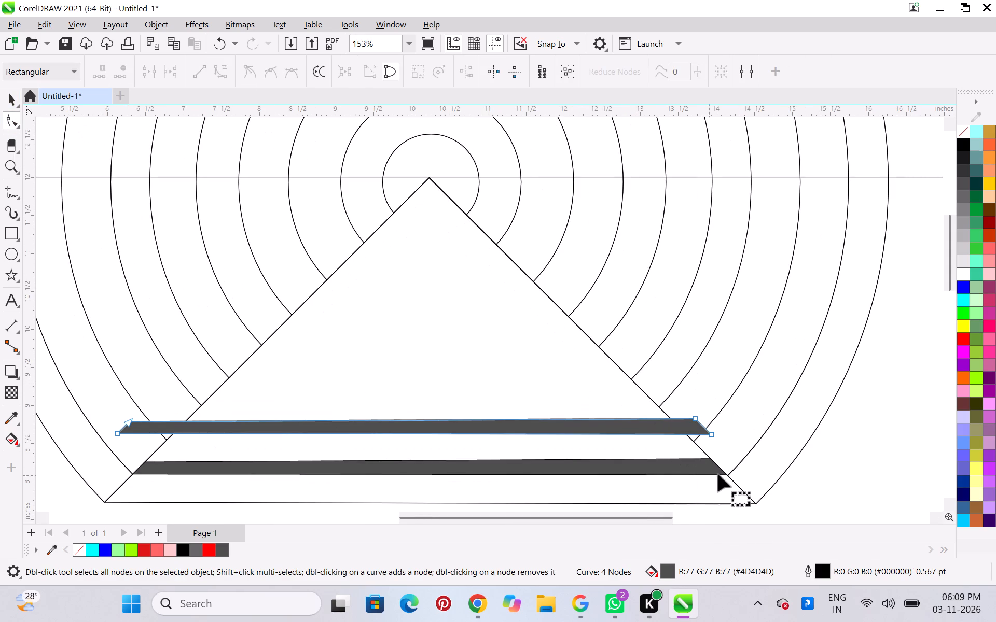
scroll(715, 434, "up", 4)
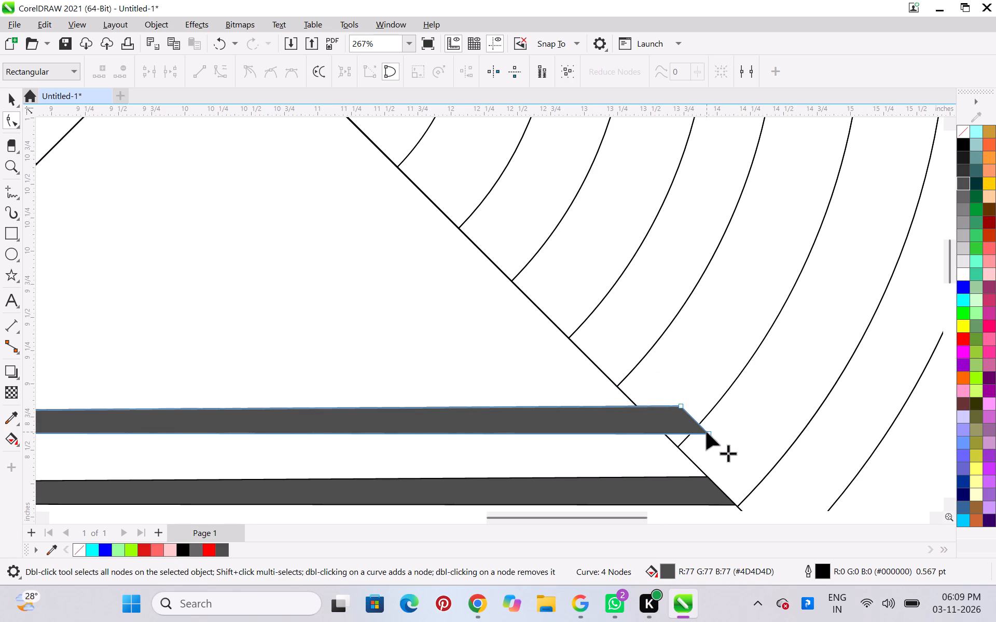
left_click_drag(708, 434, 678, 449)
left_click_drag(681, 404, 667, 405)
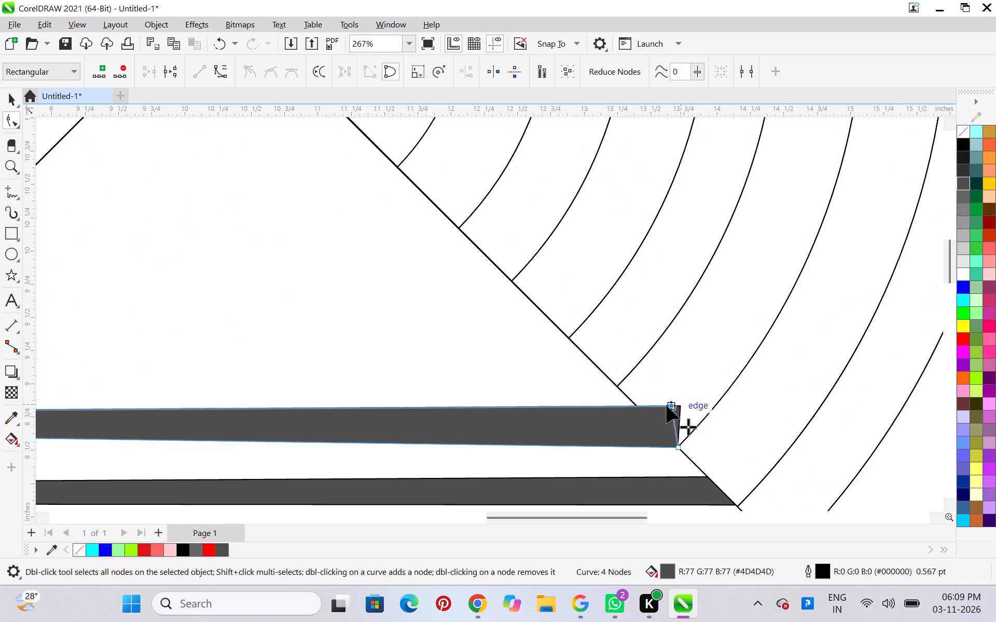
left_click_drag(667, 405, 640, 408)
scroll(643, 408, "down", 5)
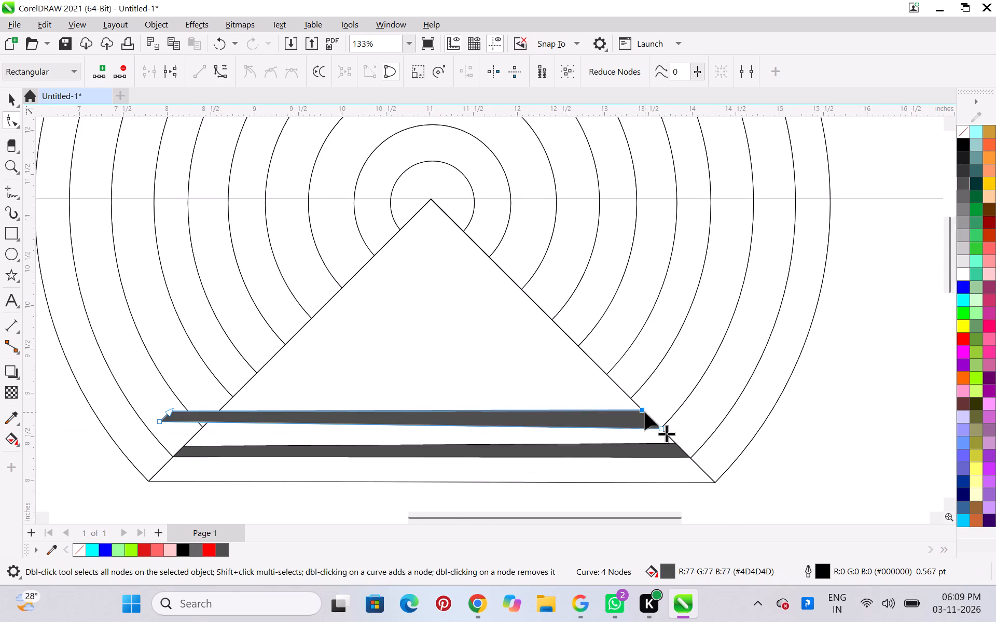
Move the copied bar's lower-left corner node onto the triangle's left edge.
scroll(311, 404, "up", 1)
scroll(130, 391, "up", 3)
scroll(130, 391, "down", 2)
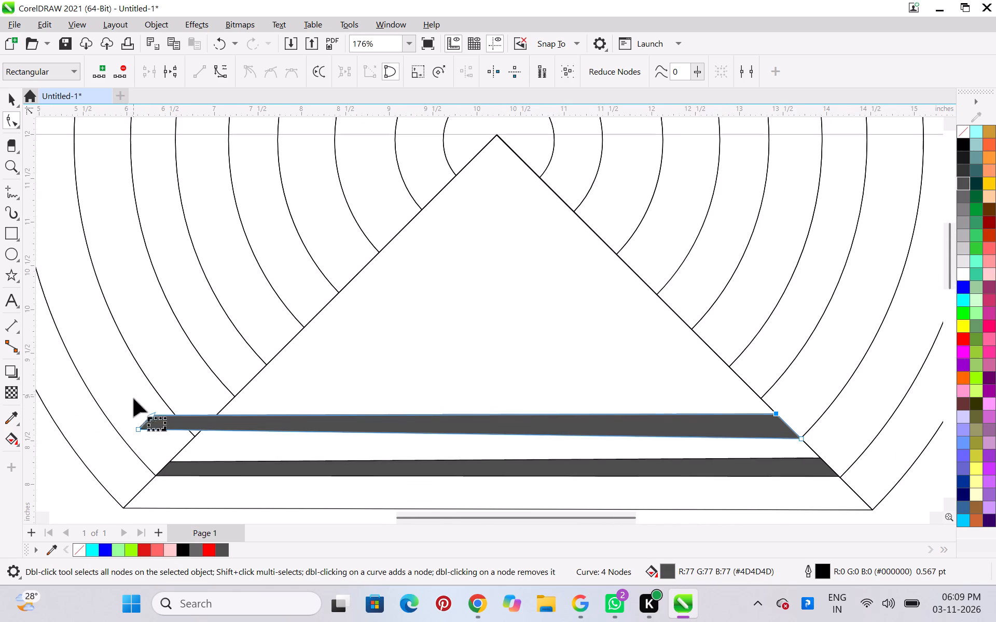
scroll(141, 429, "up", 4)
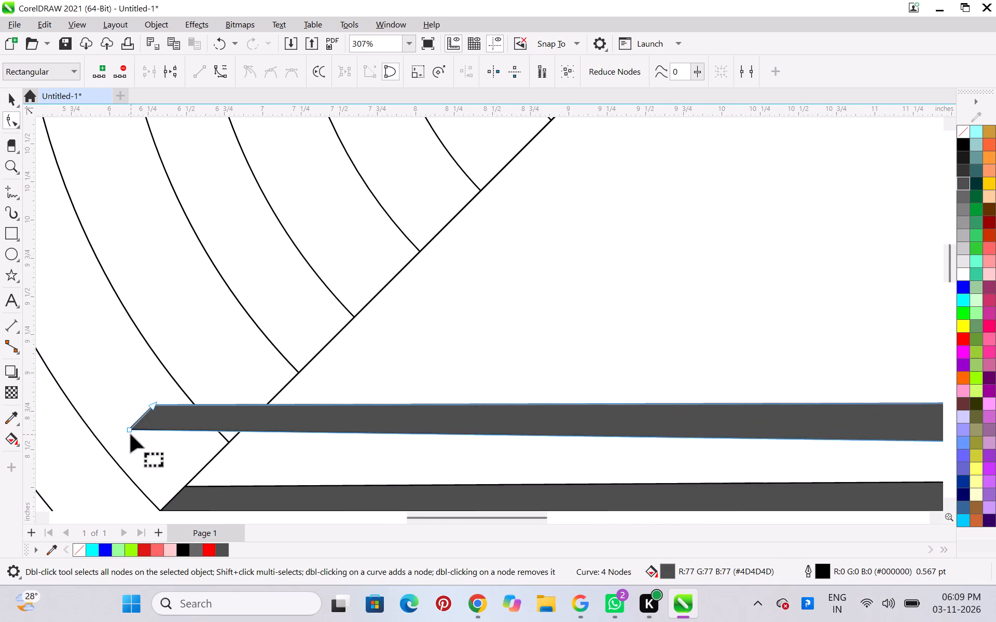
left_click_drag(130, 429, 202, 436)
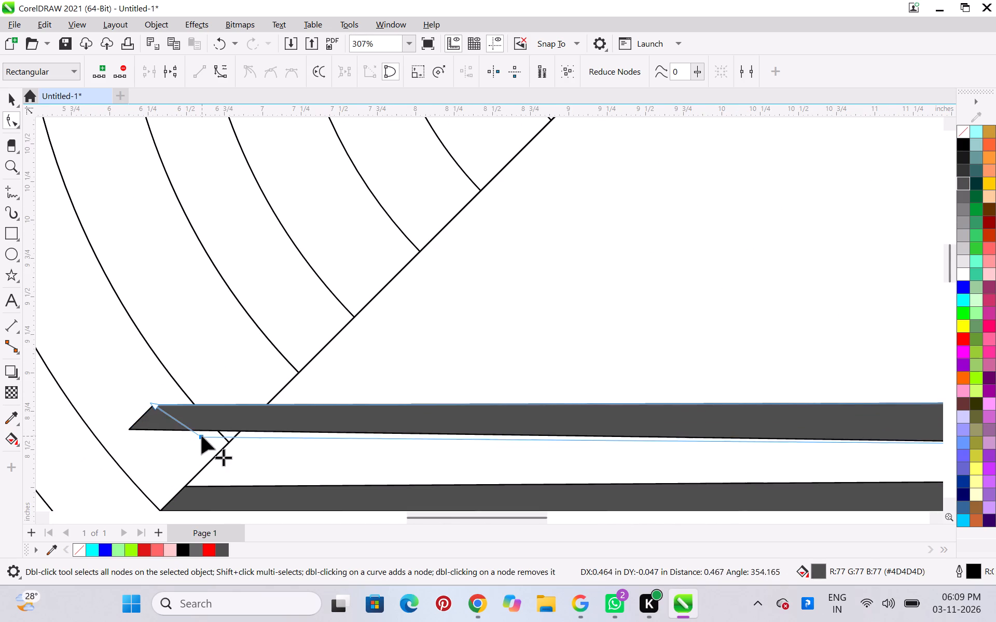
left_click_drag(202, 436, 229, 444)
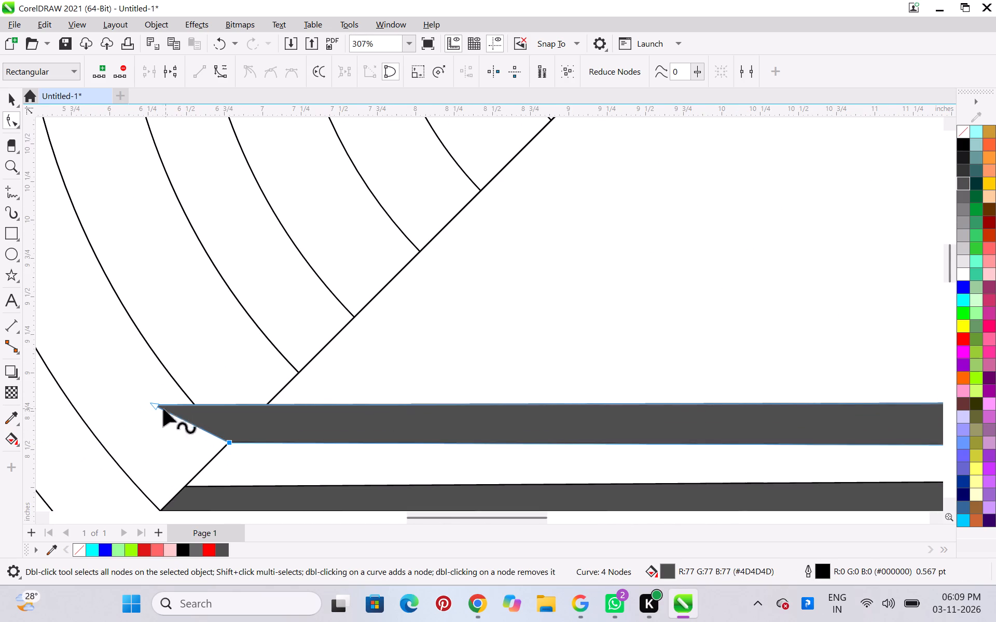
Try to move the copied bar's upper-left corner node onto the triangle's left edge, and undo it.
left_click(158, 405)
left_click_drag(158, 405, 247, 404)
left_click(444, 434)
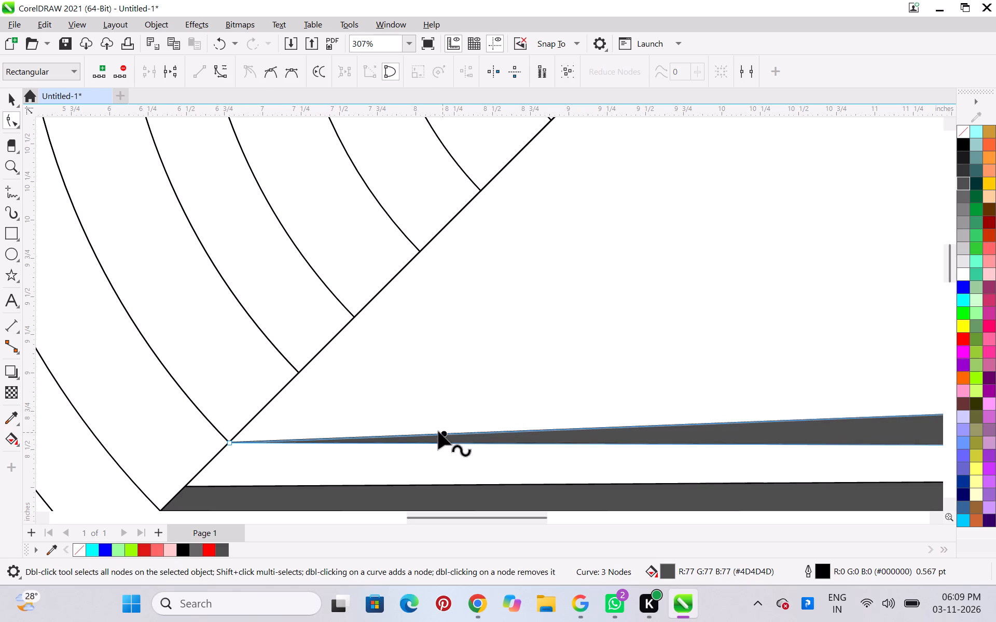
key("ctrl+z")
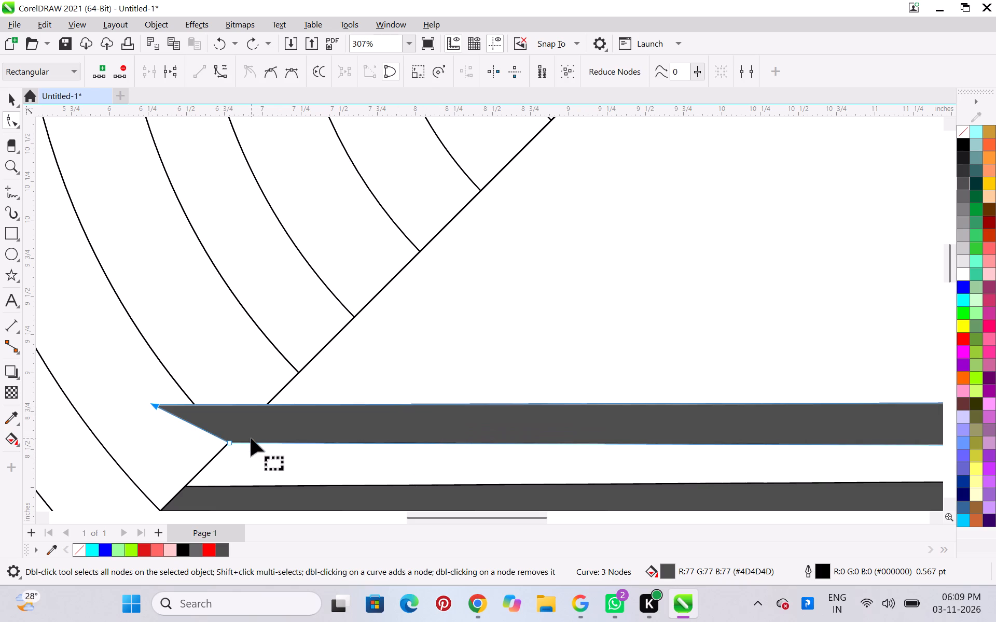
Move the copied bar's upper-left corner node to where its top edge meets the triangle's left edge.
left_click_drag(154, 405, 248, 394)
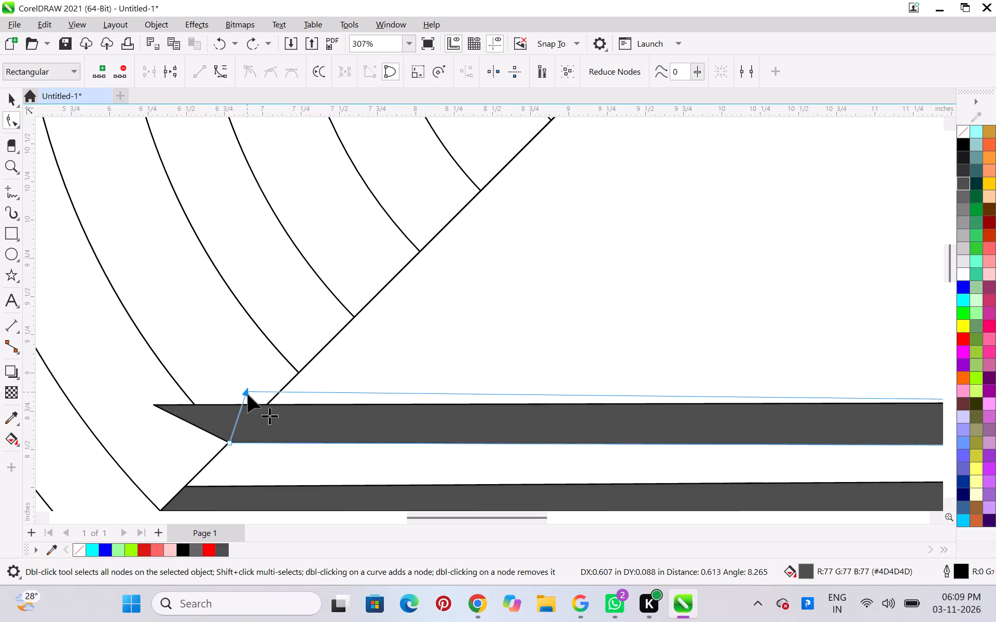
left_click_drag(248, 394, 267, 404)
Thin the copied bar by sliding its upper-right corner node down the triangle's edge and slightly lowering its upper-left one.
scroll(285, 414, "down", 5)
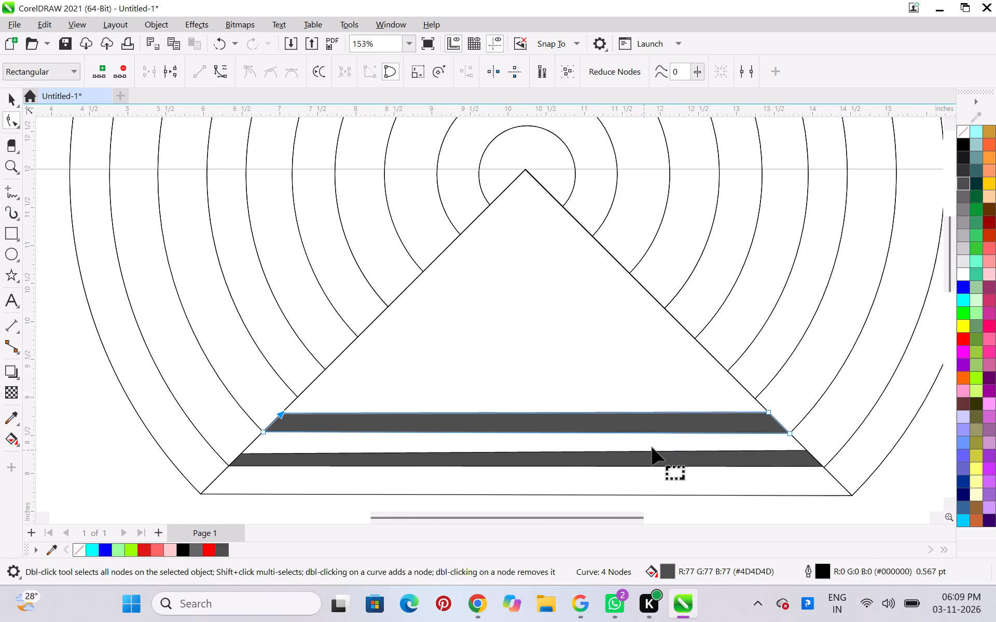
scroll(653, 447, "up", 3)
scroll(653, 447, "down", 1)
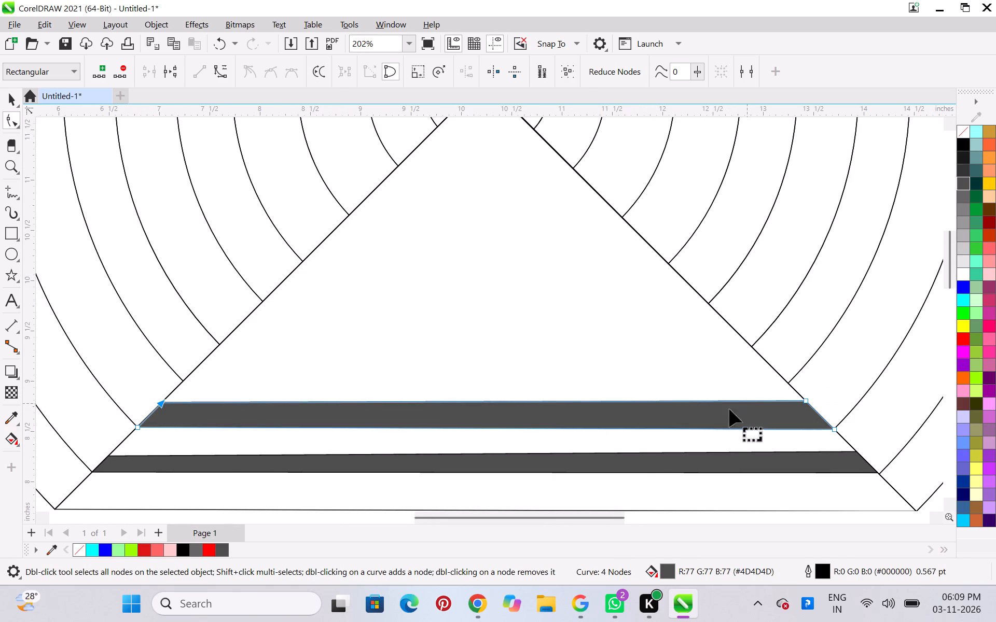
scroll(697, 418, "down", 2)
scroll(638, 444, "down", 4)
scroll(688, 436, "up", 7)
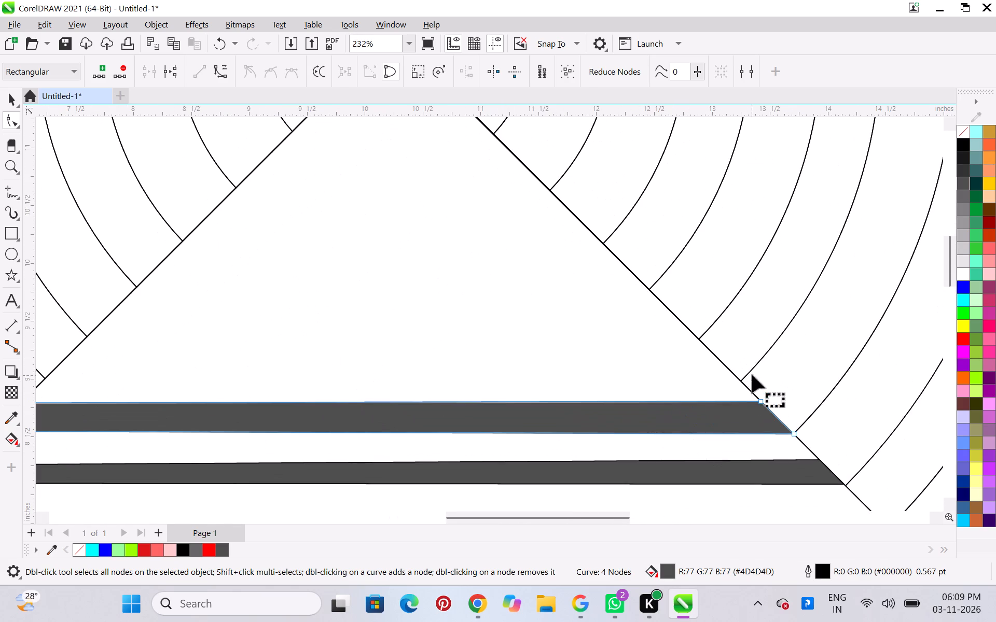
scroll(777, 406, "up", 5)
left_click_drag(745, 392, 769, 415)
scroll(769, 415, "down", 6)
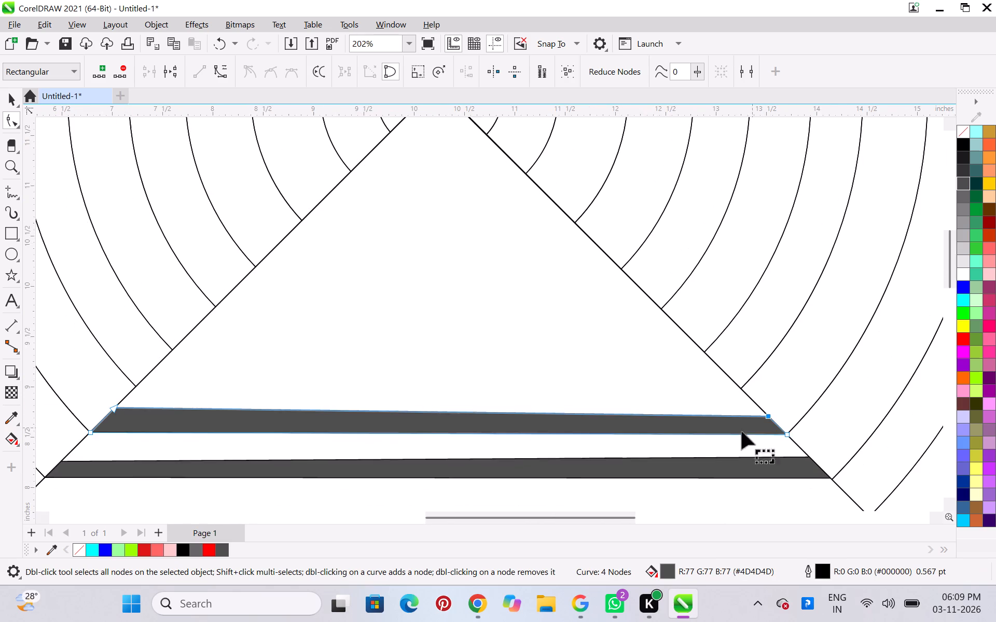
scroll(444, 433, "up", 1)
scroll(67, 399, "down", 1)
scroll(67, 399, "up", 6)
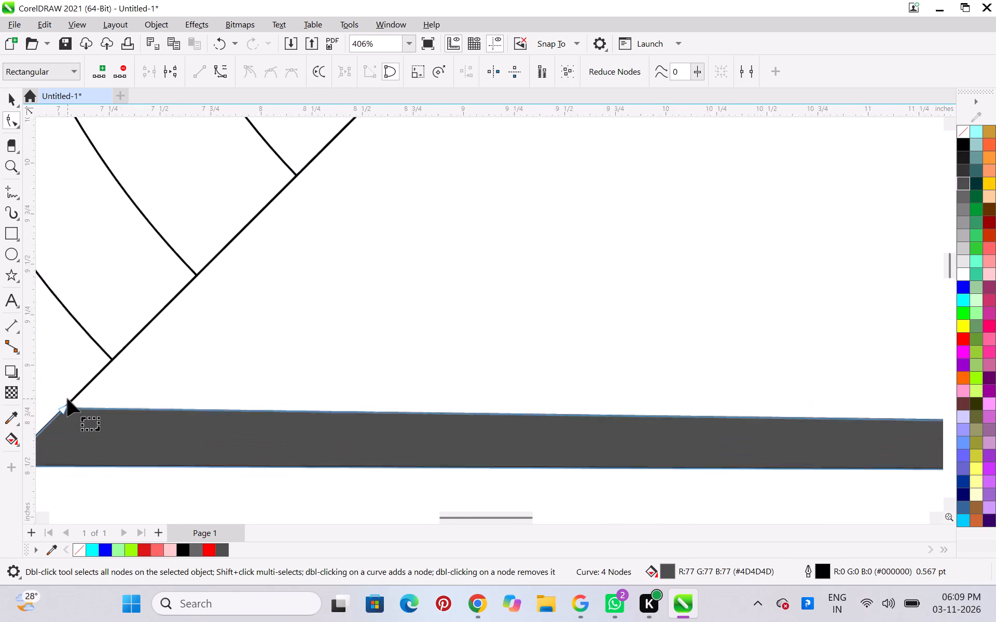
left_click_drag(66, 406, 60, 412)
scroll(119, 405, "down", 6)
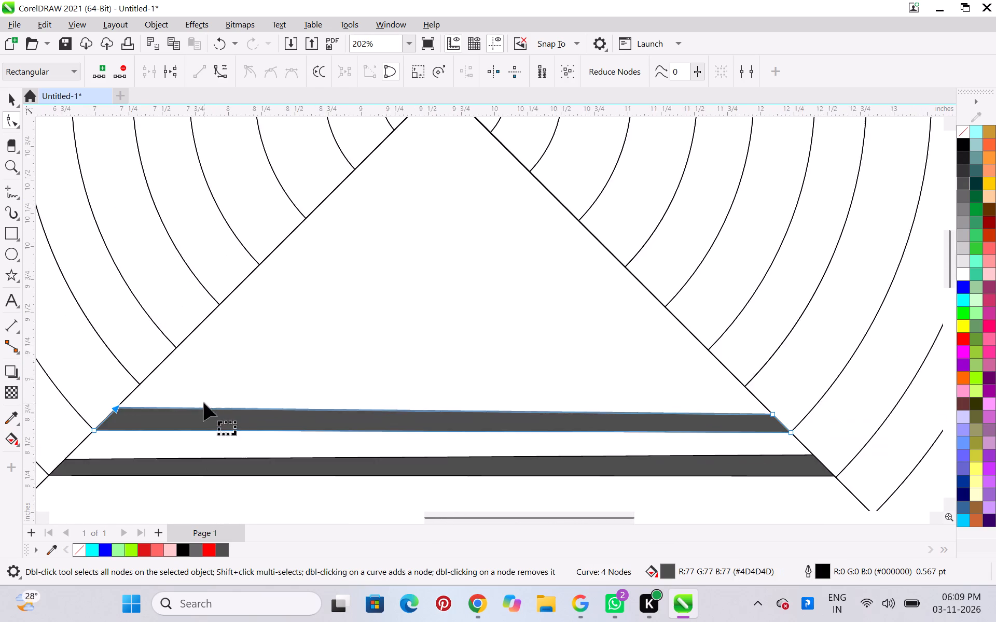
scroll(251, 397, "down", 4)
scroll(404, 473, "up", 1)
scroll(404, 473, "down", 3)
scroll(390, 321, "down", 5)
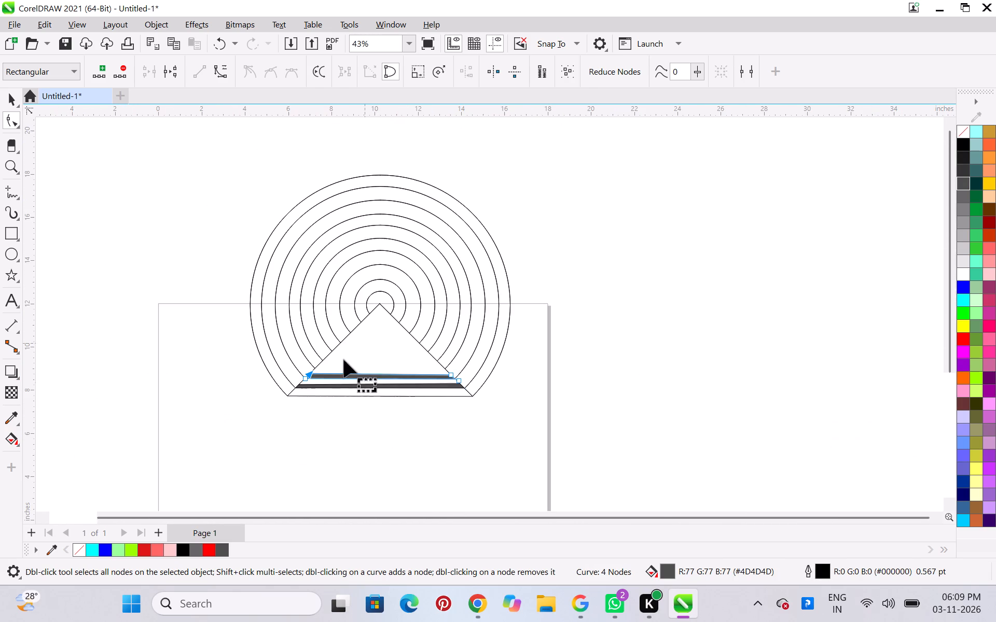
scroll(357, 334, "up", 6)
left_click(713, 473)
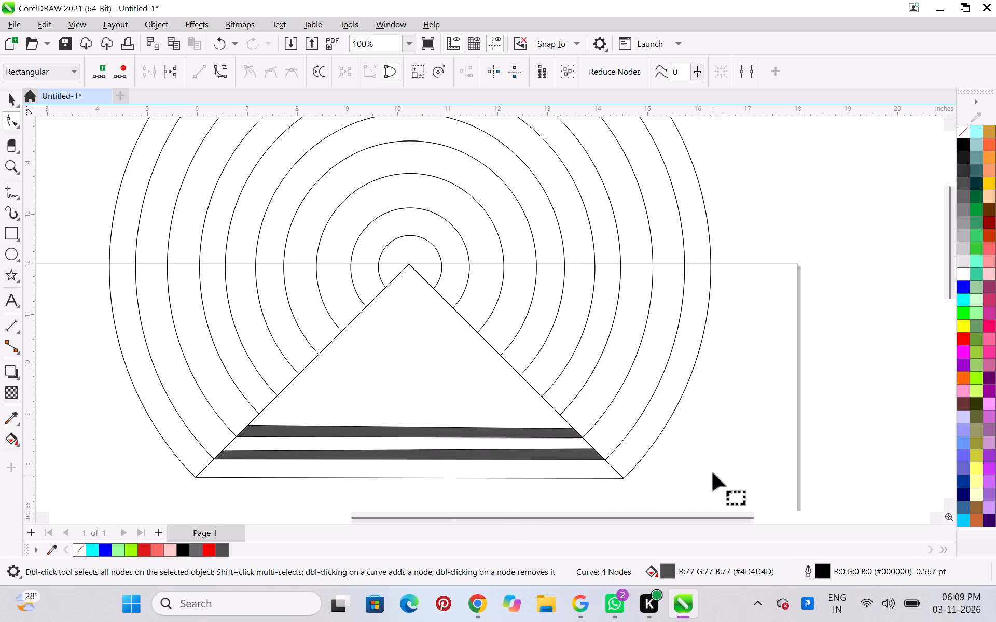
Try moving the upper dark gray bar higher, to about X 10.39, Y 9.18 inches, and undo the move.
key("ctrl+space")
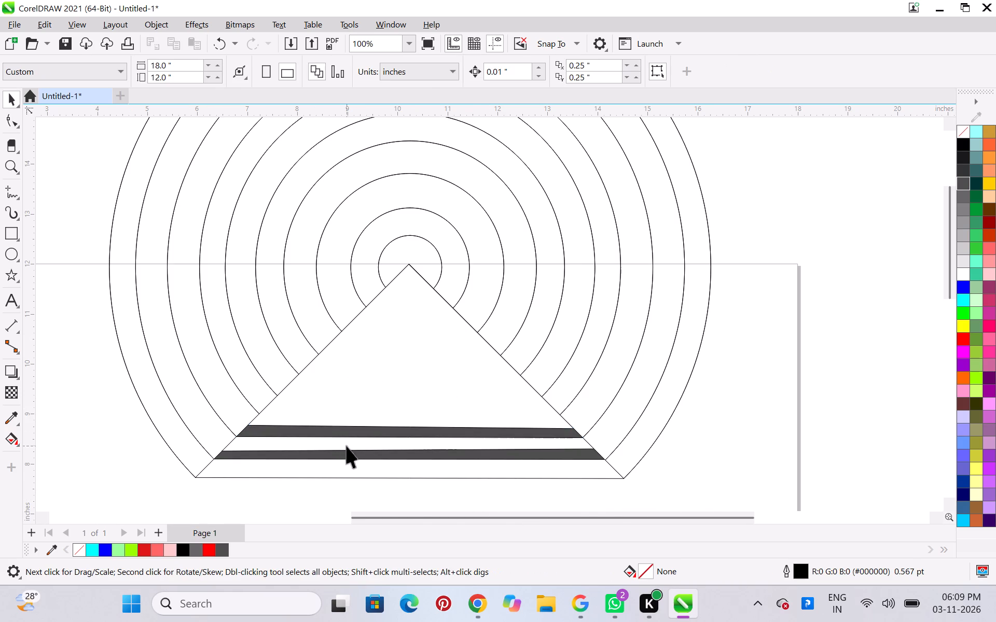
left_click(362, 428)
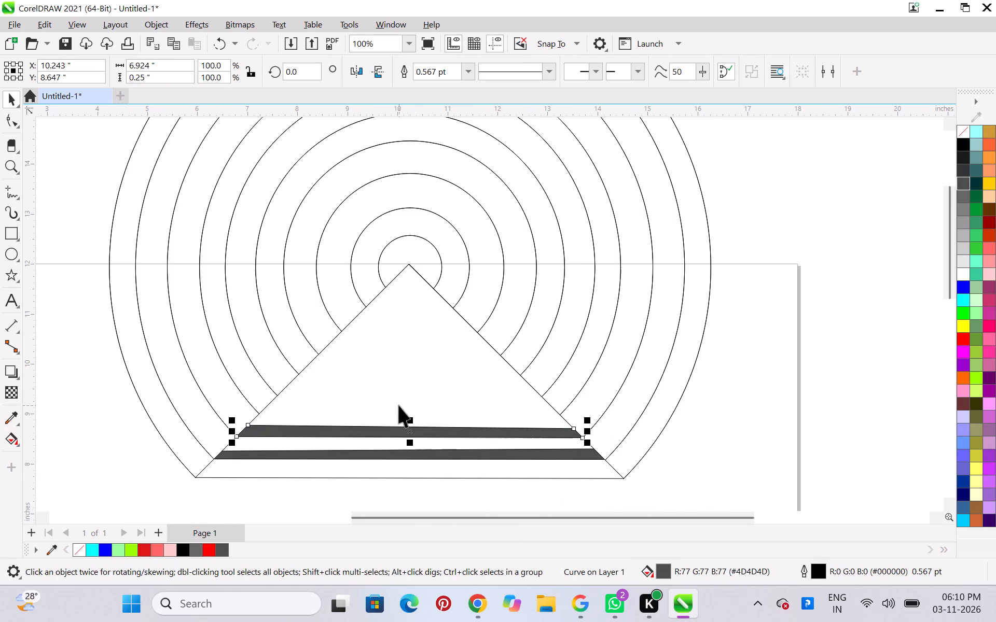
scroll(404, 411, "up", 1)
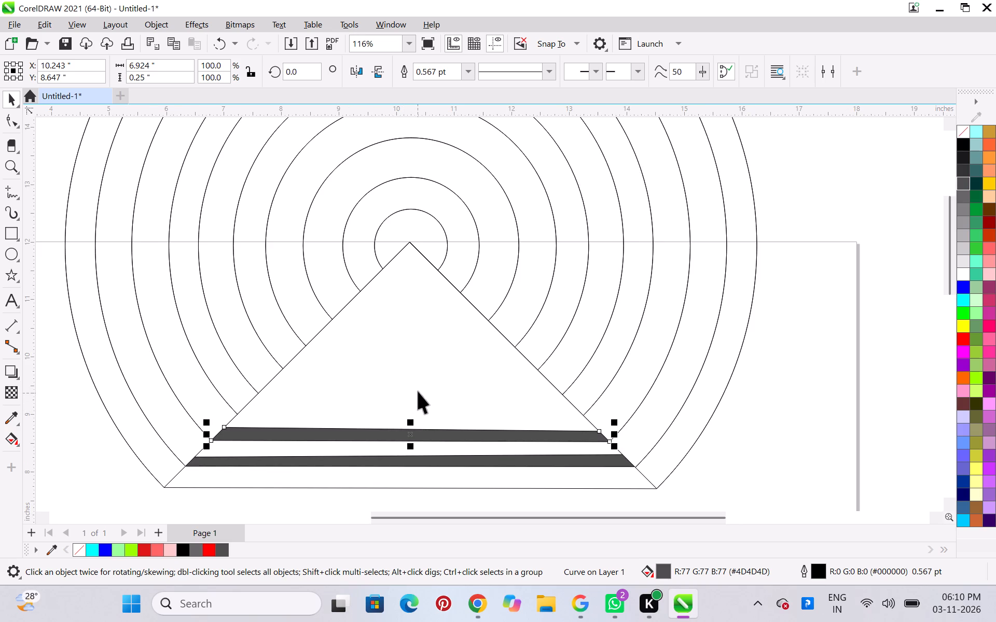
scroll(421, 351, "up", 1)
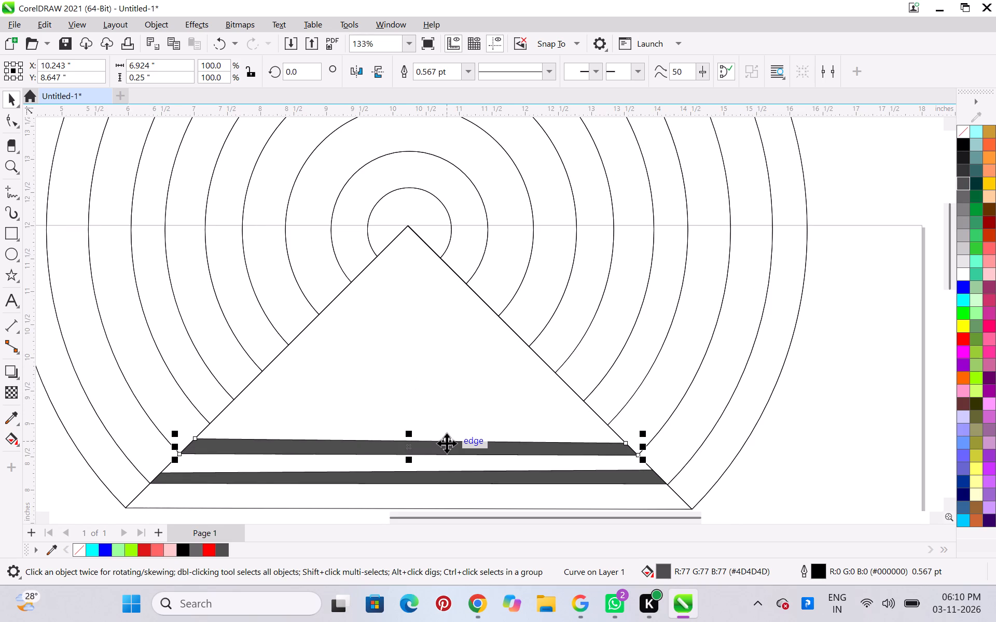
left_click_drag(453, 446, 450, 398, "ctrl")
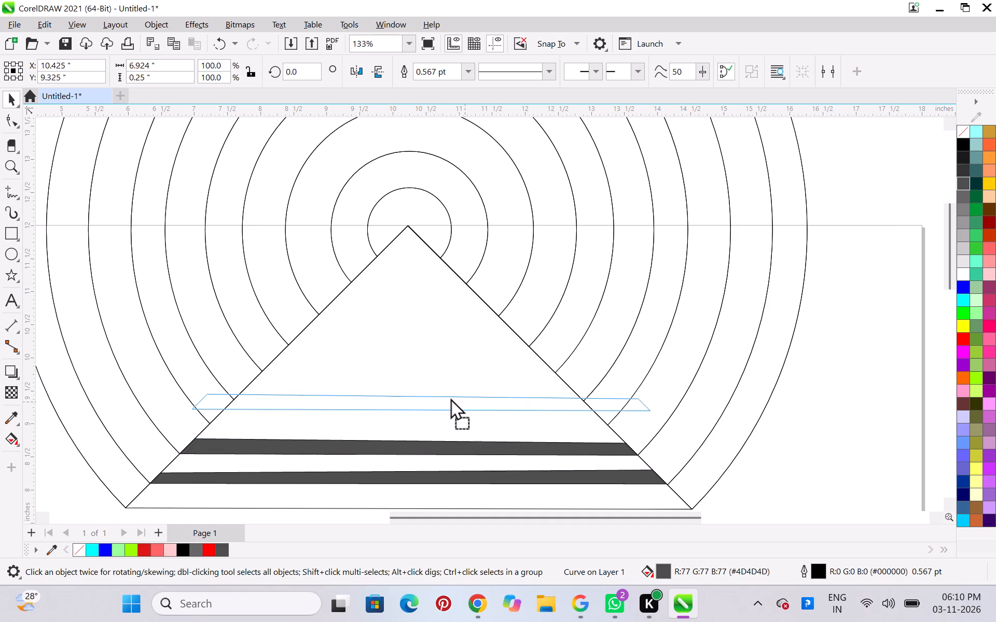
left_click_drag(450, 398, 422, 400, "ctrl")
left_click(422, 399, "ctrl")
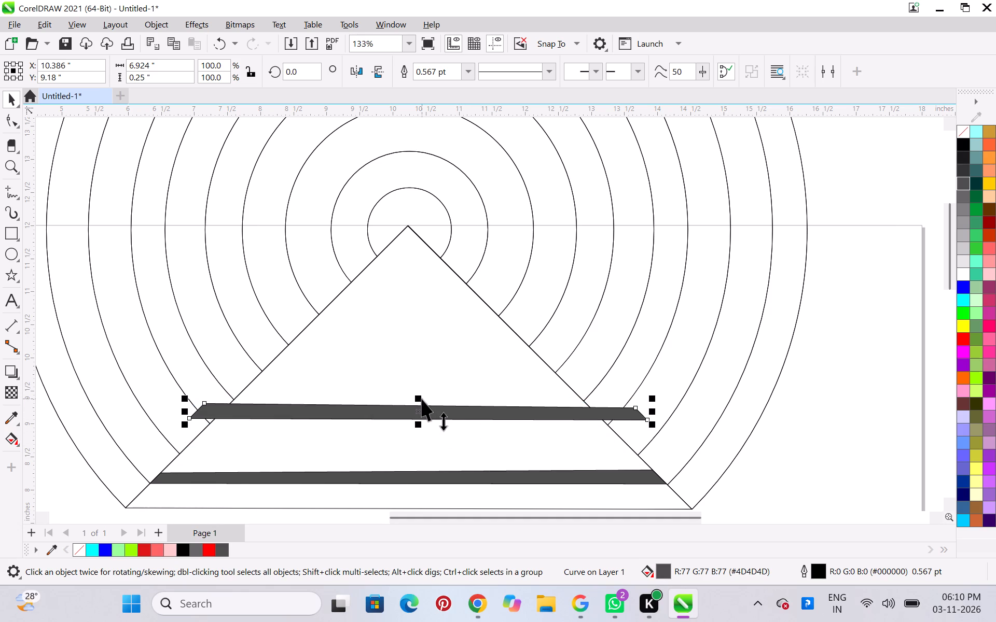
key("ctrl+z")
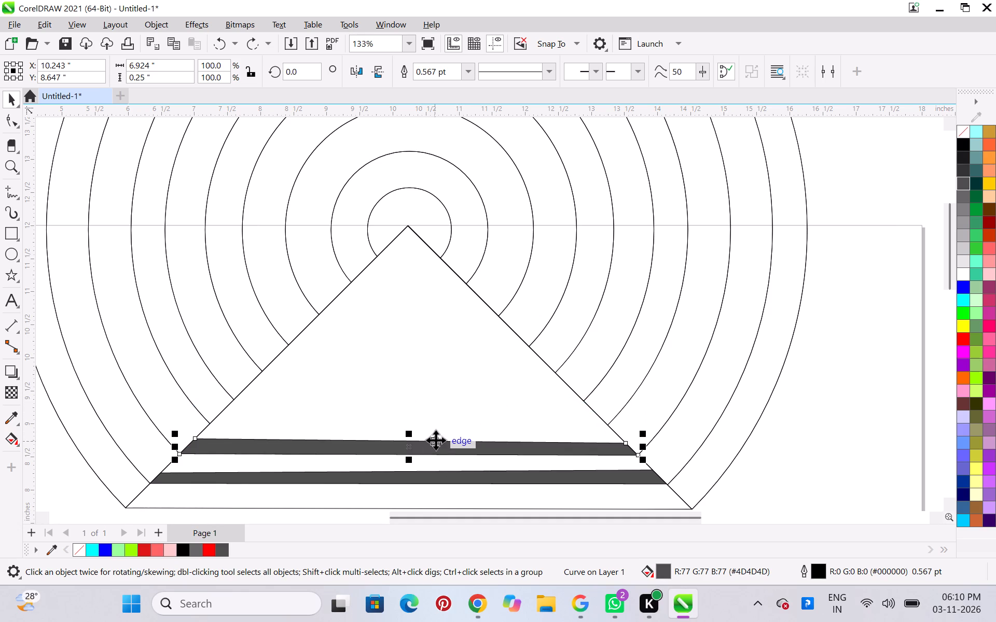
Place a copy of the upper dark gray bar straight above it, centred at about X 10.24, Y 9.34 inches.
left_click_drag(436, 445, 442, 404)
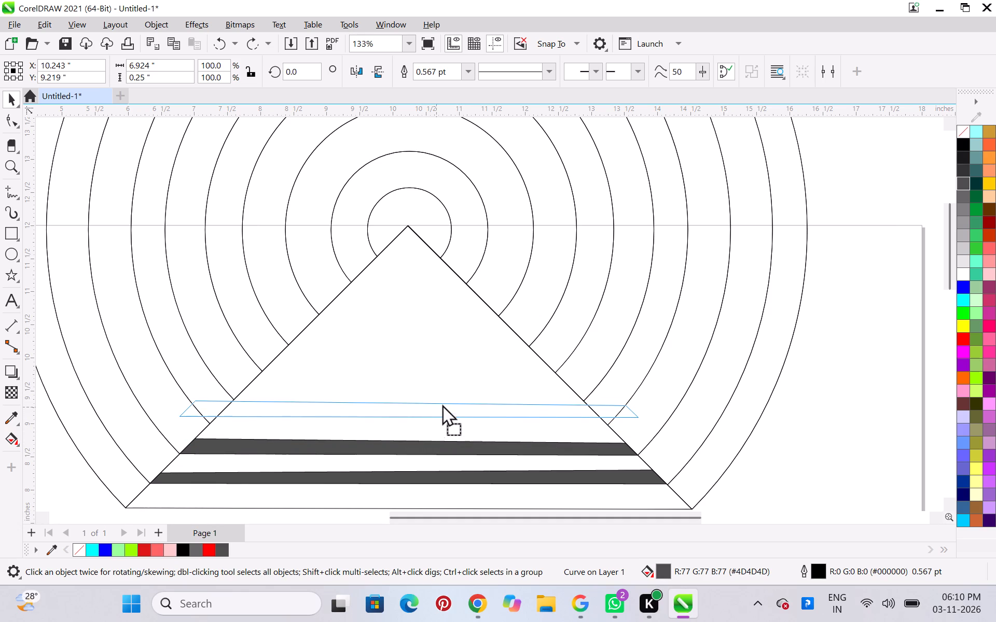
left_click_drag(442, 404, 437, 399)
right_click(437, 399, "ctrl")
scroll(605, 412, "up", 2)
scroll(597, 418, "down", 3)
scroll(286, 379, "up", 2)
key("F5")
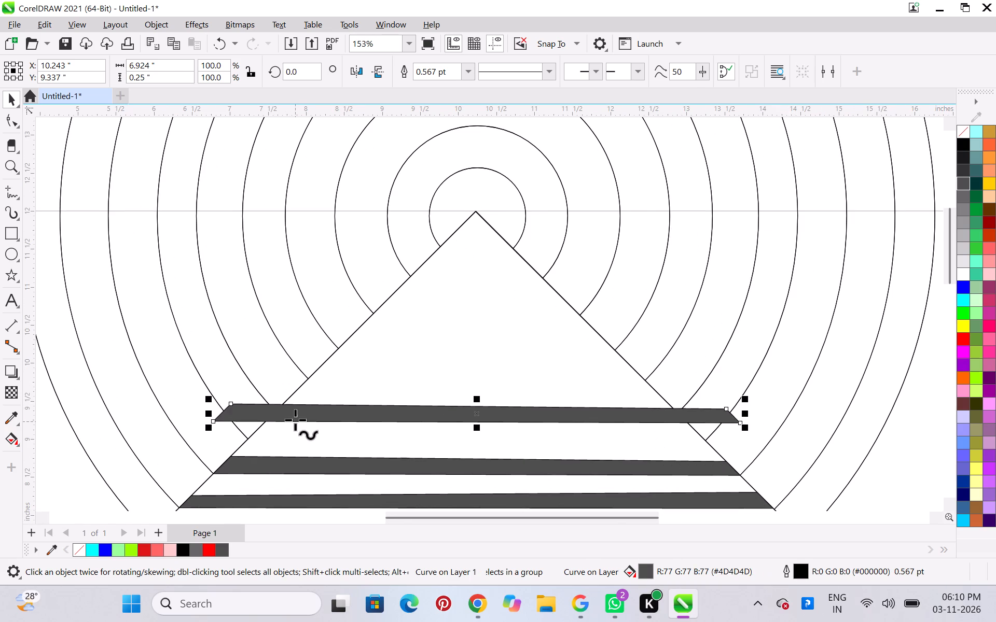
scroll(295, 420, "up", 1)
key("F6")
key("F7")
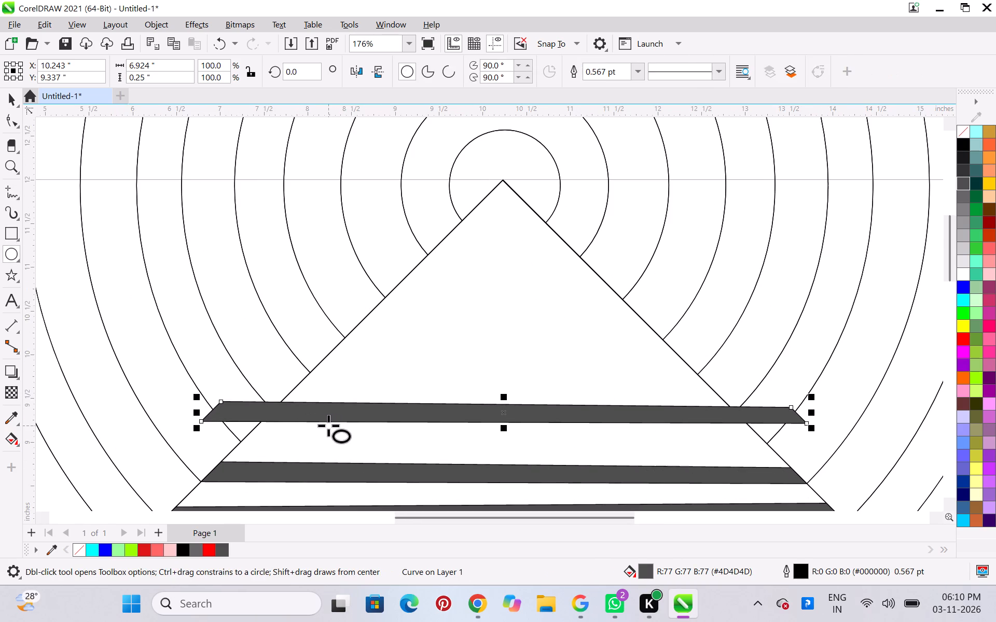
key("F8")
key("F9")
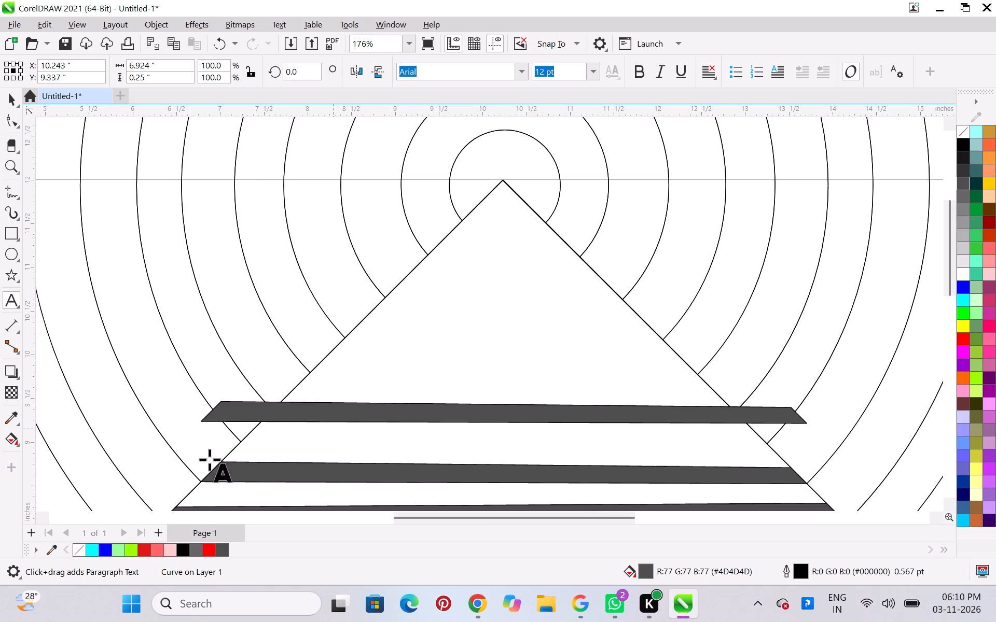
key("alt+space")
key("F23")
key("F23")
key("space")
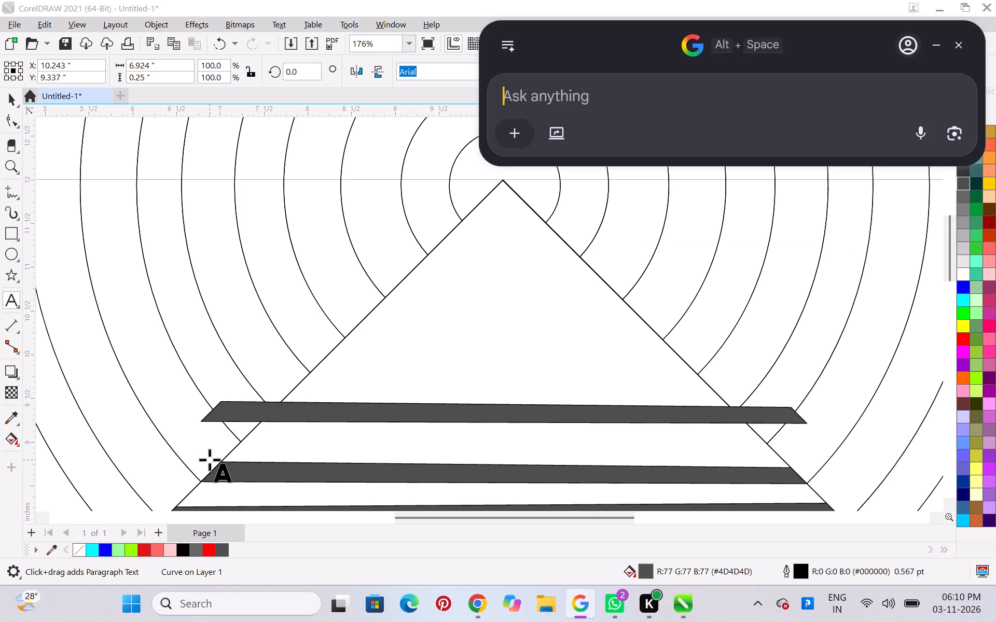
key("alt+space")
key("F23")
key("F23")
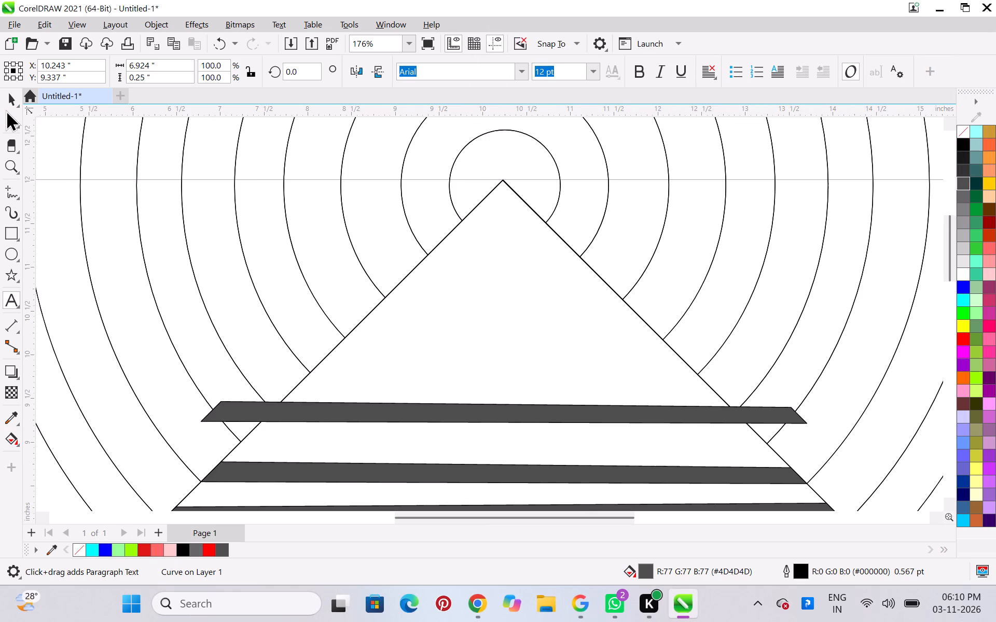
Move the copied top bar's lower-left and upper-left corner nodes onto the triangle's left edge.
left_click(7, 119)
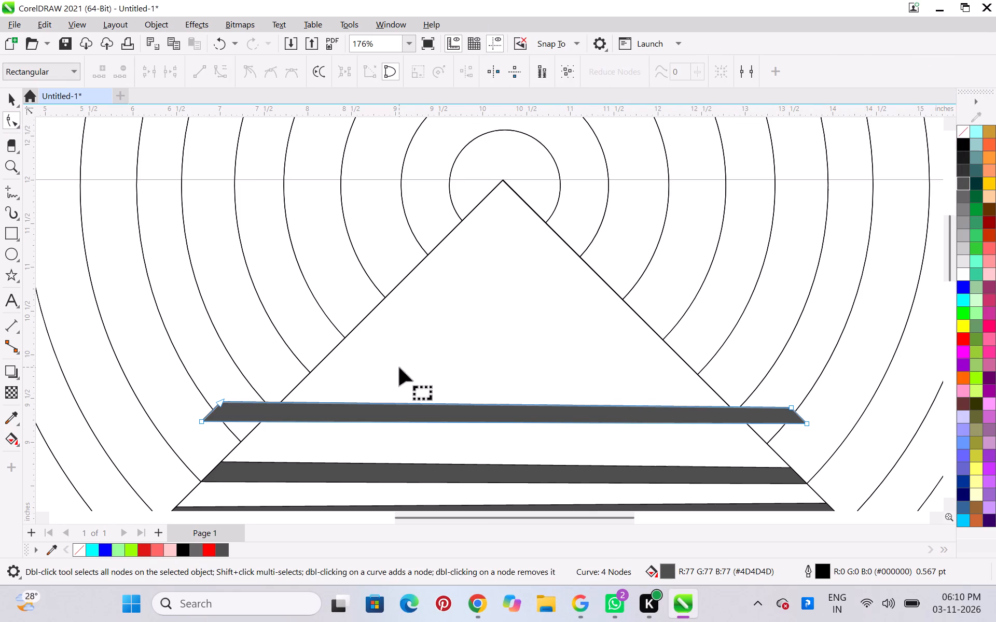
key("F10")
key("F11")
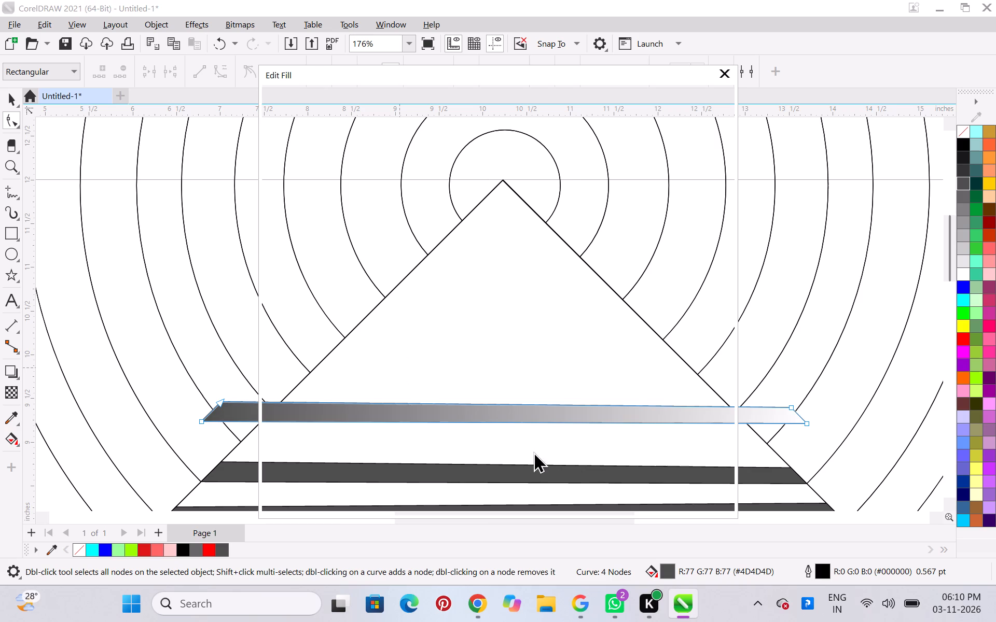
left_click(689, 498)
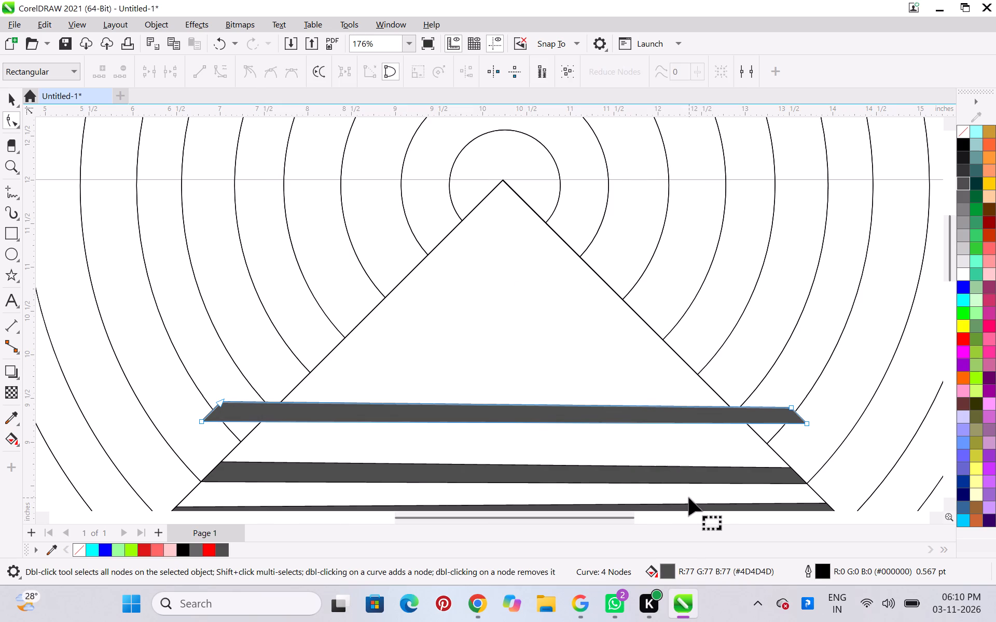
key("F9")
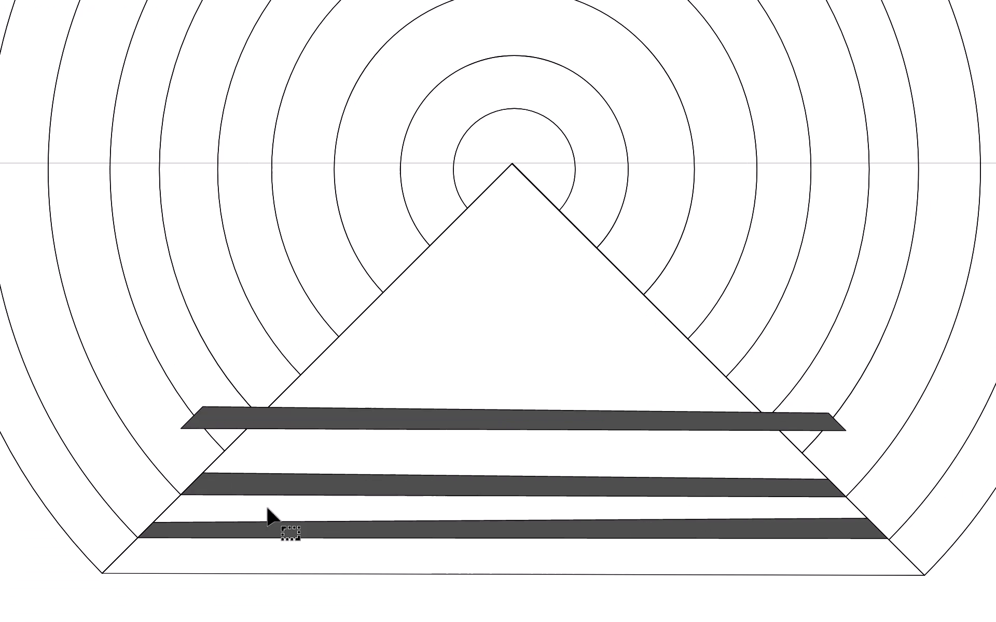
left_click(181, 428)
left_click_drag(202, 420, 237, 427)
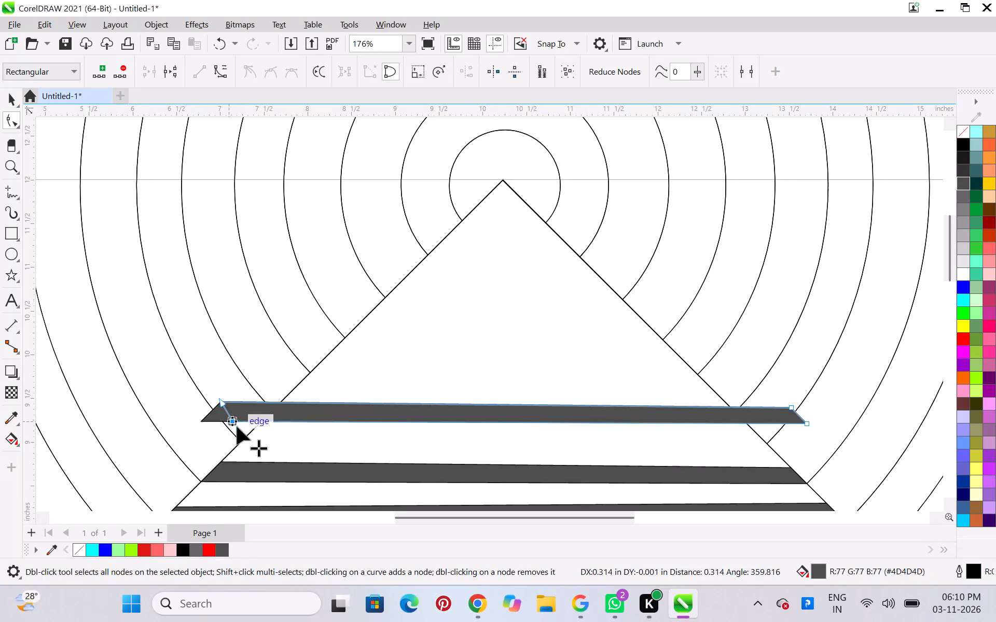
left_click_drag(237, 427, 242, 442)
scroll(272, 412, "up", 5)
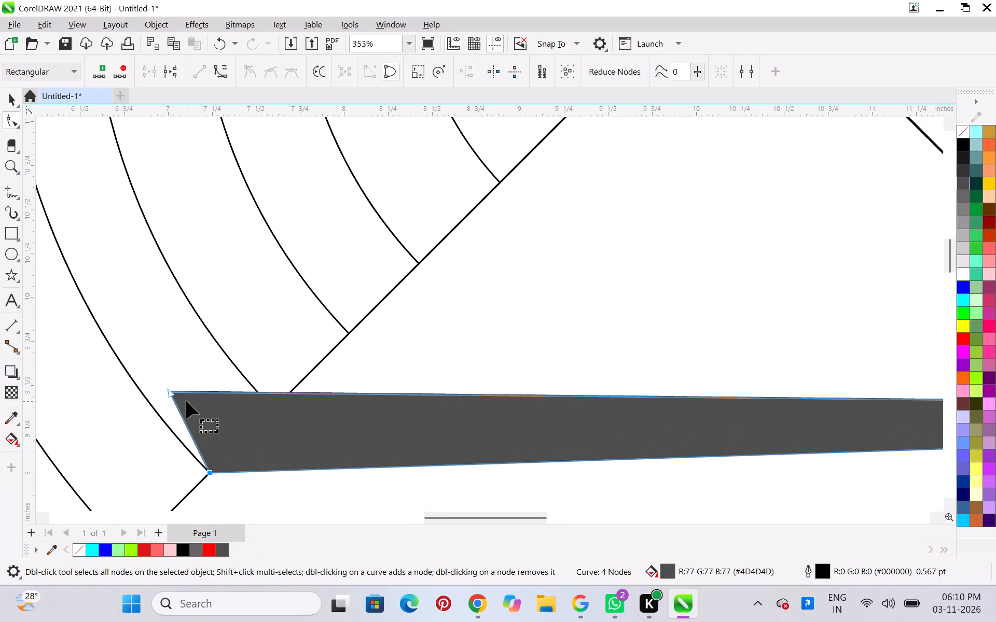
left_click_drag(171, 394, 244, 431)
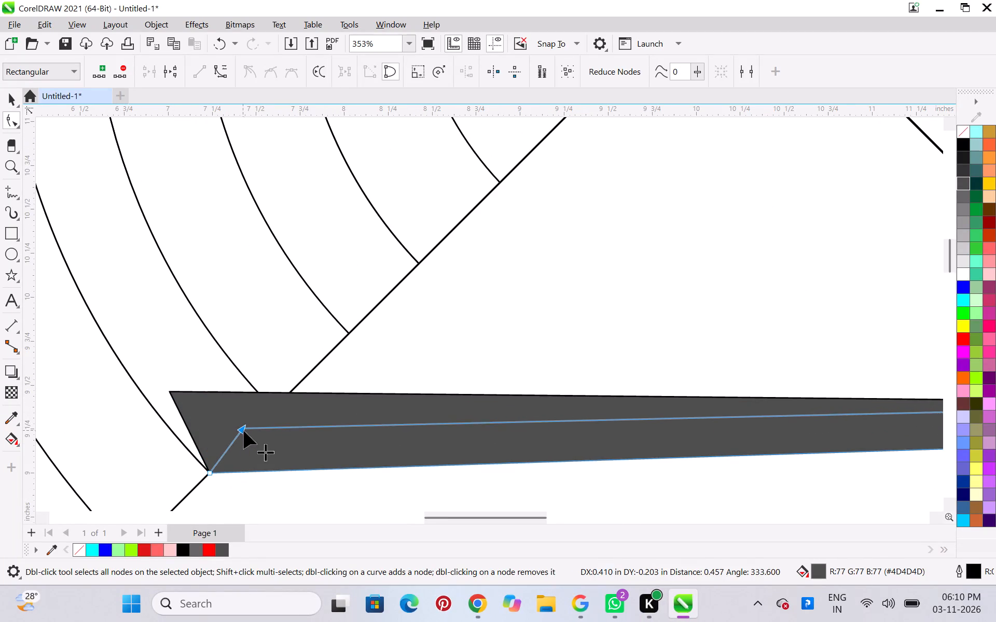
left_click_drag(244, 431, 252, 433)
Move the copied top bar's lower-right and upper-right corner nodes onto the triangle's right edge.
scroll(254, 433, "down", 6)
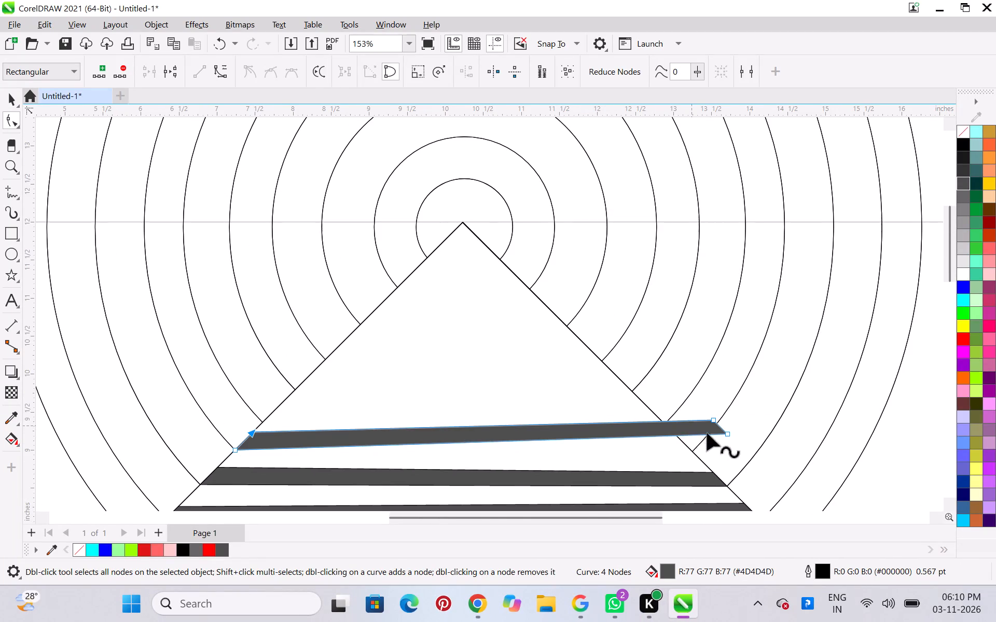
scroll(747, 428, "up", 7)
left_click_drag(695, 445, 695, 445)
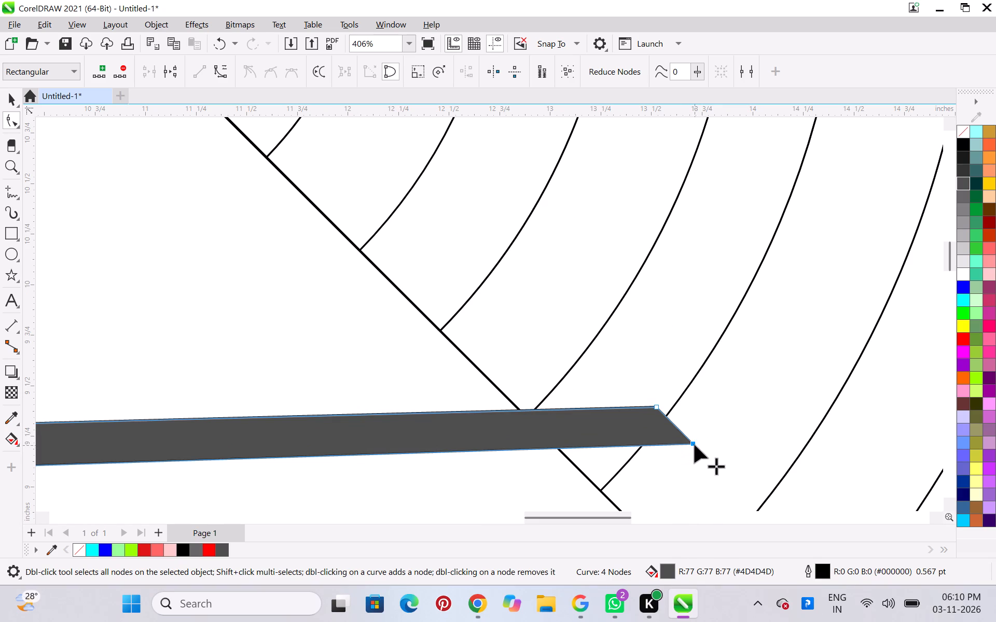
left_click_drag(695, 445, 603, 491)
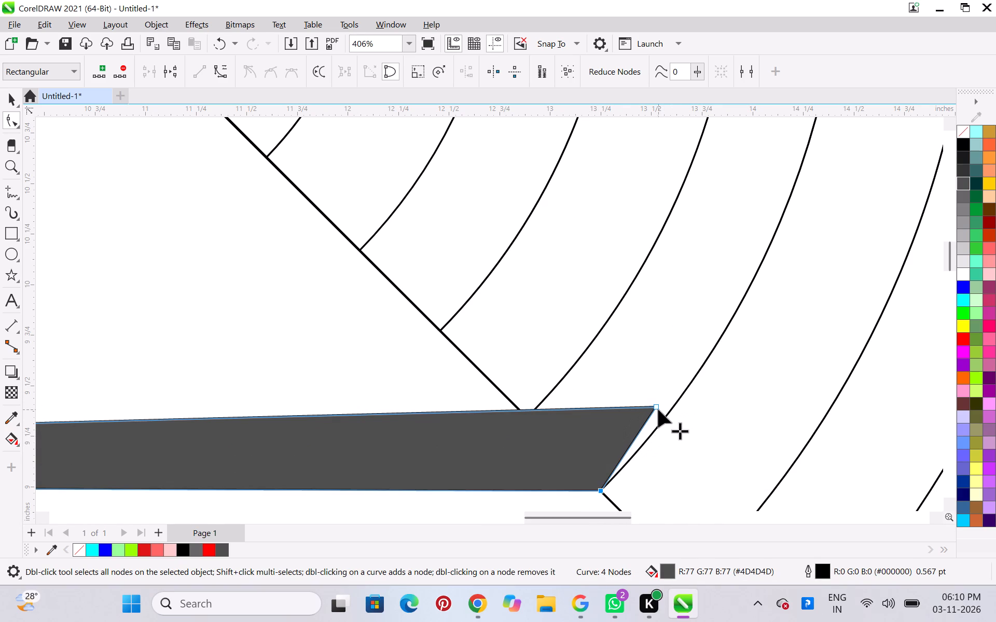
left_click_drag(657, 407, 563, 430)
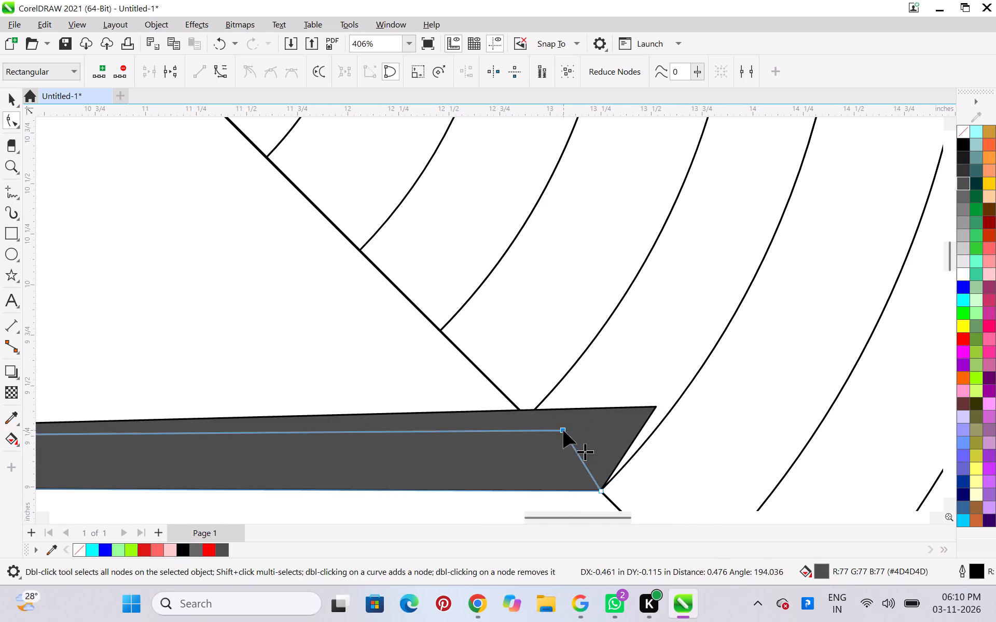
left_click_drag(563, 430, 550, 438)
scroll(550, 439, "down", 6)
scroll(385, 408, "down", 4)
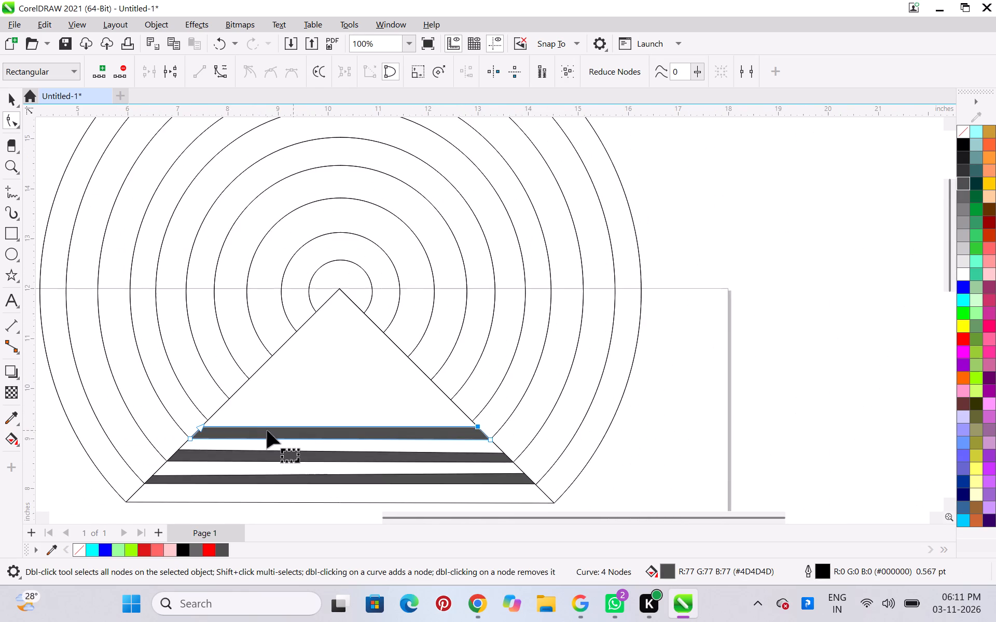
scroll(256, 426, "up", 6)
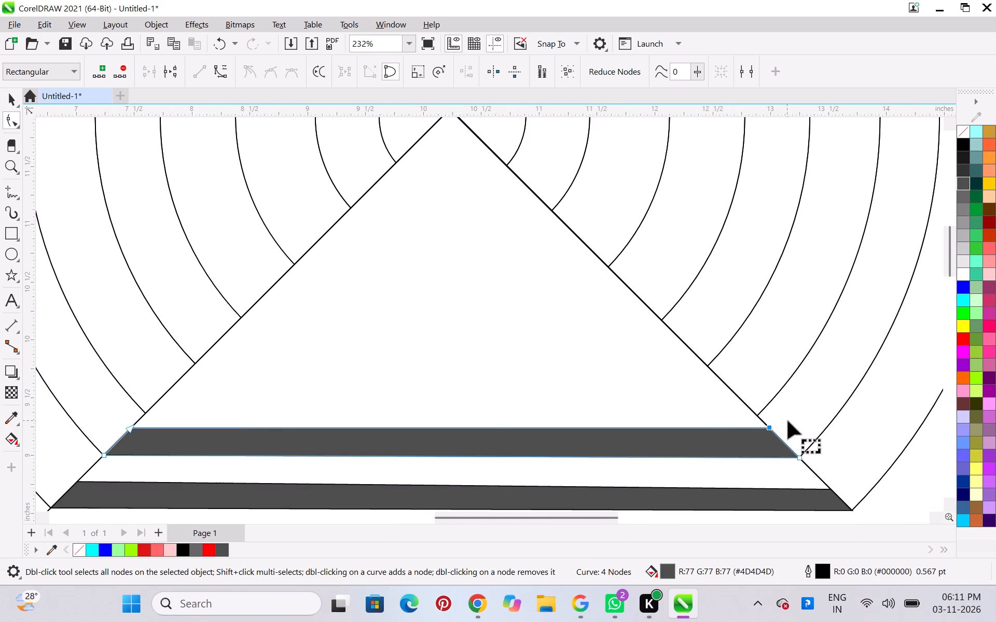
scroll(788, 421, "up", 2)
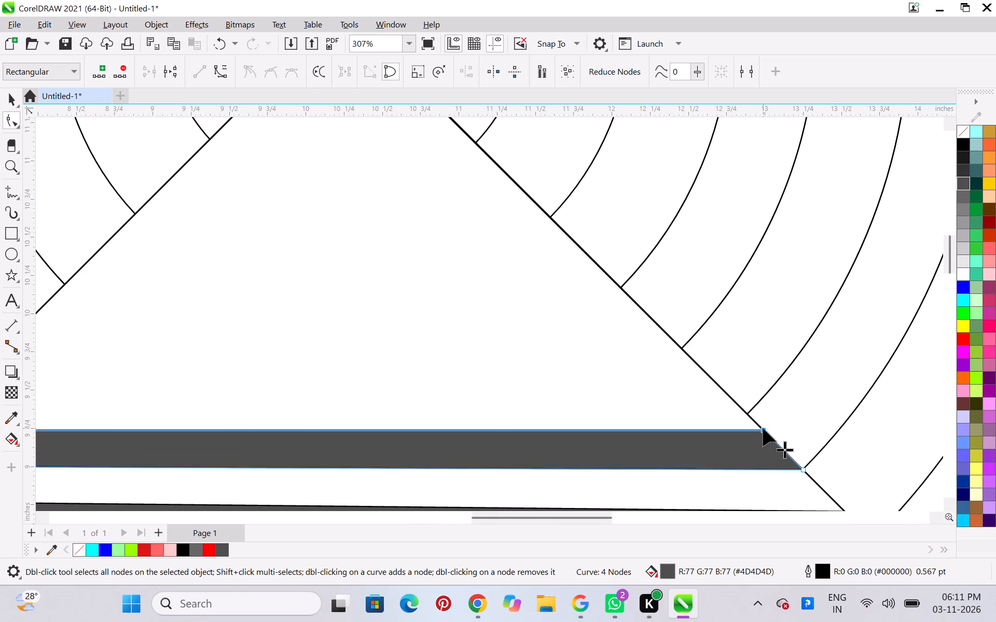
left_click_drag(763, 428, 766, 434)
scroll(764, 436, "down", 4)
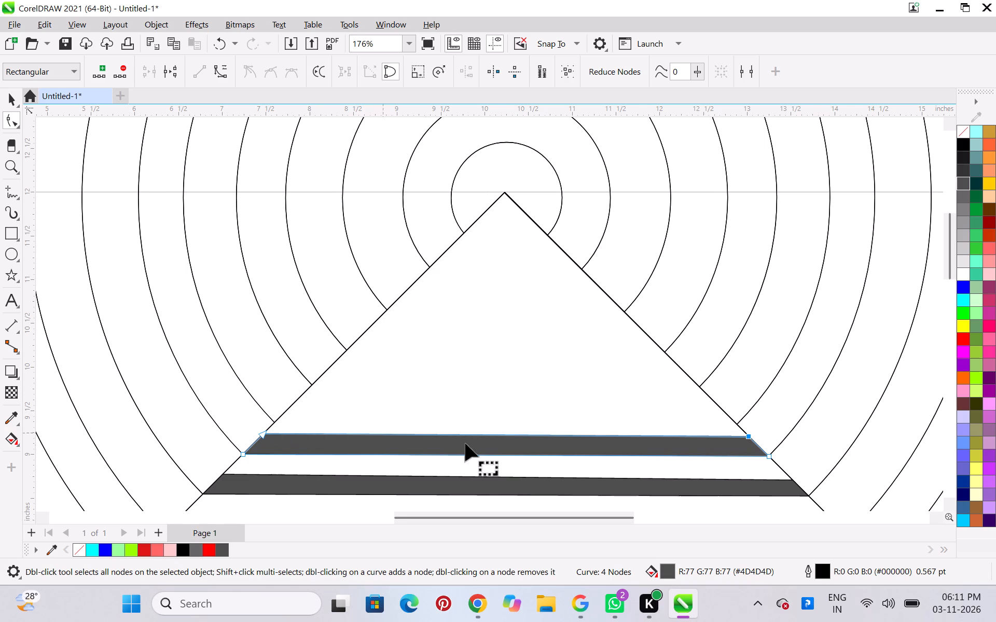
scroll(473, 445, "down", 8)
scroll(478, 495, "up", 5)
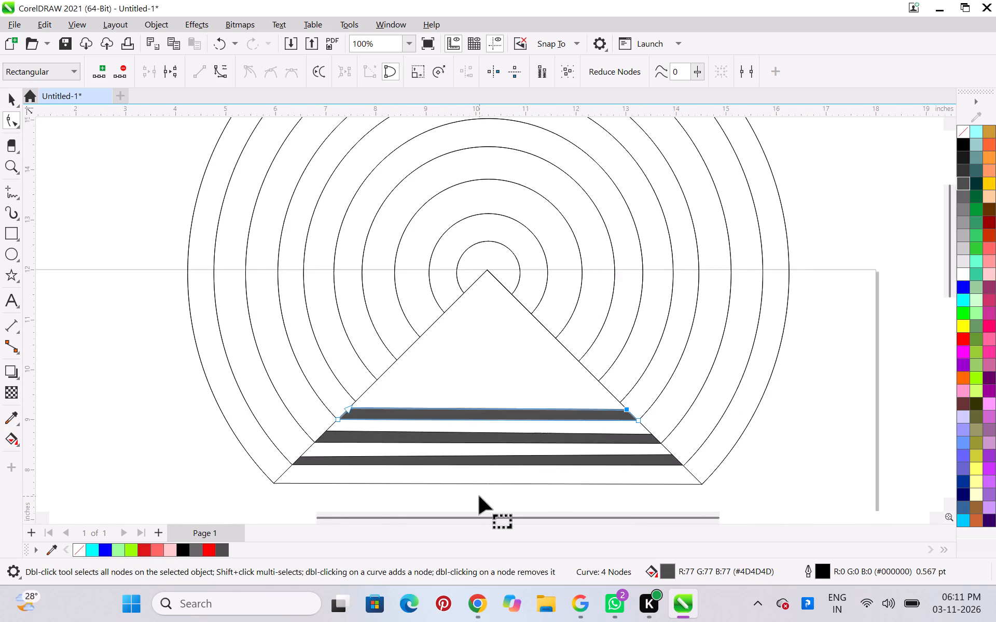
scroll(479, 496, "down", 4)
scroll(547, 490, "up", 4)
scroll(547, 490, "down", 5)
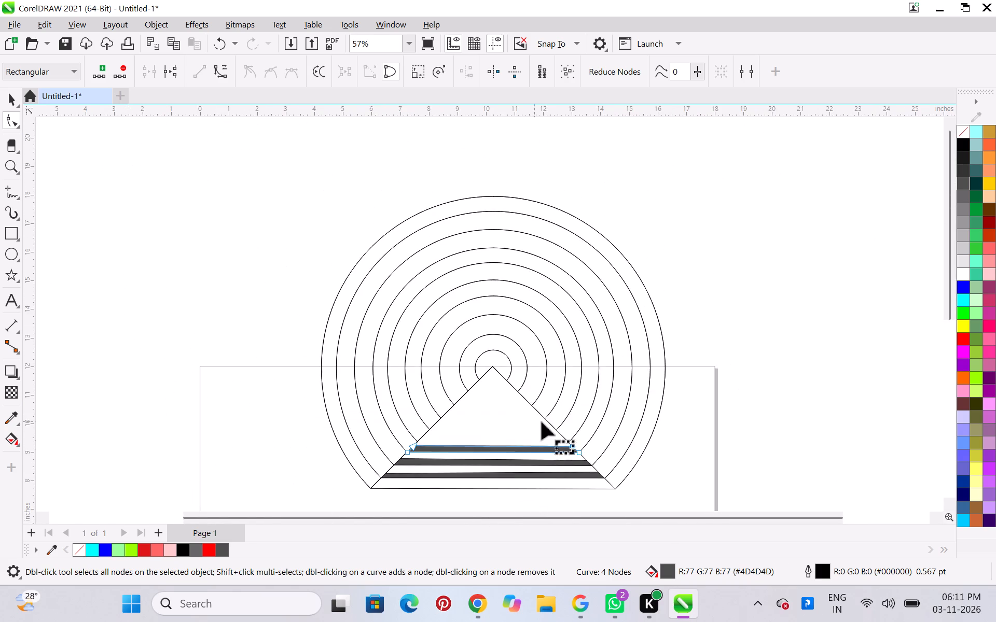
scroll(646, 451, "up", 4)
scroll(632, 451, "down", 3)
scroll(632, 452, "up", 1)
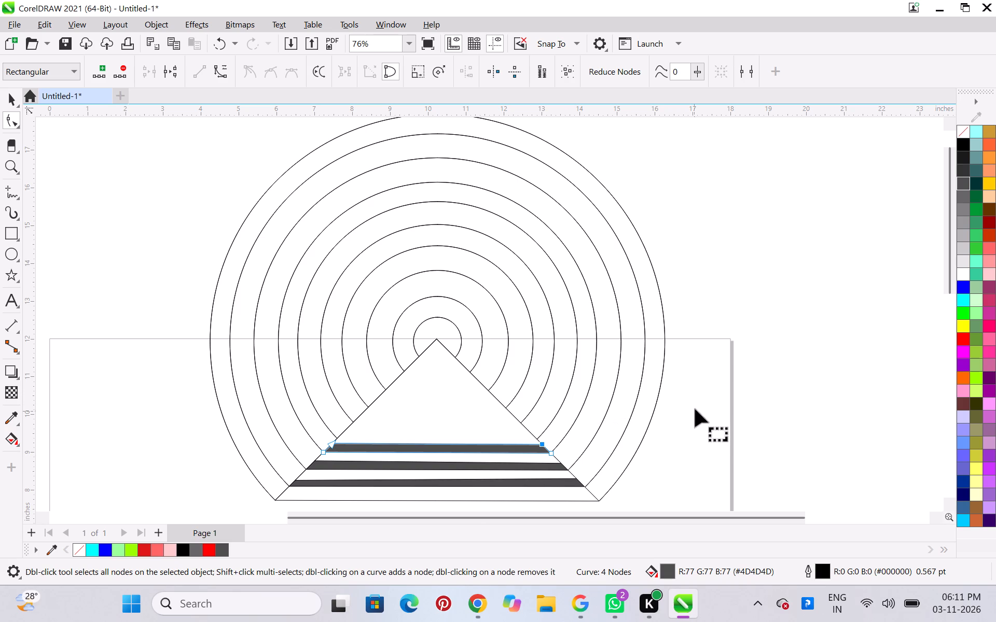
Ungroup the group of concentric rings.
key("ctrl+space")
left_click(656, 369)
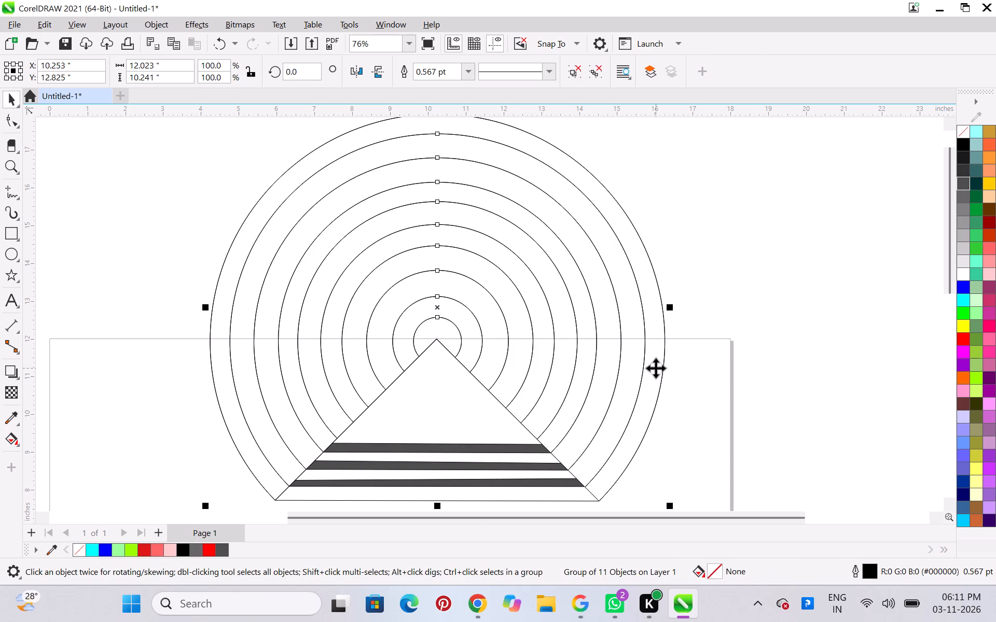
left_click(767, 289)
left_click(436, 322)
left_click(753, 318)
left_click(502, 302)
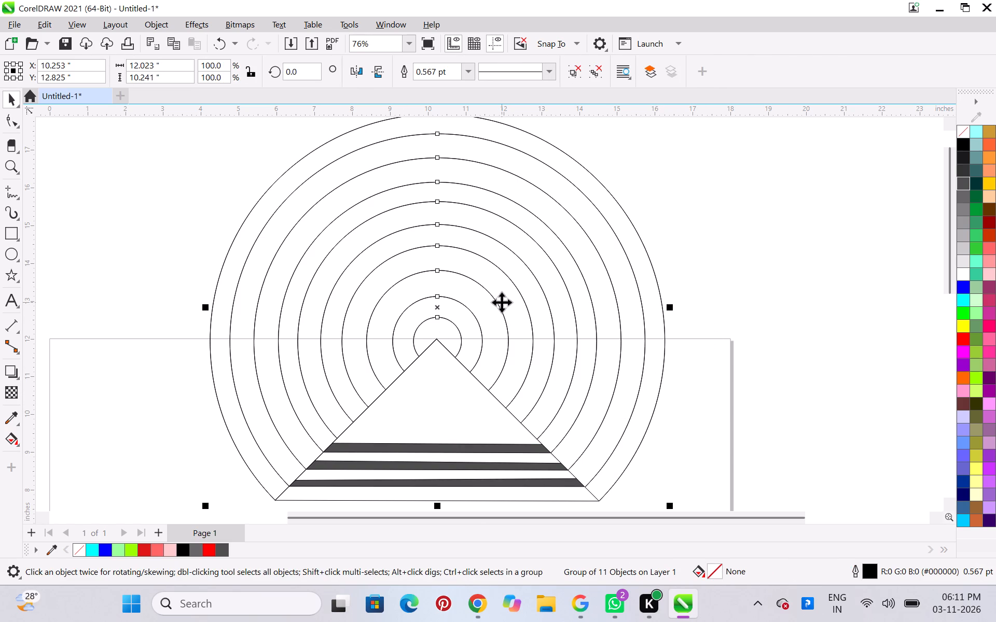
key("ctrl+g")
key("ctrl+u")
left_click(729, 245)
left_click(551, 263)
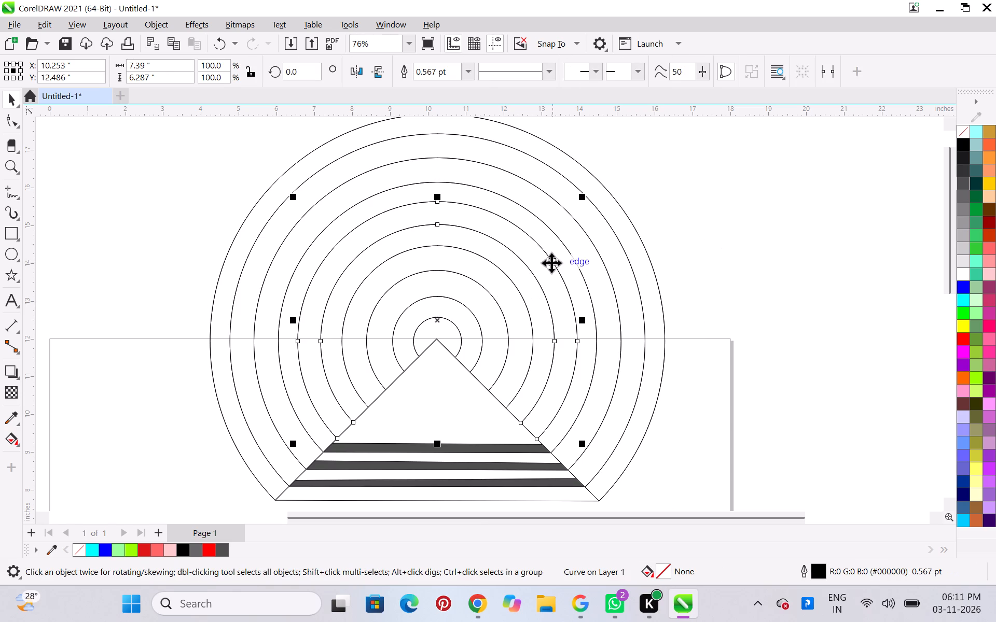
left_click(770, 233)
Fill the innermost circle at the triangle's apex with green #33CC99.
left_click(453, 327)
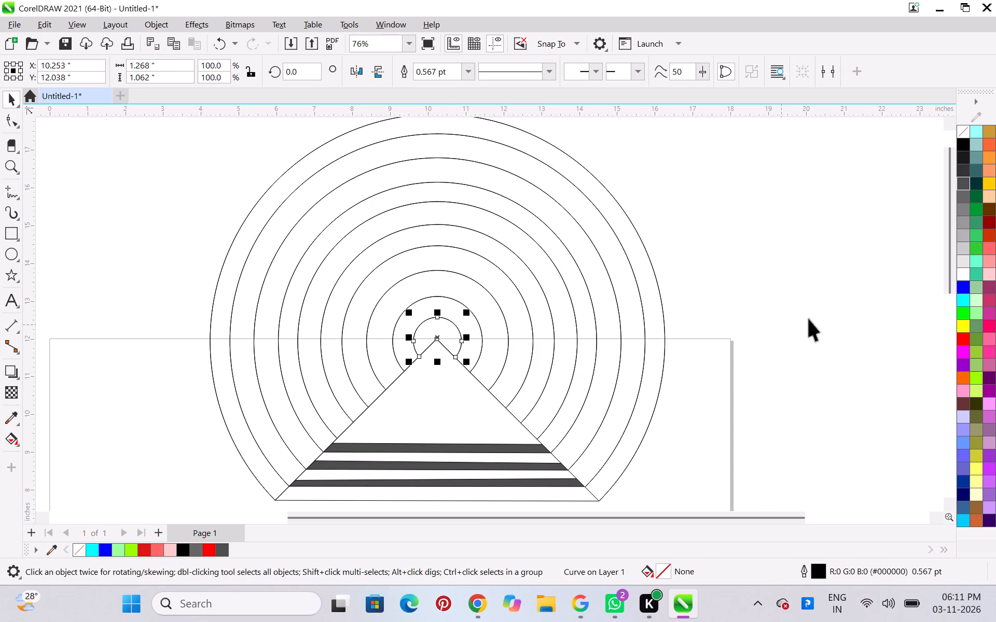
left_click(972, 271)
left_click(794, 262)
Fill the second ring from the centre with Spring Green (#33CC33).
left_click(457, 302)
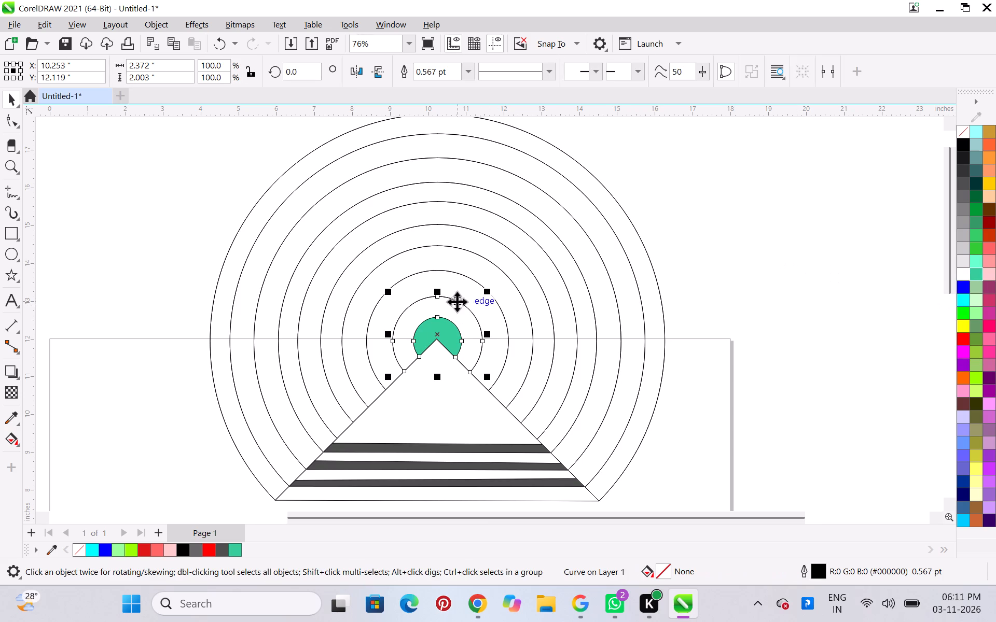
left_click(973, 248)
left_click(772, 236)
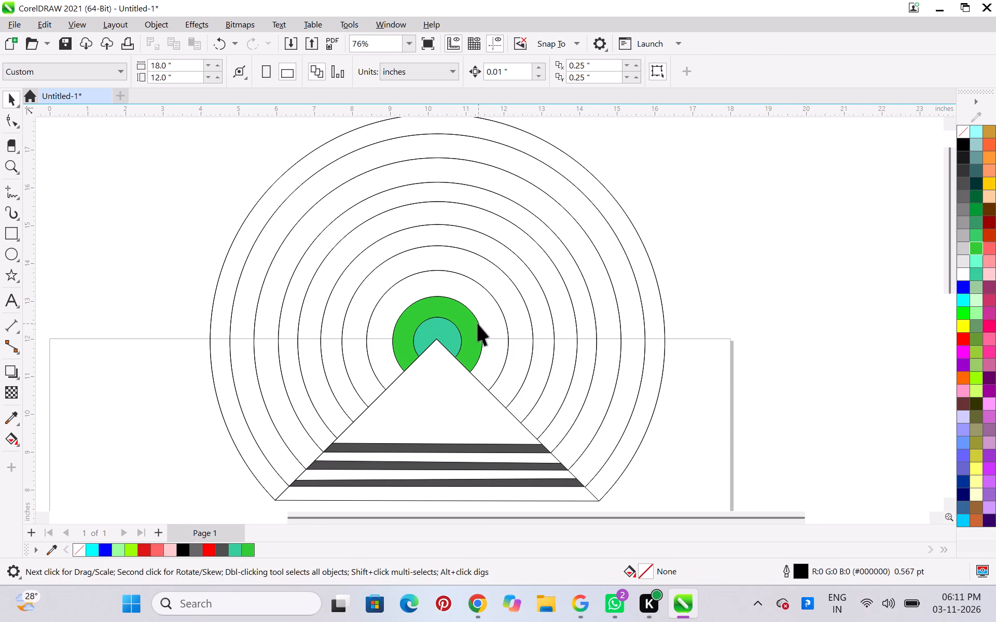
Fill the innermost circle at the triangle's apex with 10% Black (#E6E6E6).
scroll(440, 331, "up", 1)
left_click(440, 331)
left_click(811, 287)
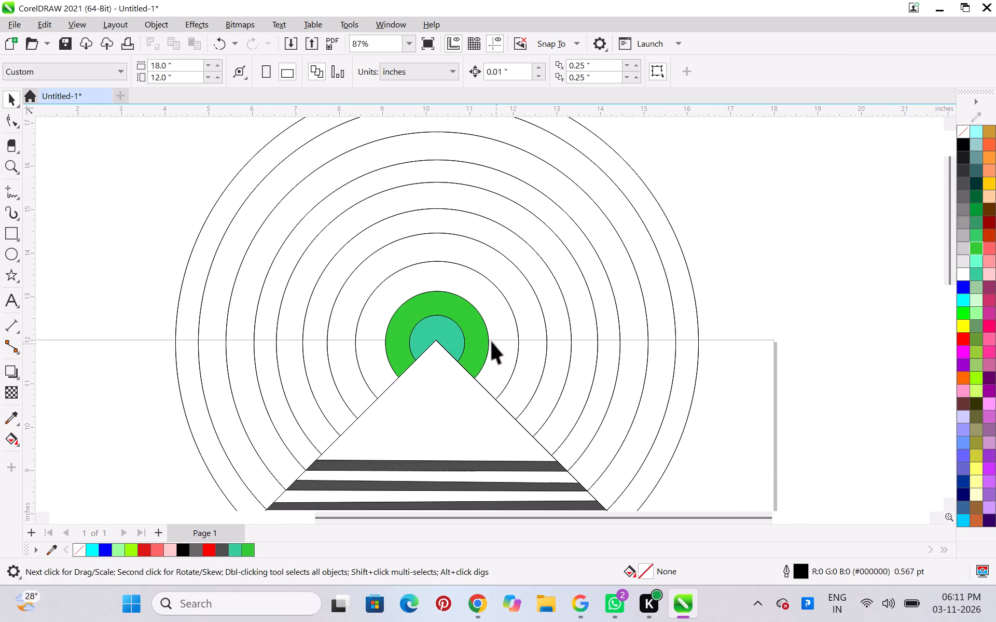
left_click(457, 343)
left_click(464, 333)
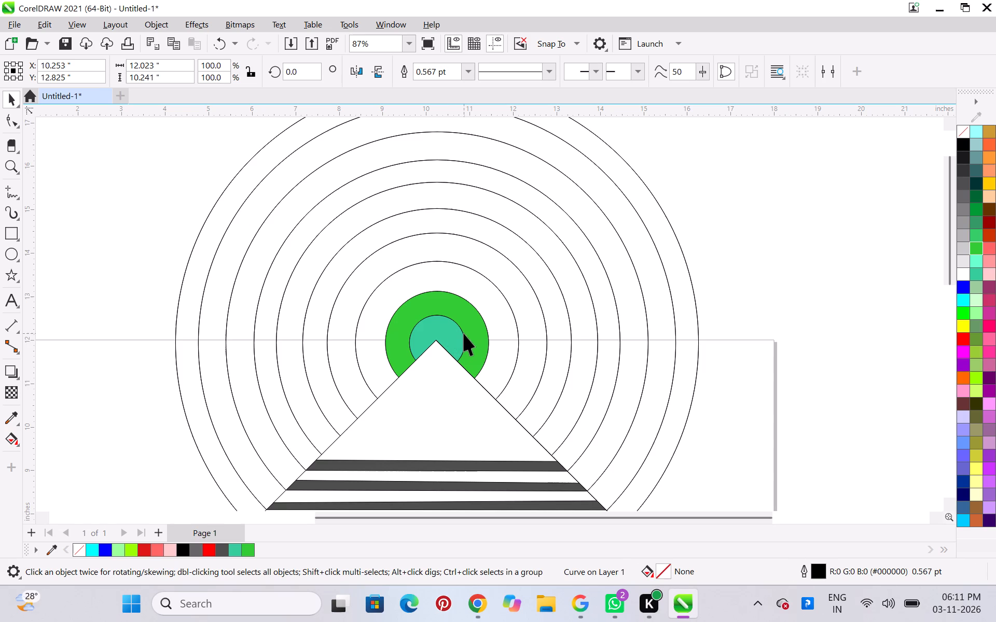
left_click(959, 260)
left_click(768, 267)
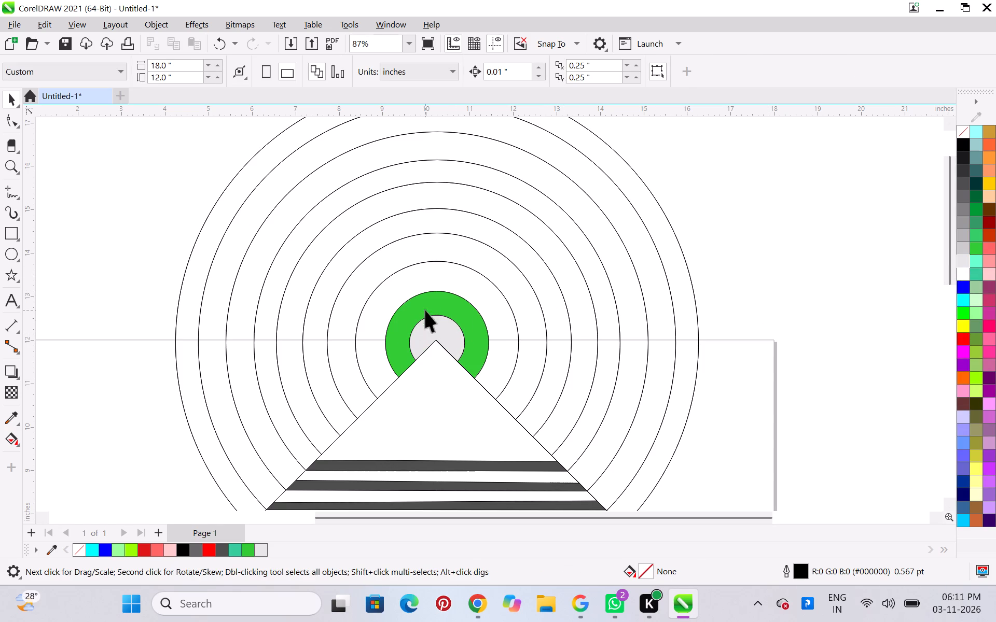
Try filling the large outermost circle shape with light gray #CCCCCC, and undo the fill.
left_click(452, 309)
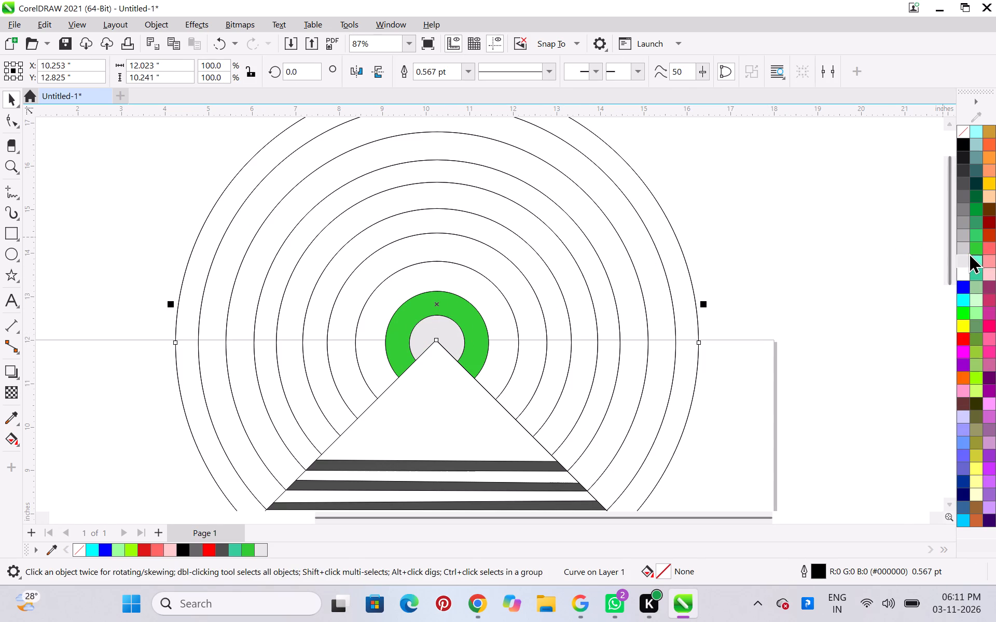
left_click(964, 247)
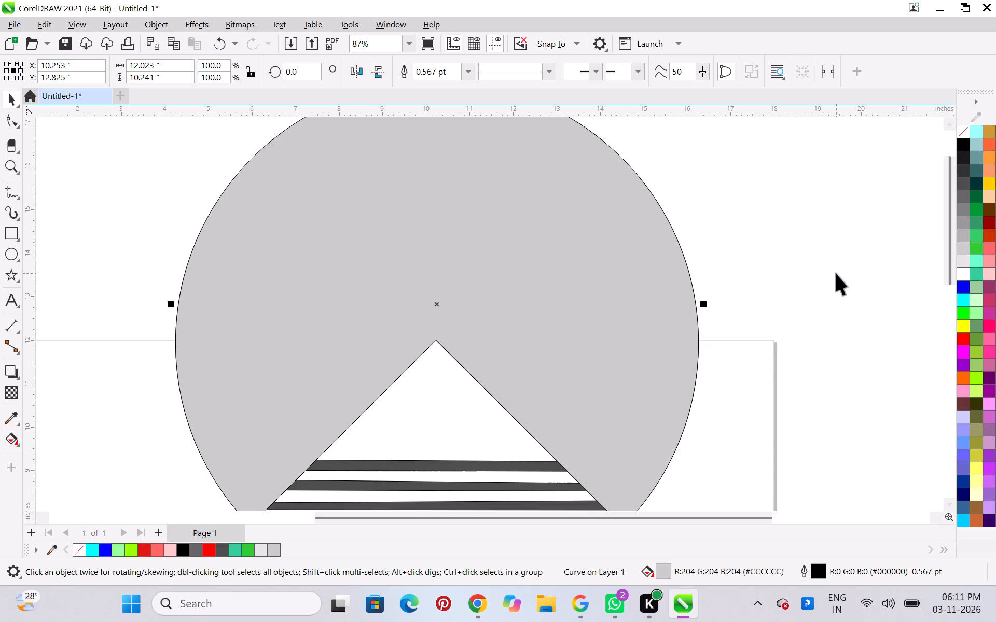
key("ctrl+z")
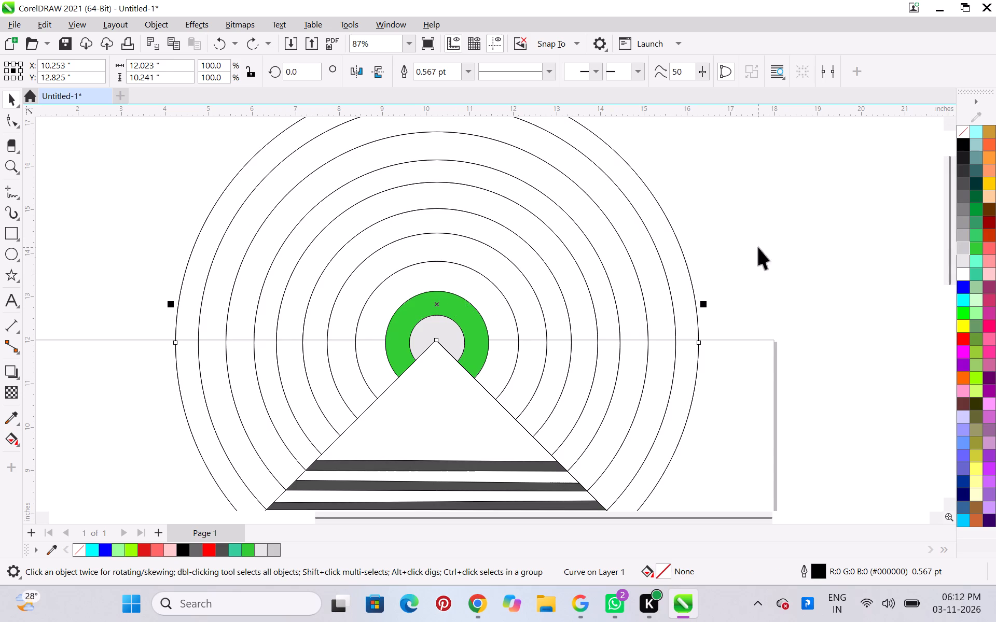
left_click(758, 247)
Fill the second ring from the centre with 30% Black (#B3B3B3).
scroll(536, 292, "up", 5)
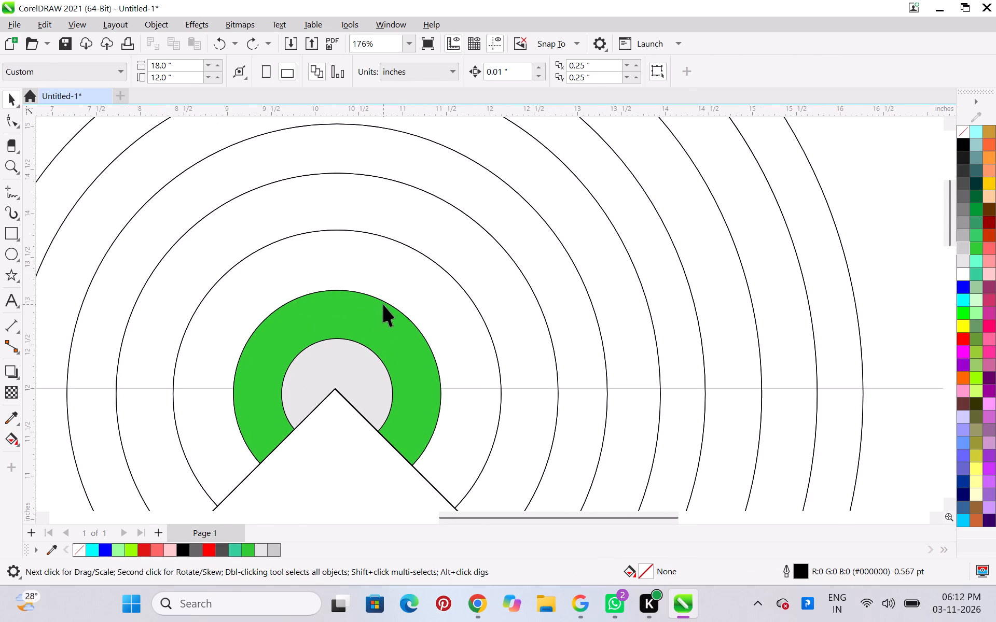
left_click(383, 304)
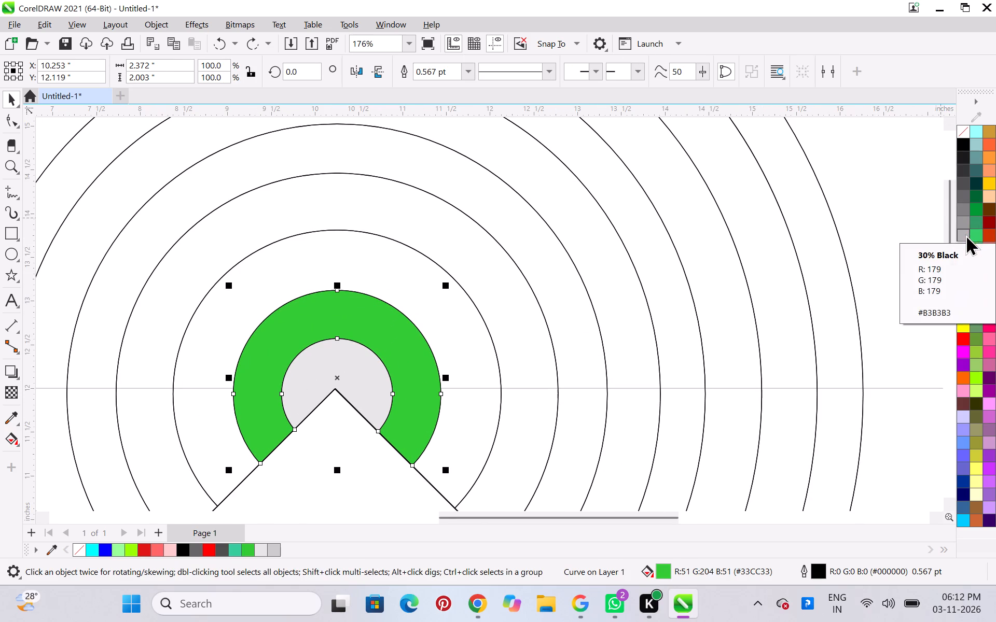
left_click(965, 234)
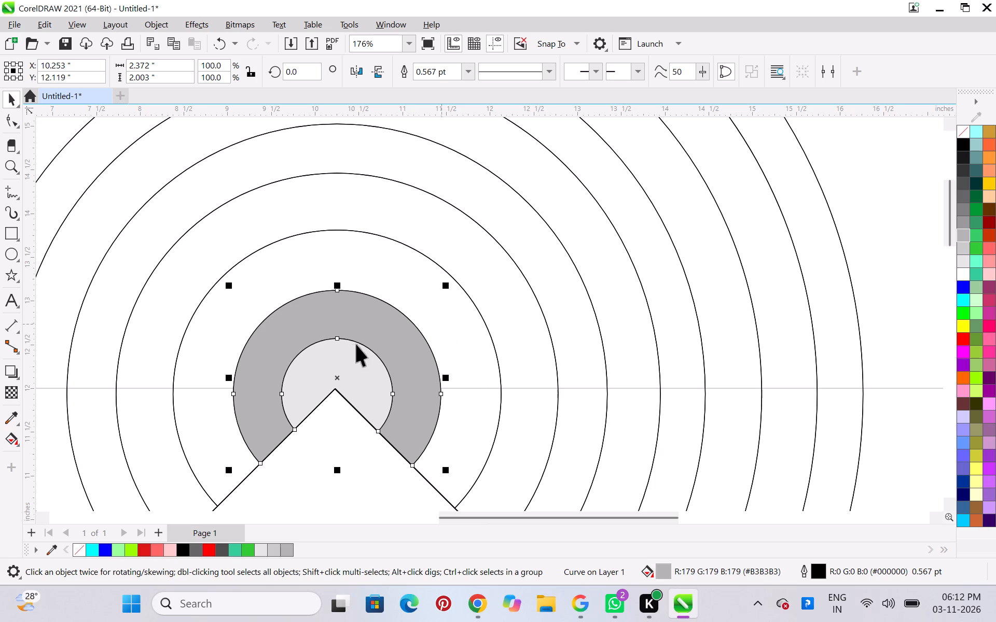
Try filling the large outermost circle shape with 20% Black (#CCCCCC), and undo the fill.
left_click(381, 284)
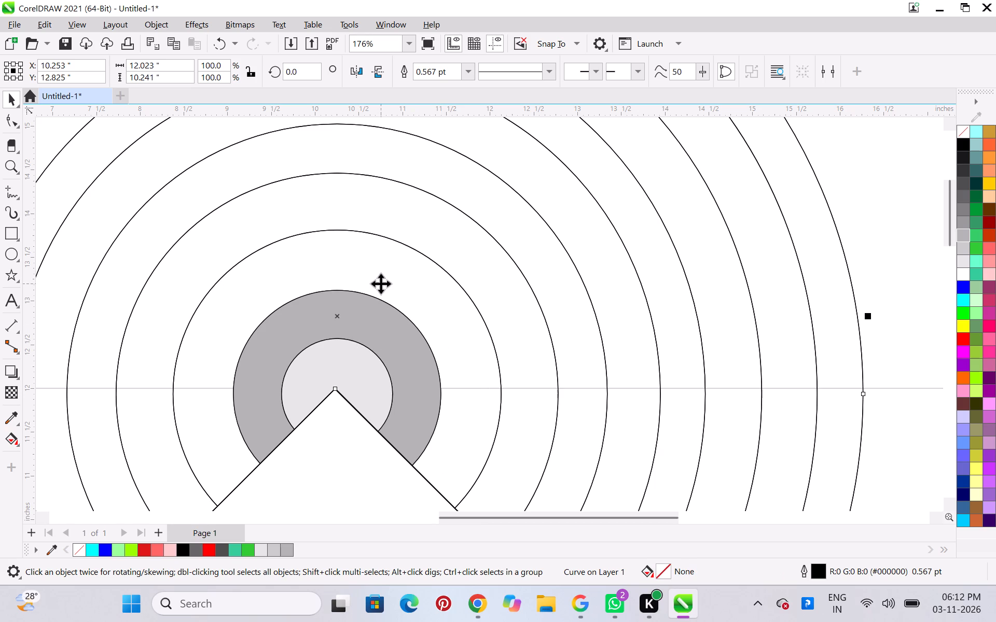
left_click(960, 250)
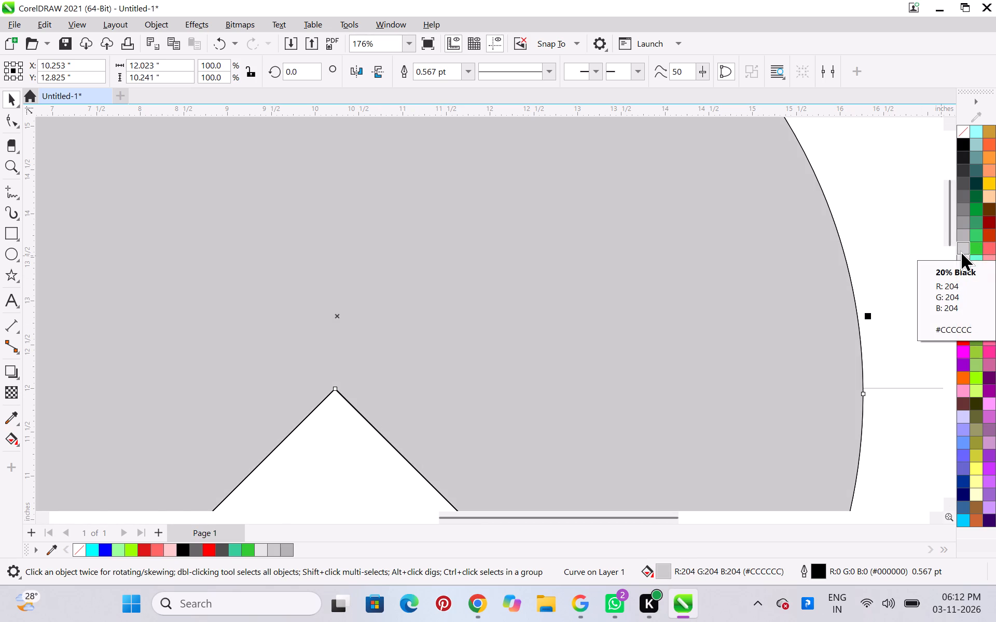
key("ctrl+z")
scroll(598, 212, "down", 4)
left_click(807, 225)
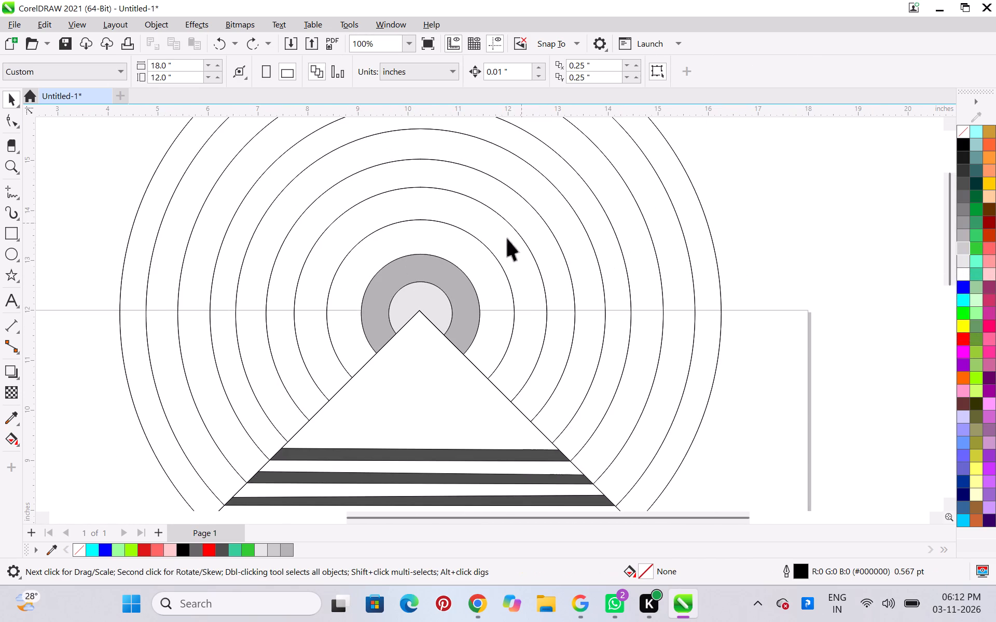
Fill the third ring from the centre with 10% Black (#E6E6E6) and the fourth ring with 20% Black (#CCCCCC).
left_click(488, 248)
left_click(966, 259)
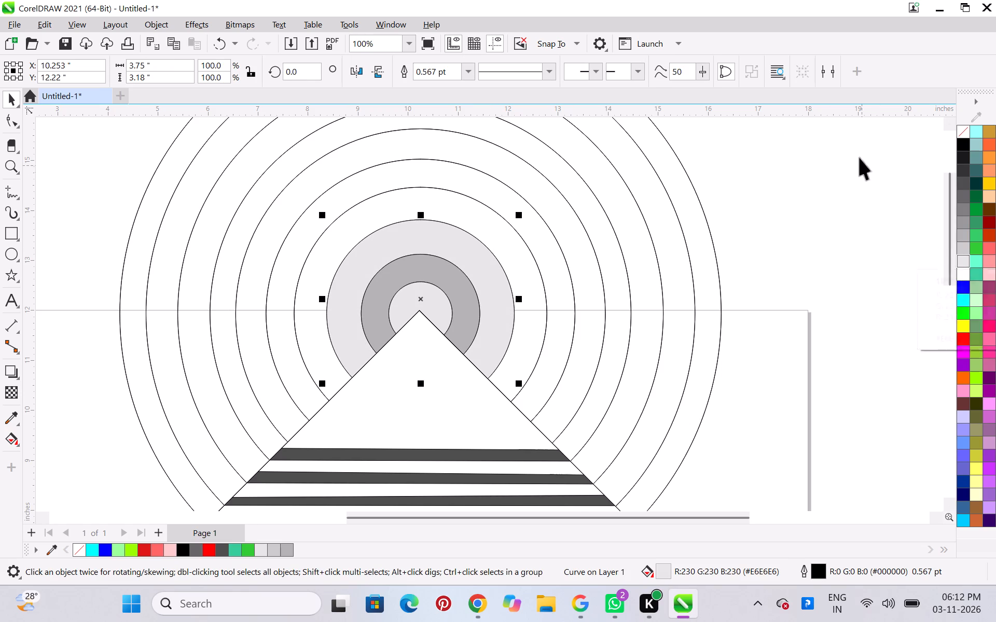
left_click(464, 194)
left_click(960, 242)
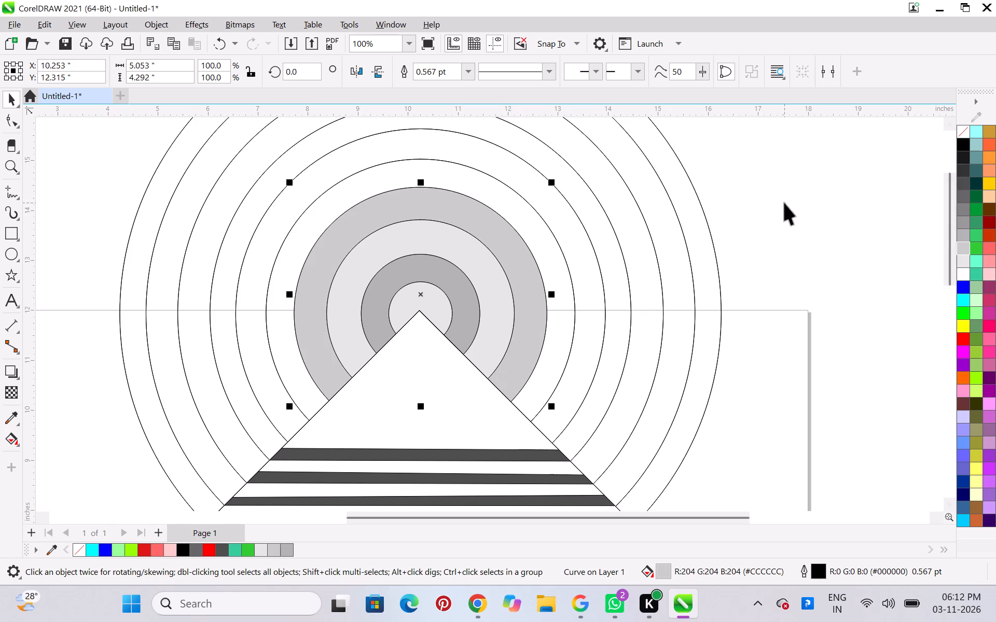
Fill the fifth ring from the centre with 10% Black (#E6E6E6), after trying 20% Black on it.
left_click(499, 180)
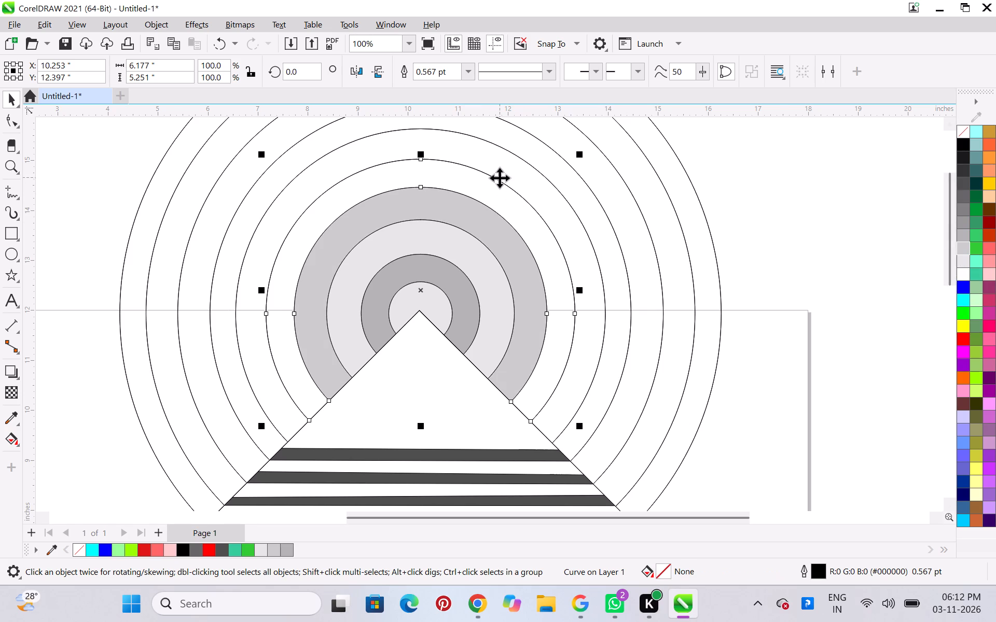
left_click(964, 263)
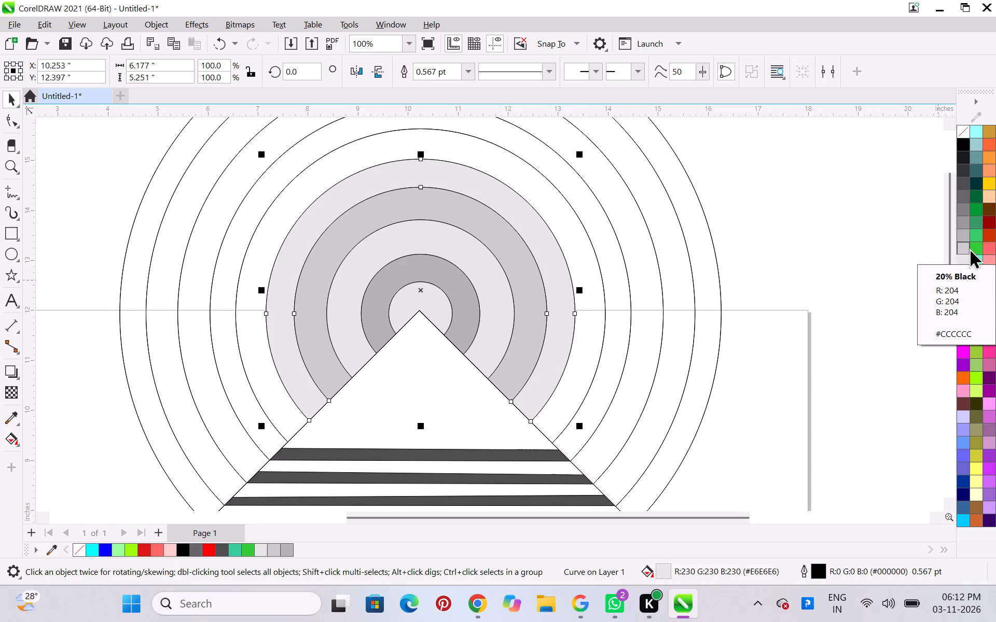
left_click(967, 246)
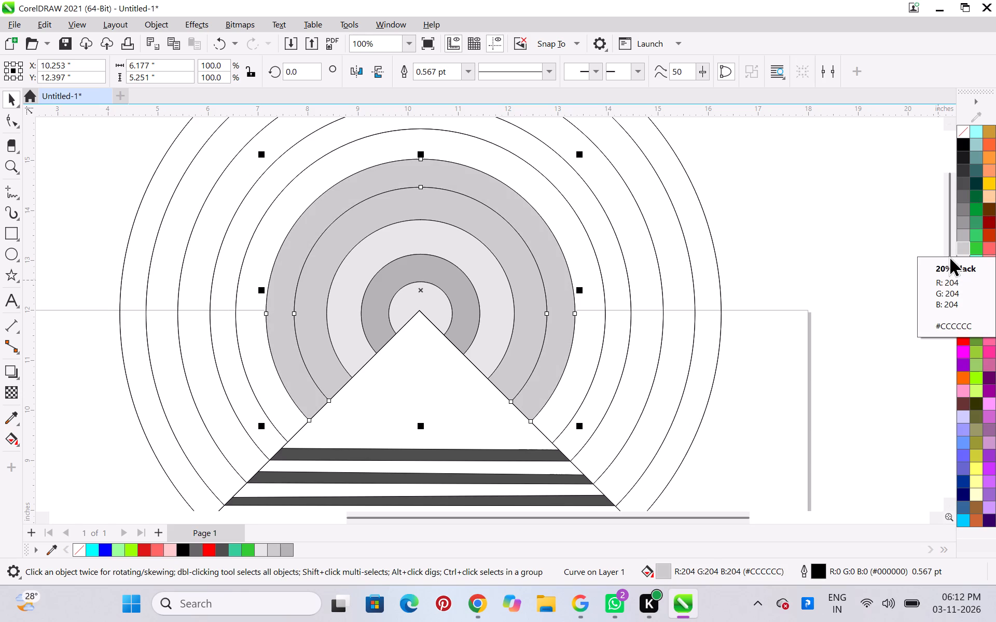
left_click(965, 263)
left_click(821, 251)
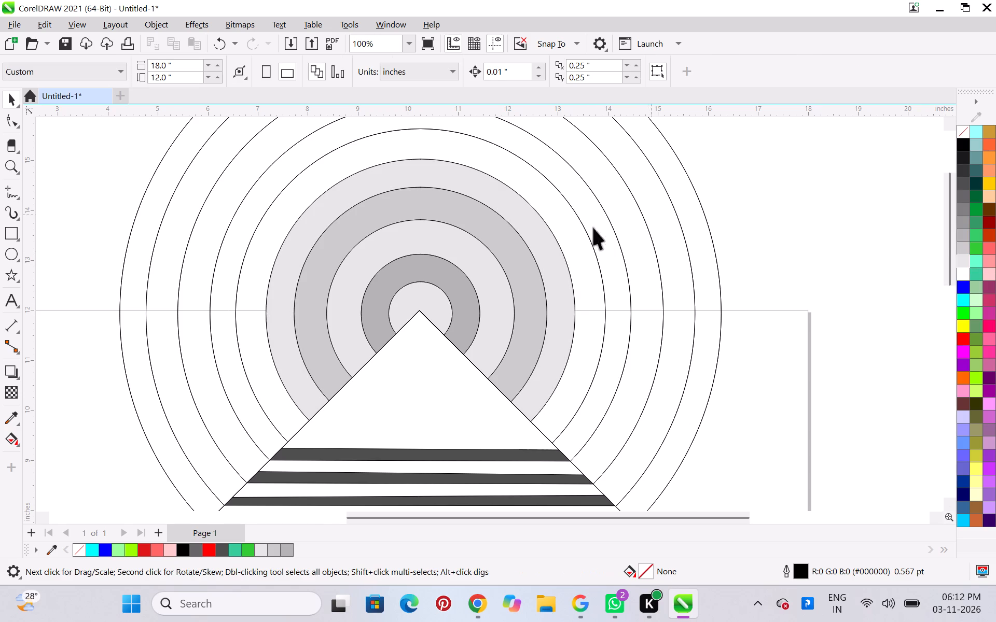
Fill the sixth ring from the centre with 20% Black (#CCCCCC).
scroll(571, 236, "down", 5)
scroll(485, 195, "up", 3)
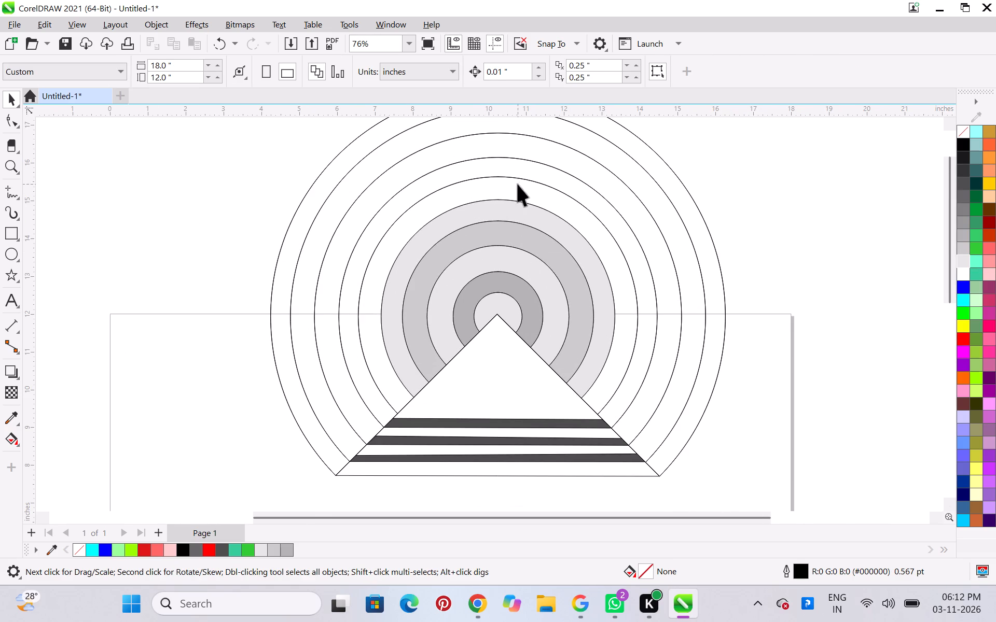
left_click(523, 178)
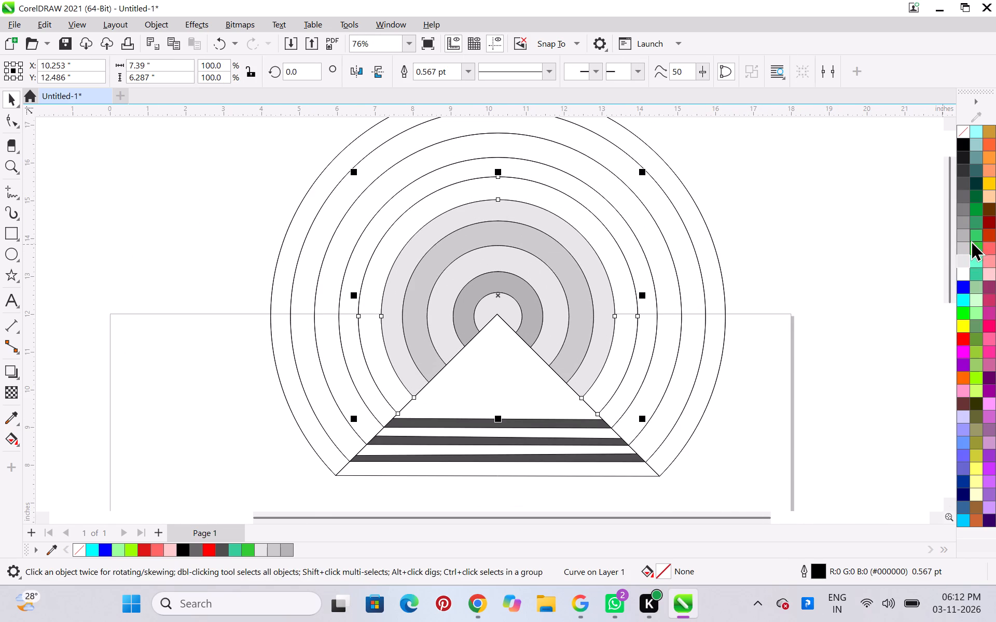
left_click(961, 244)
left_click(820, 168)
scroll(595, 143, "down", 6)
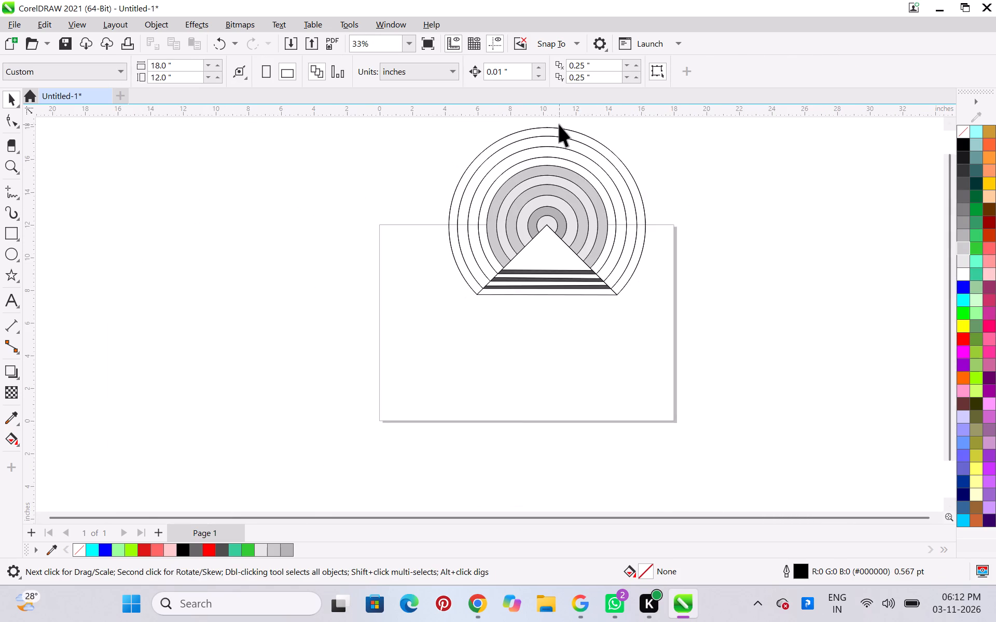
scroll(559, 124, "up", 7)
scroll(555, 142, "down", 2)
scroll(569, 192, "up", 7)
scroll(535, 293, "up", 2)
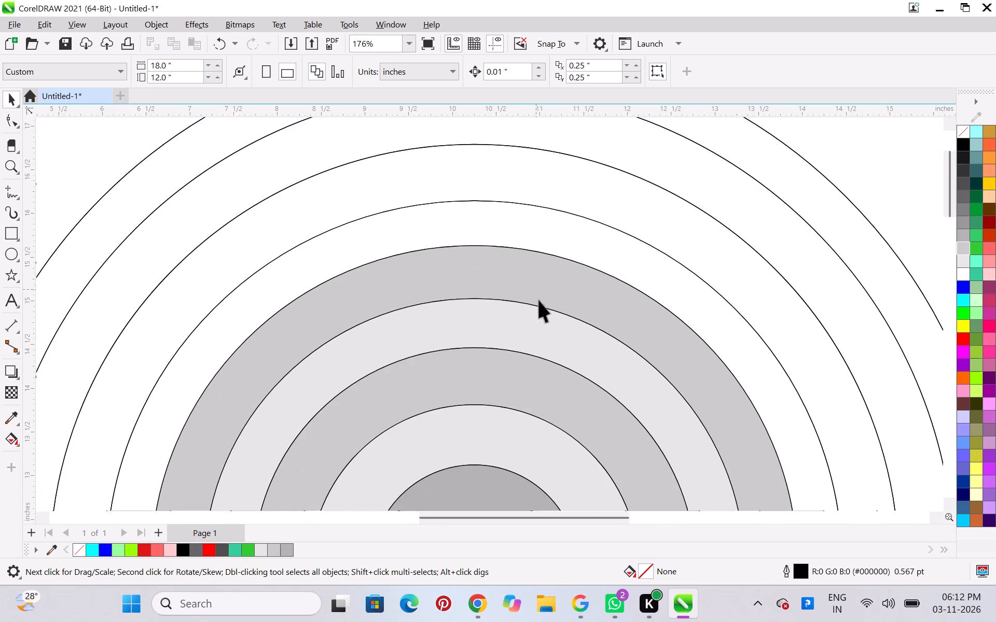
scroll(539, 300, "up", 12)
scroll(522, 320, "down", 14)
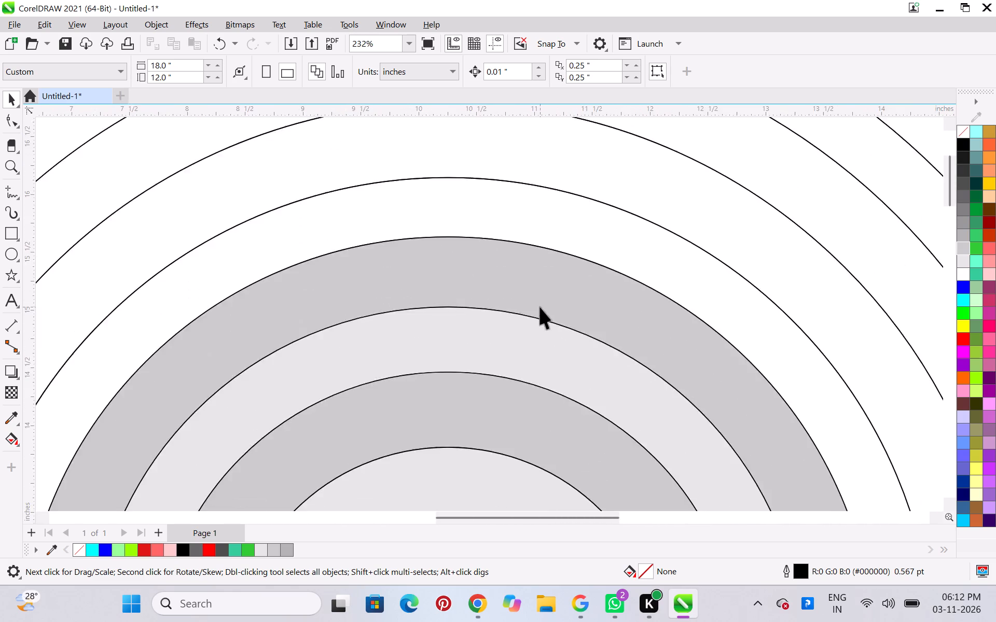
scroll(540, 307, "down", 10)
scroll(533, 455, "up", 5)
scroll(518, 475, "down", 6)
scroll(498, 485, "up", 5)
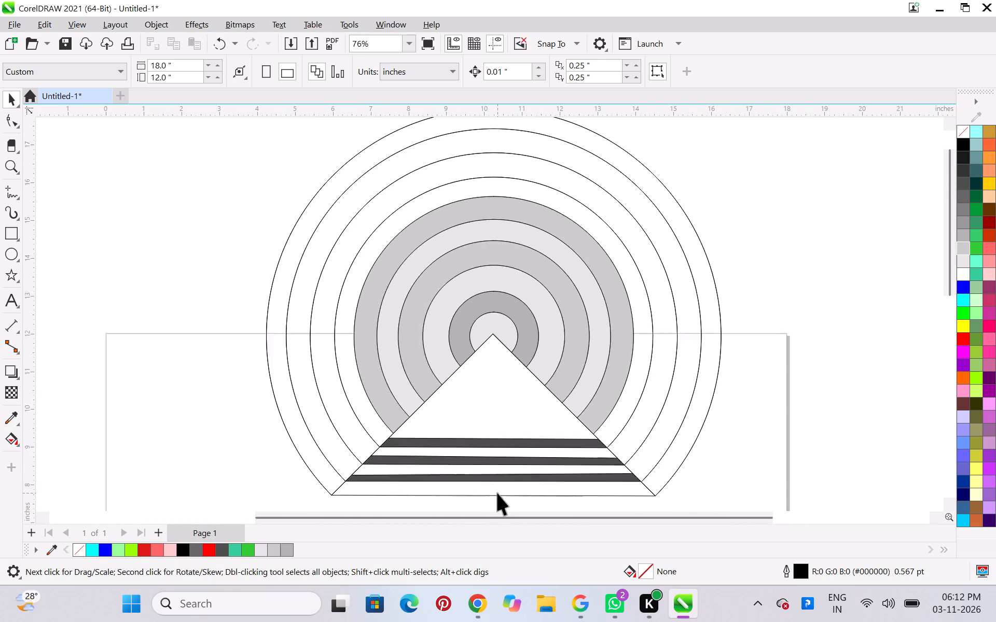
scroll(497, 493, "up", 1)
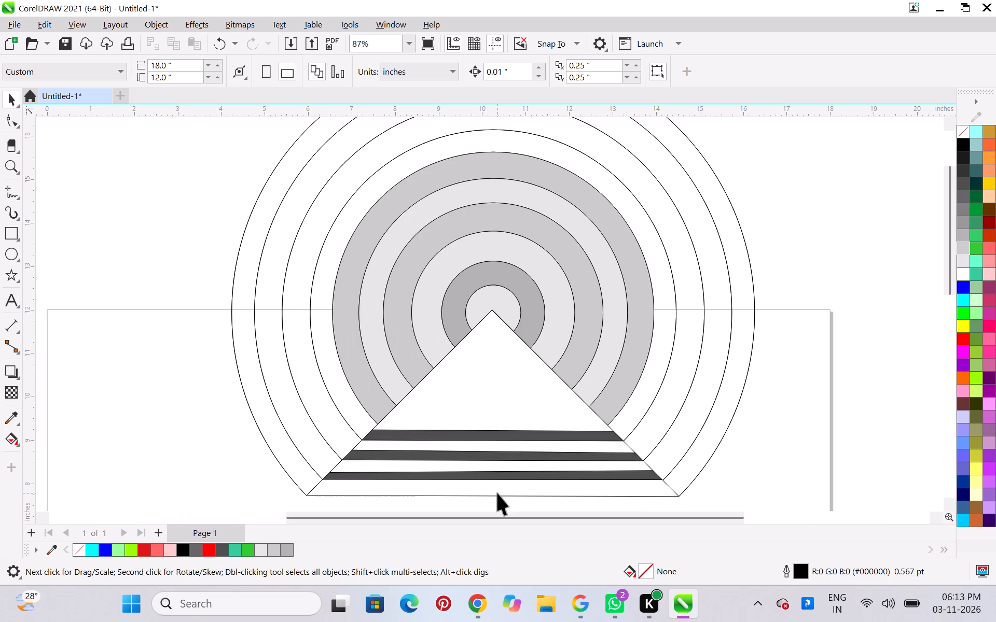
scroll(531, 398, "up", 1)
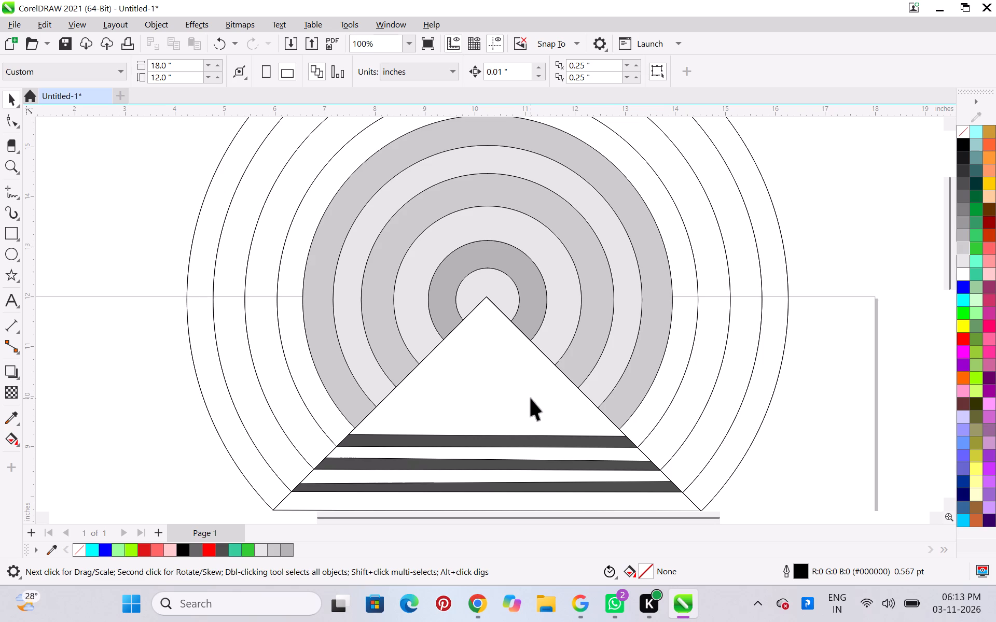
Fill the seventh ring from the centre with 10% Black (#E6E6E6) and the eighth ring with 20% Black (#CCCCCC).
scroll(531, 365, "down", 5)
scroll(555, 224, "up", 4)
left_click(566, 217)
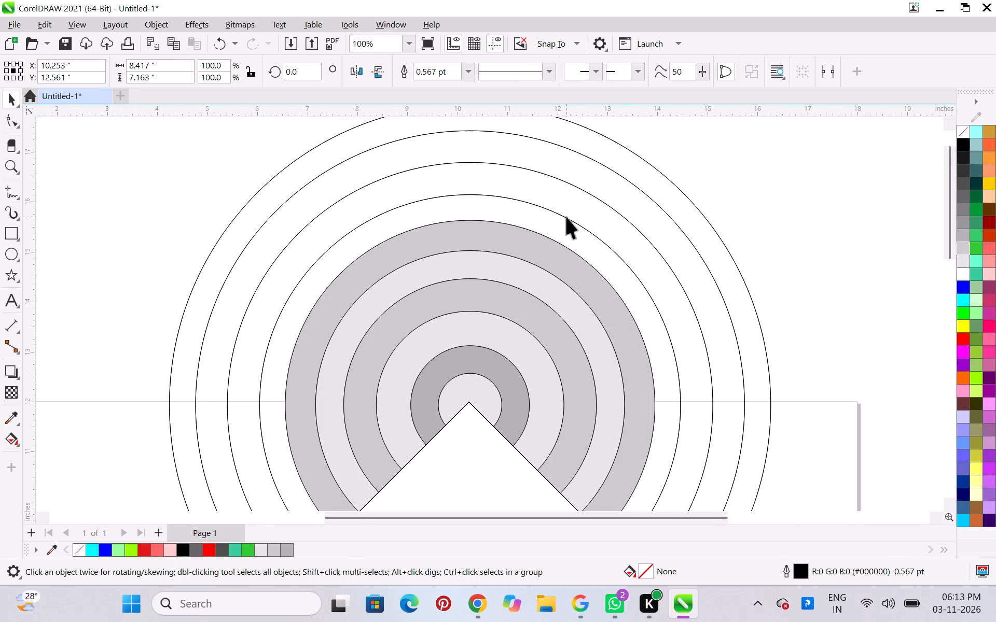
left_click(961, 263)
left_click(765, 209)
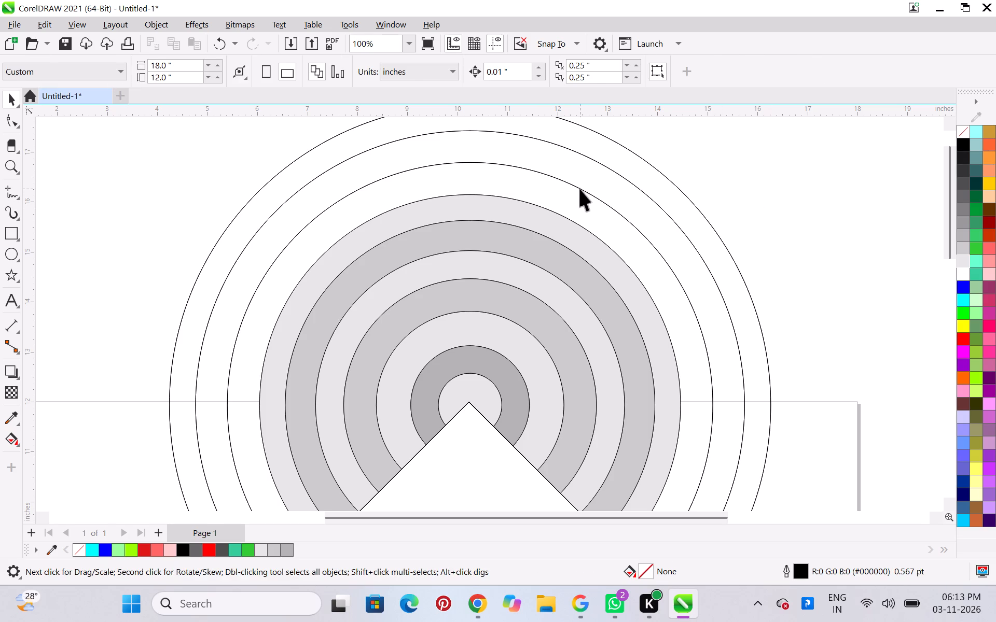
left_click(580, 188)
left_click(961, 247)
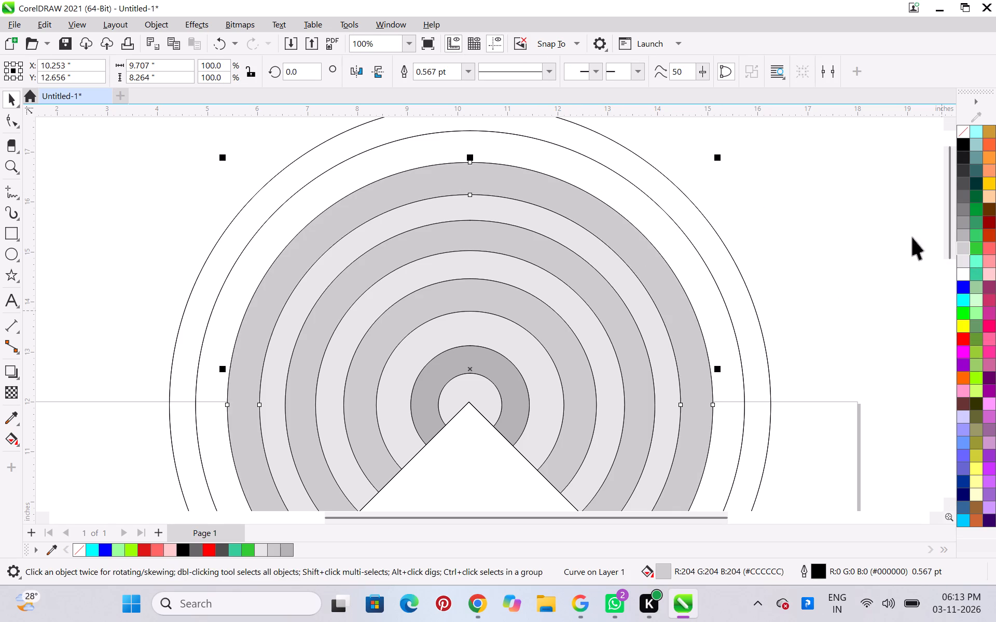
left_click(785, 181)
Fill the ninth ring from the centre, just inside the outermost outline, with 10% Black (#E6E6E6).
scroll(595, 193, "down", 5)
scroll(529, 193, "up", 3)
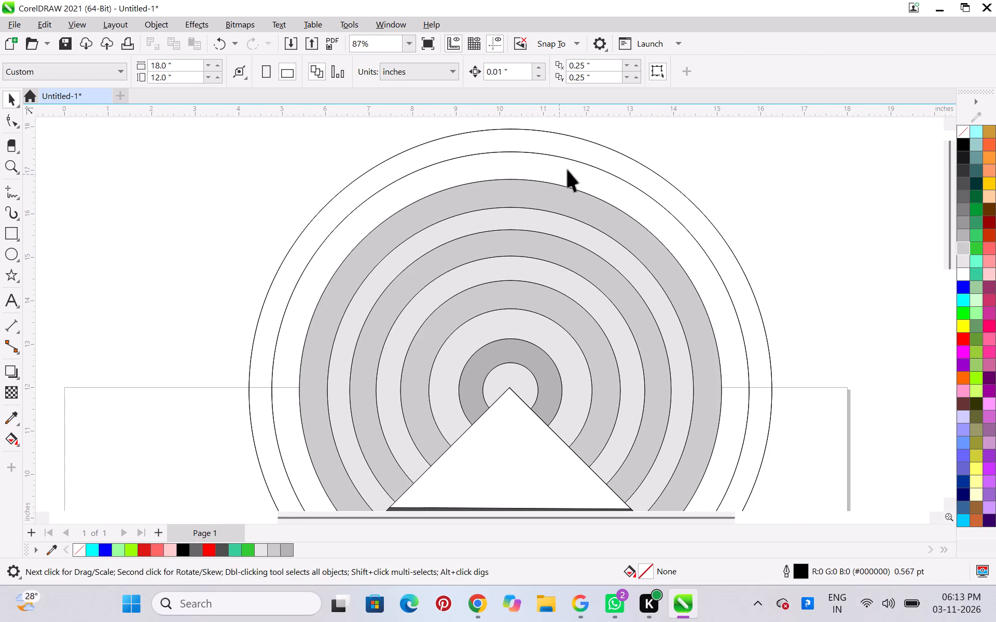
left_click(577, 163)
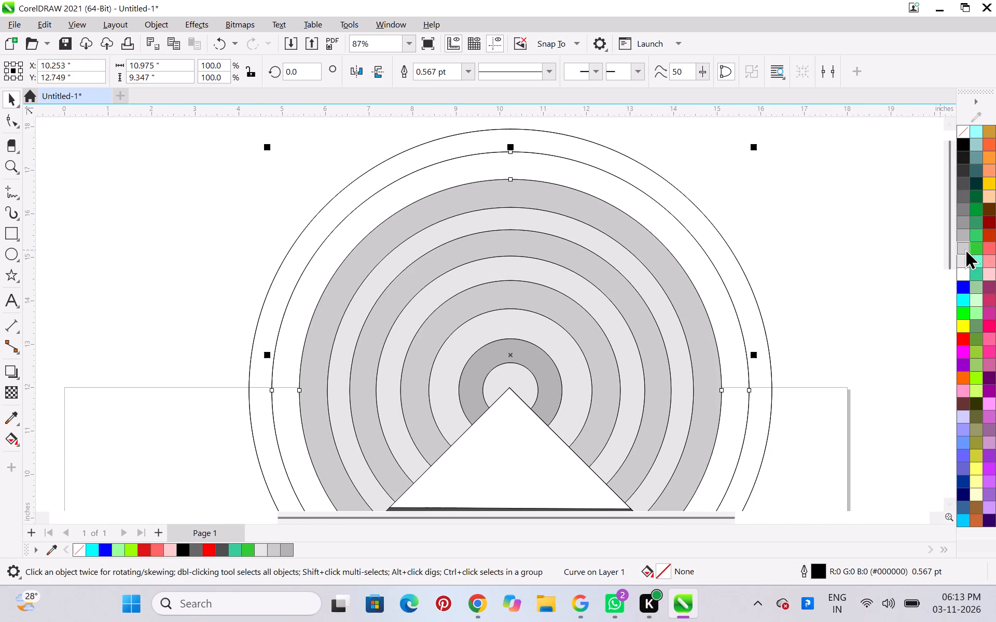
left_click(960, 260)
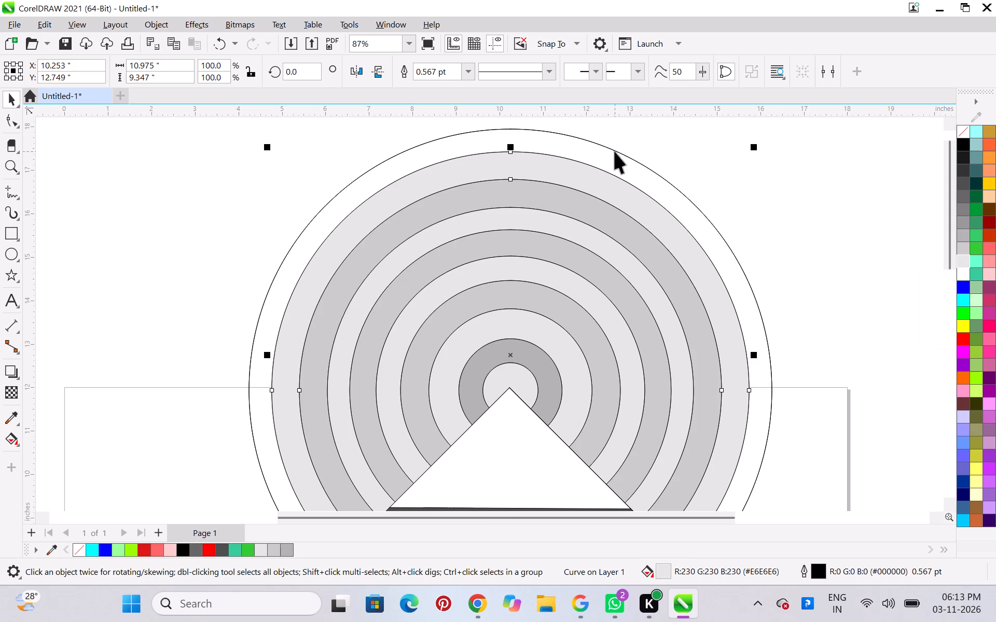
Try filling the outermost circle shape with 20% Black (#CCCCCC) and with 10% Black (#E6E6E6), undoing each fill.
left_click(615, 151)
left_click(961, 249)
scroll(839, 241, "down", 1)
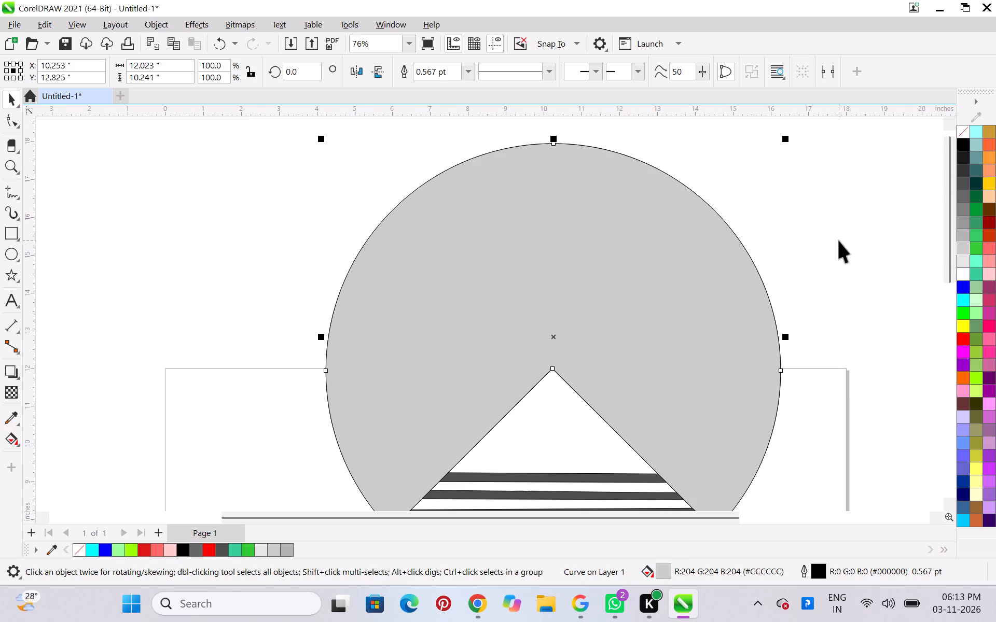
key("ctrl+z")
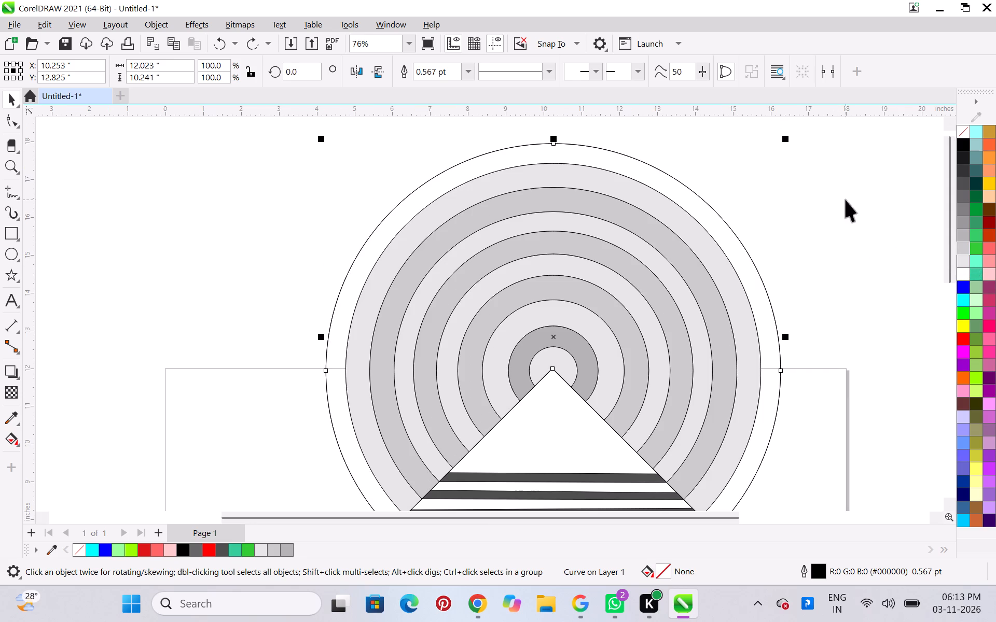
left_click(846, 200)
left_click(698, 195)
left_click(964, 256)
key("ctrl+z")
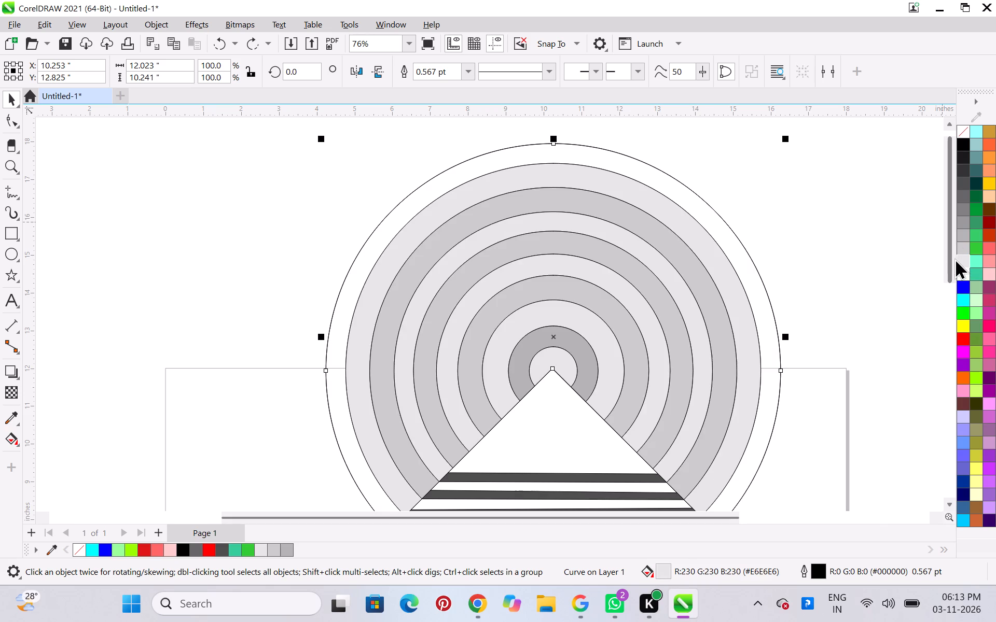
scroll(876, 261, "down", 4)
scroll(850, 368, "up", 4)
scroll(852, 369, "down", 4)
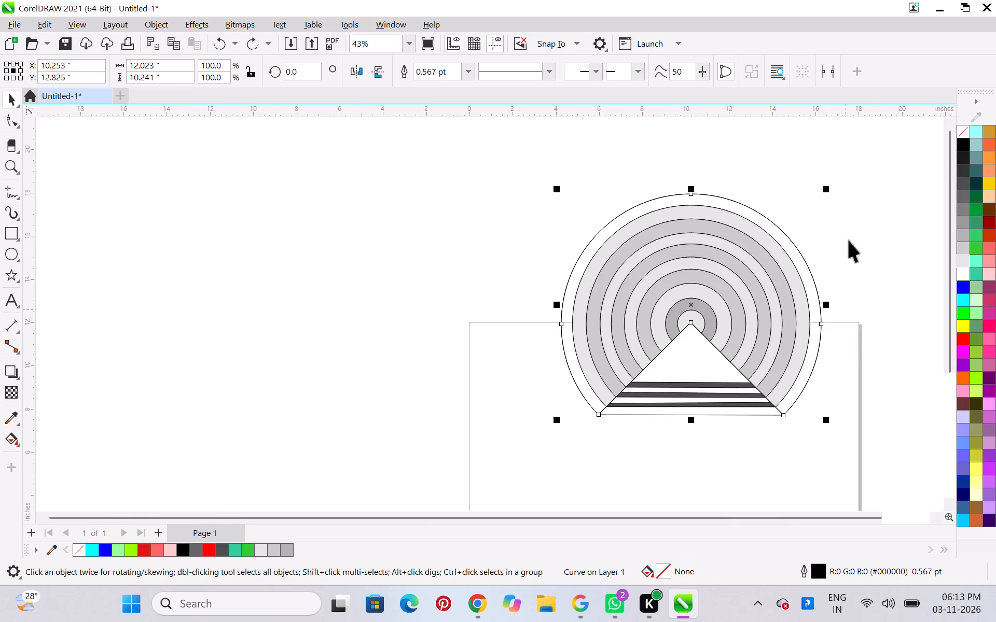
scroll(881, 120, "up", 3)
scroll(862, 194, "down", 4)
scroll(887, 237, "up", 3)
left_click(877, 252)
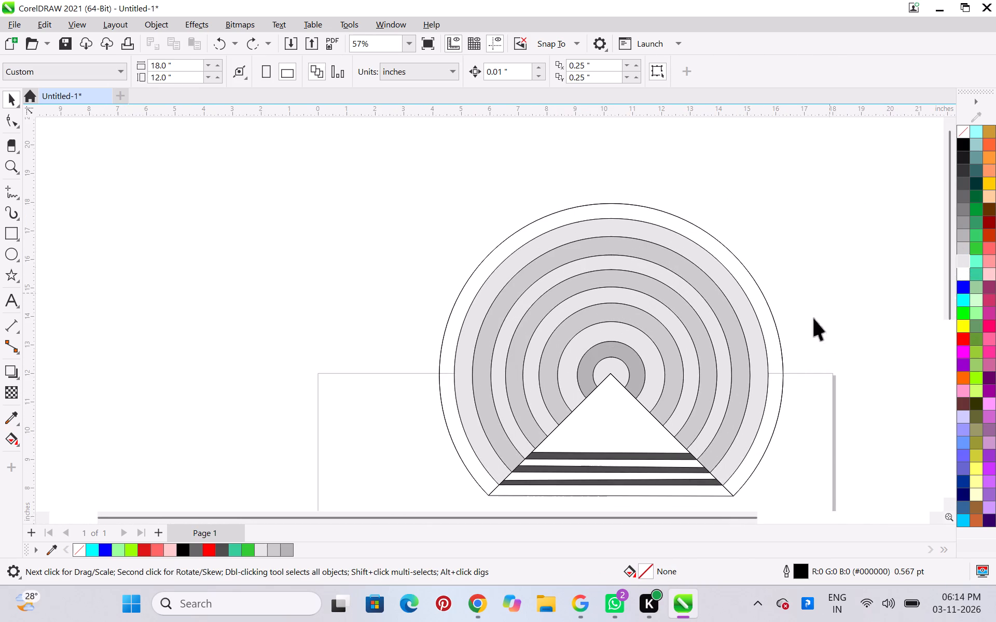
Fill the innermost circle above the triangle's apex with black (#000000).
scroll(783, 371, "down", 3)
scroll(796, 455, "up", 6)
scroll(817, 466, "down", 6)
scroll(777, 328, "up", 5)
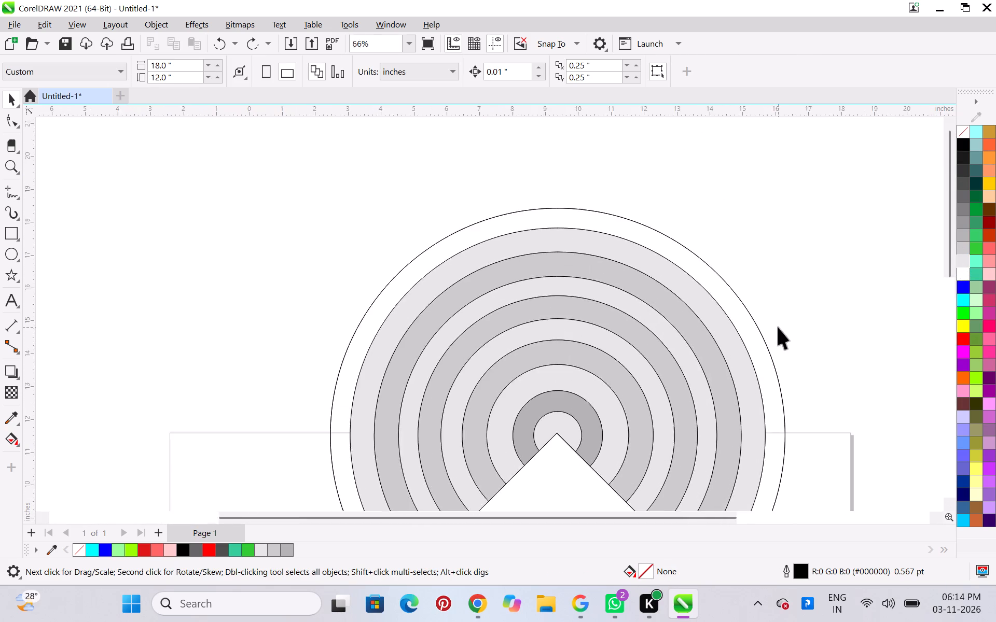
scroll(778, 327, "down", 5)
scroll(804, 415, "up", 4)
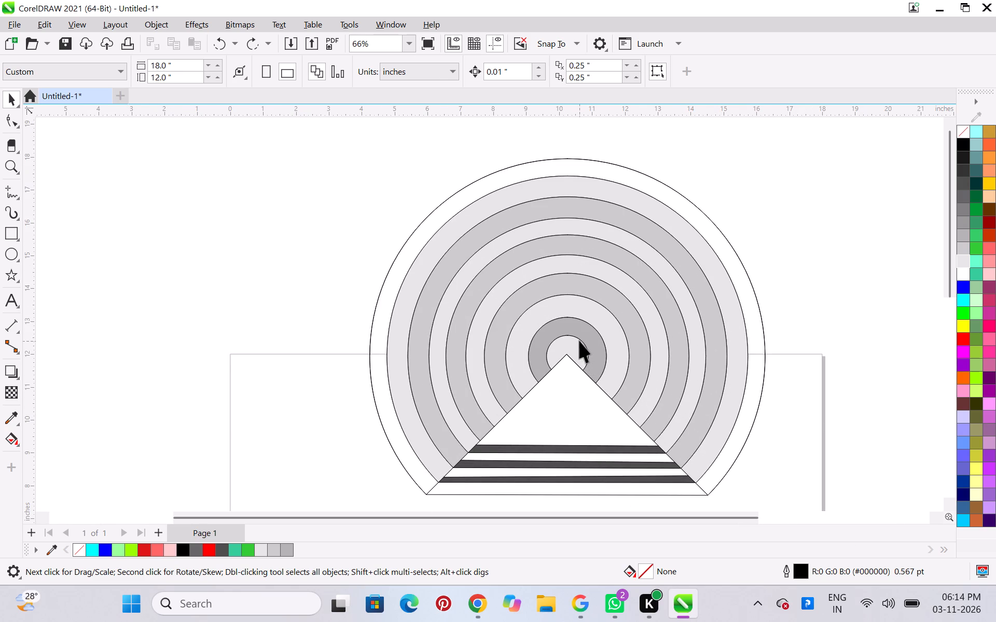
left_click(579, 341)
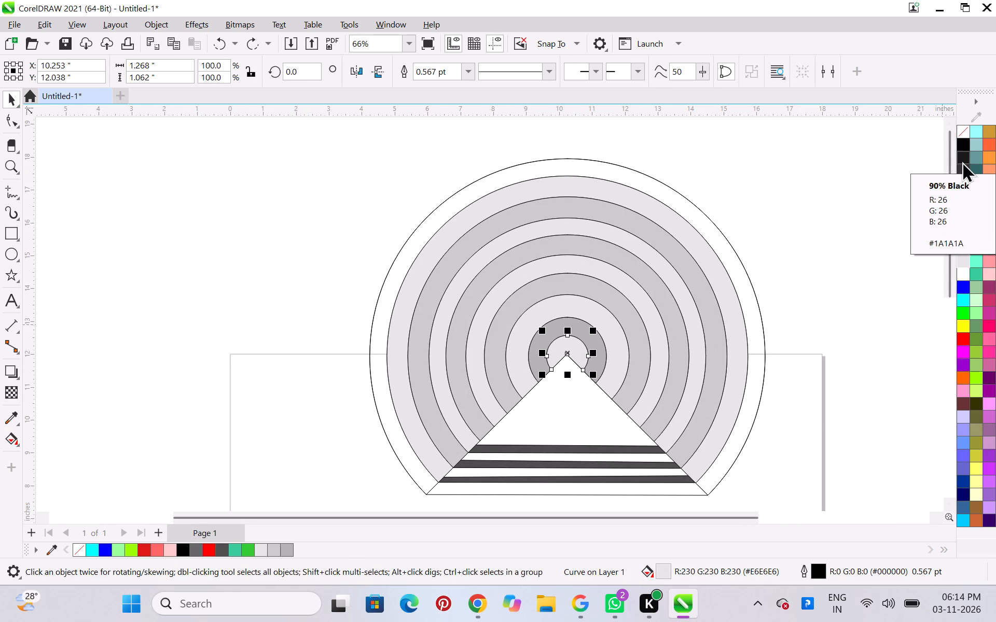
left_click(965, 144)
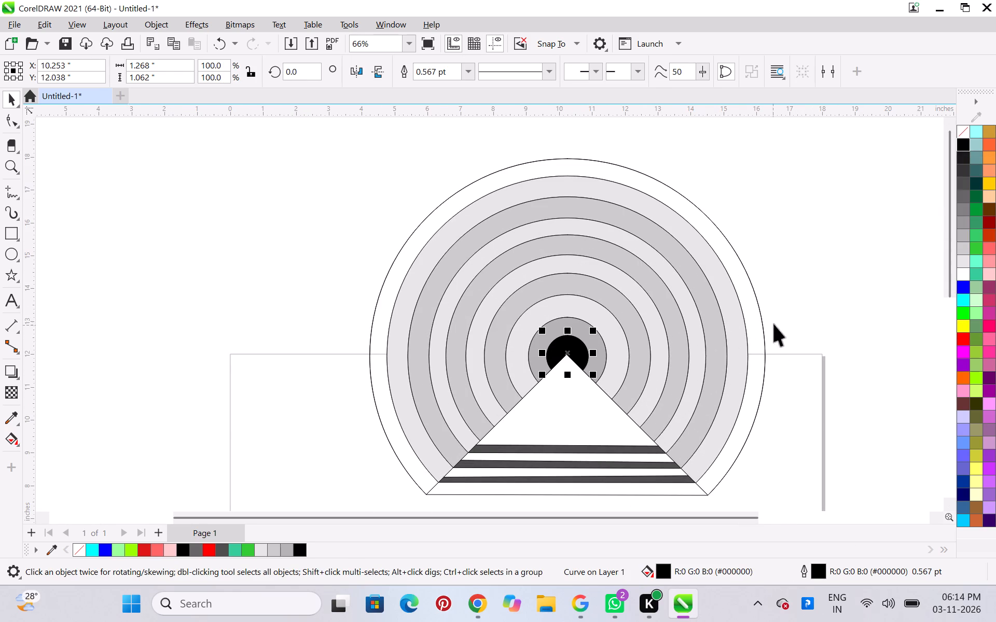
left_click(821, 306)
Try white (#FFFFFF) on the triangle behind the dark bars, and settle on a 10% Black (#E6E6E6) fill.
scroll(688, 344, "down", 4)
scroll(632, 403, "up", 7)
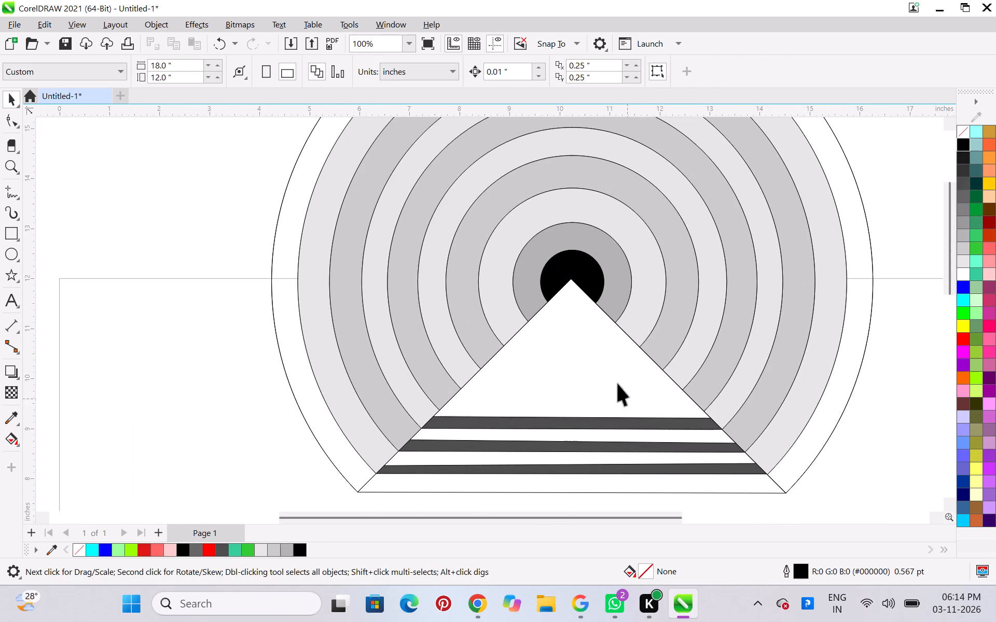
left_click(631, 337)
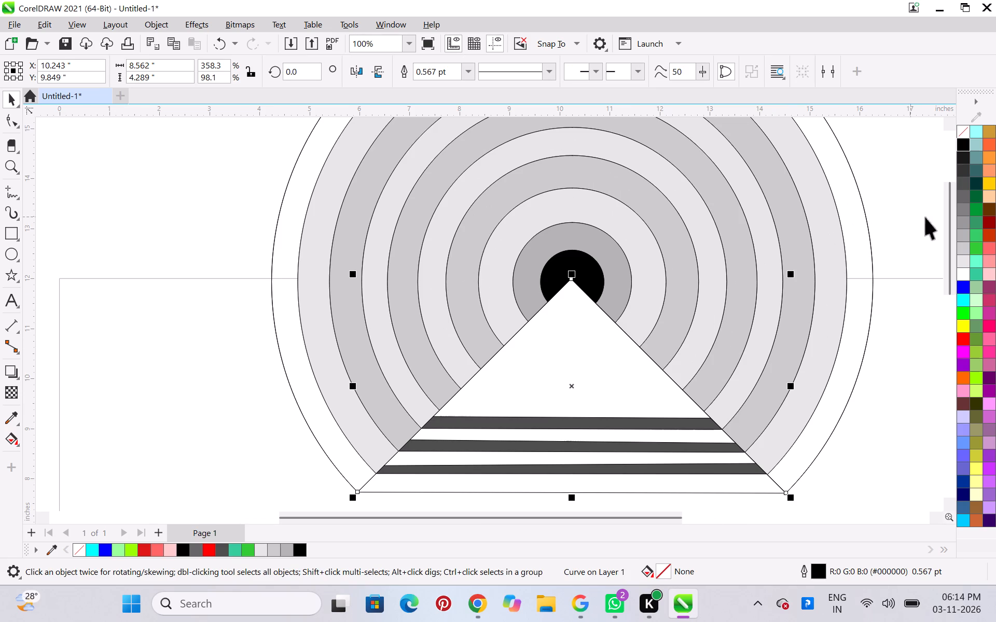
left_click(960, 273)
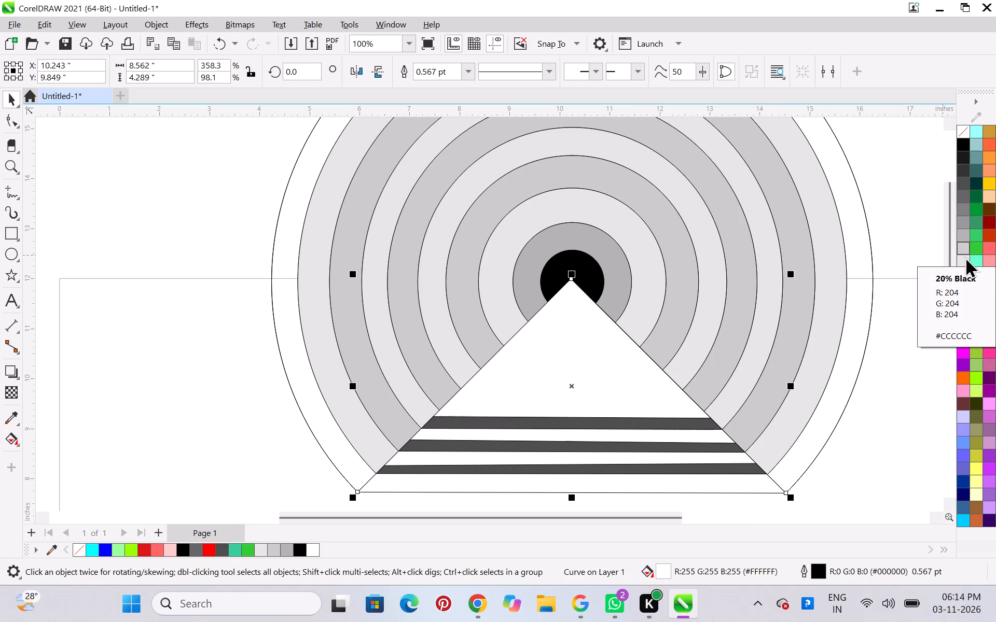
left_click(965, 257)
left_click(882, 423)
Try 70% Black (#4D4D4D) on the innermost circle, and settle on a mid-gray #808080 fill.
scroll(768, 447, "down", 3)
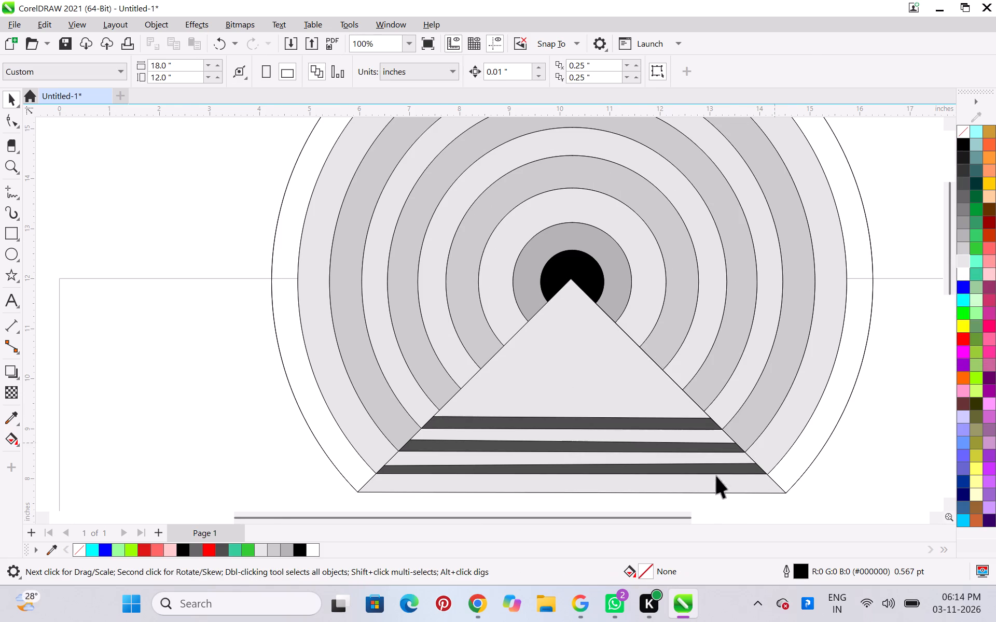
scroll(716, 476, "down", 3)
scroll(794, 451, "up", 7)
scroll(801, 464, "down", 6)
scroll(781, 470, "up", 2)
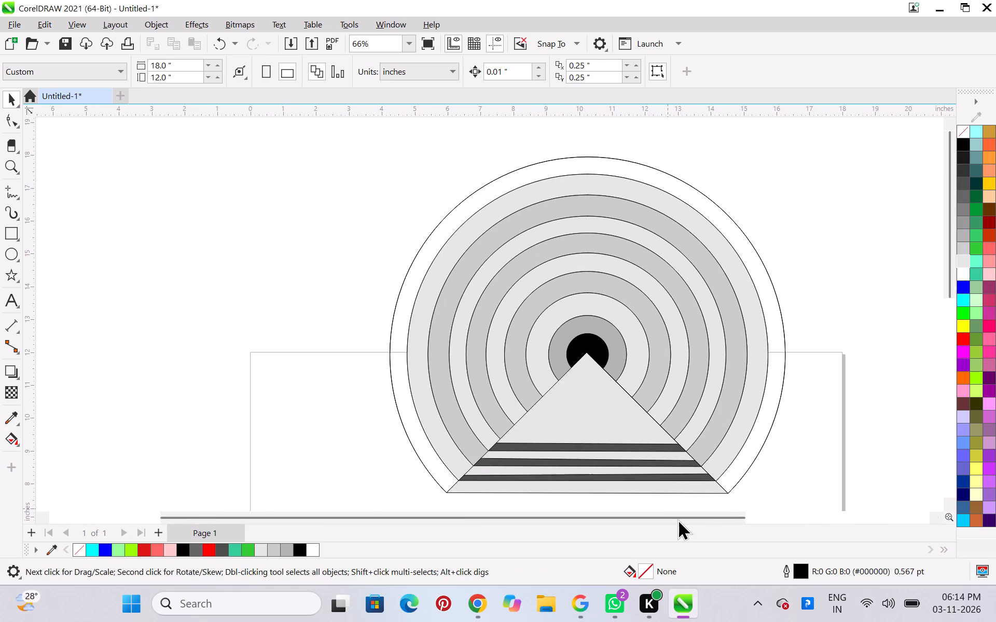
scroll(656, 506, "down", 2)
scroll(639, 515, "up", 10)
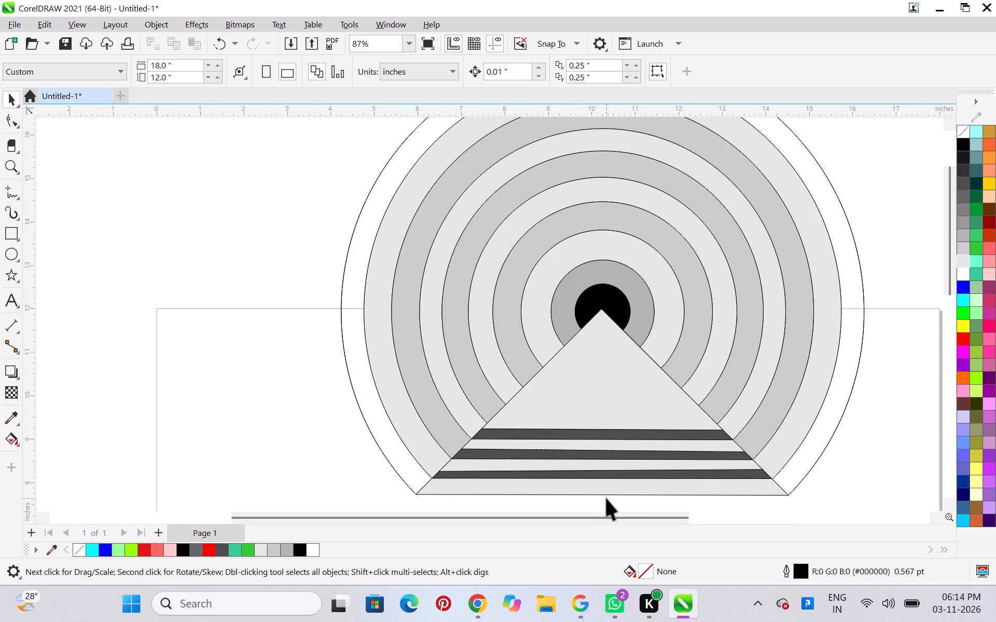
scroll(606, 498, "down", 1)
scroll(799, 479, "up", 2)
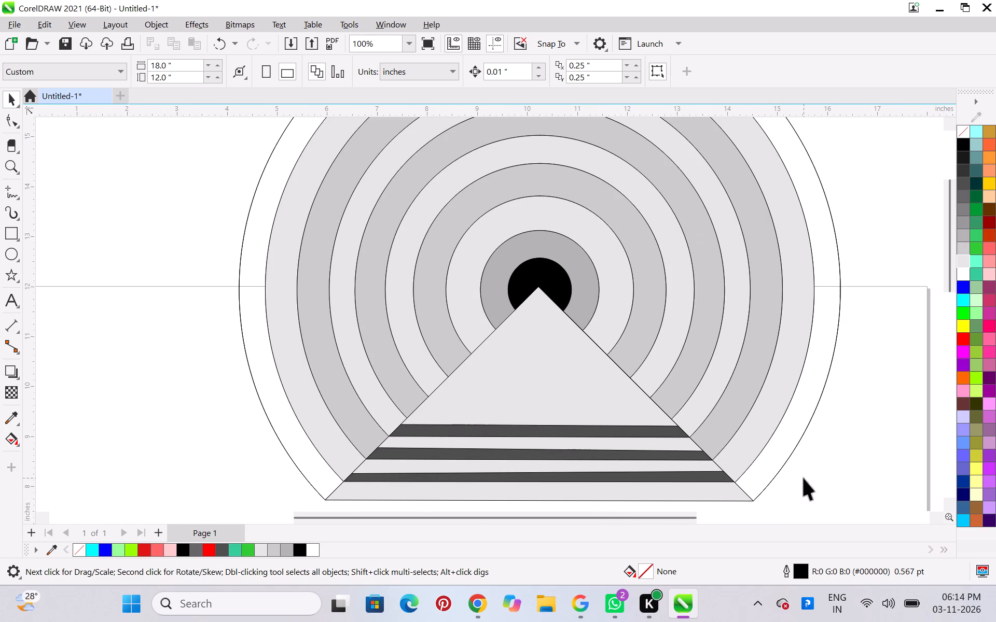
left_click(870, 456)
left_click(552, 271)
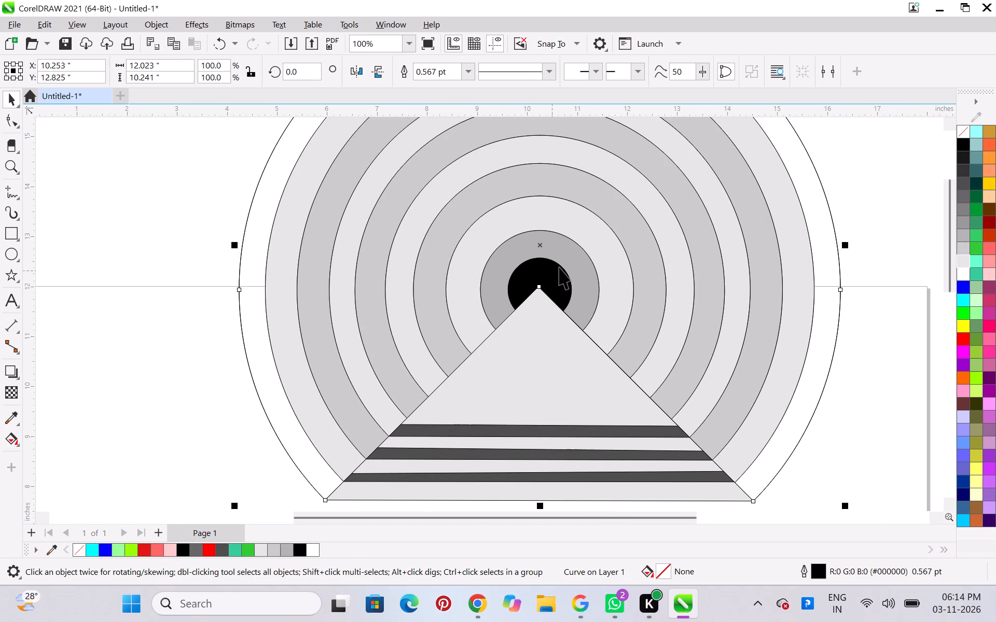
left_click(560, 267)
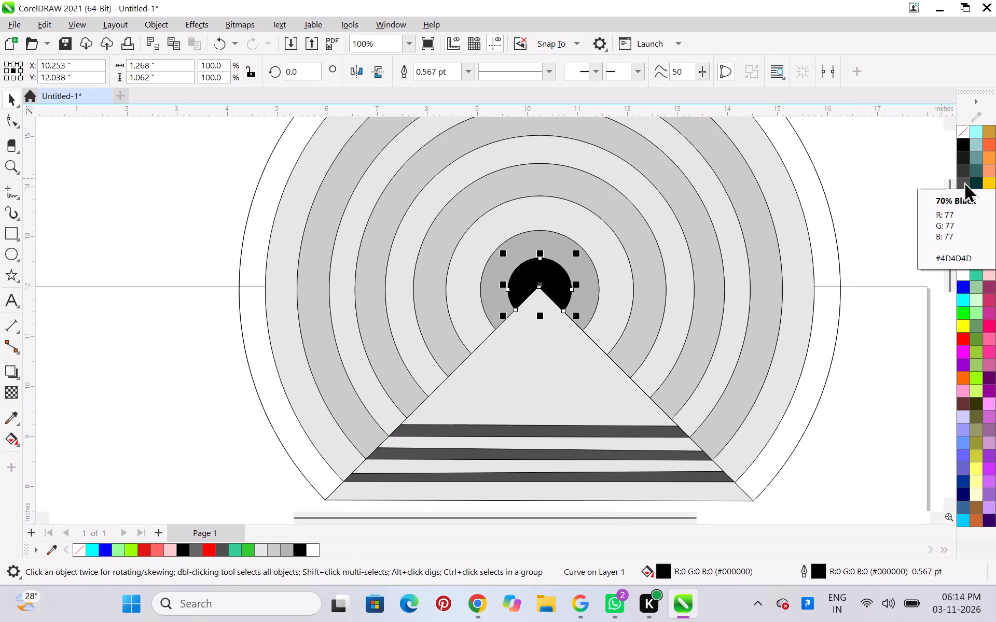
left_click(964, 181)
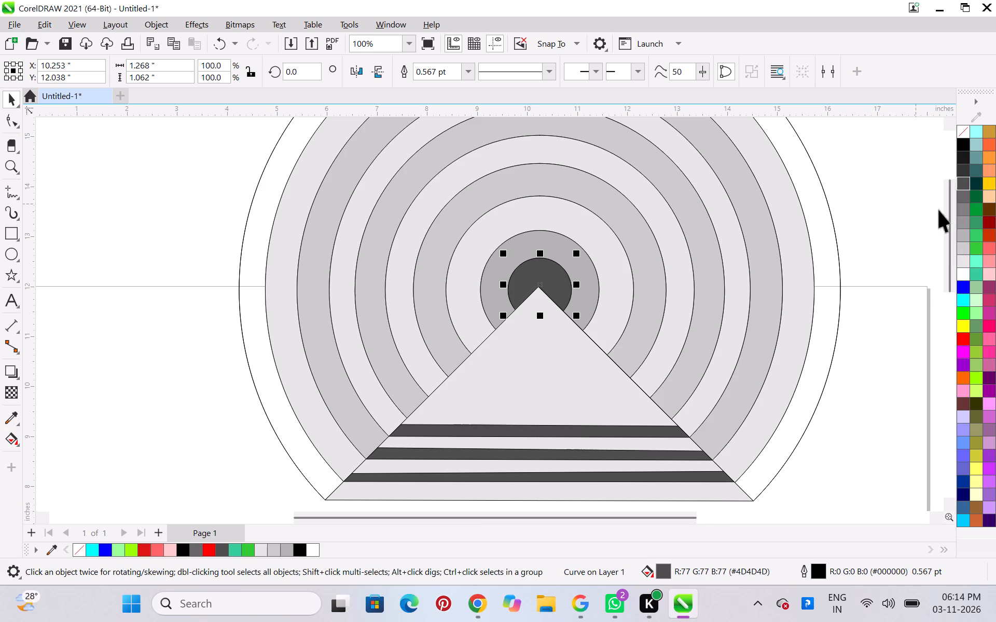
left_click(962, 204)
left_click(863, 210)
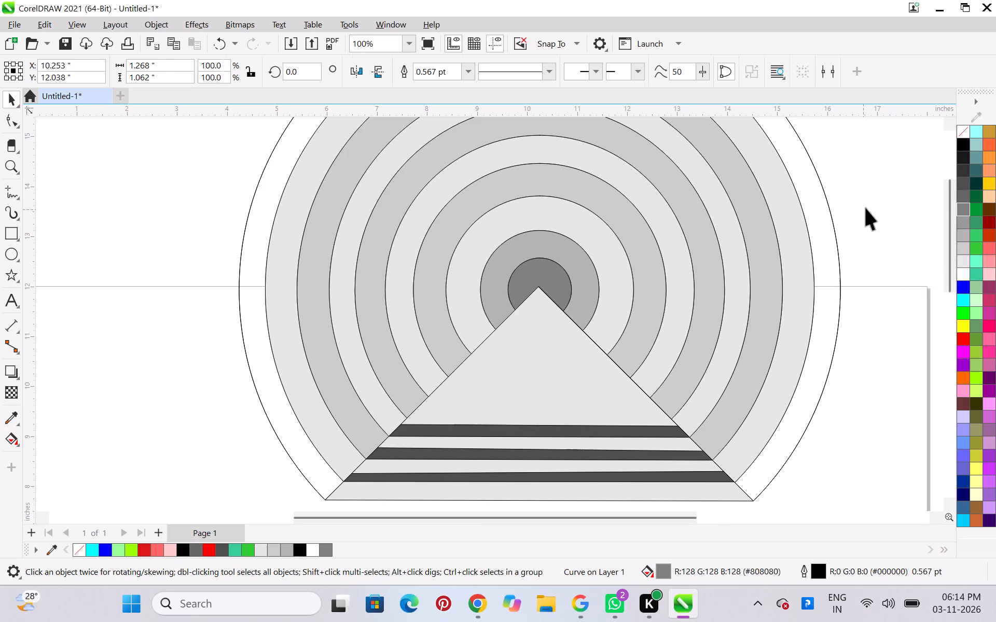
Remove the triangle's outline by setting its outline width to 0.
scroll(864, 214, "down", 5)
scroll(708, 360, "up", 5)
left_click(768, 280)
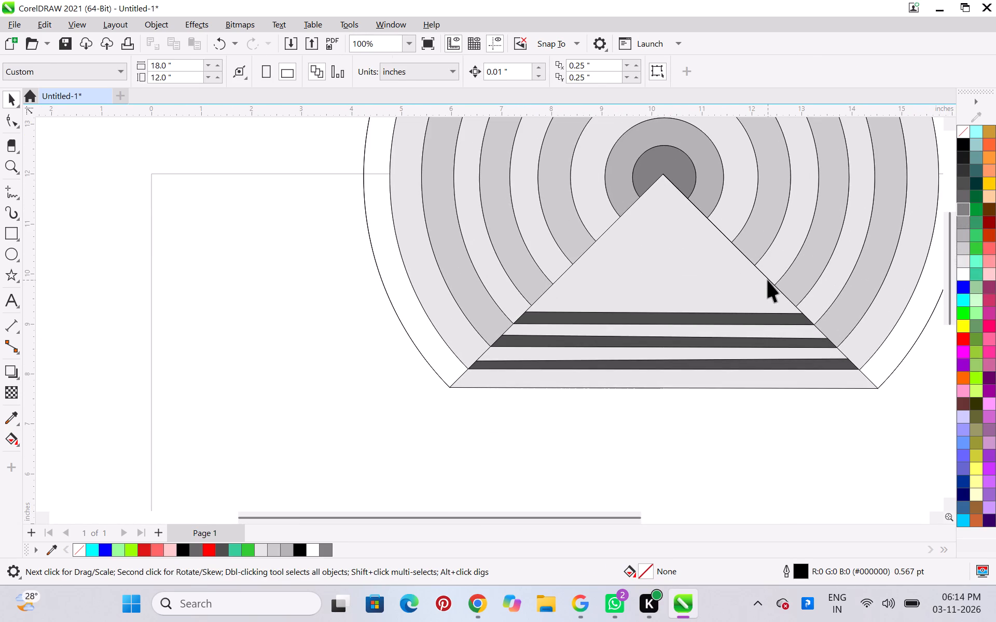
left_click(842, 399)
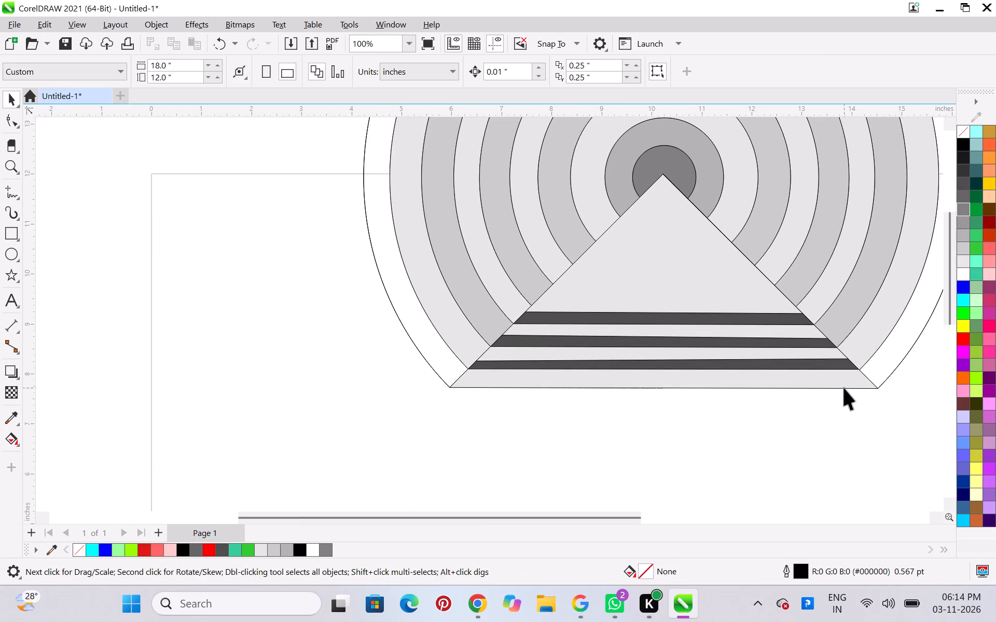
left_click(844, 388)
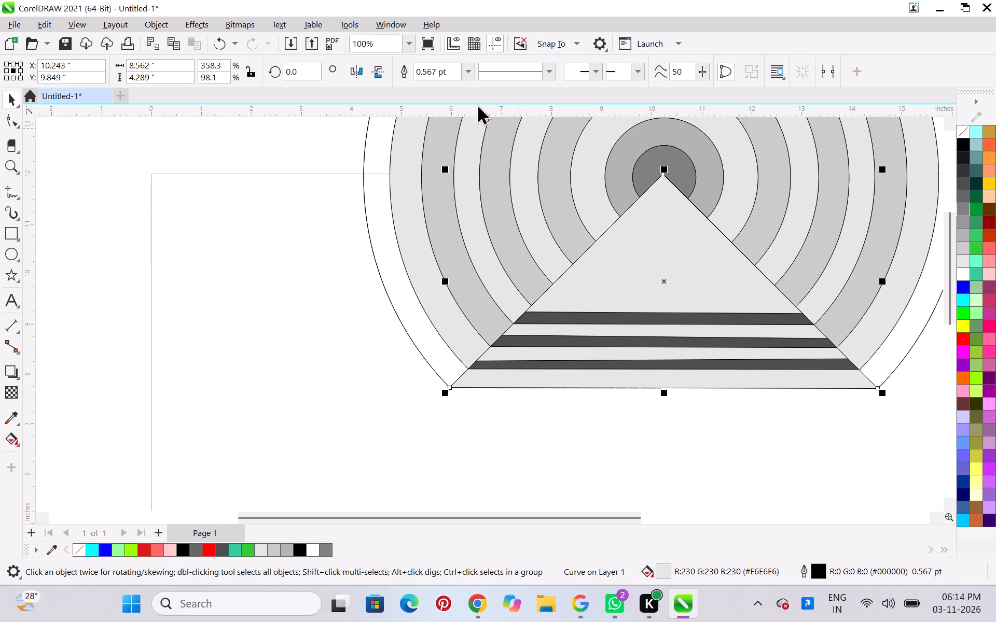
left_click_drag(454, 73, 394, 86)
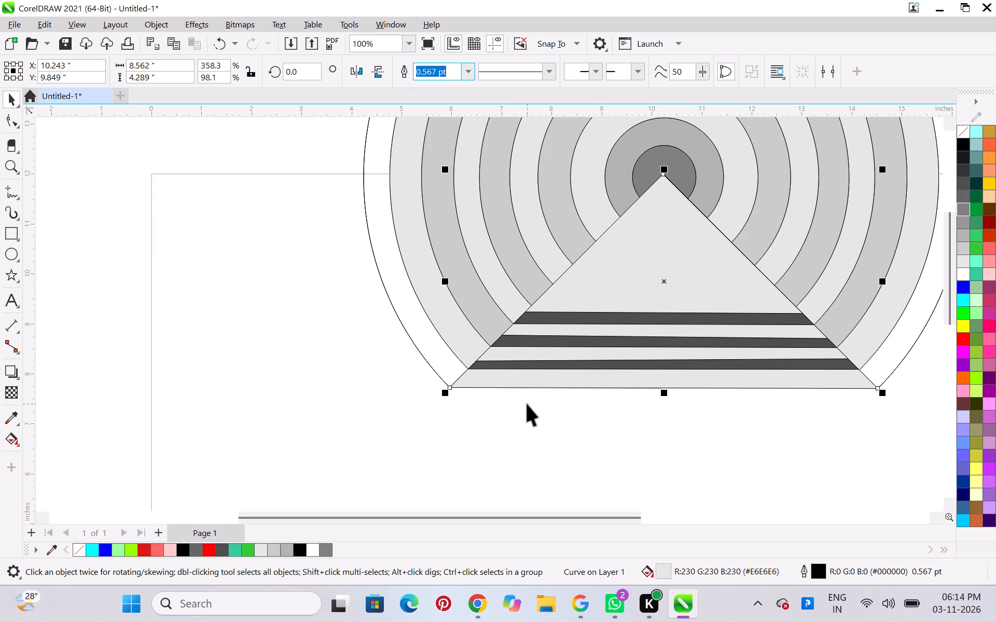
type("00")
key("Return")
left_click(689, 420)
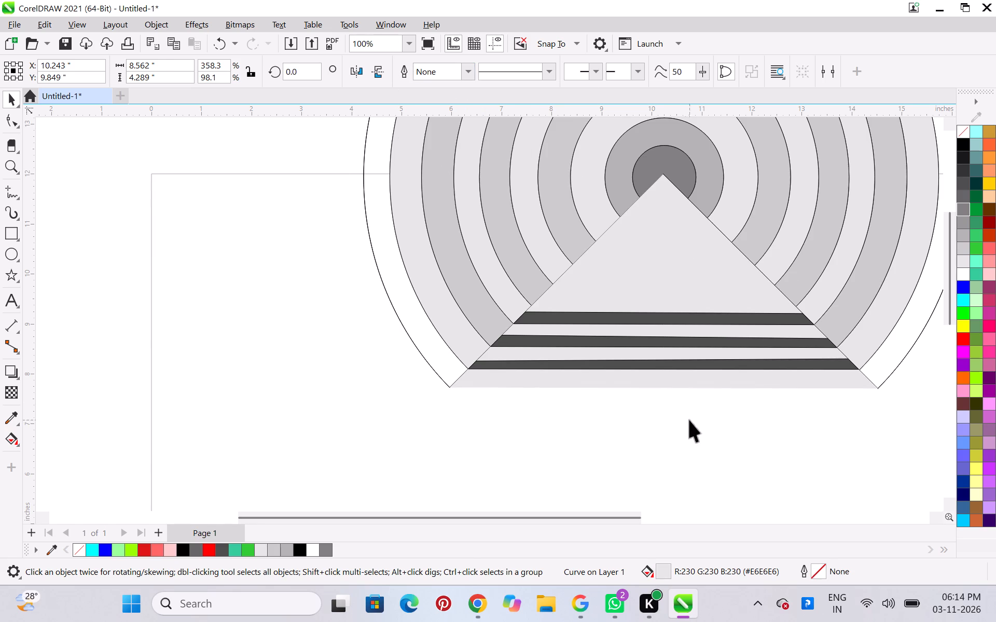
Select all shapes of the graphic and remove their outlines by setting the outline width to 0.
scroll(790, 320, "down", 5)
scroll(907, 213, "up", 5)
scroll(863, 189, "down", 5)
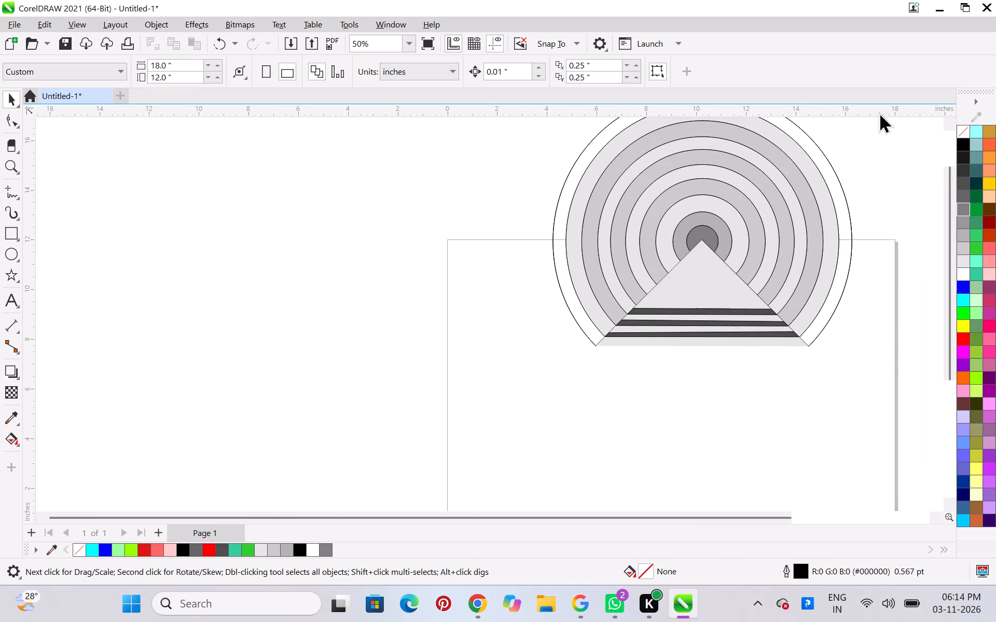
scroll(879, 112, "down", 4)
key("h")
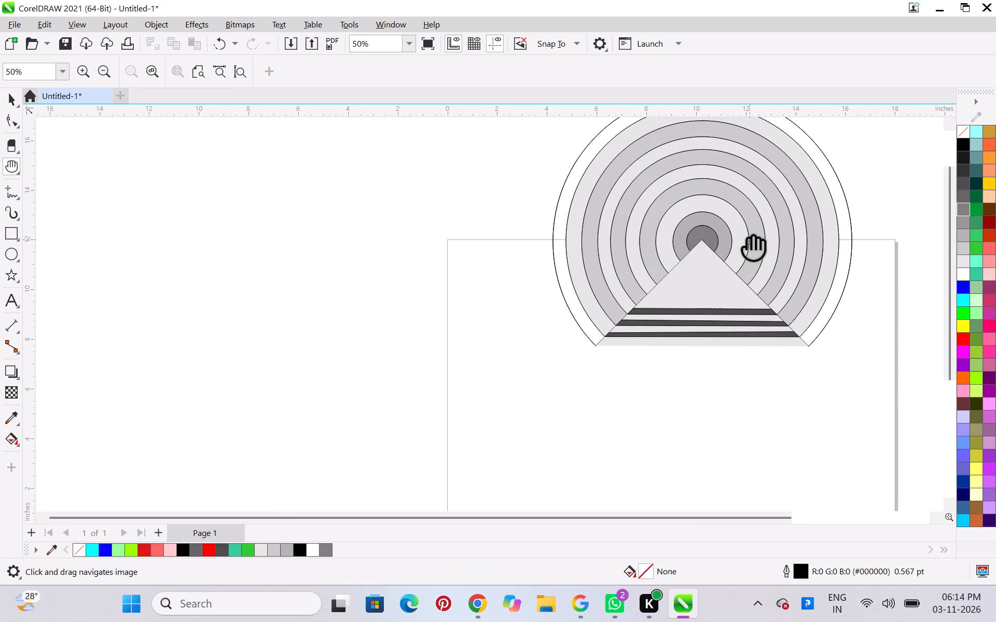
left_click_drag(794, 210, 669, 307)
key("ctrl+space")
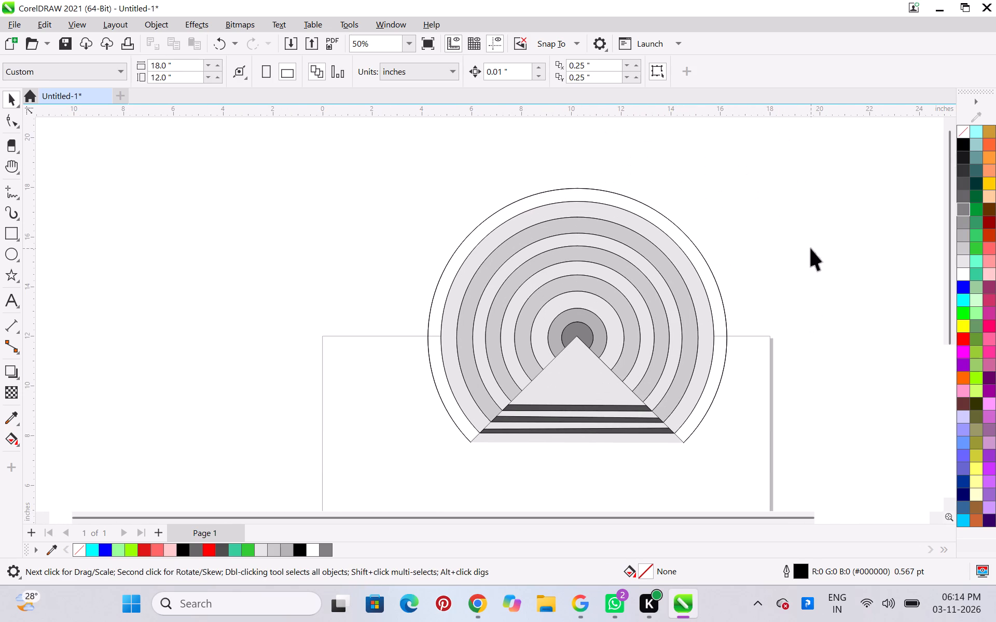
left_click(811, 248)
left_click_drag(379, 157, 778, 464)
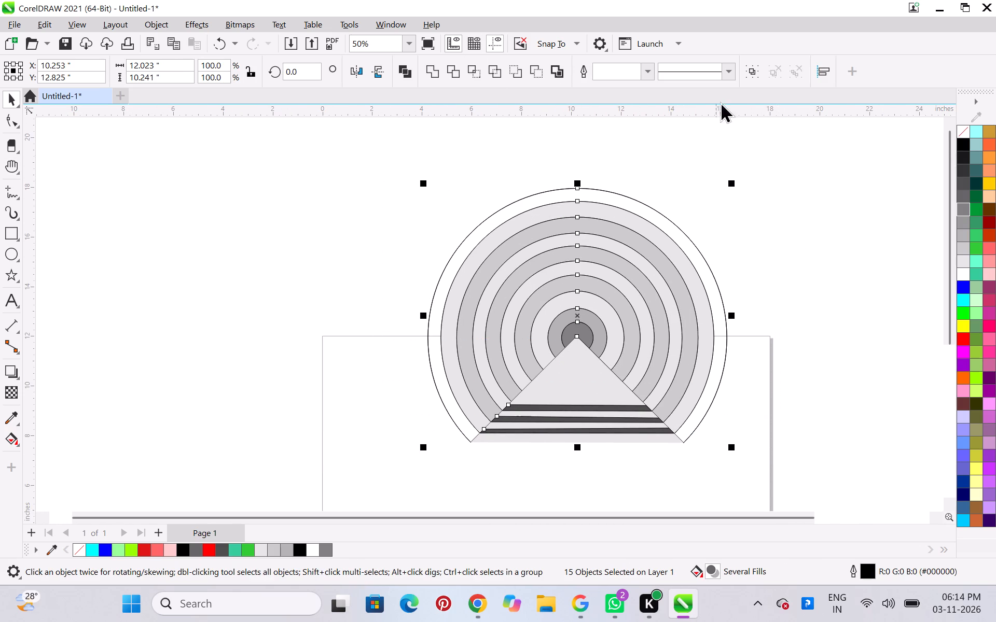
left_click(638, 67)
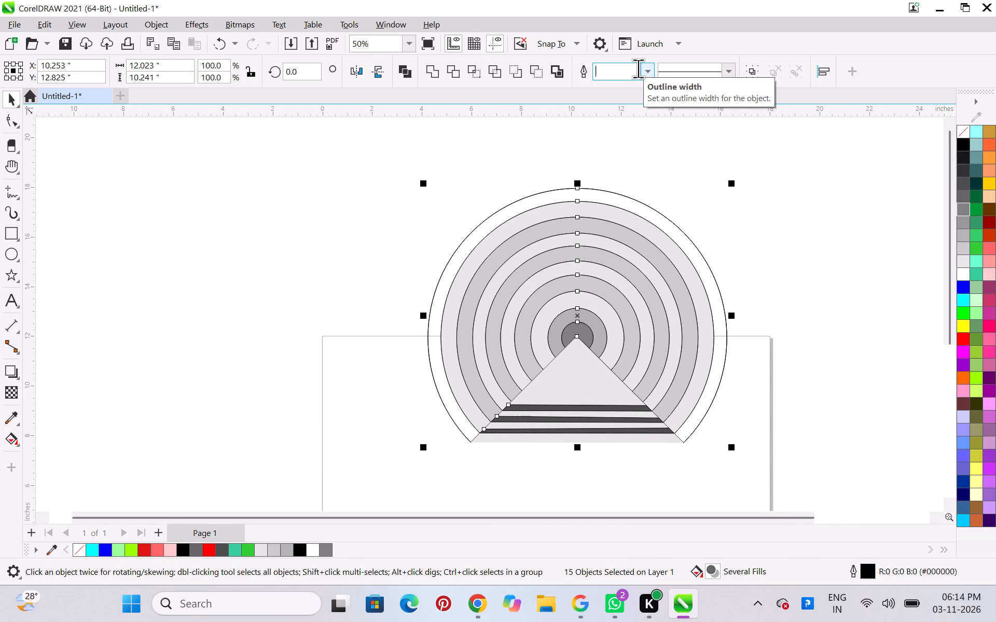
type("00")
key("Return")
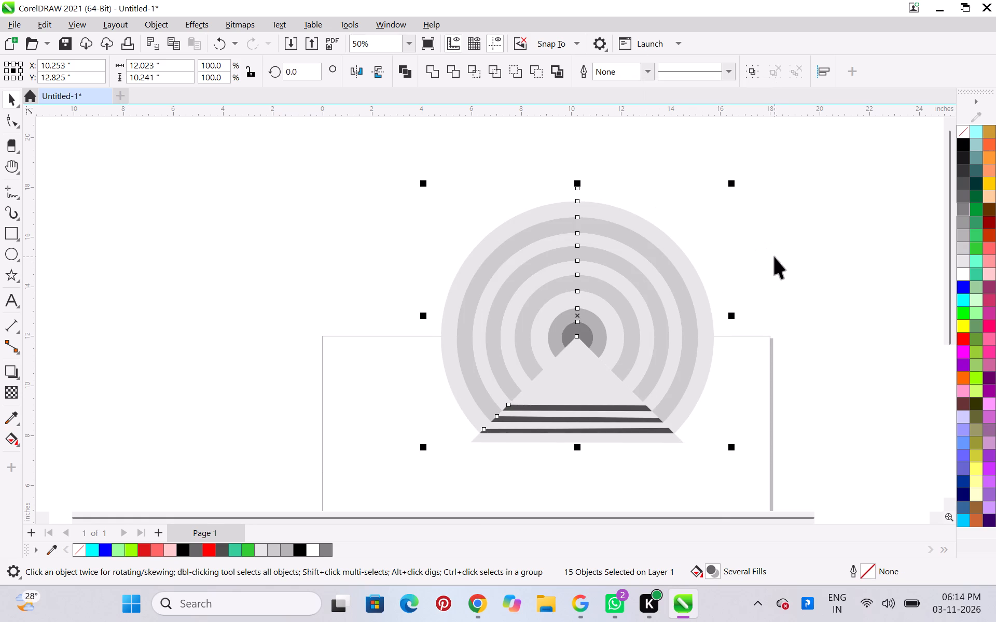
Apply a thin preset outline width to all the selected rings, the triangle and the bars.
left_click(625, 73)
left_click(646, 69)
left_click(634, 95)
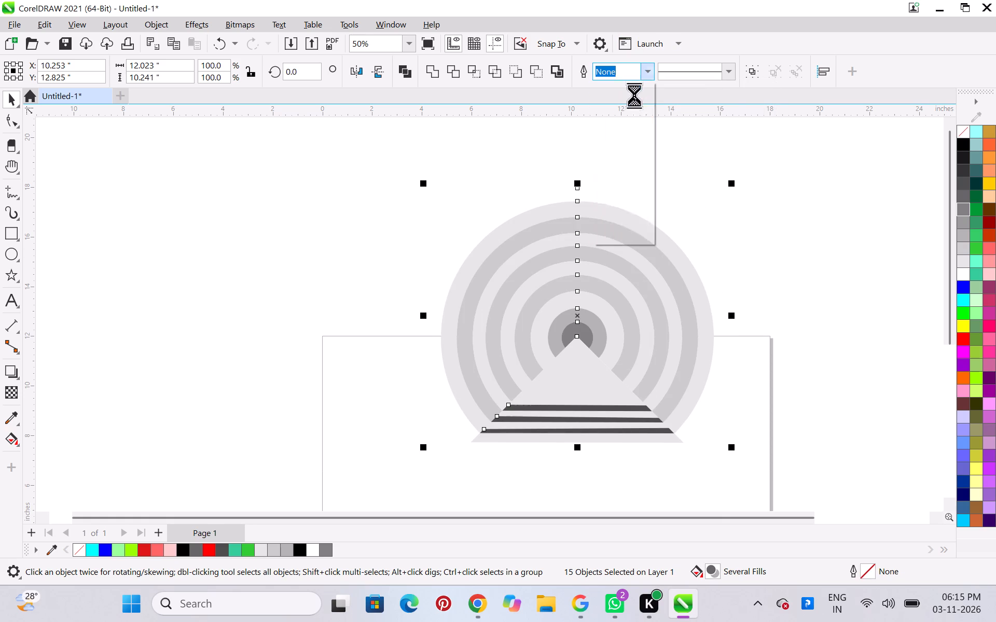
left_click(816, 264)
Examine the ring and triangle outlines close up and the shading of the whole graphic.
scroll(697, 315, "up", 7)
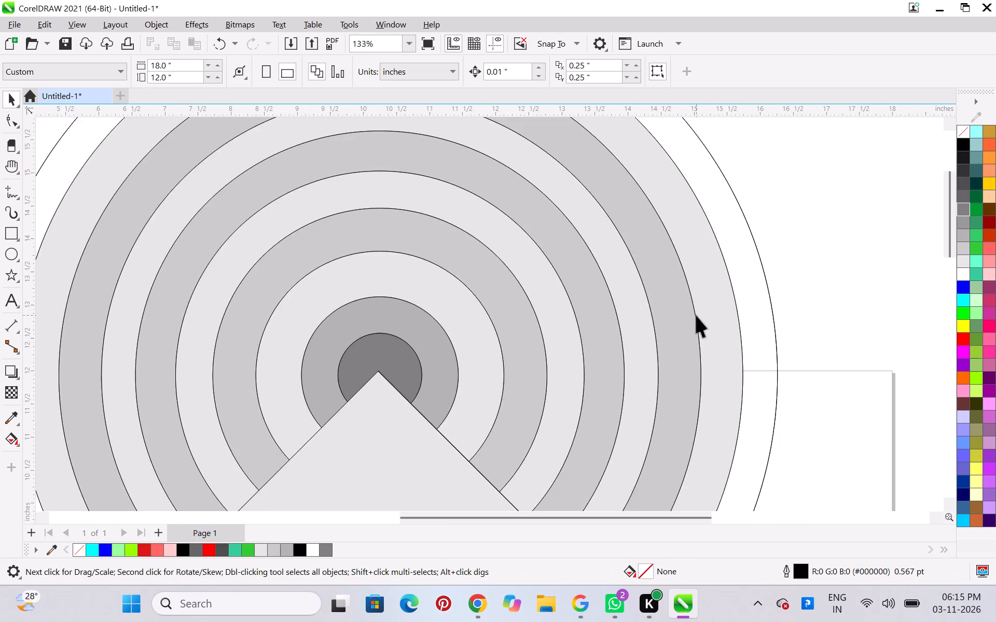
scroll(696, 315, "up", 18)
scroll(696, 315, "down", 12)
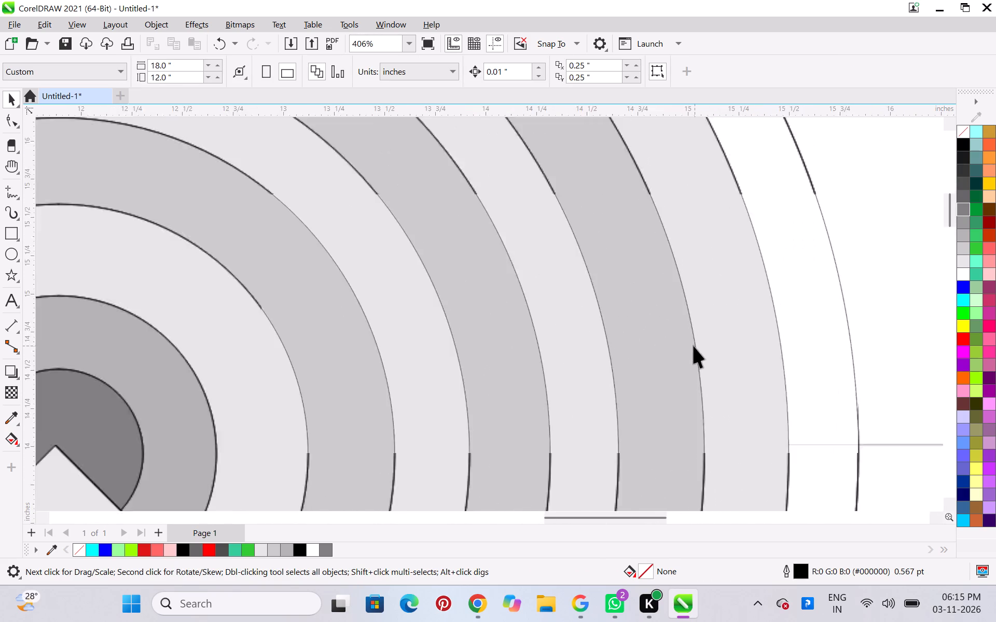
scroll(694, 346, "down", 8)
scroll(451, 404, "down", 5)
scroll(516, 476, "down", 4)
scroll(490, 501, "up", 10)
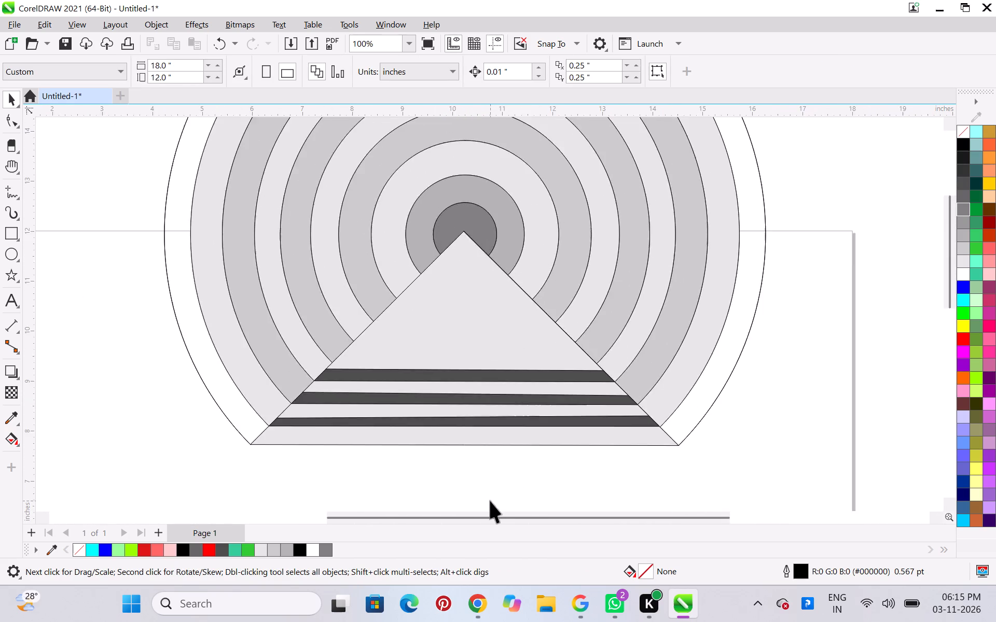
scroll(490, 501, "down", 4)
left_click(801, 384)
key("ctrl+space")
left_click(807, 386)
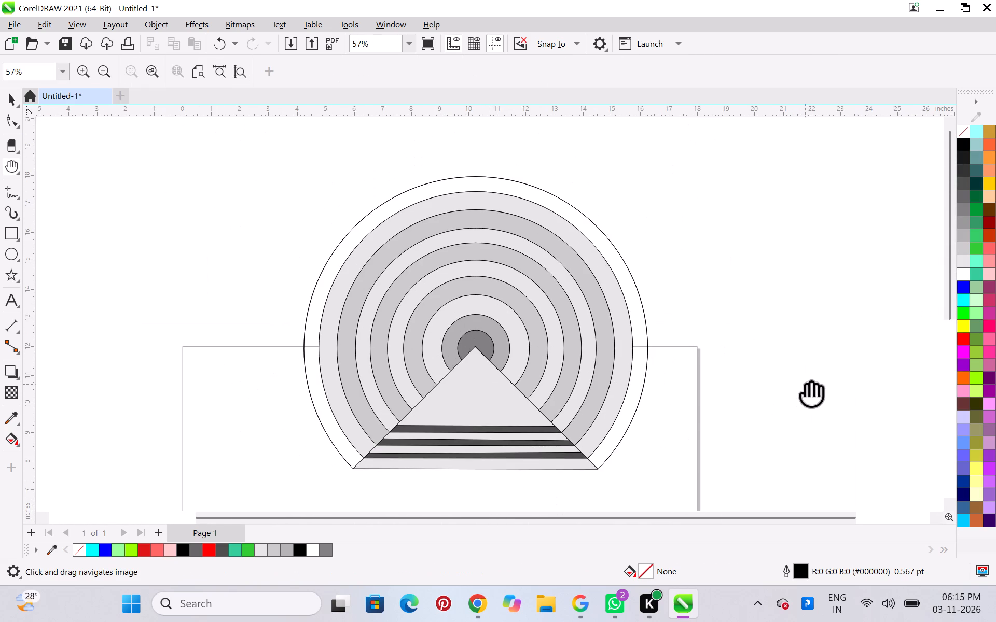
scroll(628, 336, "down", 3)
scroll(511, 395, "up", 3)
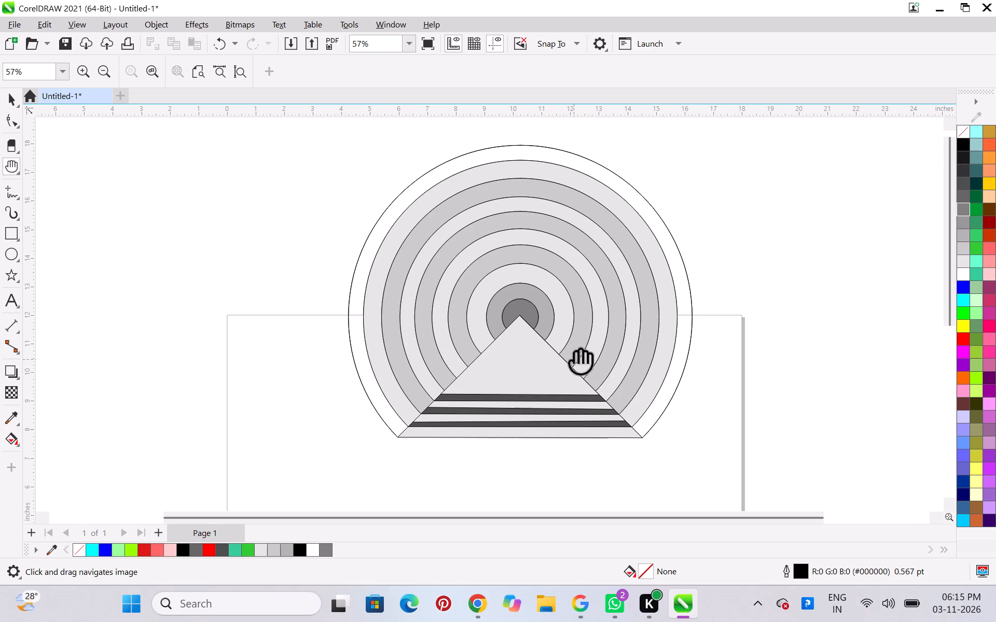
scroll(728, 222, "up", 3)
scroll(728, 207, "down", 1)
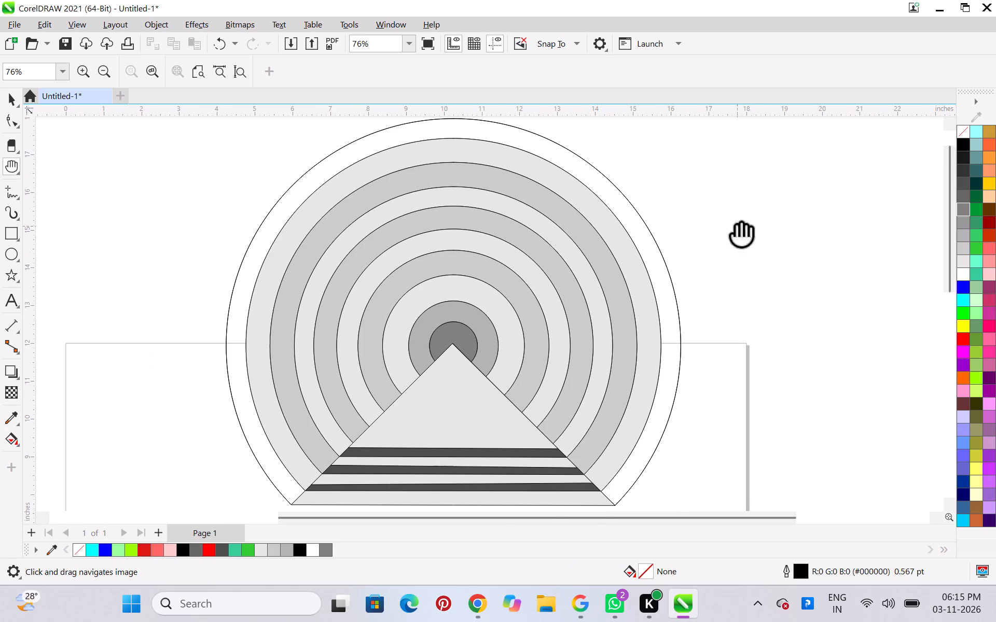
scroll(420, 249, "down", 2)
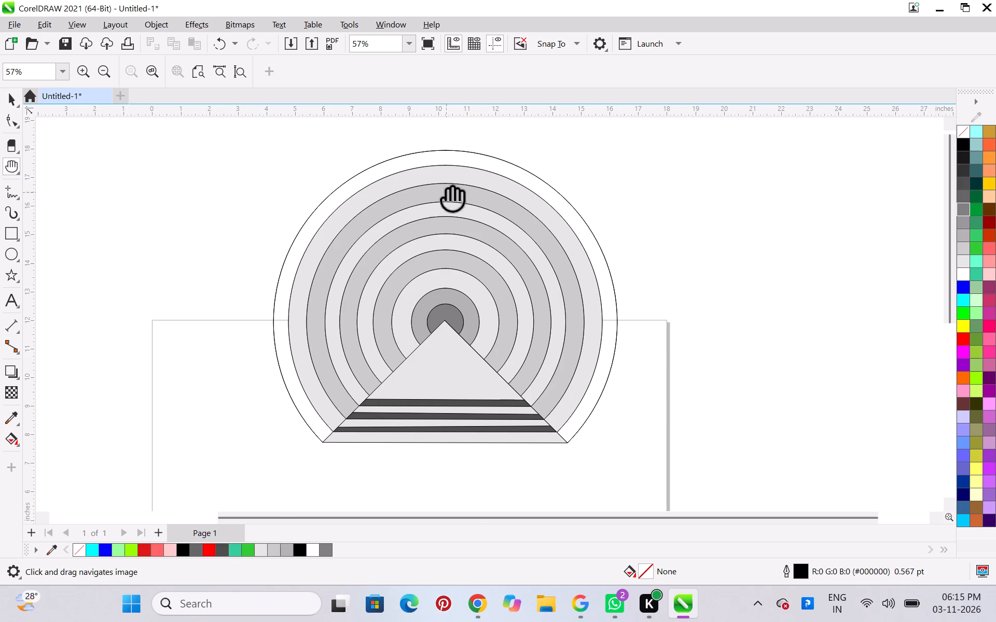
Examine the shading and outlines of the whole ring and triangle graphic.
scroll(452, 185, "up", 2)
scroll(689, 270, "down", 2)
scroll(778, 289, "up", 1)
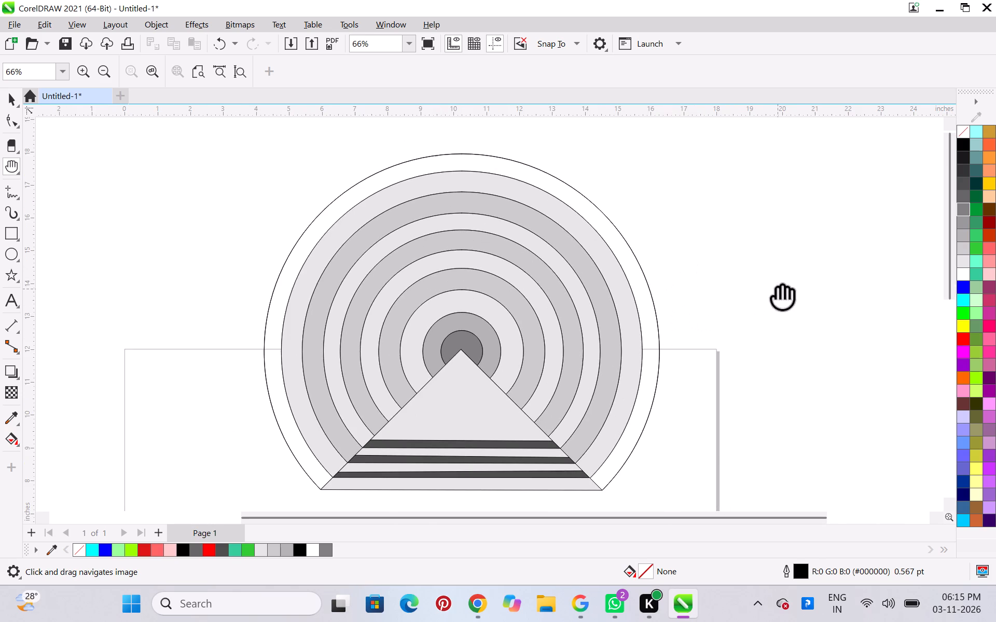
key("space")
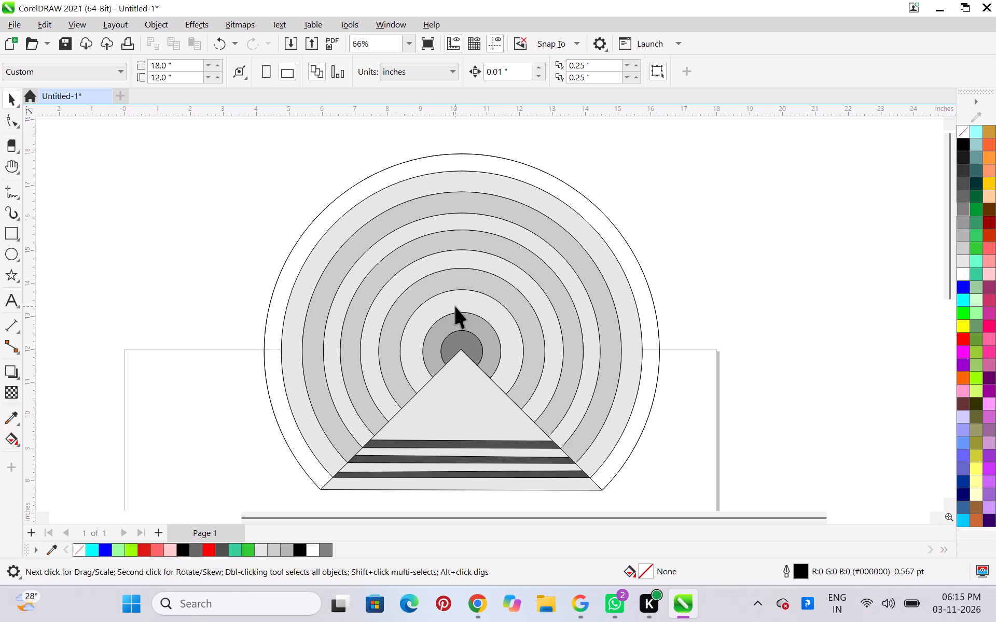
scroll(617, 292, "up", 1)
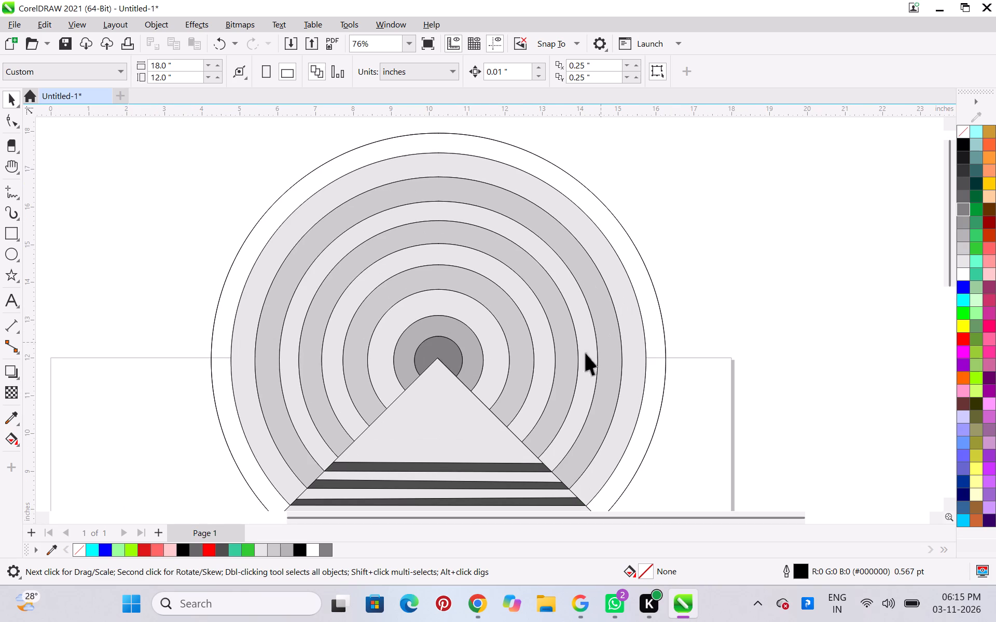
scroll(551, 411, "down", 2)
scroll(520, 460, "up", 2)
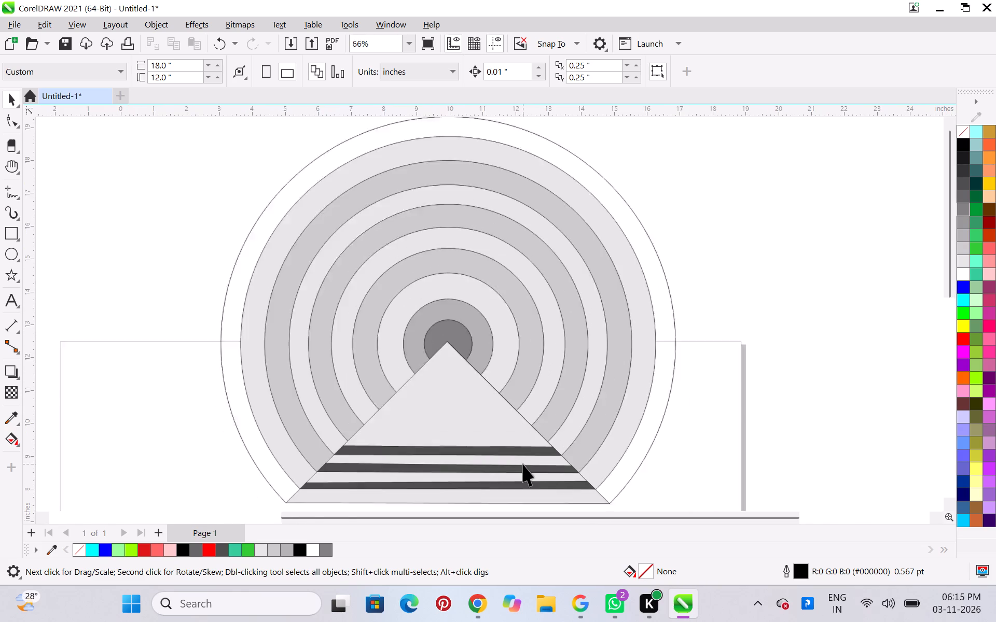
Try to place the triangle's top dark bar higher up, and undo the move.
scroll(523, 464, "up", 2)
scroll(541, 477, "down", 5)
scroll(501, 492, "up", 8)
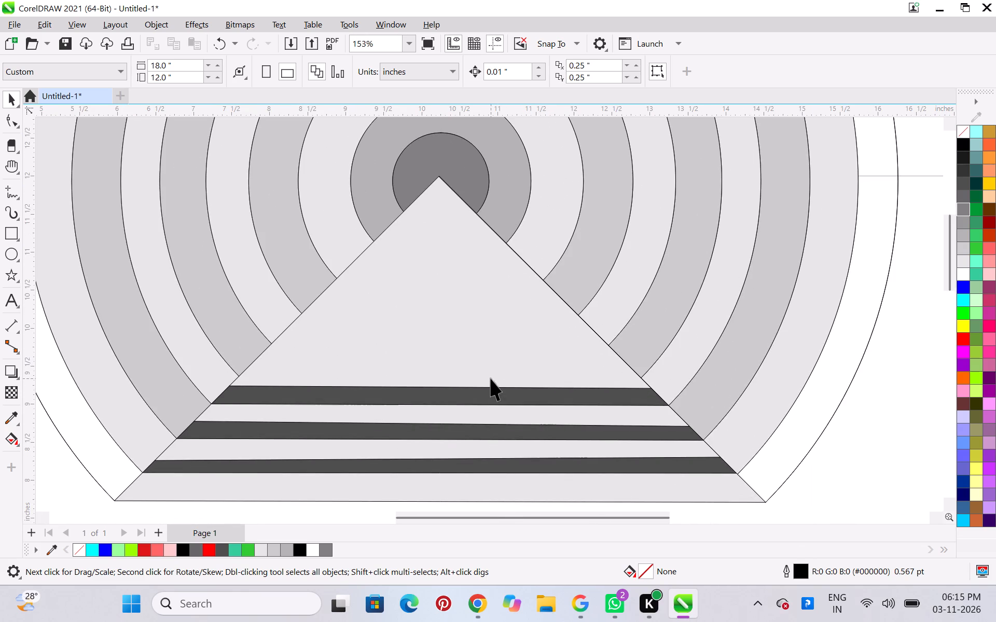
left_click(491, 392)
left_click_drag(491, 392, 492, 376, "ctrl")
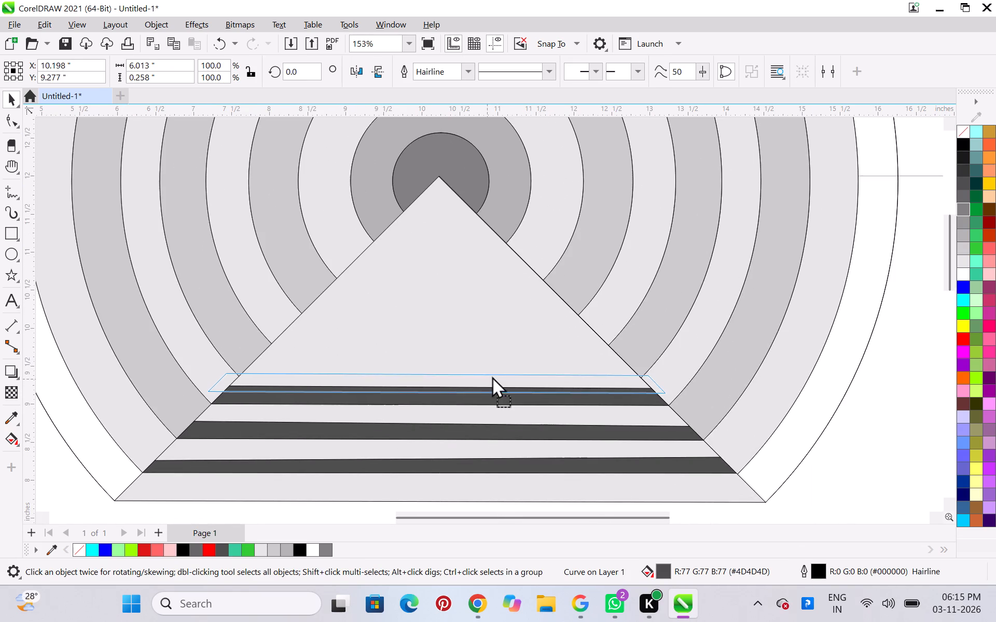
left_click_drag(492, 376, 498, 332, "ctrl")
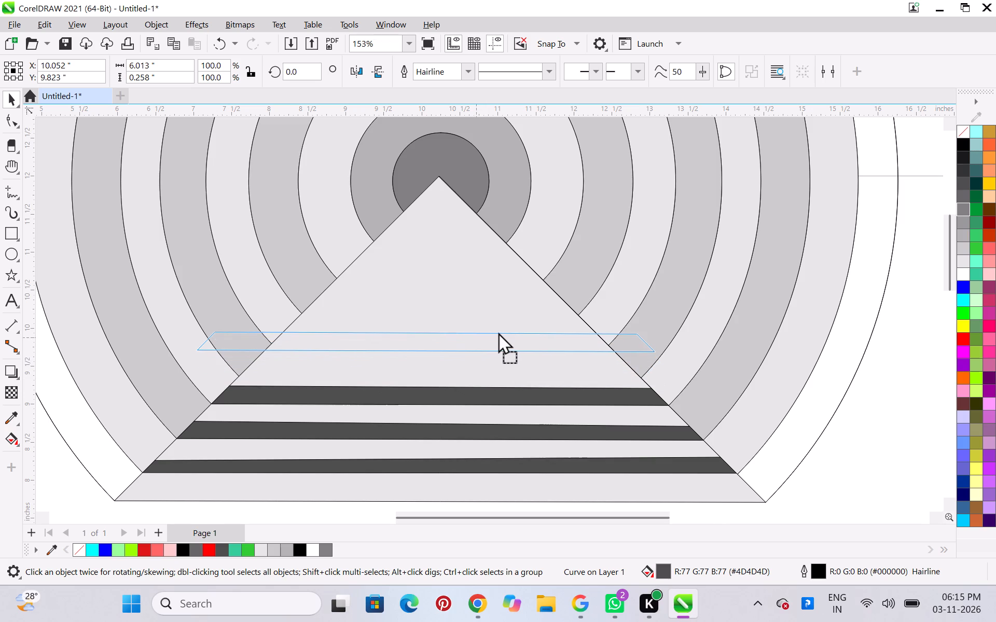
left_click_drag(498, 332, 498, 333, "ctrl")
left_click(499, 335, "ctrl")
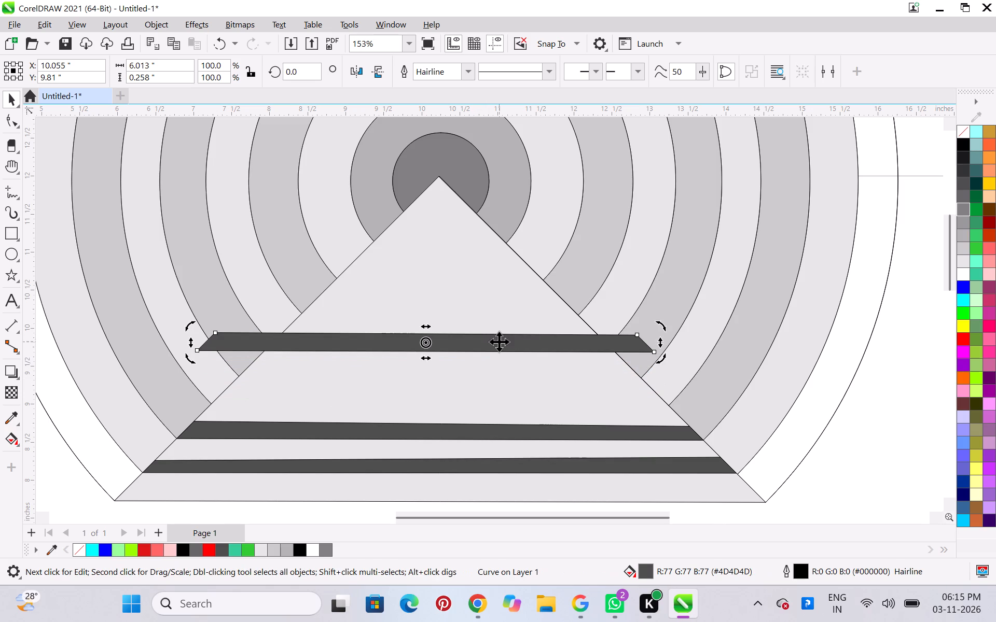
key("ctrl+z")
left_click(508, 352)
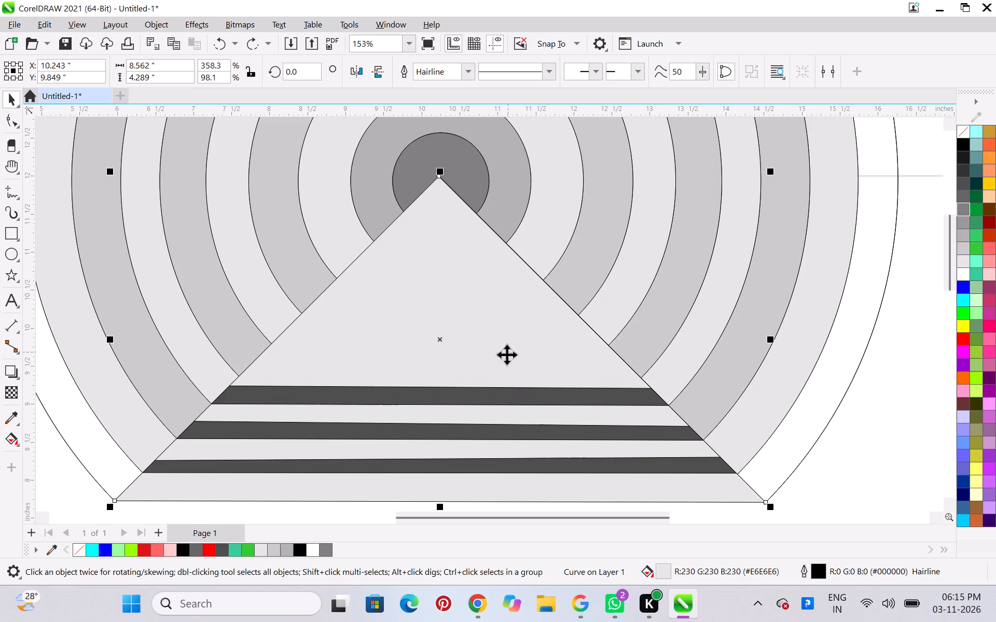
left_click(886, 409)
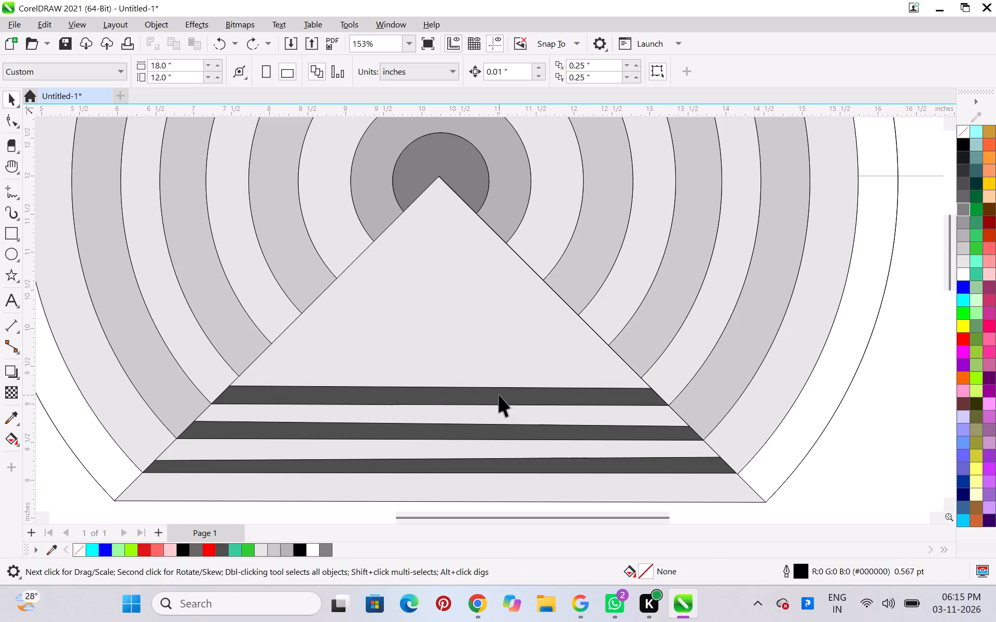
Place a copy of the triangle's top dark bar about 0.6 inch above the original.
left_click(499, 394)
left_click_drag(461, 398, 461, 395, "ctrl")
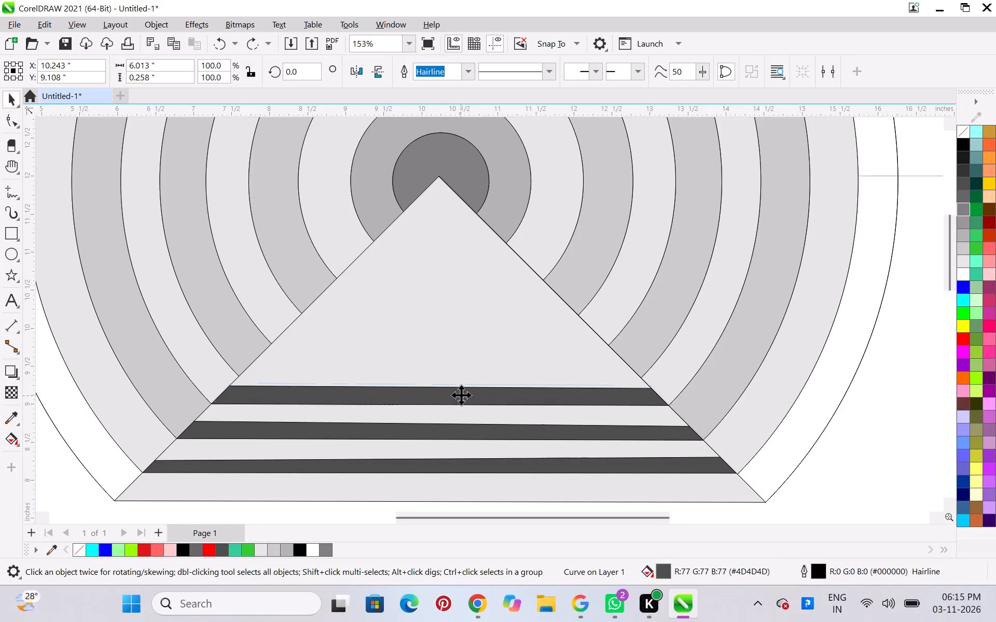
left_click_drag(461, 395, 467, 351, "ctrl")
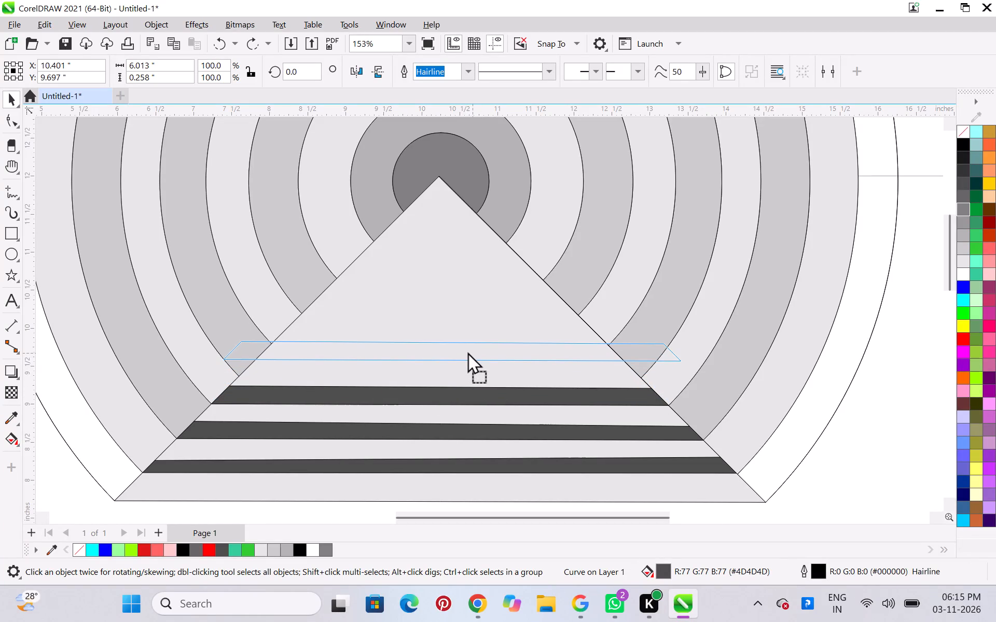
left_click_drag(467, 351, 451, 345, "ctrl")
right_click(451, 345, "ctrl")
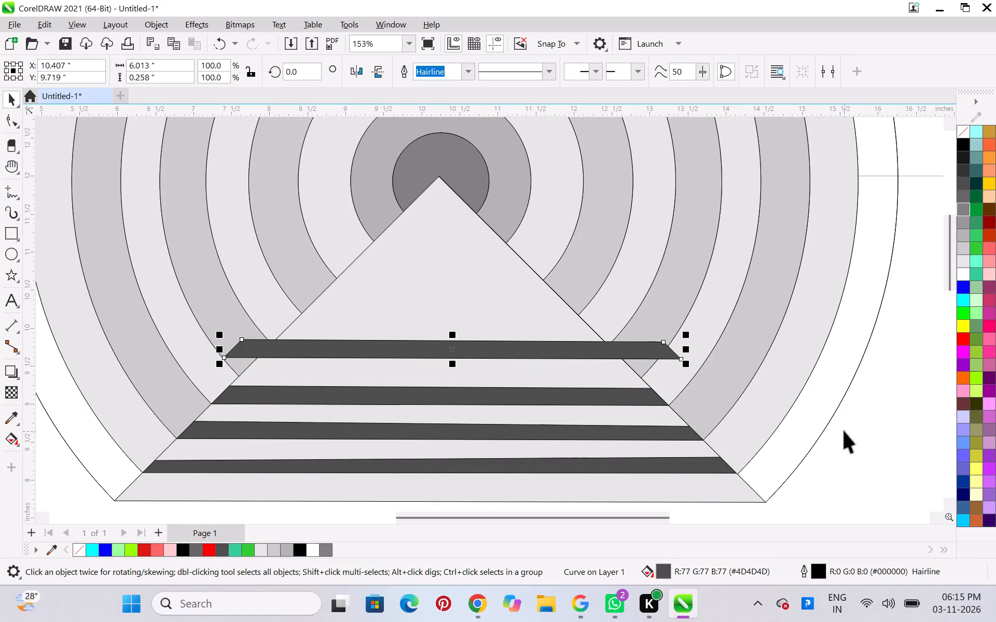
Reshape the copied bar's right end by moving its lower and upper corner nodes onto the triangle's right edge.
scroll(524, 391, "up", 2)
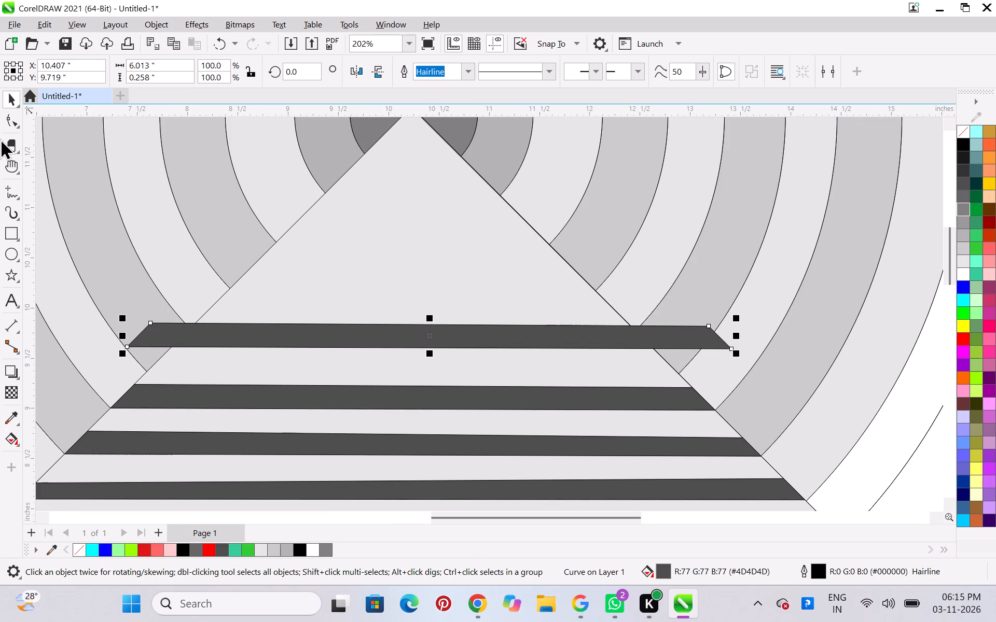
left_click(2, 122)
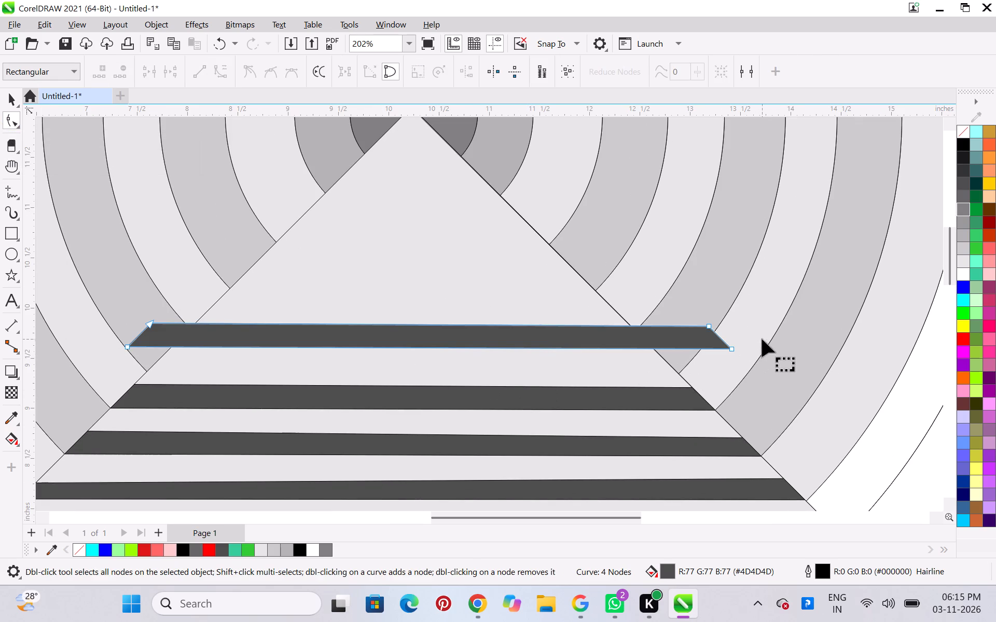
scroll(757, 339, "up", 2)
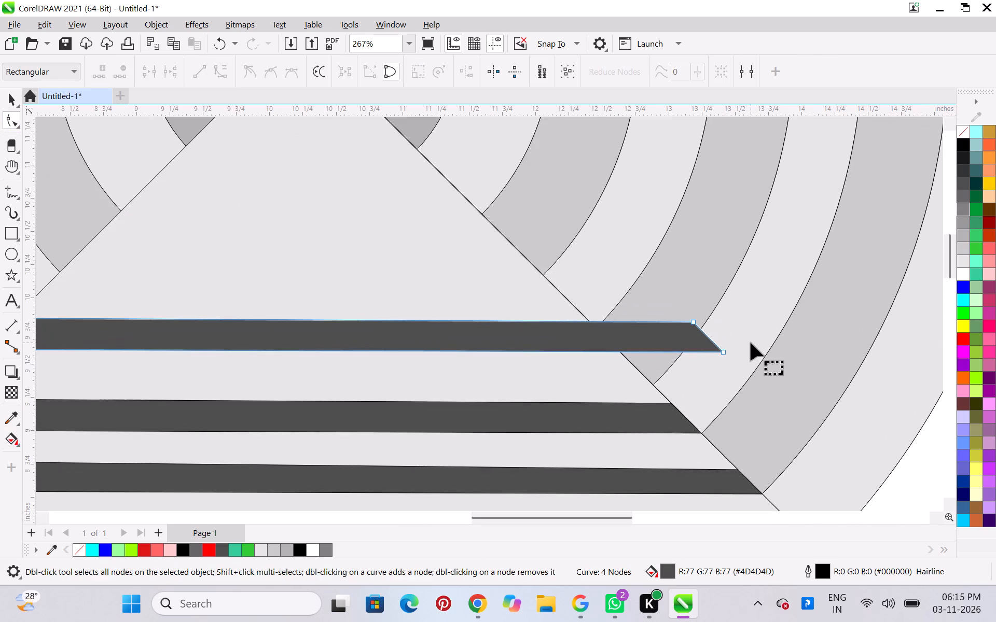
left_click_drag(723, 352, 669, 377)
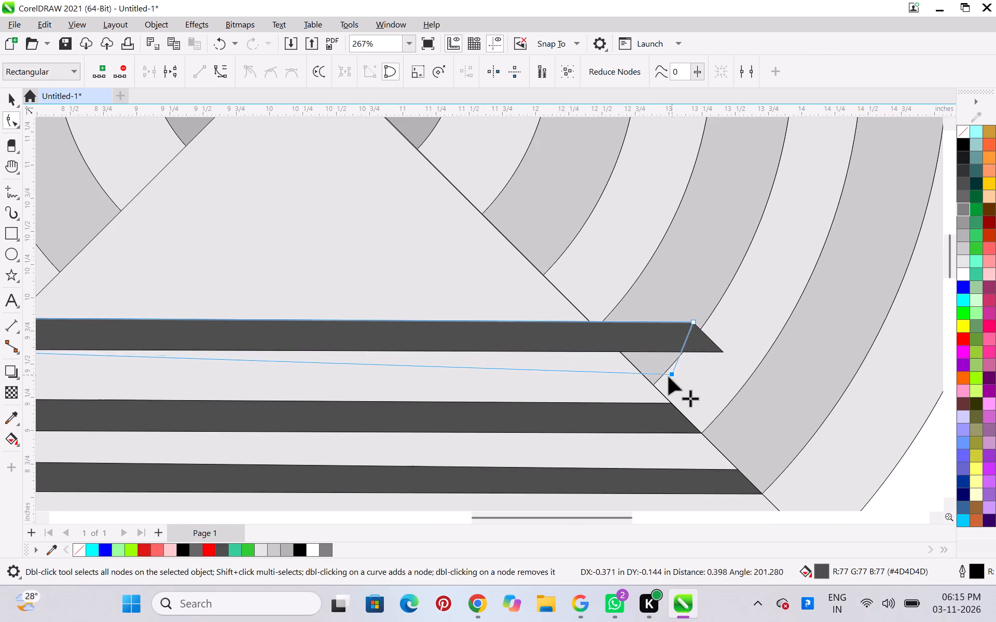
left_click_drag(669, 377, 654, 384)
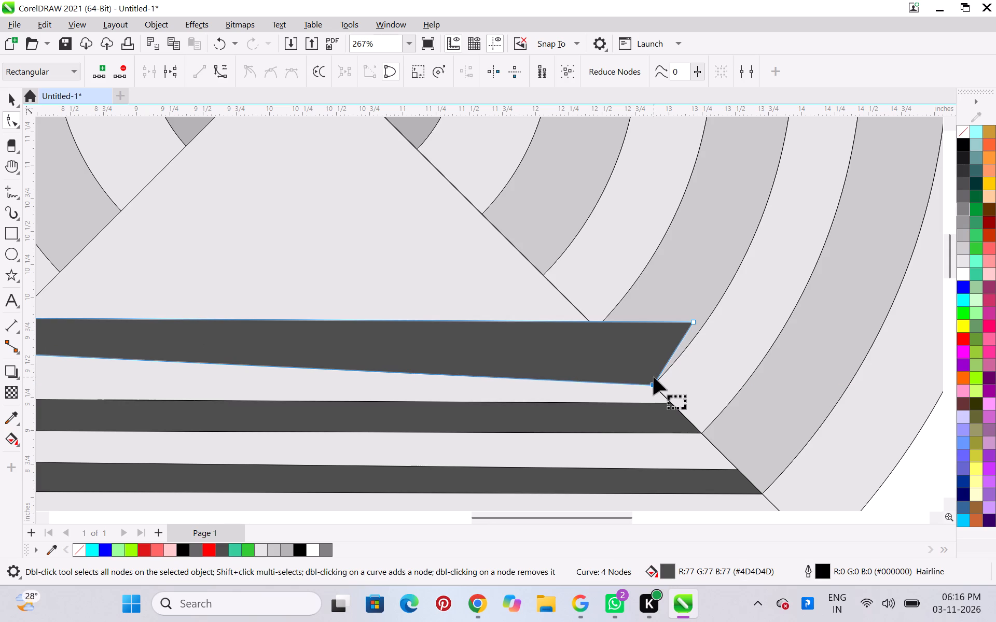
scroll(679, 324, "up", 1)
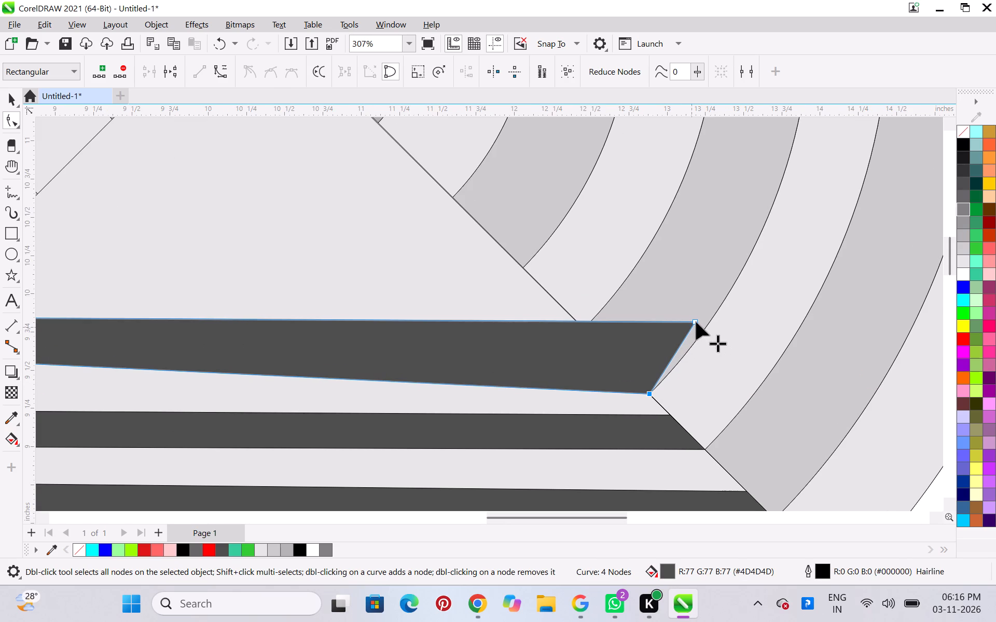
left_click_drag(697, 320, 621, 356)
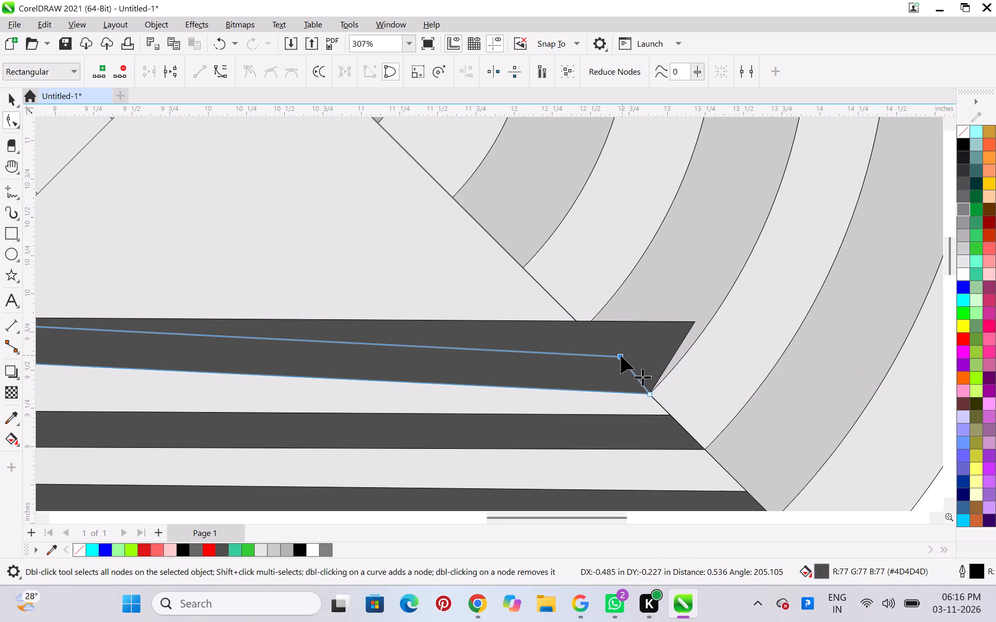
left_click_drag(621, 356, 623, 362)
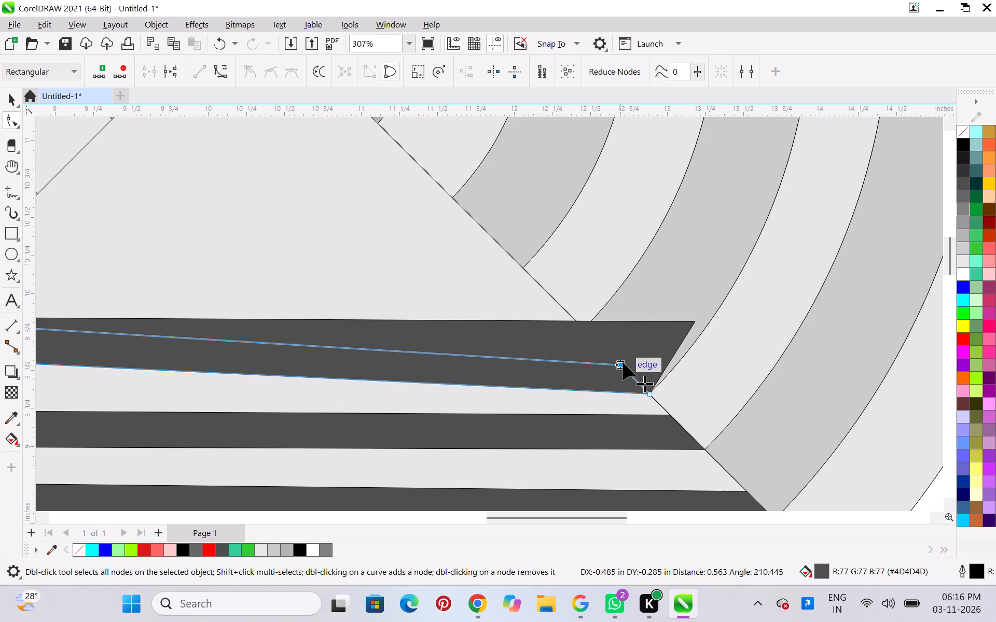
left_click_drag(623, 362, 622, 363)
scroll(633, 387, "down", 4)
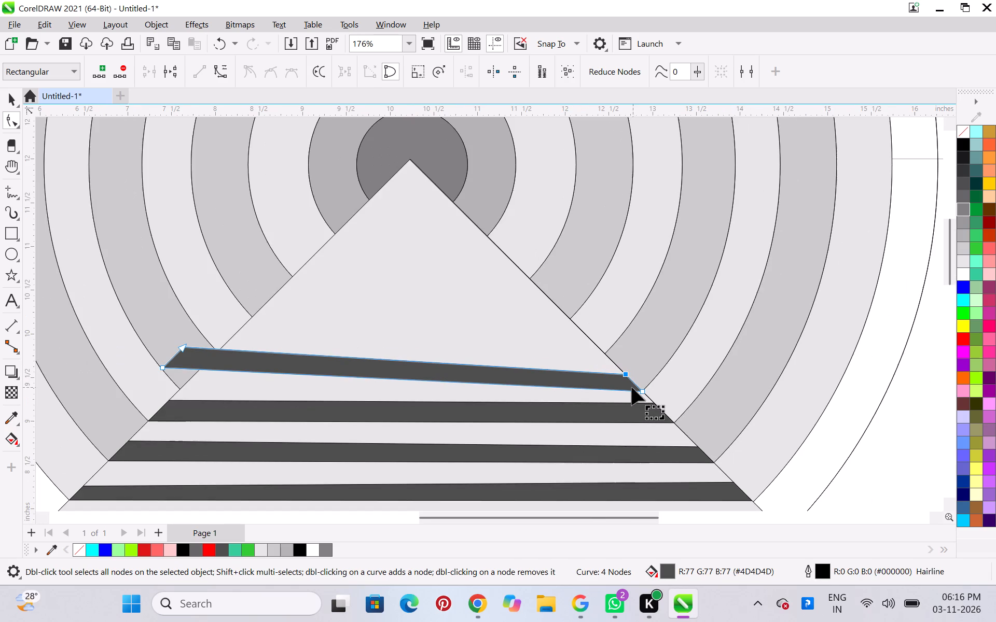
scroll(621, 386, "up", 5)
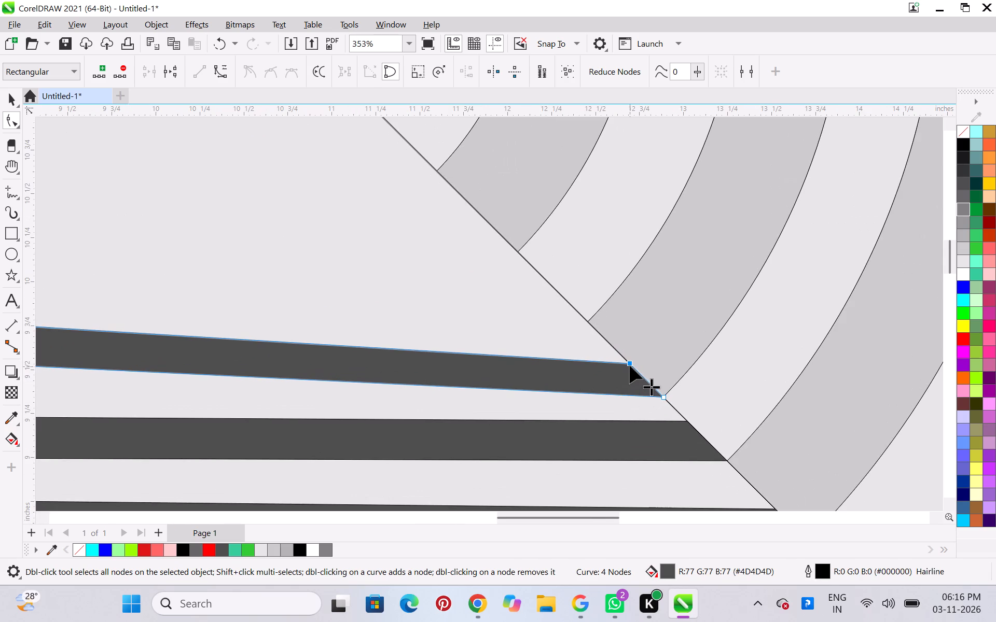
left_click(630, 364)
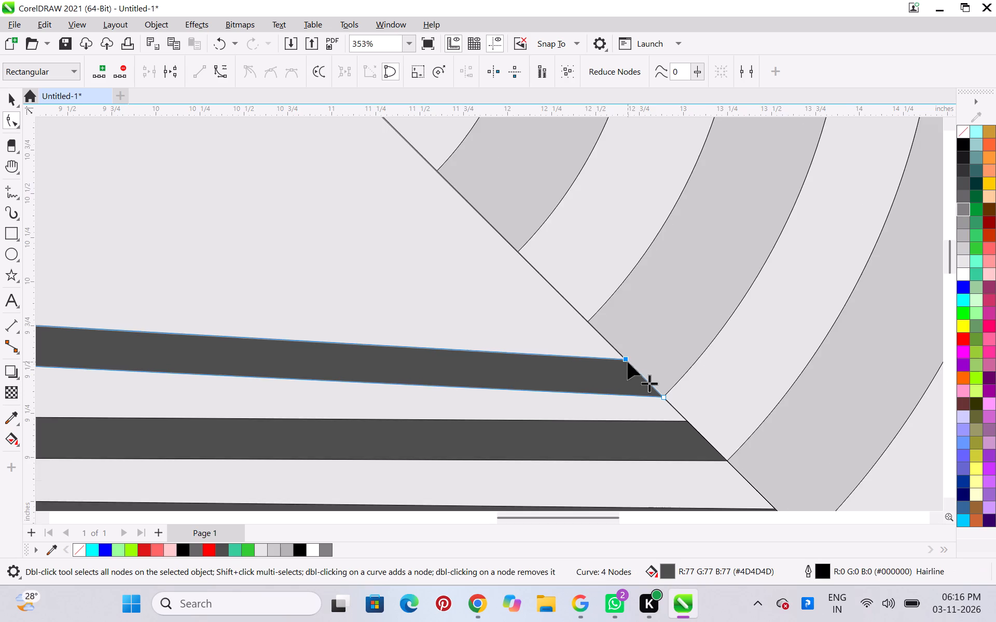
Reshape the copied bar's left end by moving its lower and upper corner nodes onto the triangle's left edge.
scroll(628, 362, "down", 7)
scroll(272, 373, "up", 7)
scroll(291, 341, "down", 4)
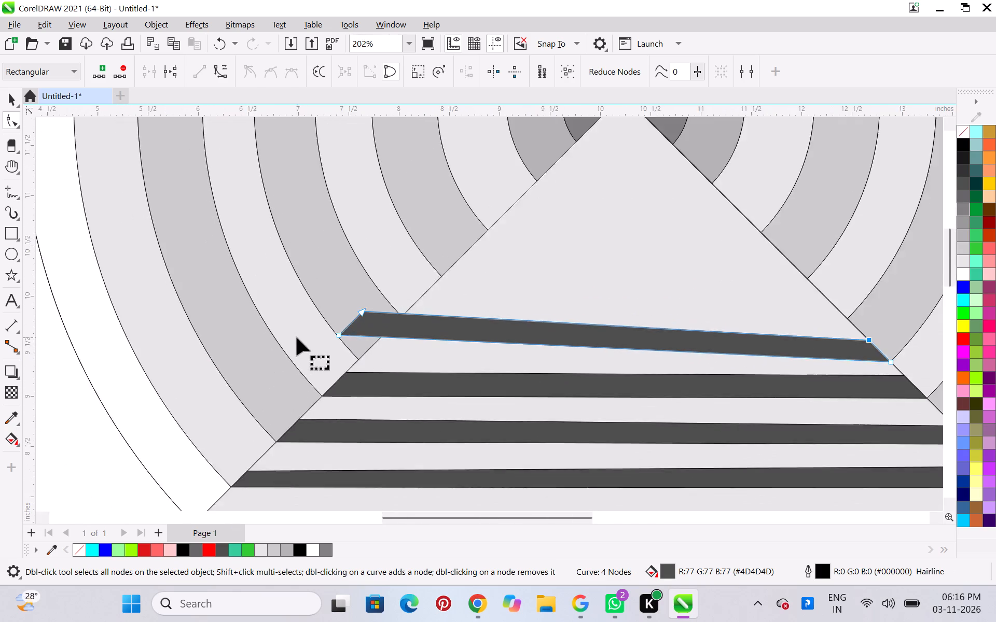
scroll(299, 332, "up", 4)
left_click_drag(369, 338, 381, 356)
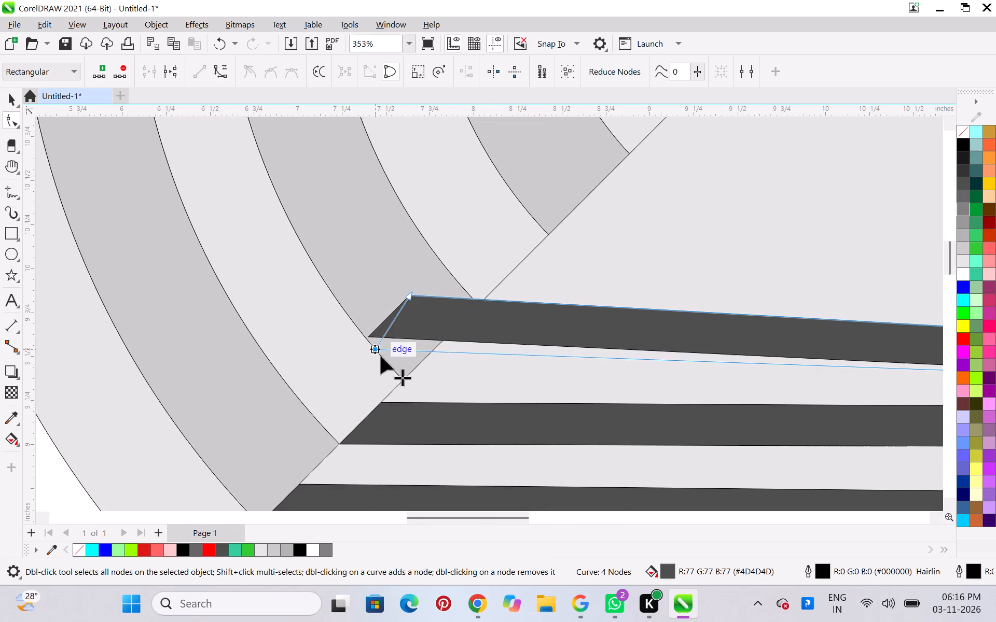
left_click_drag(381, 356, 402, 383)
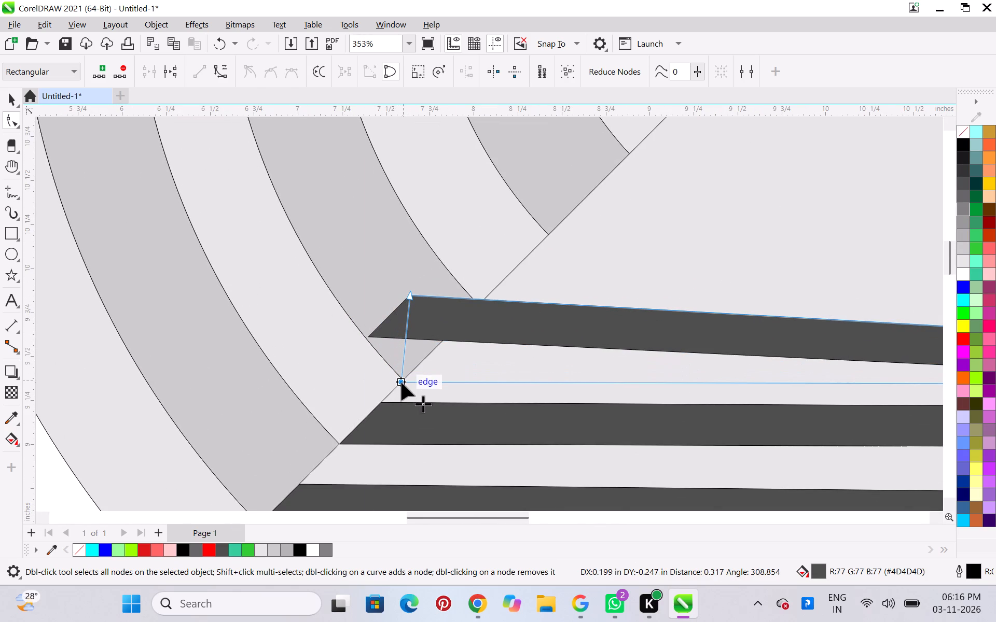
left_click_drag(402, 383, 406, 385)
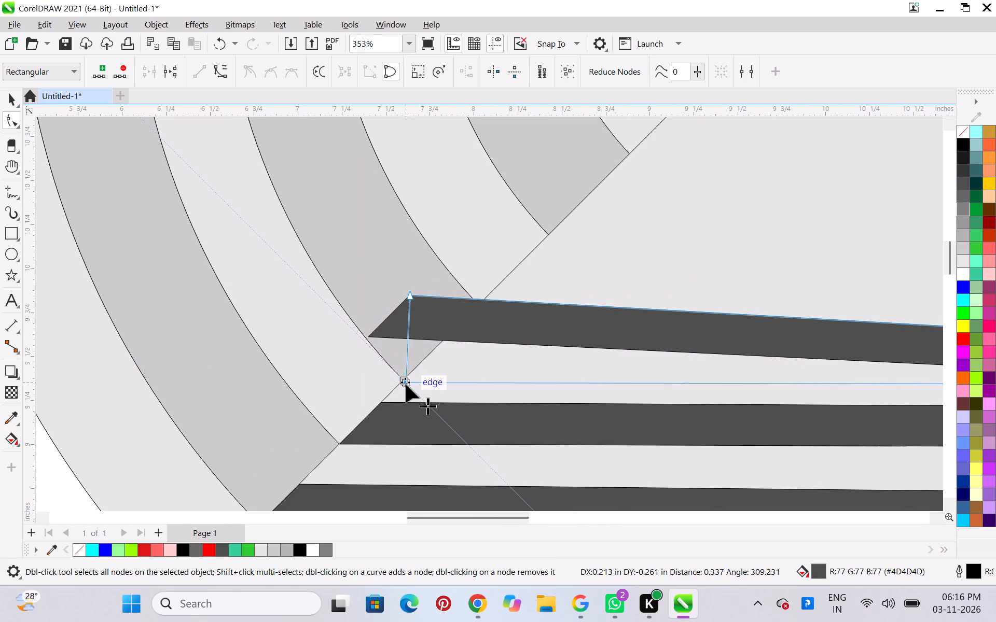
left_click_drag(406, 385, 405, 383)
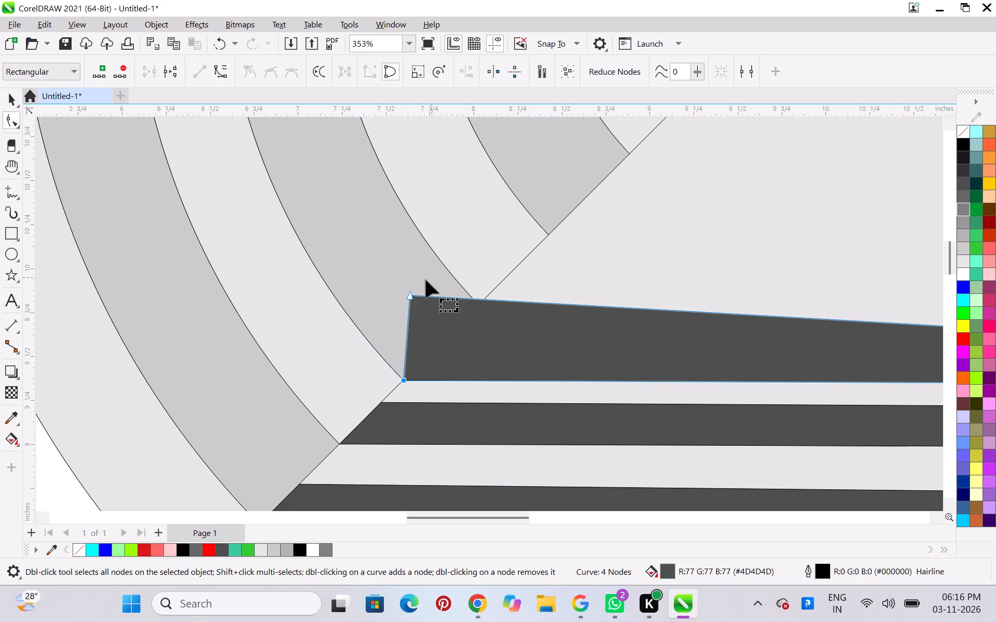
left_click_drag(411, 298, 447, 336)
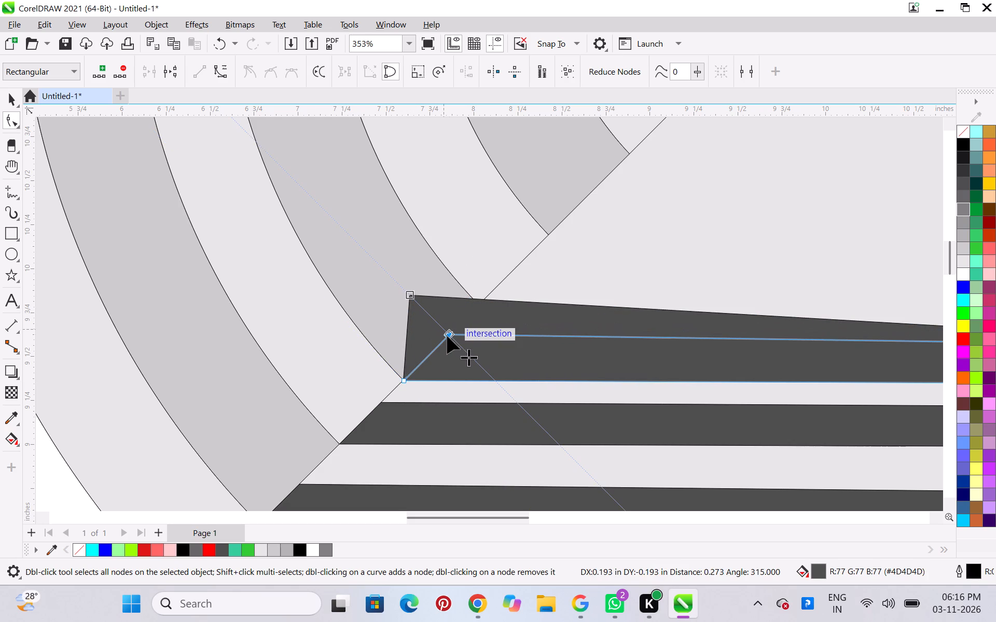
left_click_drag(447, 336, 449, 334)
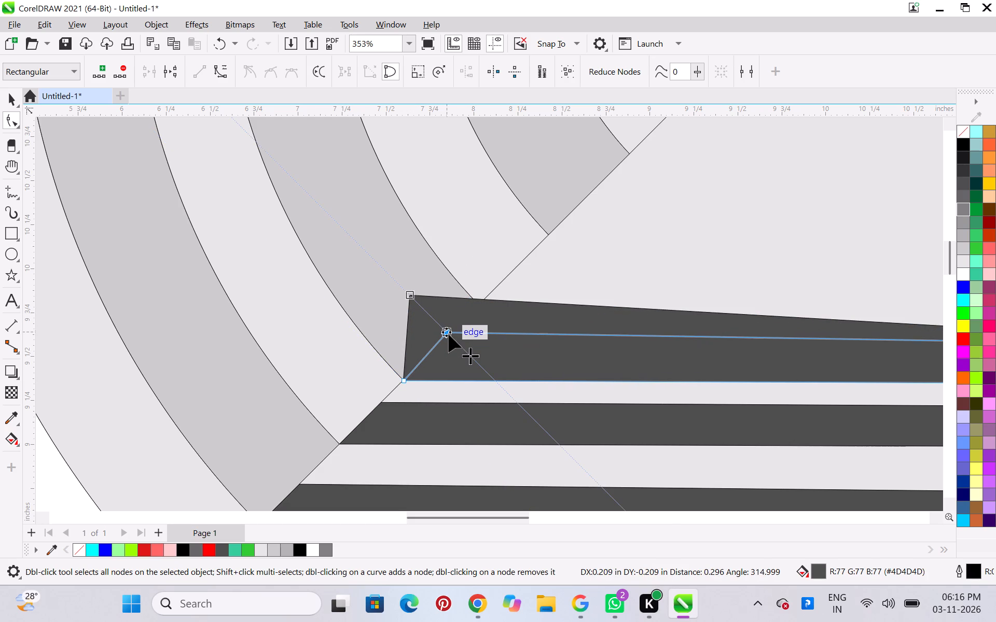
left_click_drag(449, 334, 451, 340)
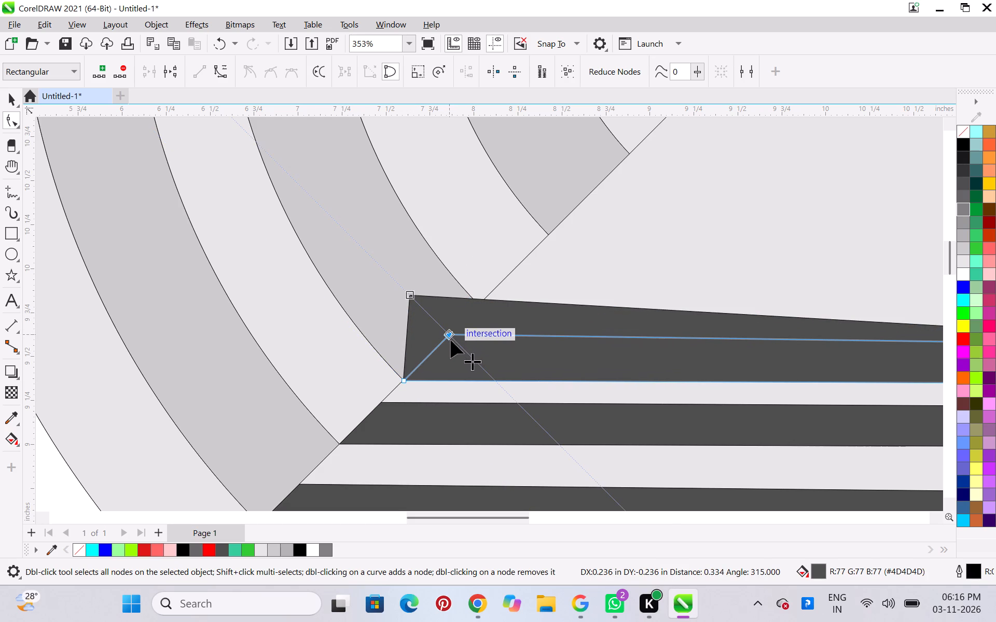
left_click_drag(451, 340, 452, 337)
Shift the uppermost dark bar's upper-left corner node slightly down along the triangle's left edge to level its top side.
scroll(452, 337, "down", 6)
scroll(529, 318, "down", 4)
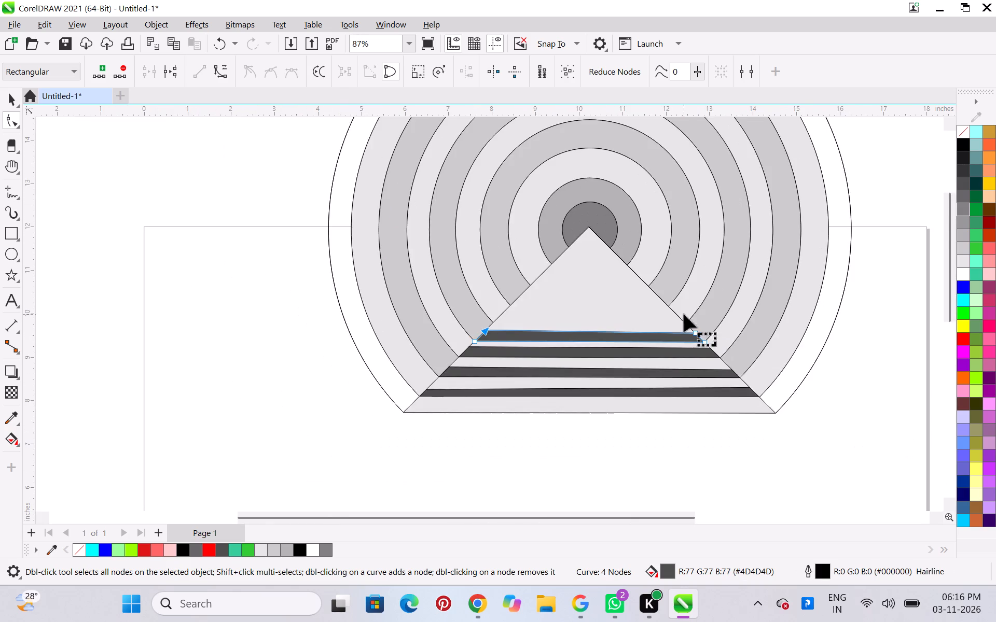
scroll(724, 321, "up", 6)
scroll(162, 369, "up", 4)
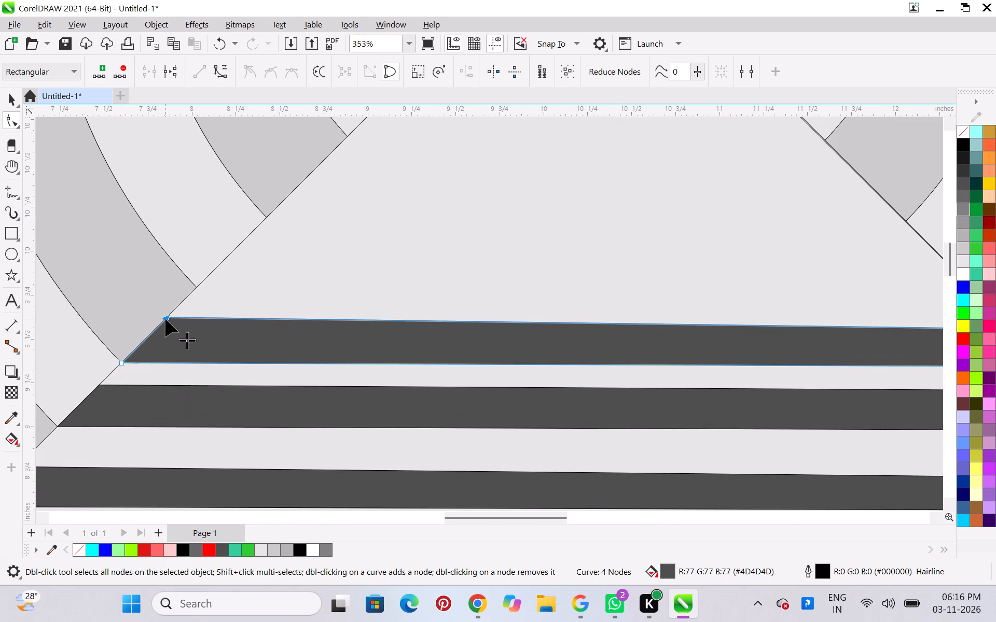
left_click_drag(168, 319, 163, 322)
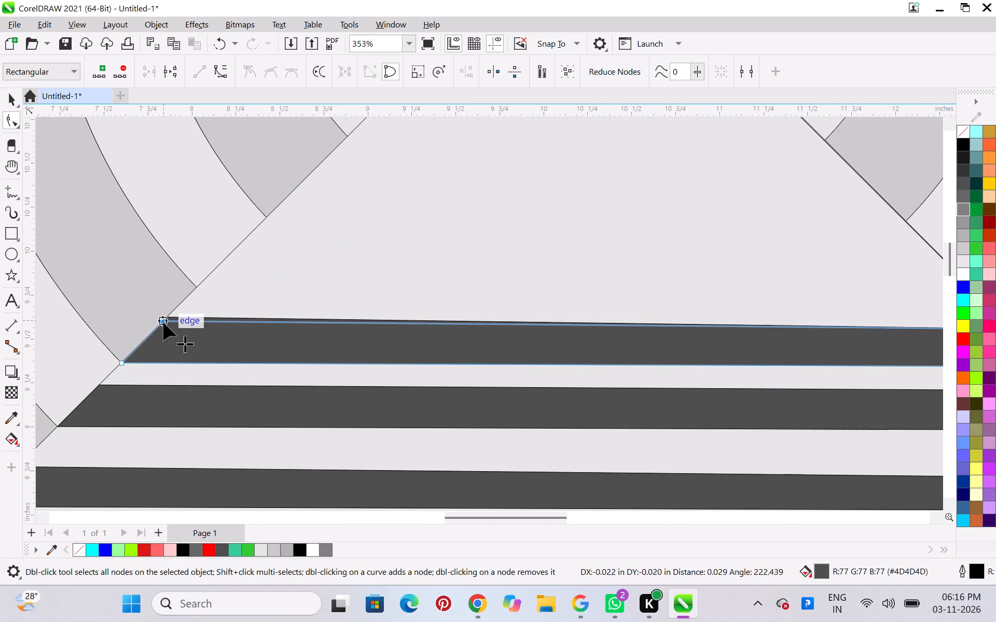
left_click_drag(163, 322, 161, 330)
scroll(162, 331, "down", 6)
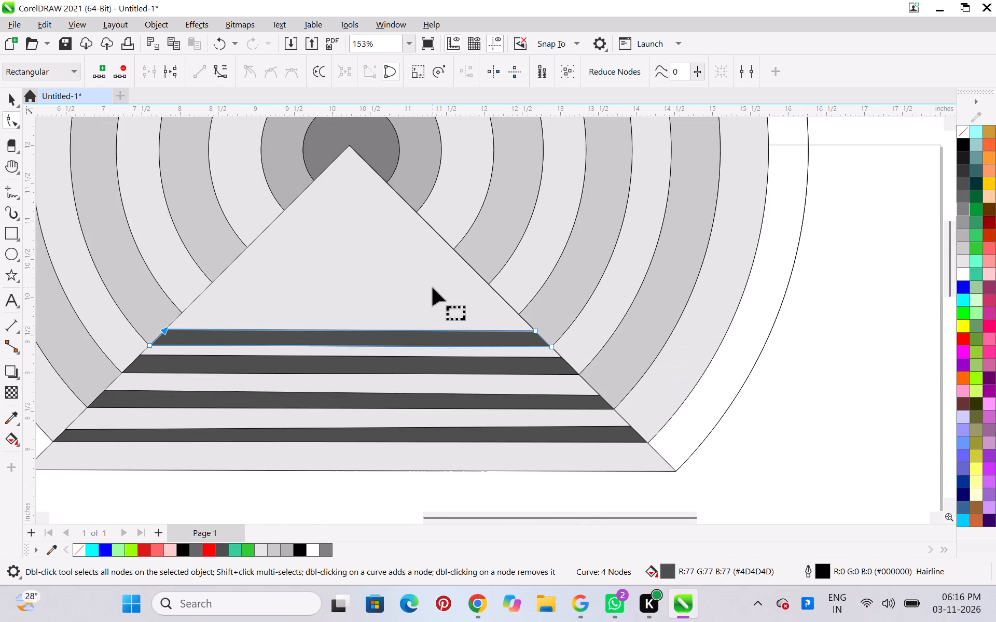
Examine the fit and spacing of the dark bars inside the triangle.
left_click(433, 287)
scroll(376, 303, "down", 5)
scroll(323, 407, "up", 4)
scroll(332, 407, "down", 3)
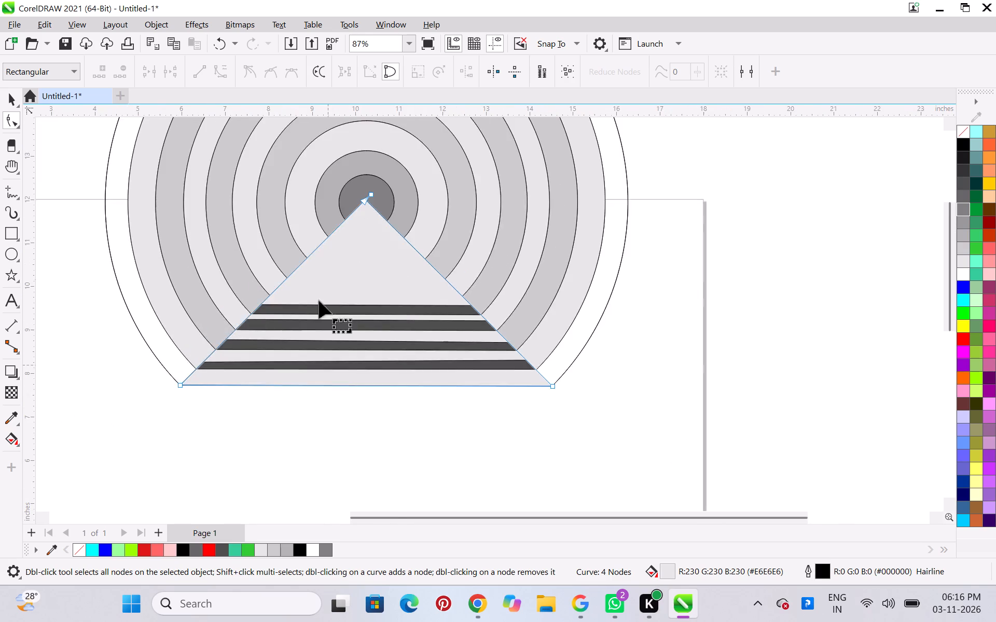
scroll(338, 255, "up", 3)
scroll(401, 315, "up", 1)
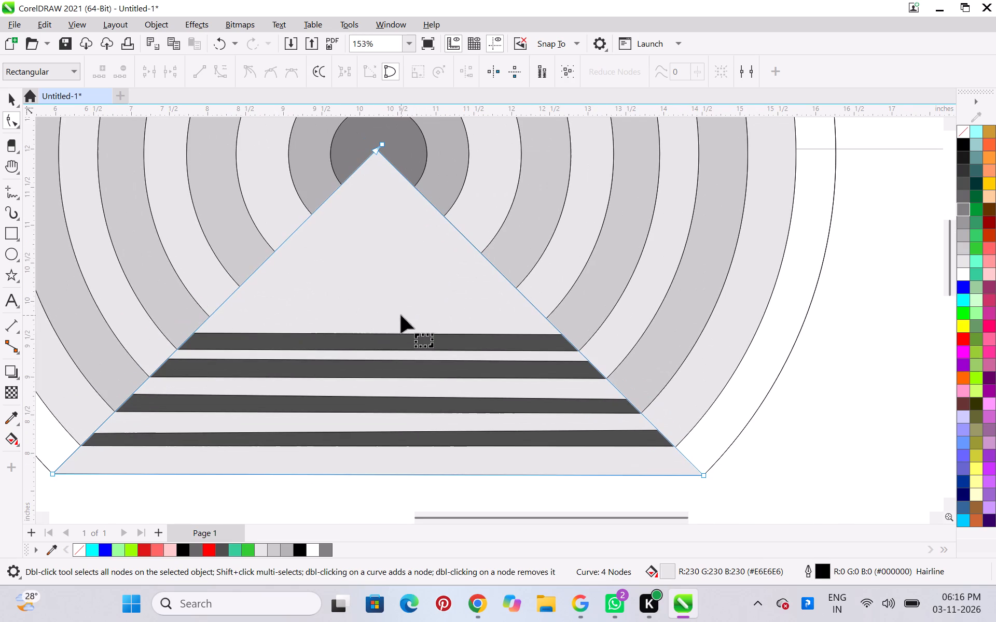
left_click(794, 429)
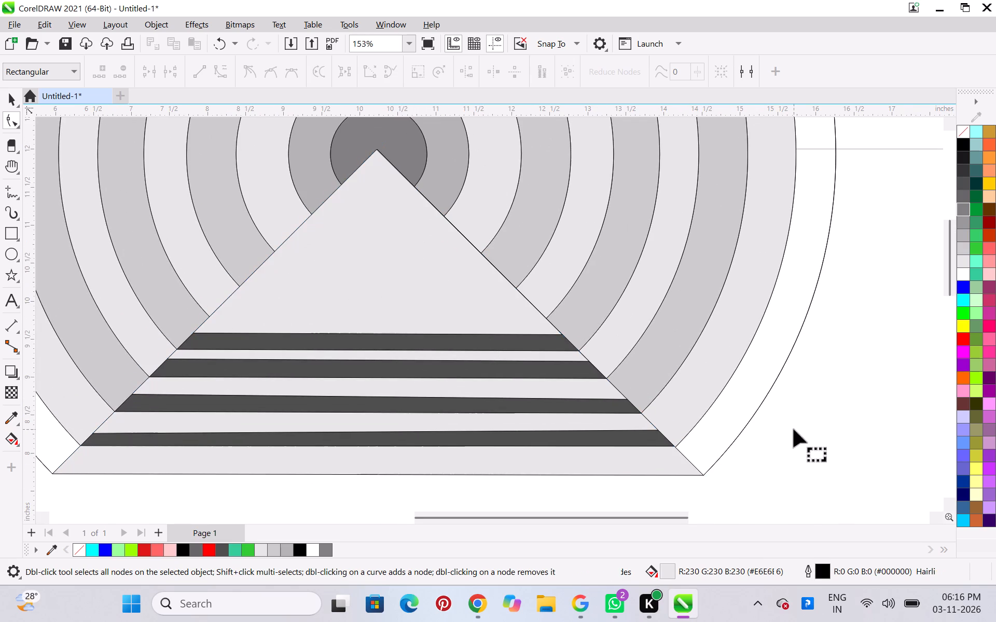
scroll(491, 395, "down", 5)
scroll(428, 399, "up", 2)
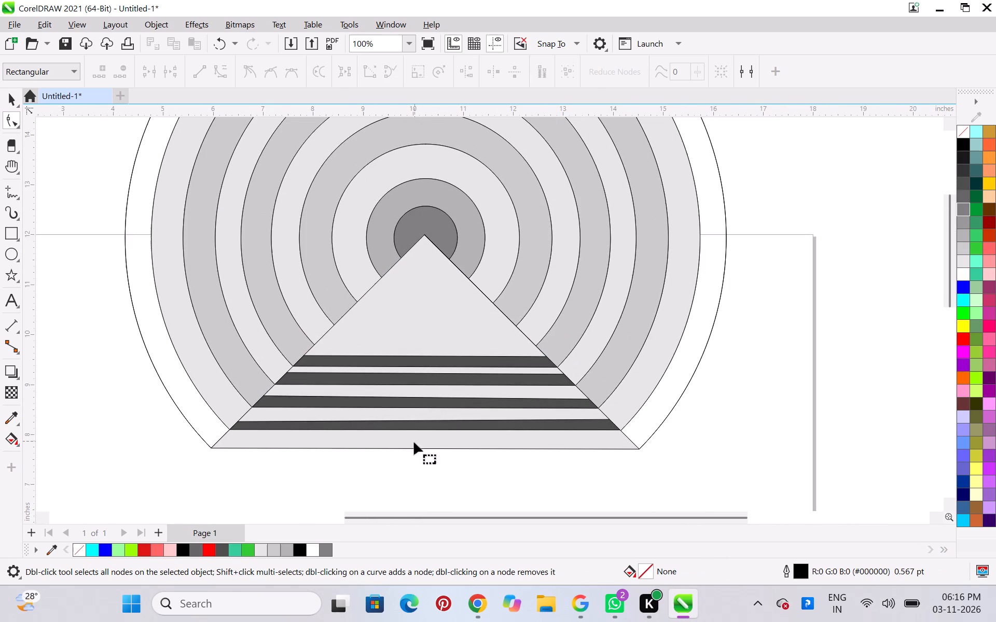
scroll(426, 390, "up", 1)
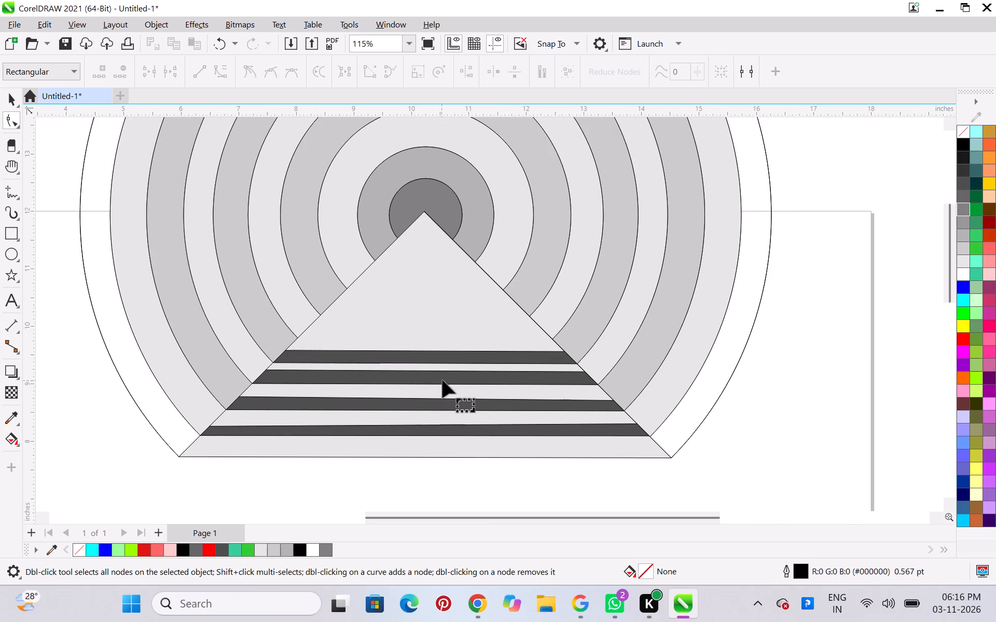
scroll(412, 316, "up", 1)
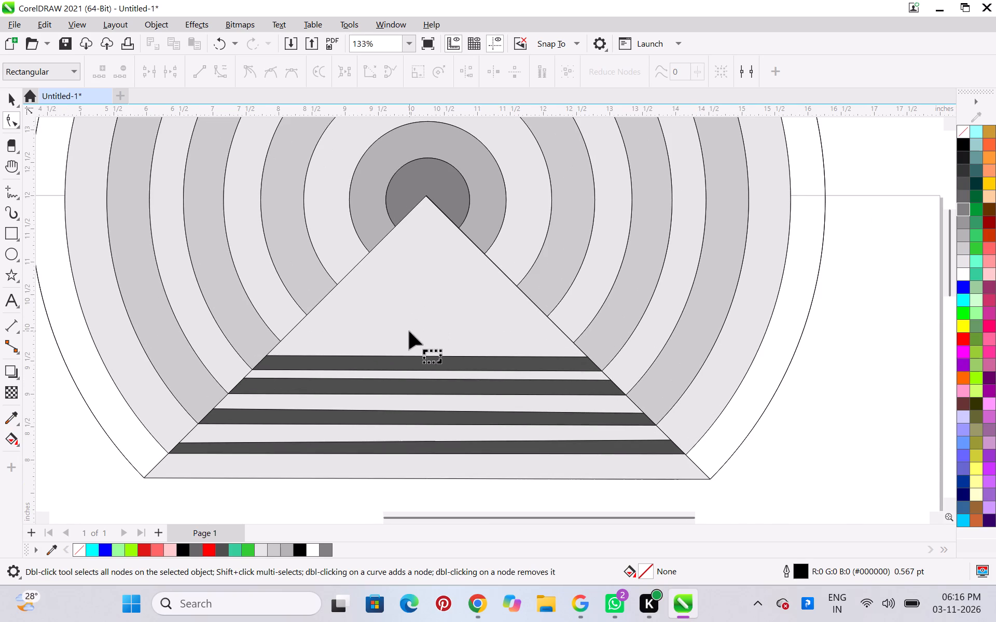
scroll(388, 330, "up", 1)
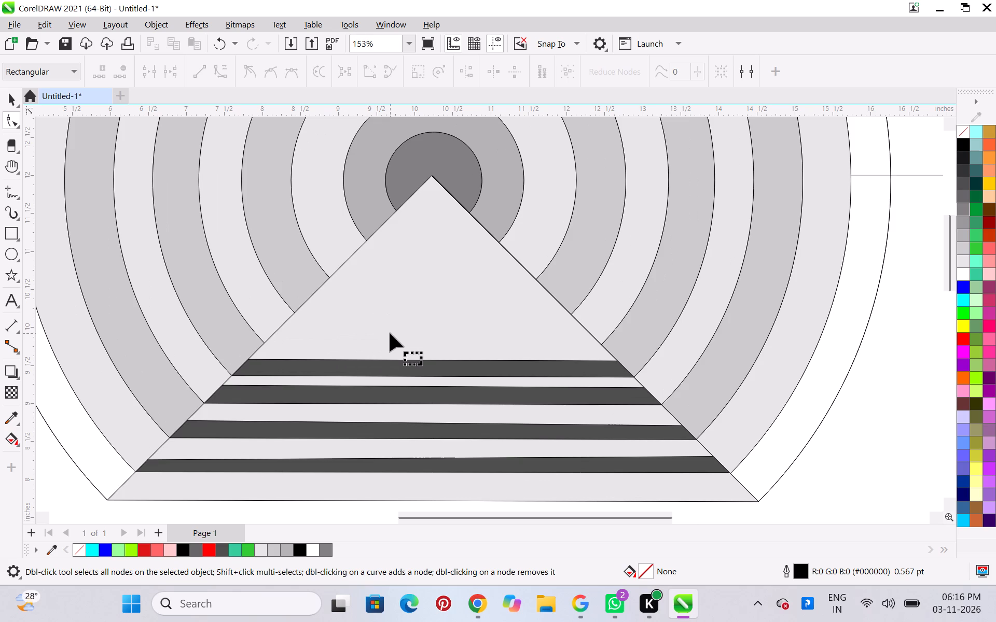
Place a copy of the triangle's uppermost dark bar about 0.6 inch above the original.
key("ctrl+space")
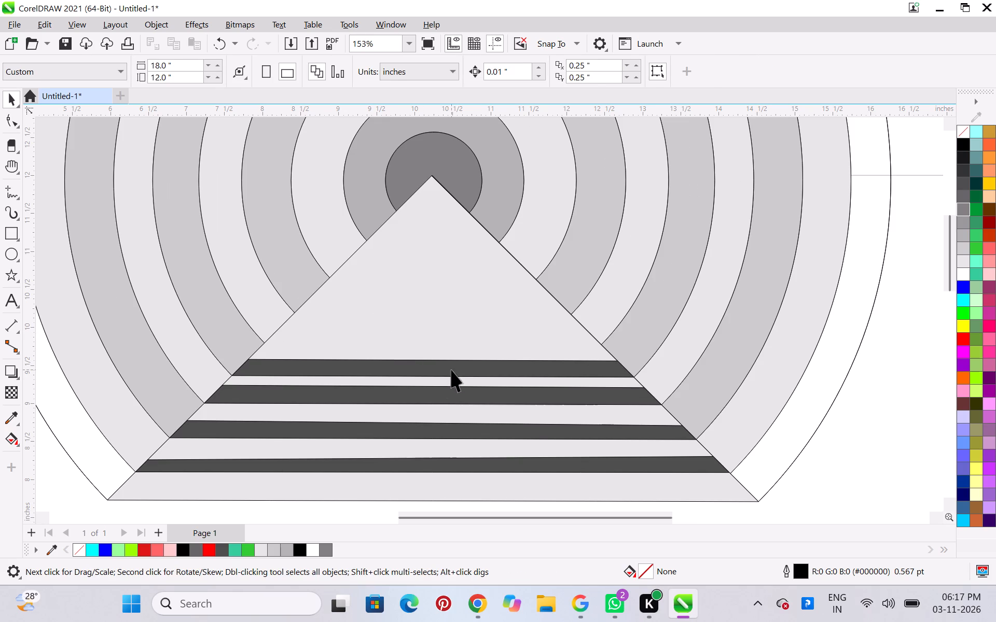
left_click(451, 370)
left_click_drag(453, 366, 451, 341, "ctrl")
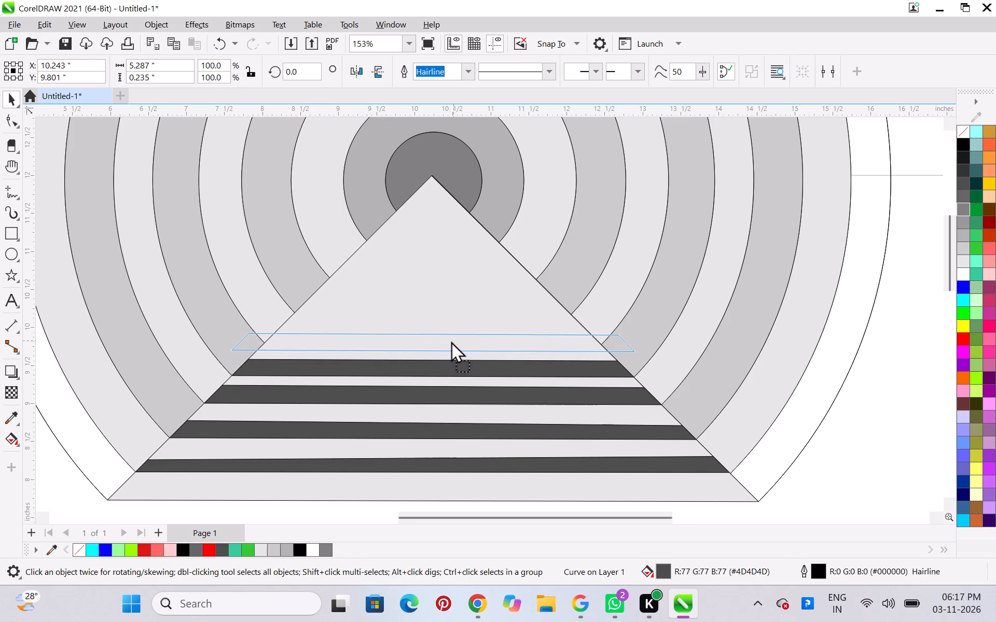
left_click_drag(451, 341, 462, 322, "ctrl")
right_click(462, 322, "ctrl")
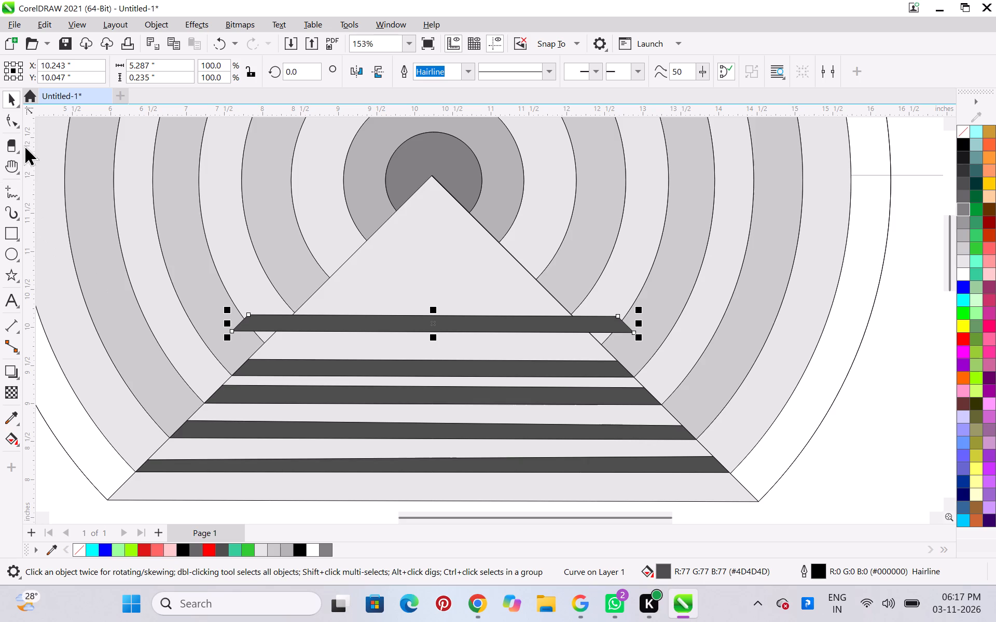
Reshape the new top bar's left end by moving its lower and upper corner nodes onto the triangle's left edge.
left_click(16, 114)
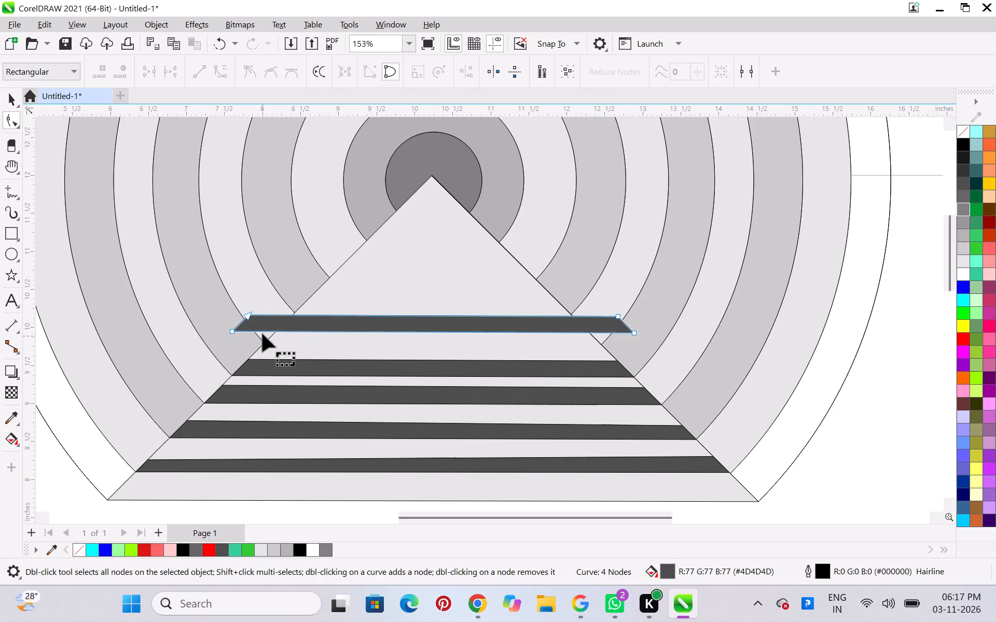
left_click_drag(231, 333, 265, 336)
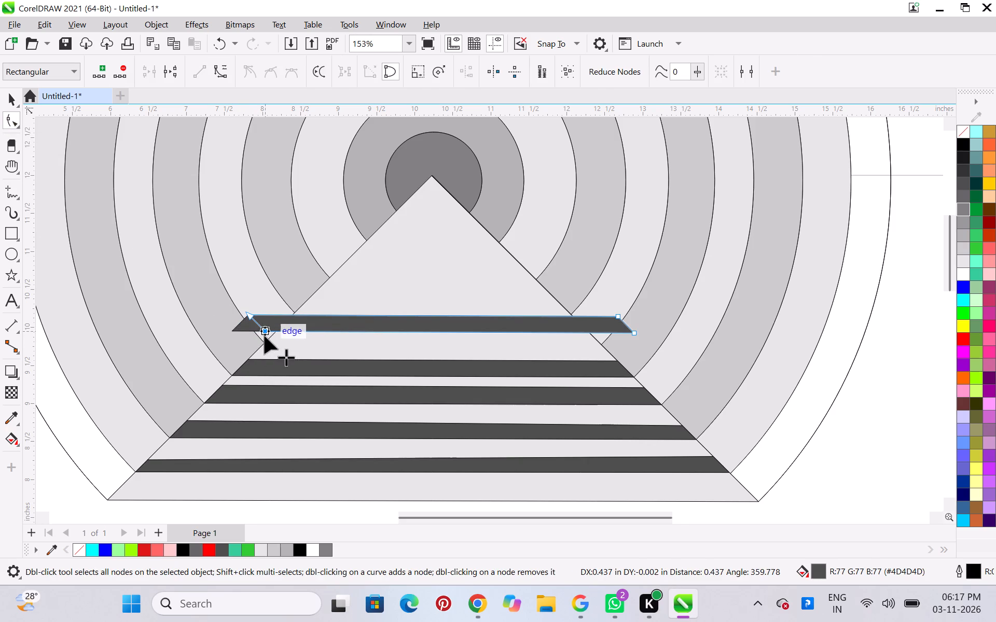
left_click_drag(265, 336, 263, 347)
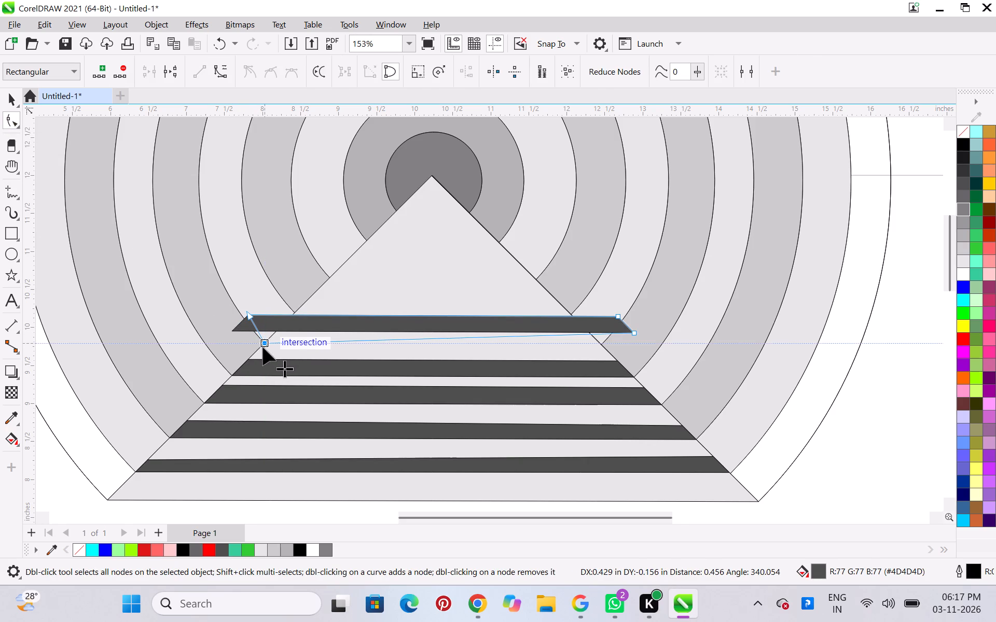
left_click_drag(263, 347, 264, 347)
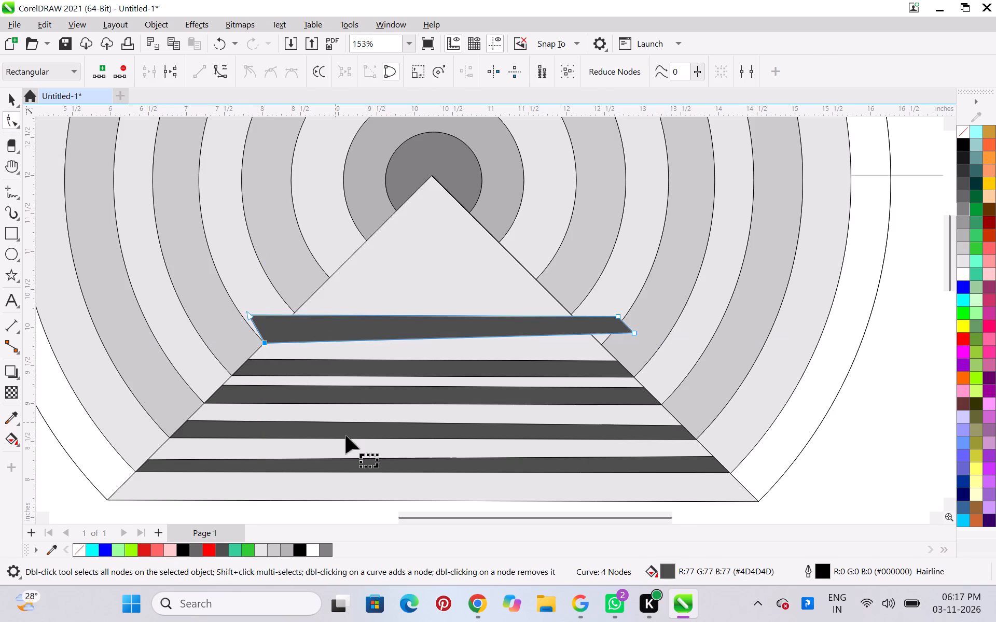
scroll(310, 377, "up", 3)
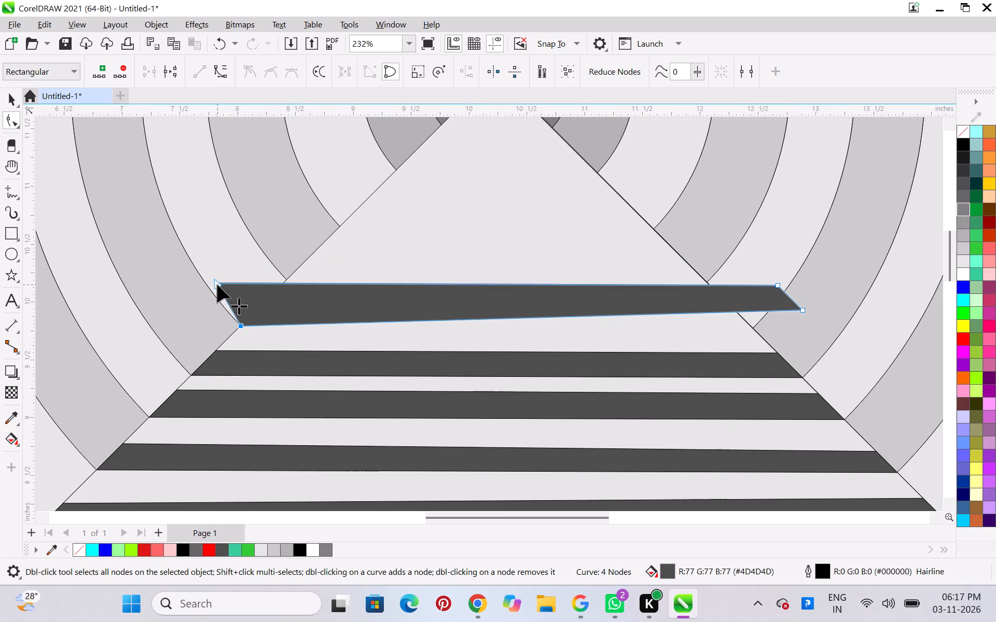
left_click_drag(217, 285, 262, 301)
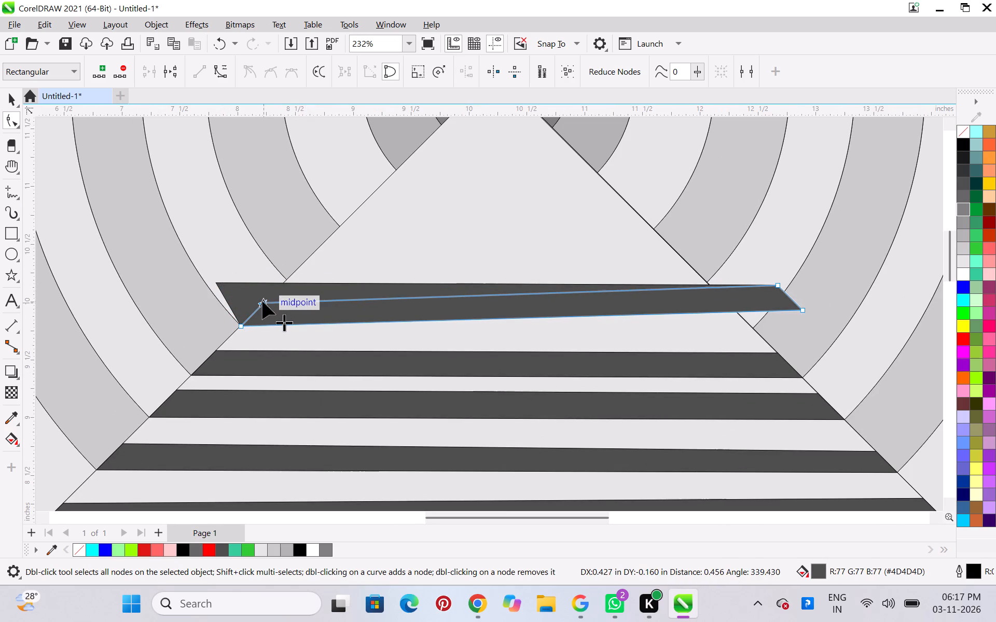
left_click_drag(262, 301, 261, 302)
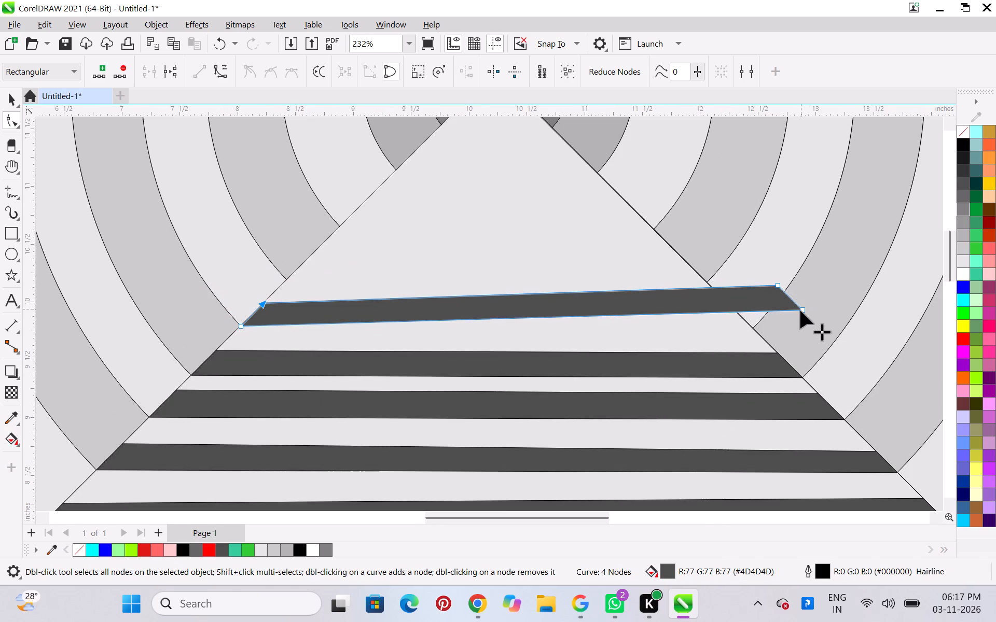
Reshape the new top bar's right end by moving its lower and upper corner nodes onto the triangle's right edge.
left_click_drag(803, 310, 757, 330)
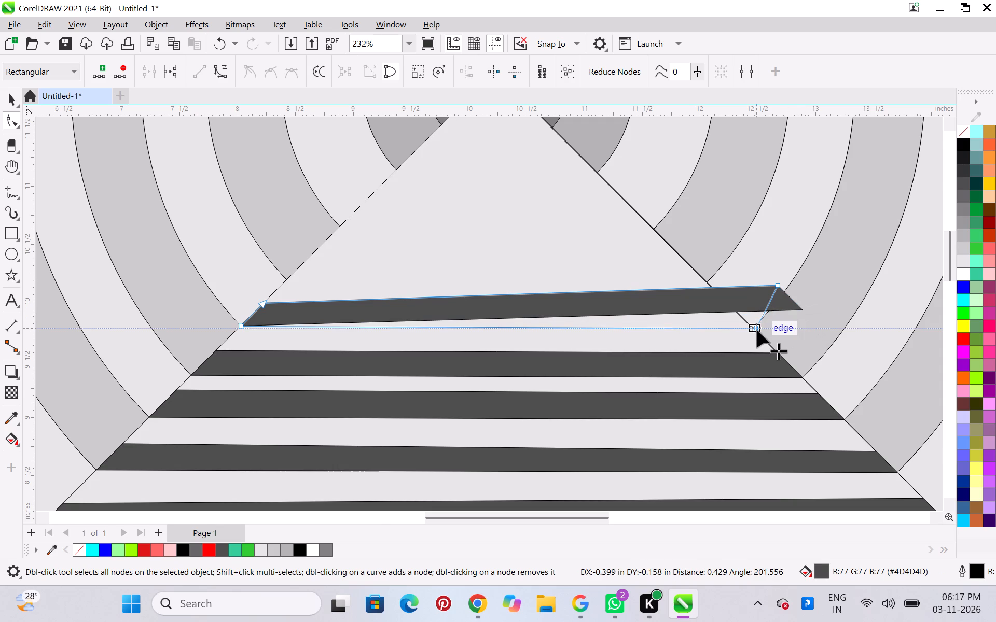
left_click_drag(757, 330, 752, 330)
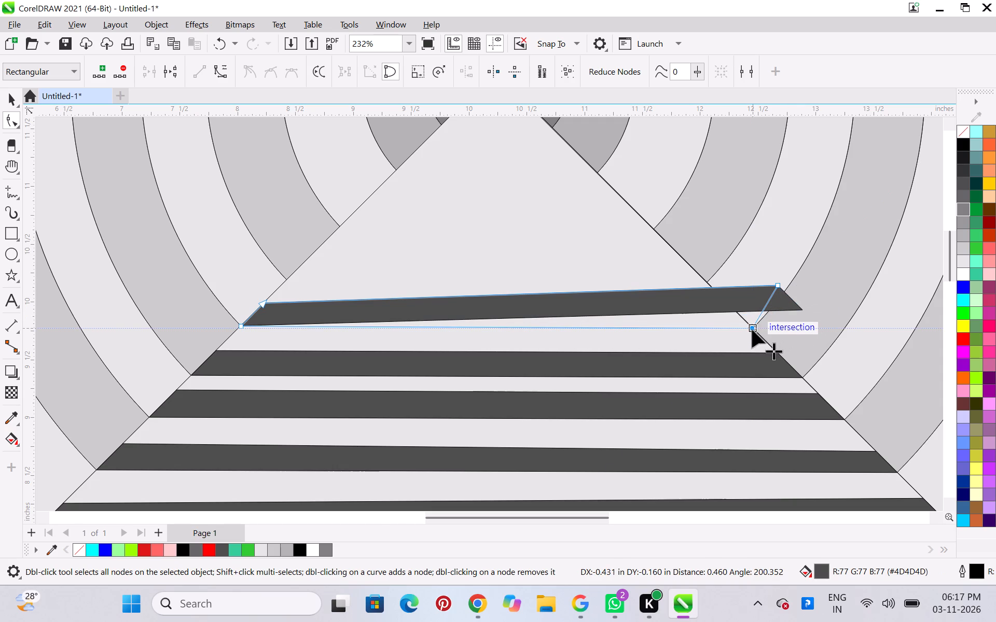
left_click_drag(752, 330, 756, 330)
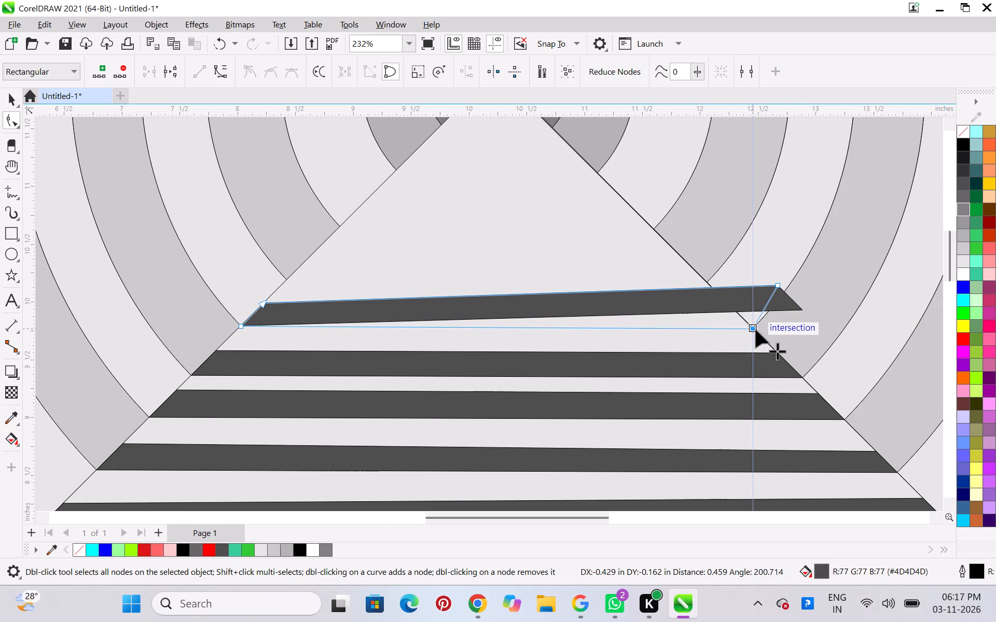
left_click_drag(756, 330, 754, 329)
scroll(780, 298, "up", 3)
left_click_drag(774, 280, 767, 281)
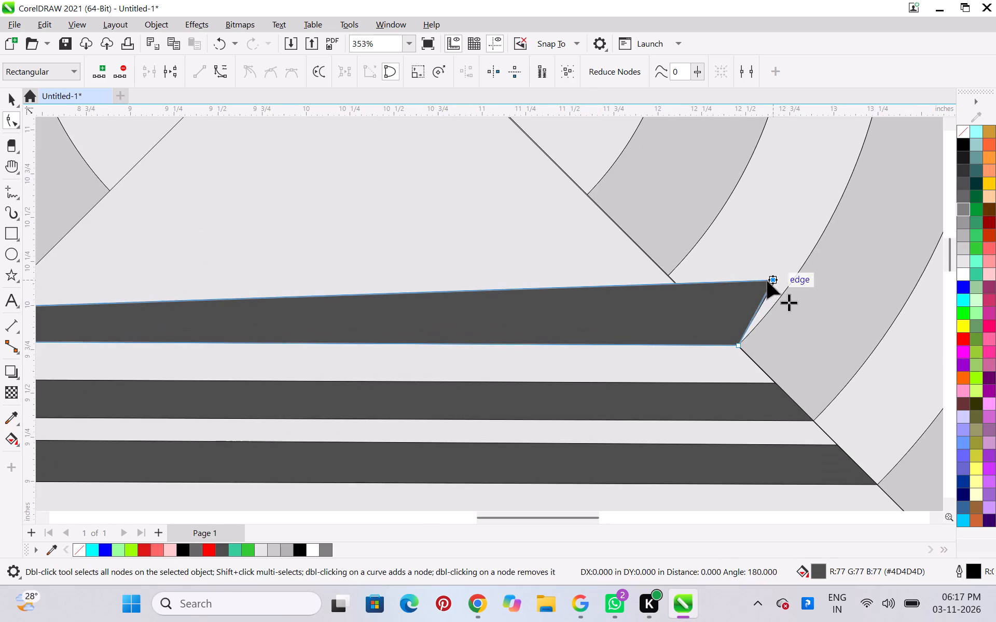
left_click_drag(767, 281, 704, 311)
scroll(704, 311, "down", 5)
left_click(520, 276)
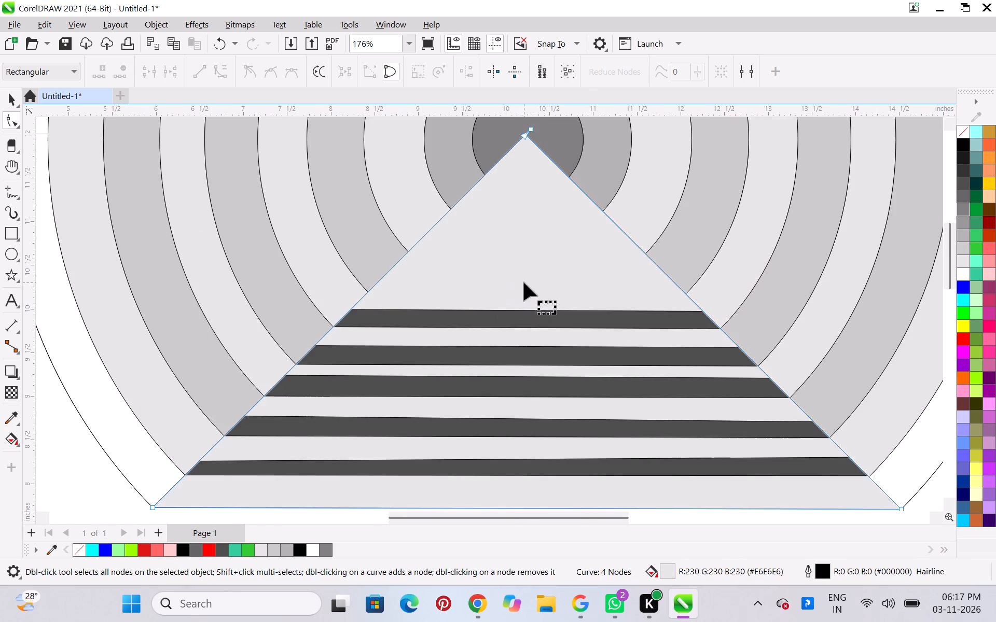
Place a copy of the triangle's lowest dark bar about 0.35 inch below the original, just above the triangle's base.
scroll(524, 282, "down", 4)
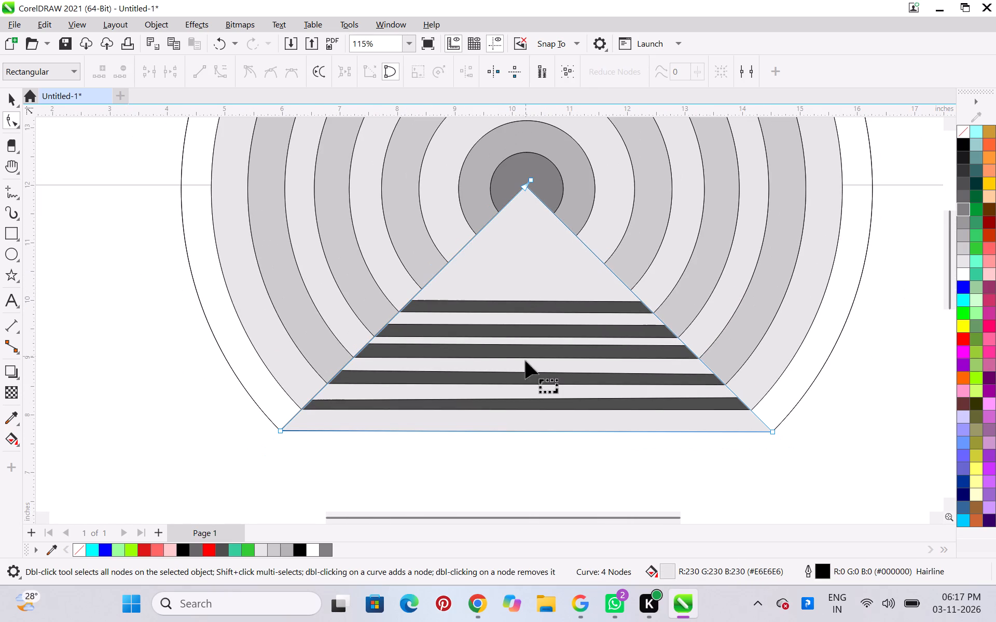
scroll(552, 438, "up", 4)
scroll(552, 433, "down", 1)
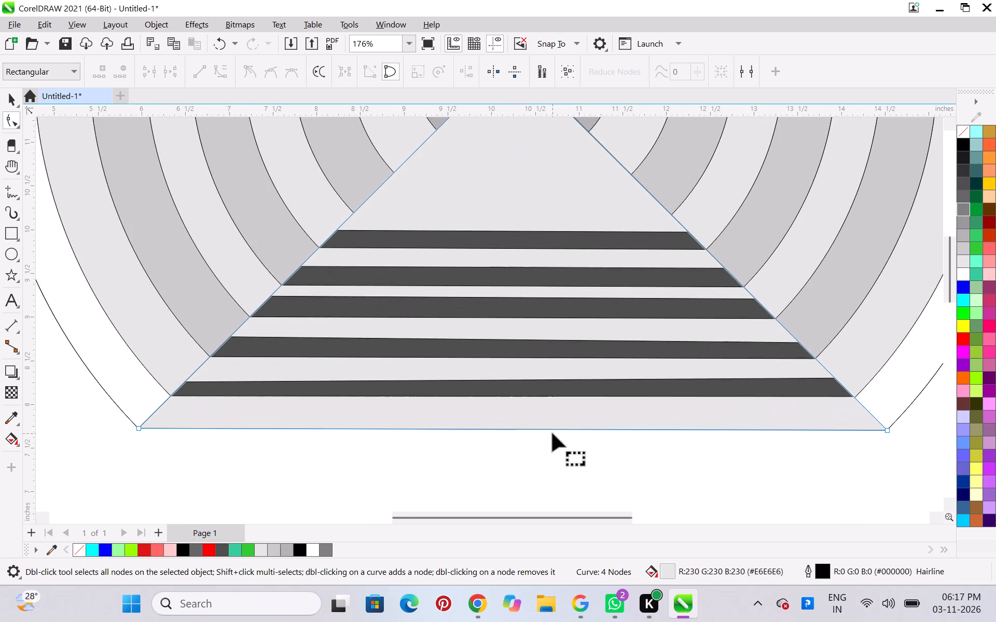
scroll(469, 411, "up", 1)
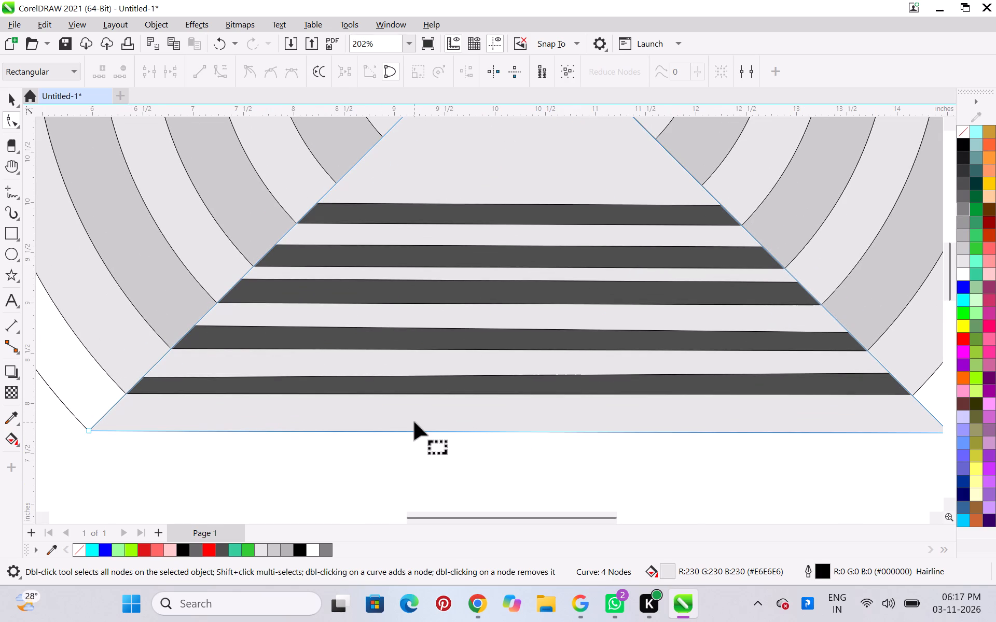
key("ctrl+space")
left_click(440, 466)
left_click(486, 382)
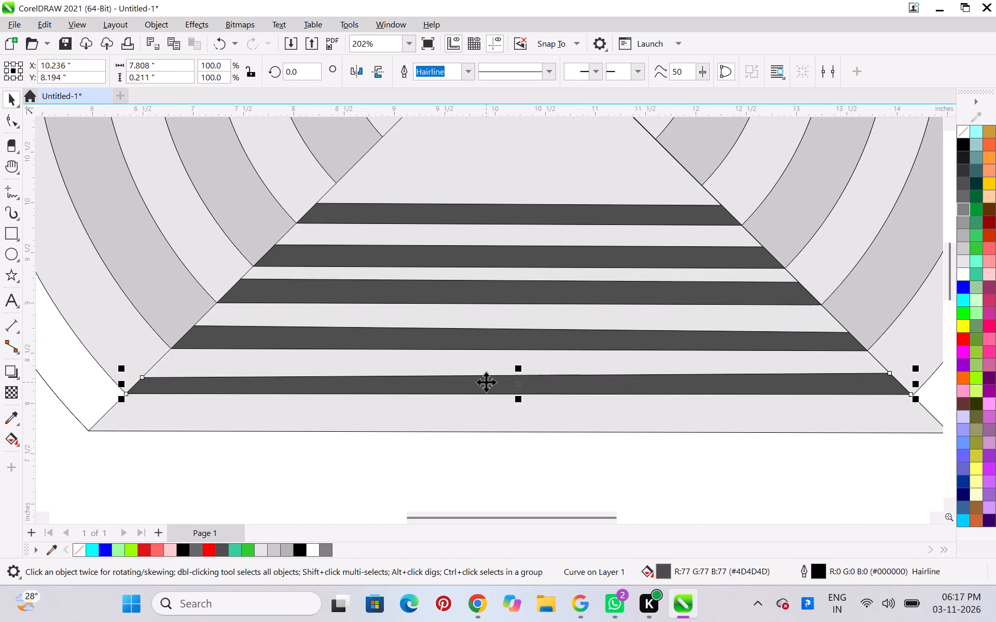
left_click_drag(486, 382, 463, 414, "ctrl")
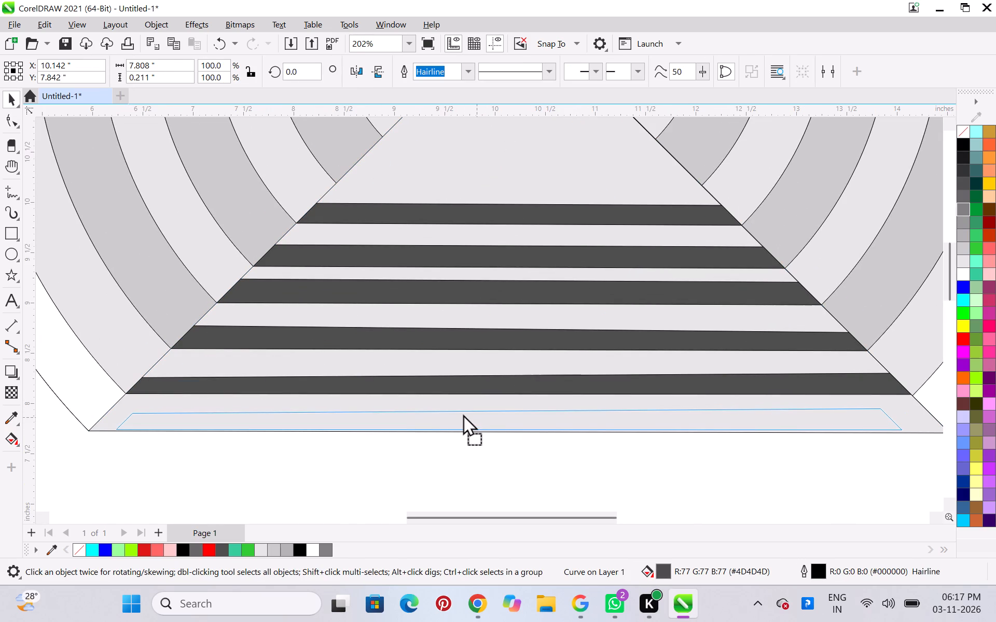
left_click_drag(463, 414, 462, 414, "ctrl")
right_click(462, 414, "ctrl")
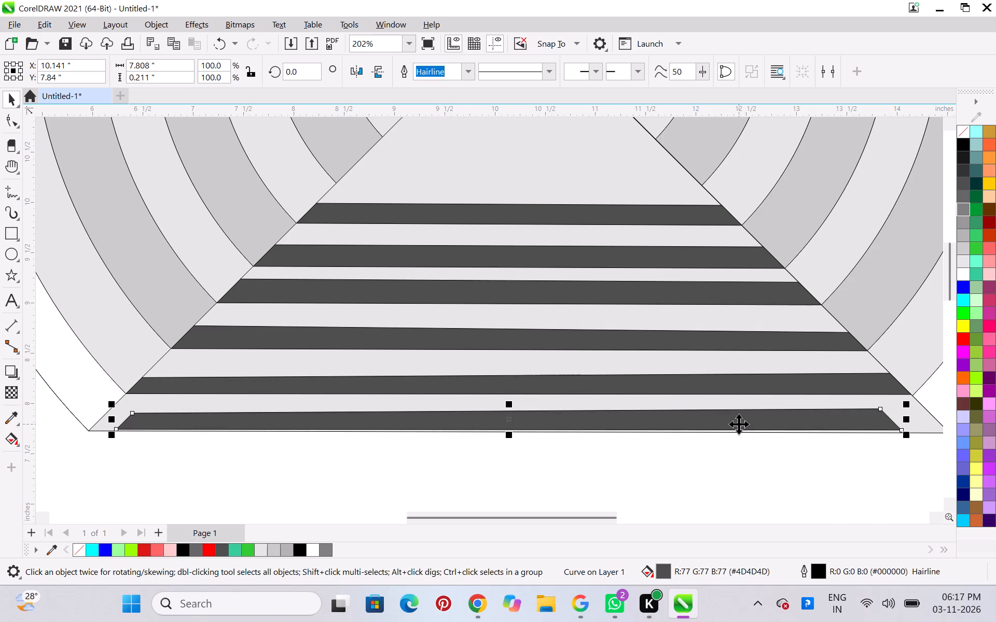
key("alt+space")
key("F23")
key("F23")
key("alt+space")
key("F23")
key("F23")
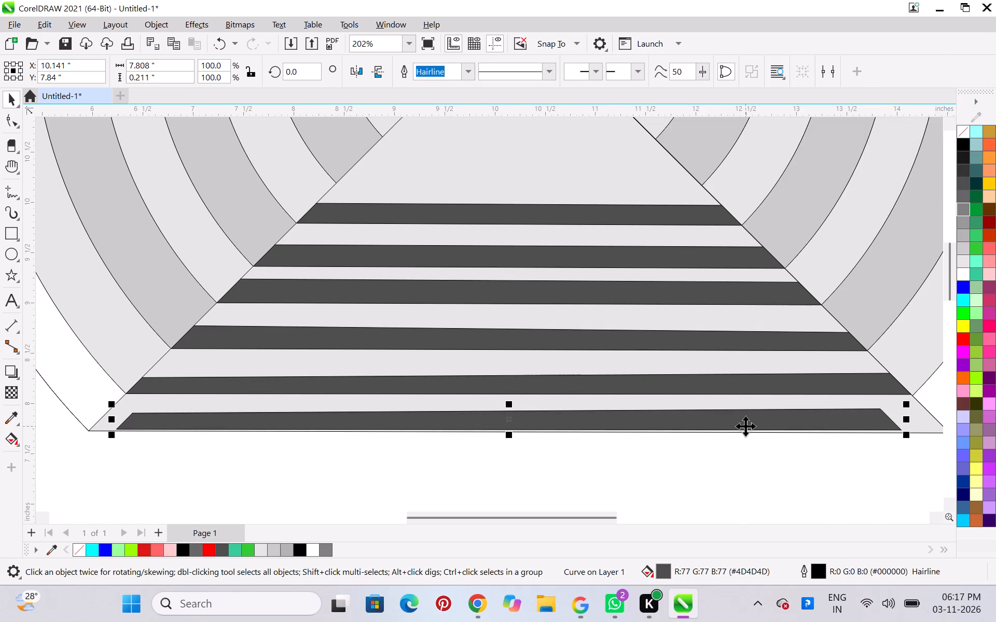
Reshape the new lowest bar's left end by moving its lower node to the triangle's bottom-left corner and its upper node onto the left edge.
key("space")
scroll(902, 428, "up", 2)
scroll(902, 428, "down", 3)
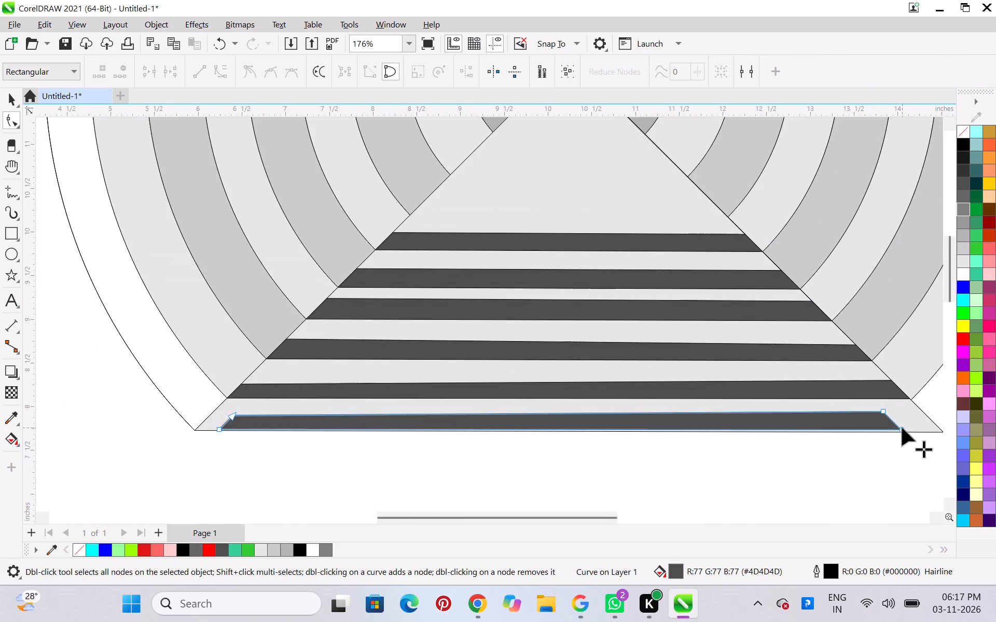
scroll(938, 430, "down", 2)
scroll(943, 432, "up", 5)
scroll(450, 421, "up", 6)
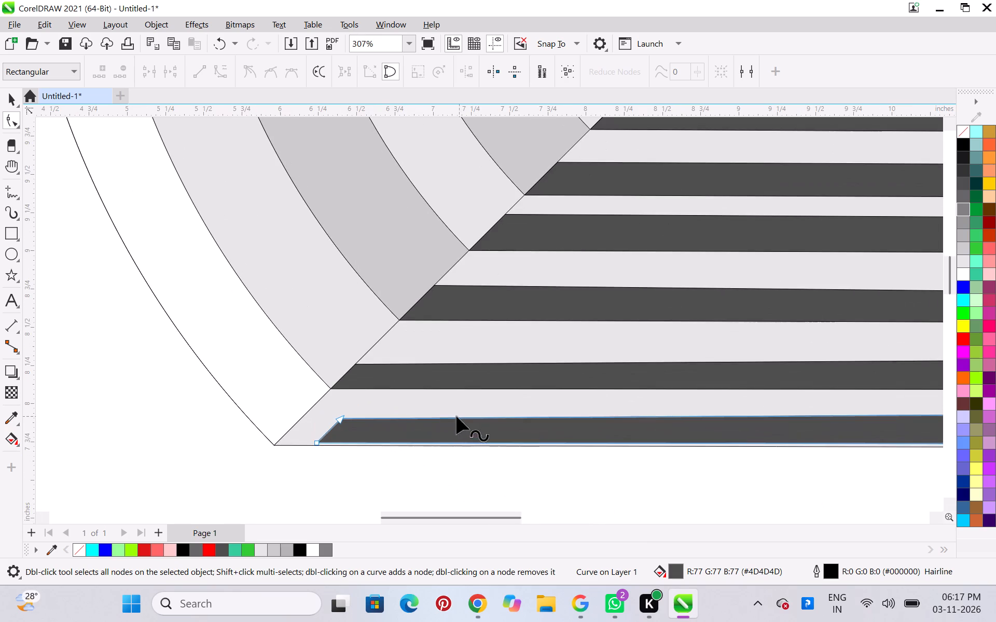
left_click_drag(316, 443, 290, 445)
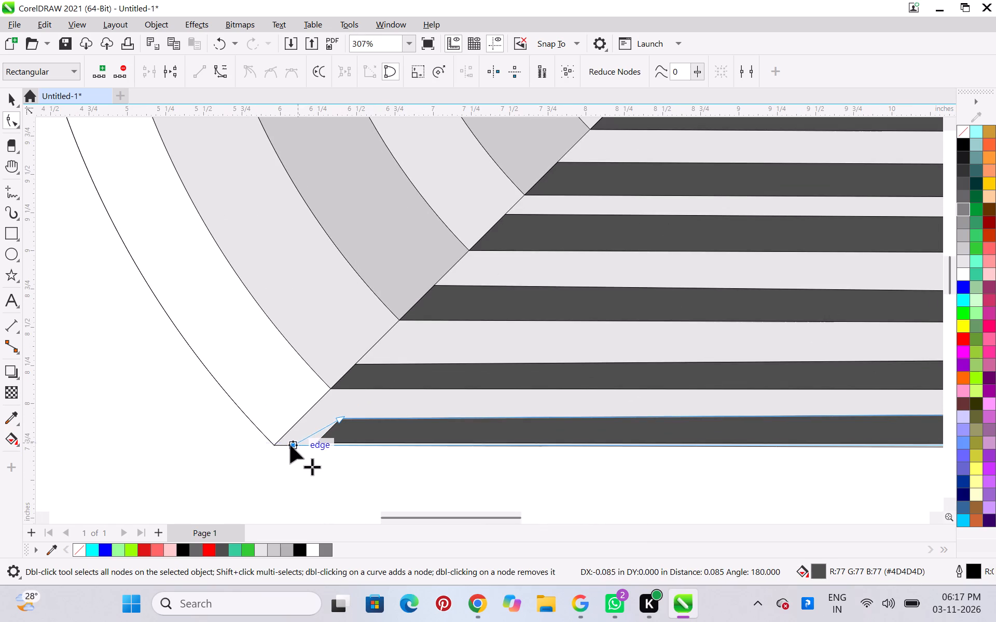
left_click_drag(290, 445, 274, 445)
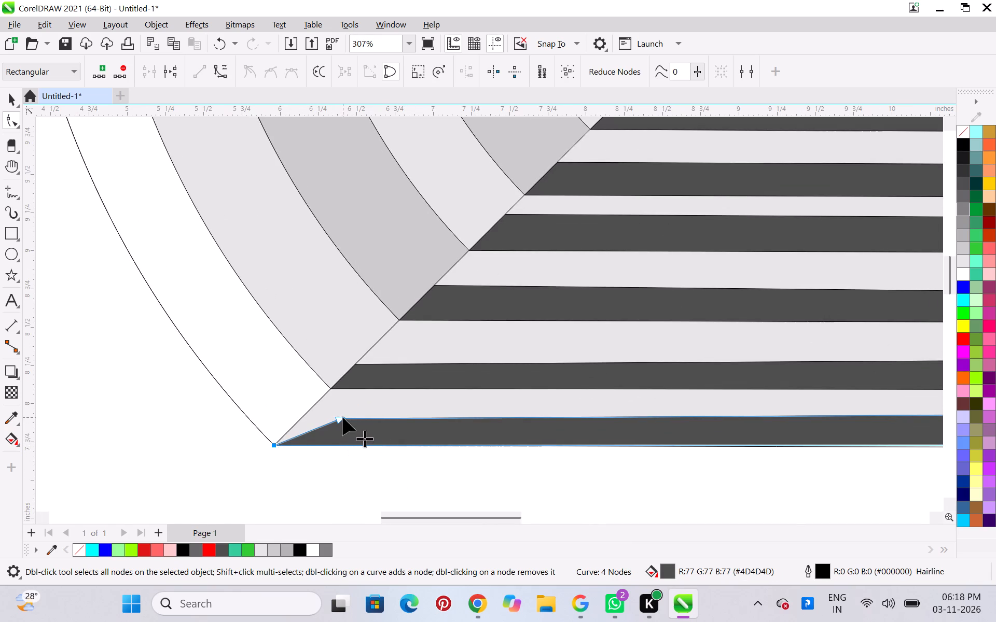
left_click_drag(343, 417, 306, 418)
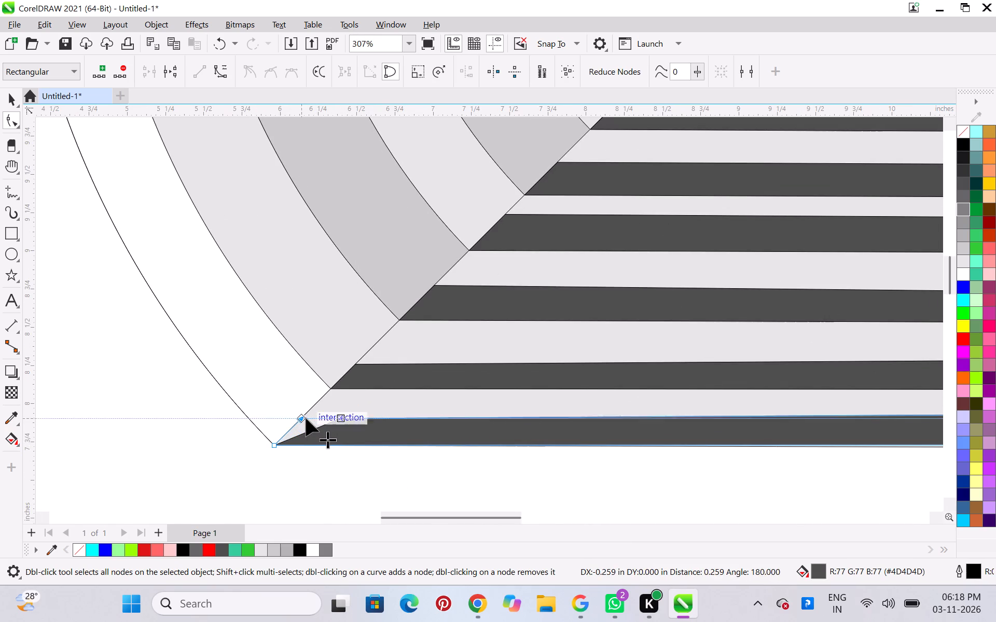
left_click_drag(306, 418, 306, 418)
scroll(306, 417, "down", 6)
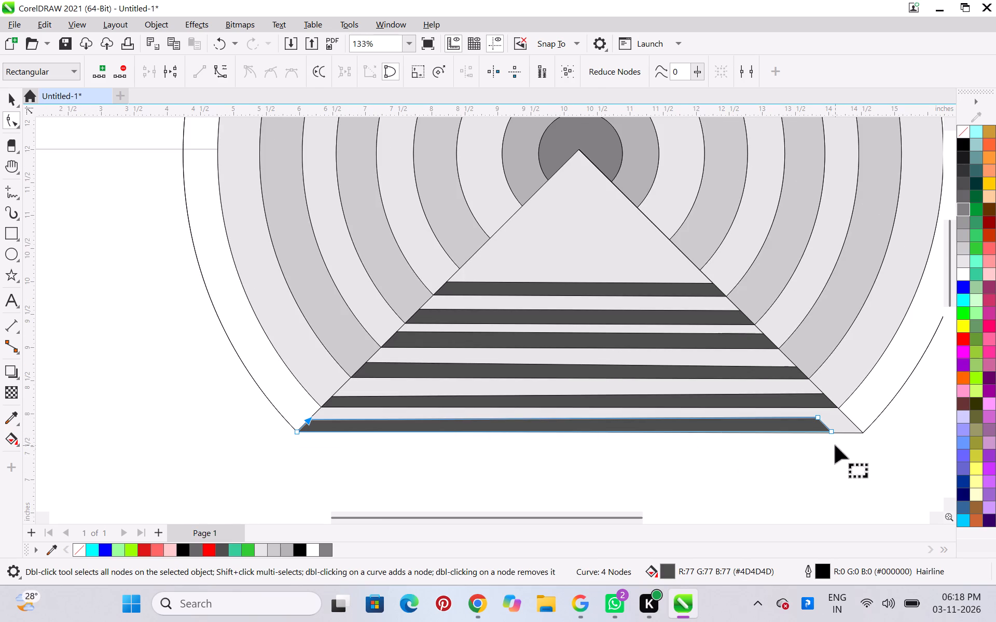
Reshape the lowest bar's right end by moving its lower node to the triangle's bottom-right corner and its upper node onto the right edge.
scroll(864, 418, "up", 6)
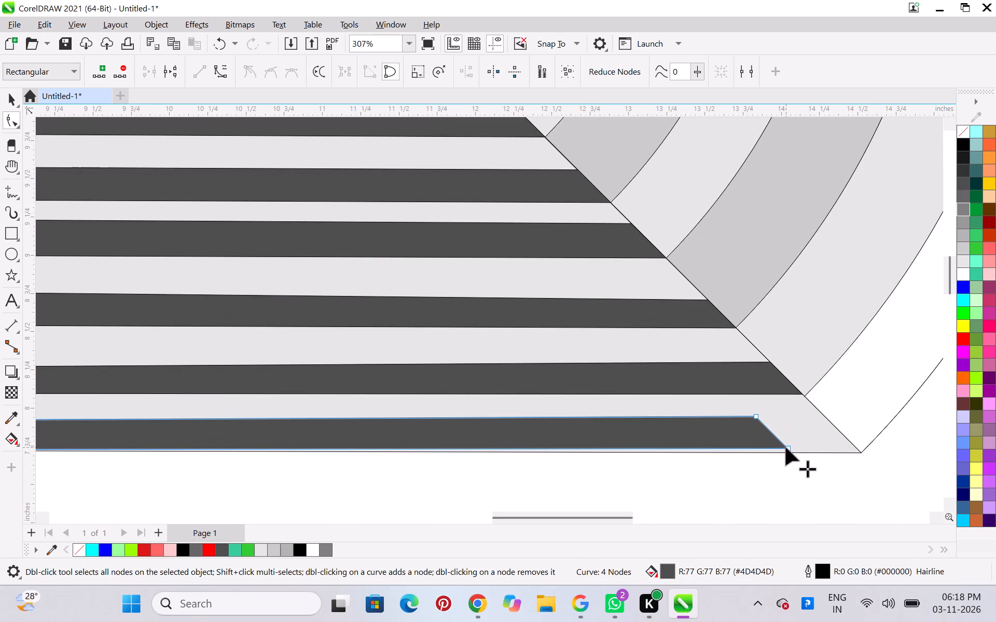
left_click_drag(789, 447, 856, 453)
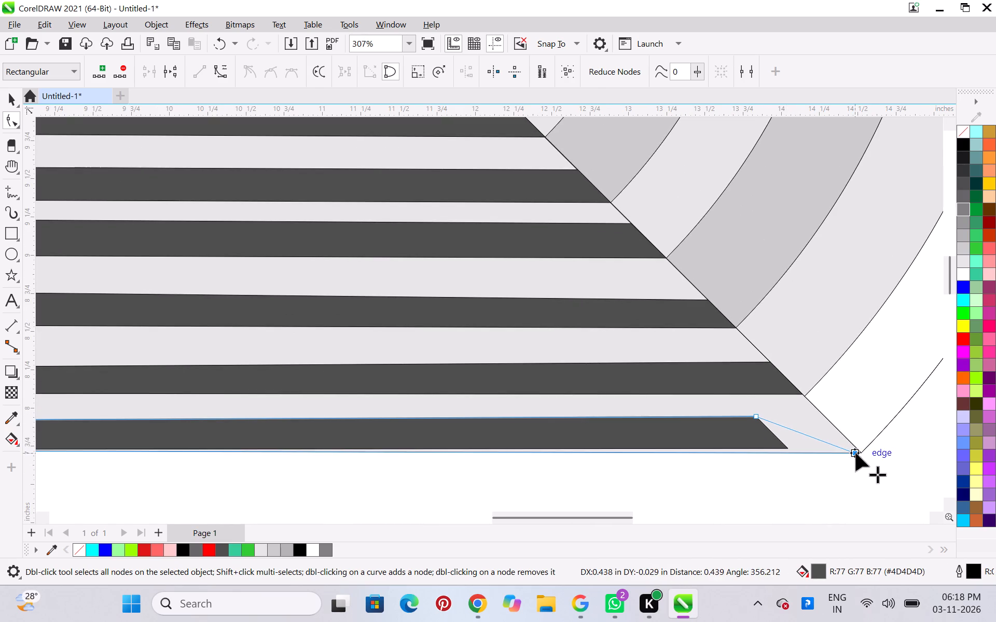
left_click_drag(856, 453, 863, 451)
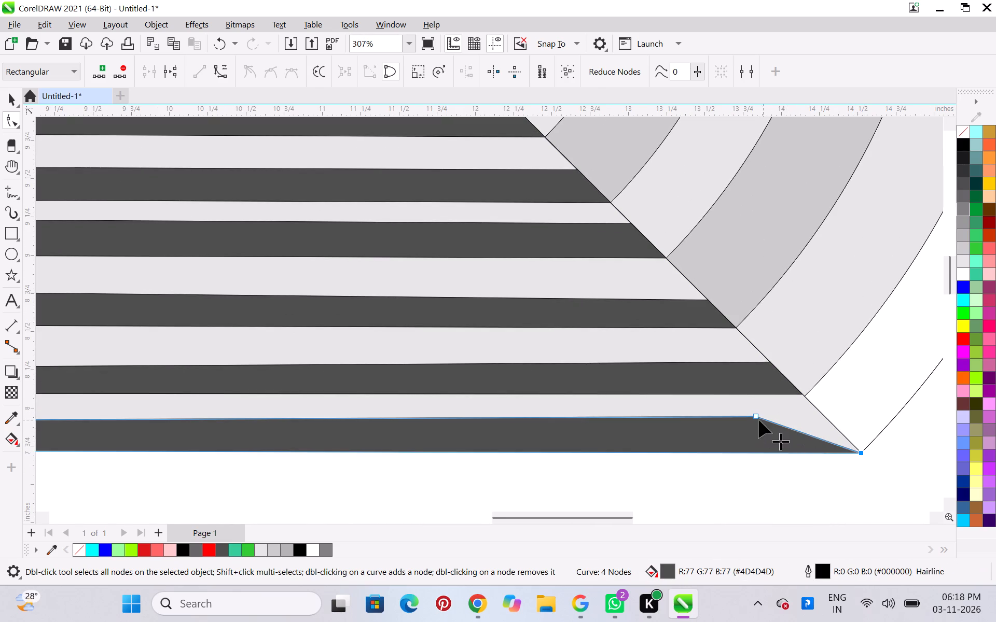
left_click_drag(756, 415, 777, 415)
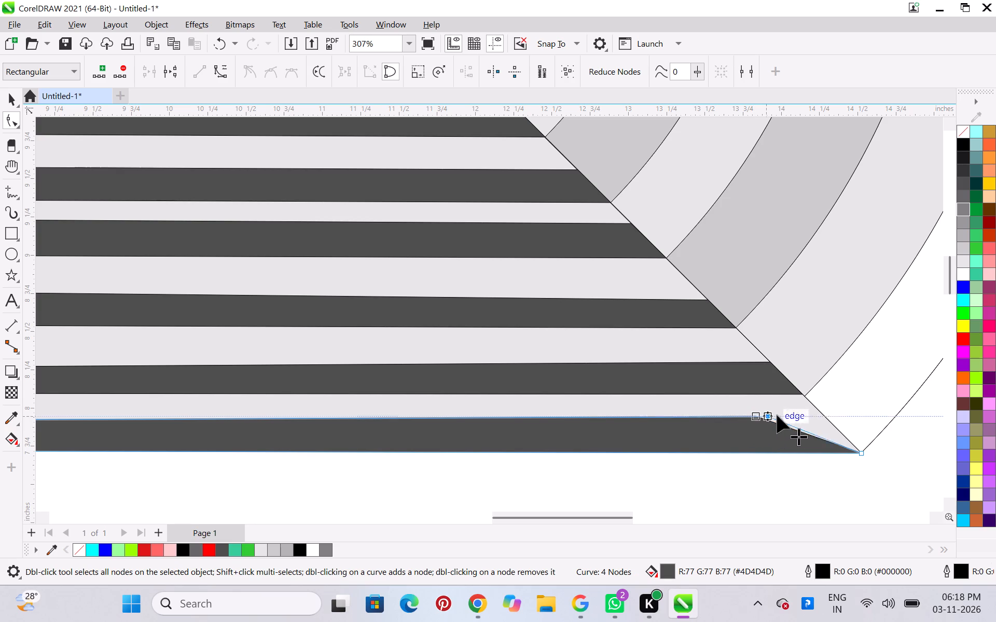
left_click_drag(777, 415, 833, 425)
scroll(793, 437, "down", 5)
left_click(485, 482)
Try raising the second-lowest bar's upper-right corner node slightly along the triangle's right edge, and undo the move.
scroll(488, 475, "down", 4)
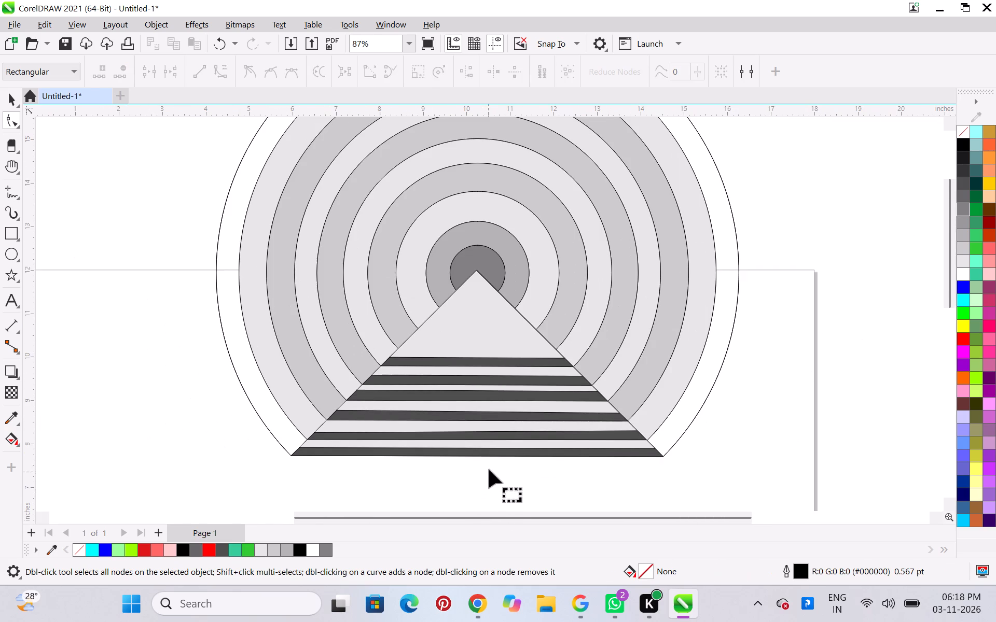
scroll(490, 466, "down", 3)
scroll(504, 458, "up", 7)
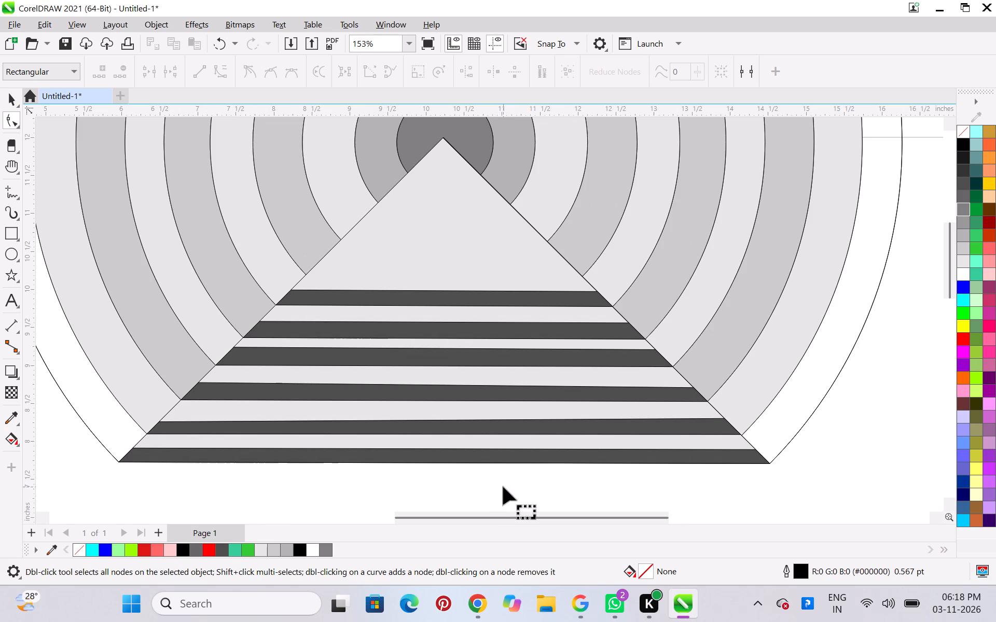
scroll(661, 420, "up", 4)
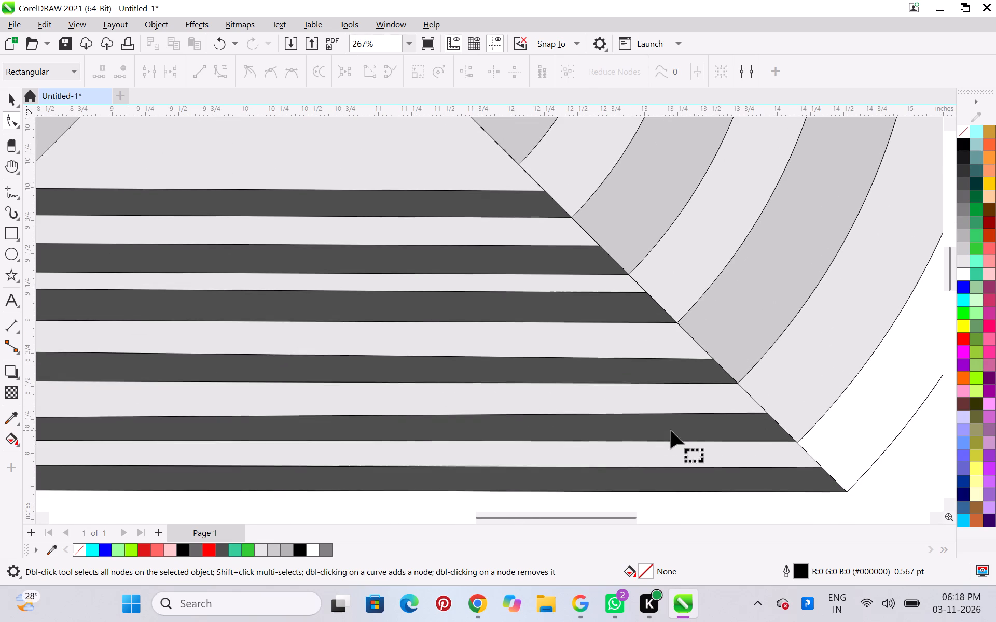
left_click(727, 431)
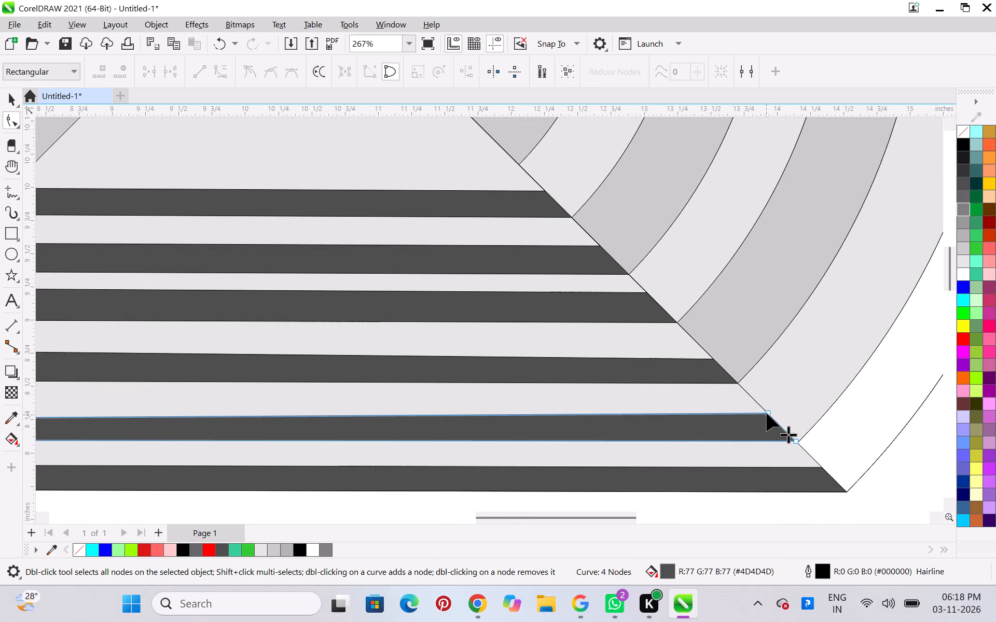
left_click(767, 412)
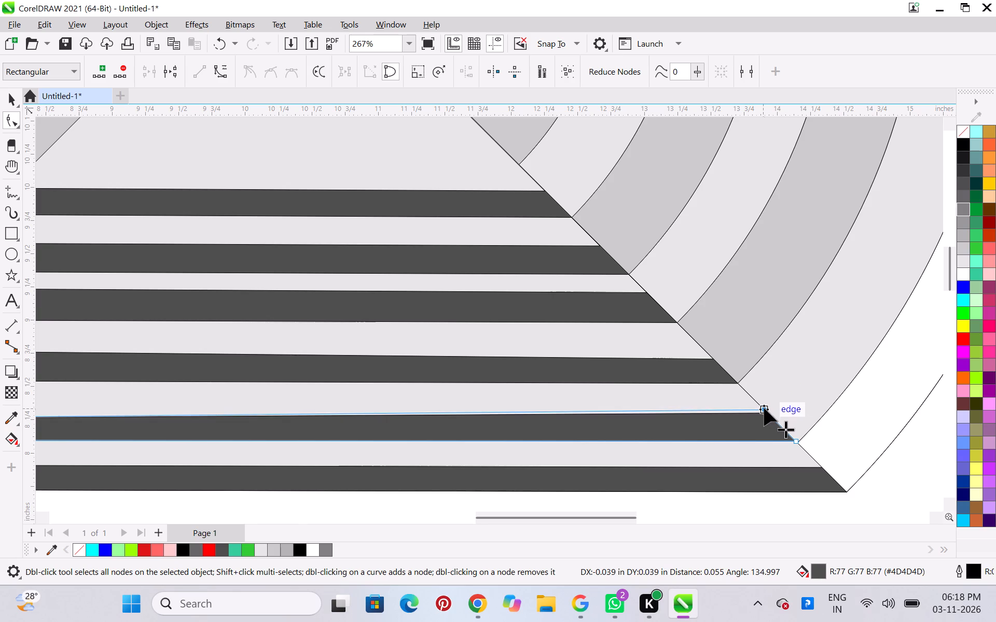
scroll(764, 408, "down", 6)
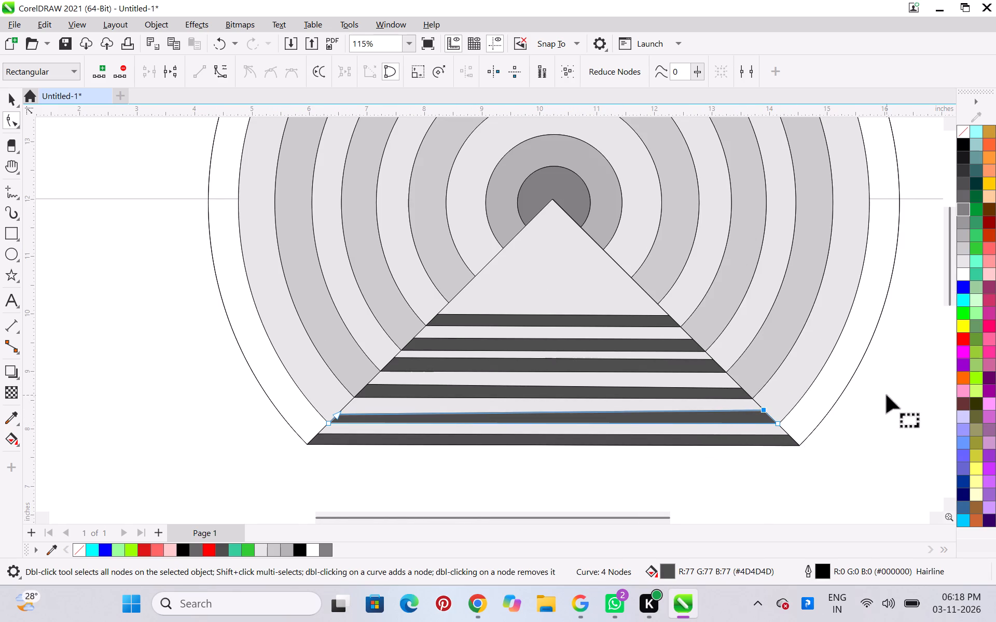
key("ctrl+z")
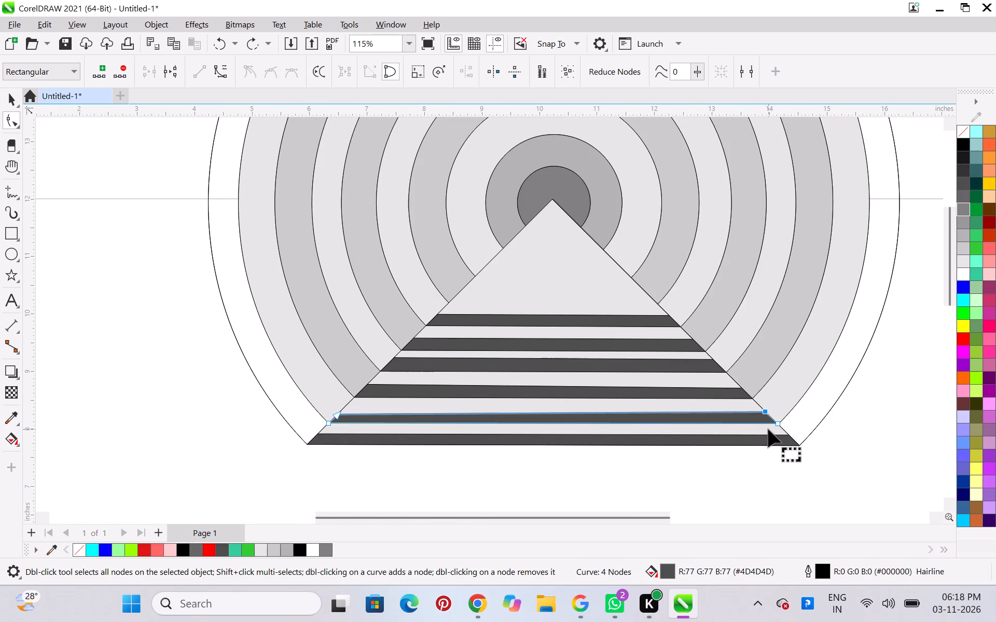
Raise the second-lowest bar's upper-left corner node along the triangle's left edge, roughly level with its upper-right node.
scroll(524, 418, "up", 3)
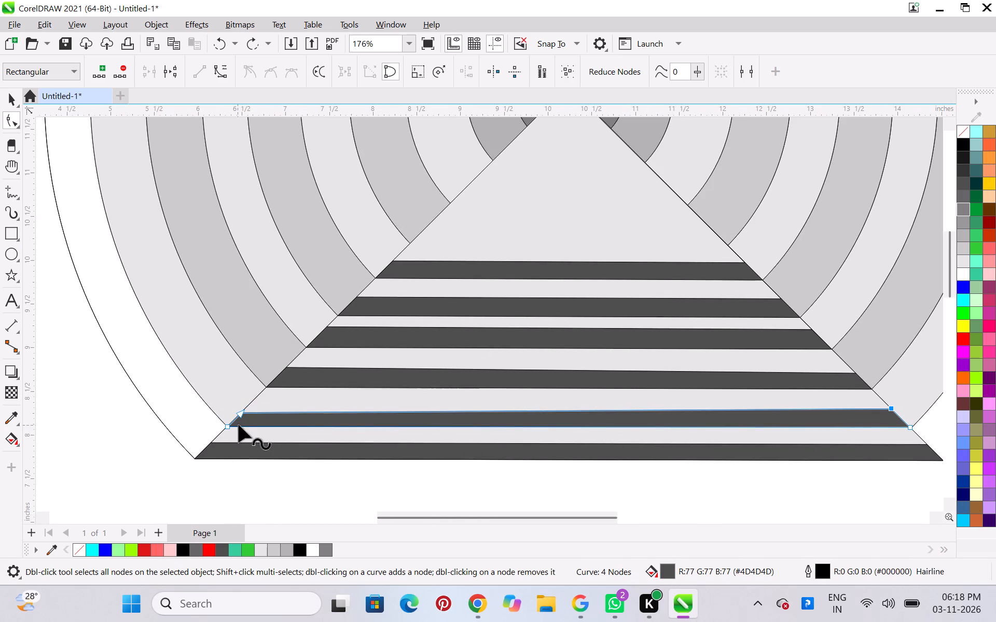
left_click_drag(240, 412, 244, 409)
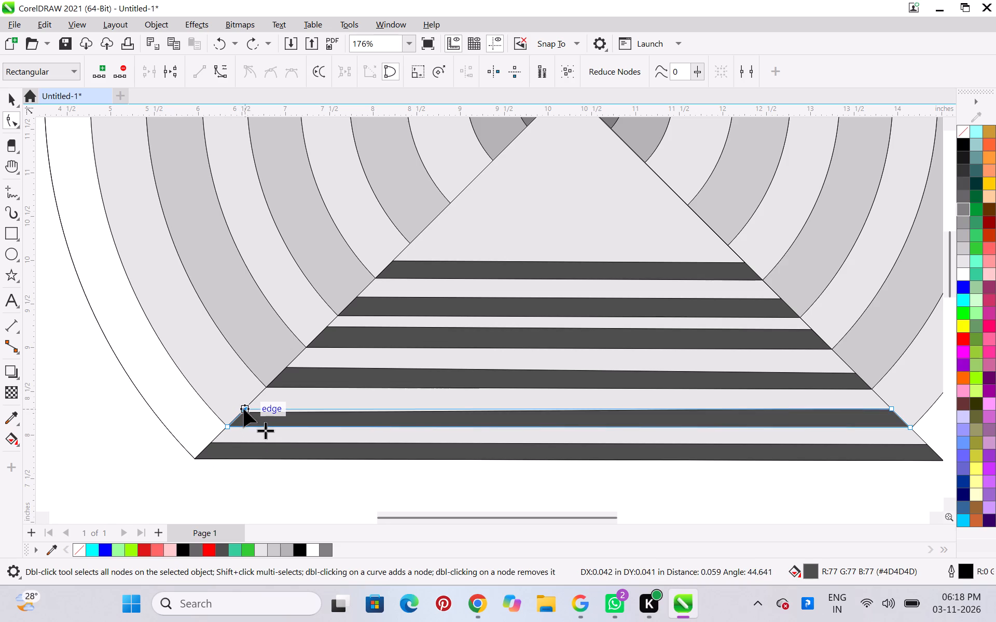
left_click_drag(244, 409, 251, 406)
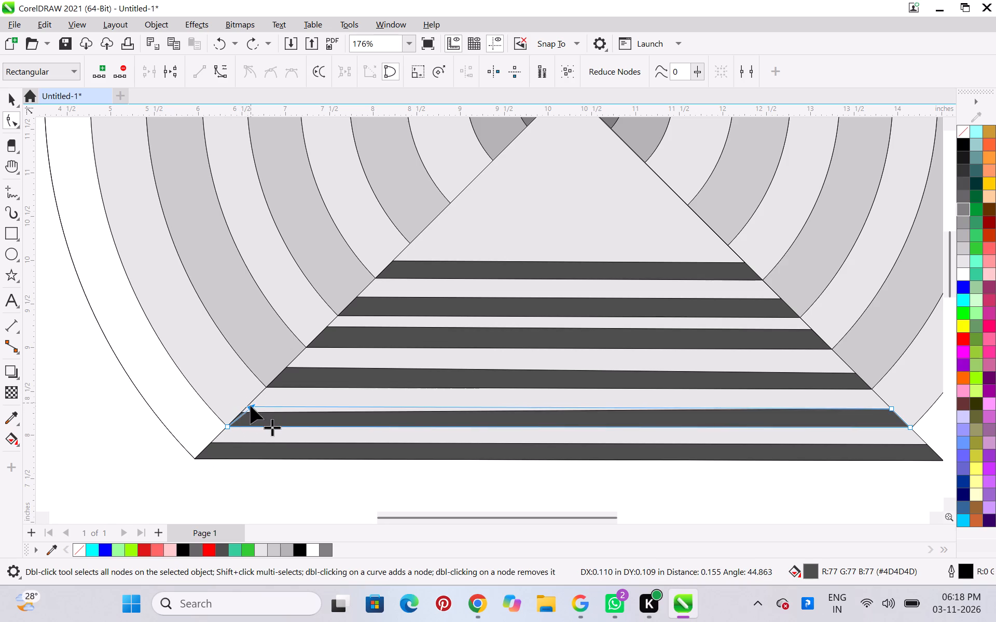
left_click_drag(251, 406, 250, 406)
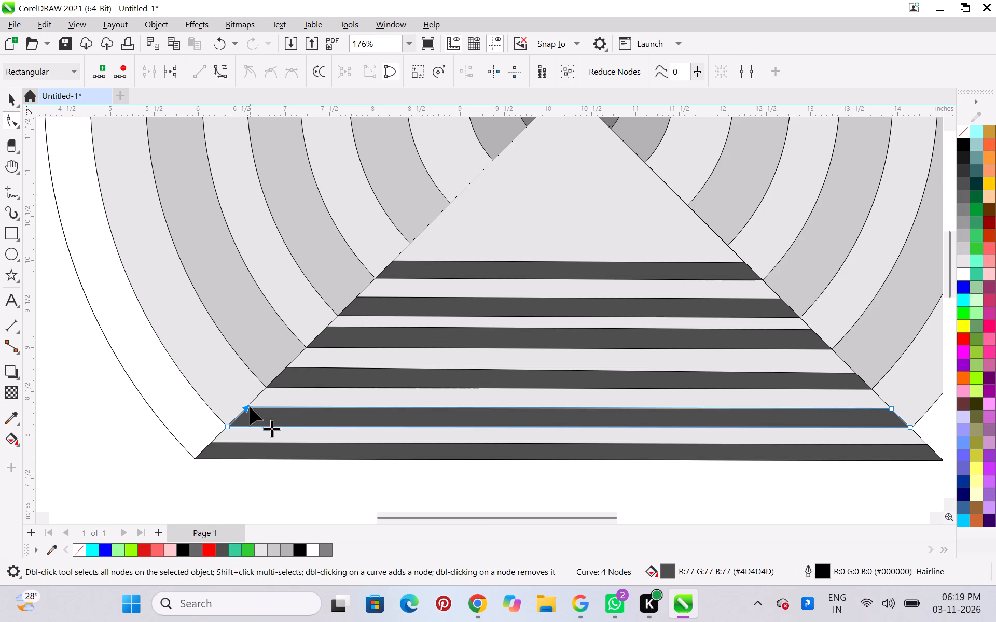
scroll(250, 411, "down", 2)
scroll(758, 457, "up", 5)
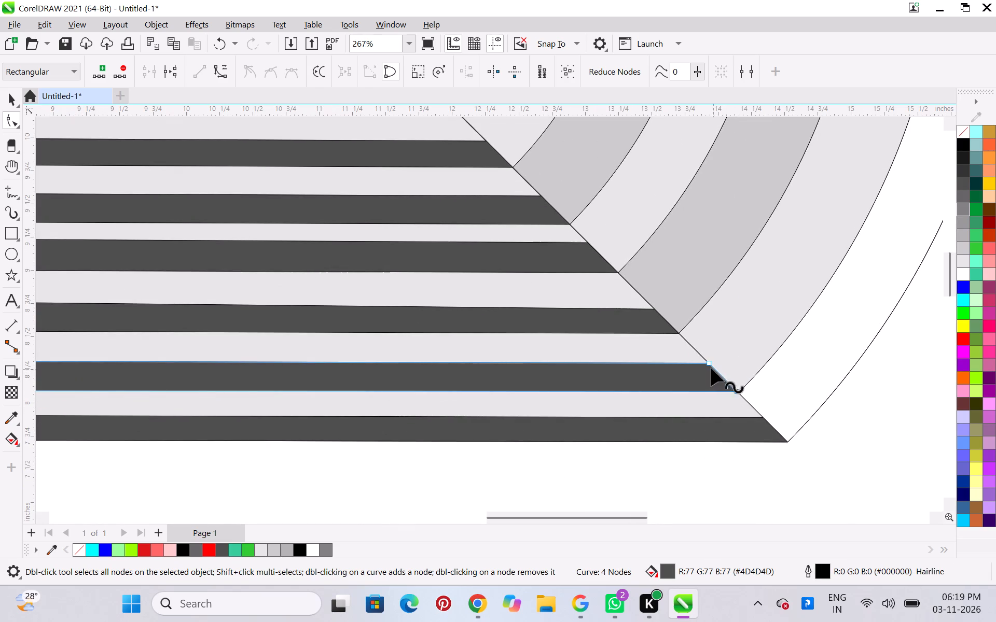
left_click(708, 362)
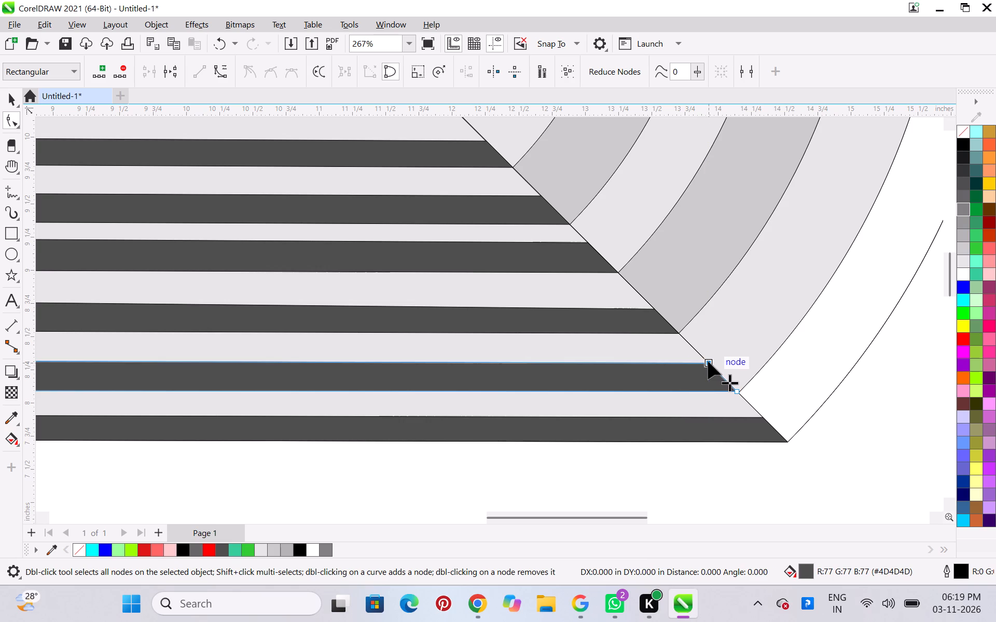
scroll(703, 371, "down", 5)
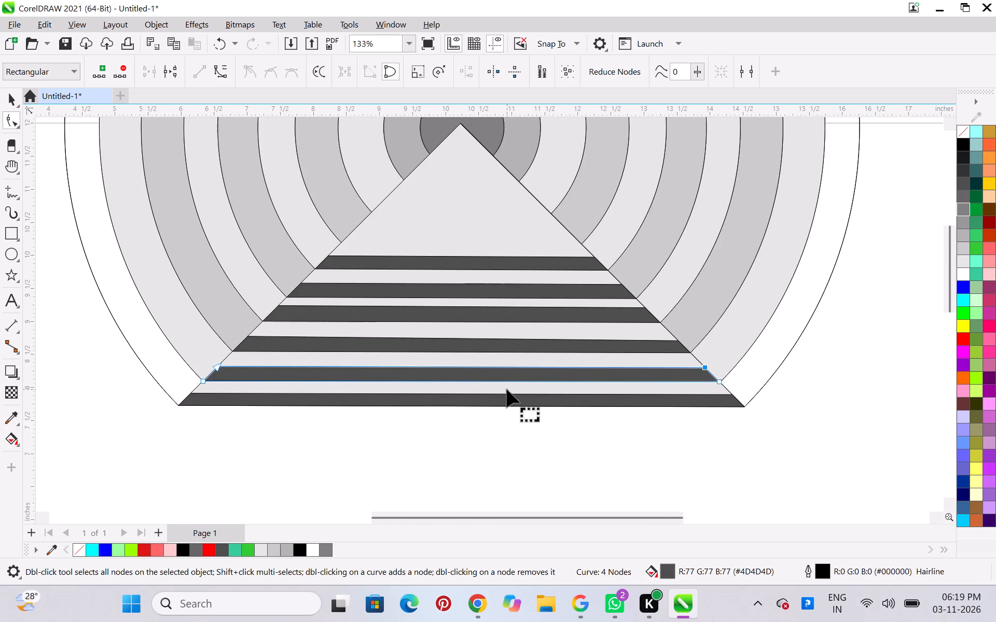
left_click(527, 437)
Raise the third-lowest bar's upper-right corner node slightly along the triangle's right edge to level the bar's top side.
scroll(537, 345, "up", 2)
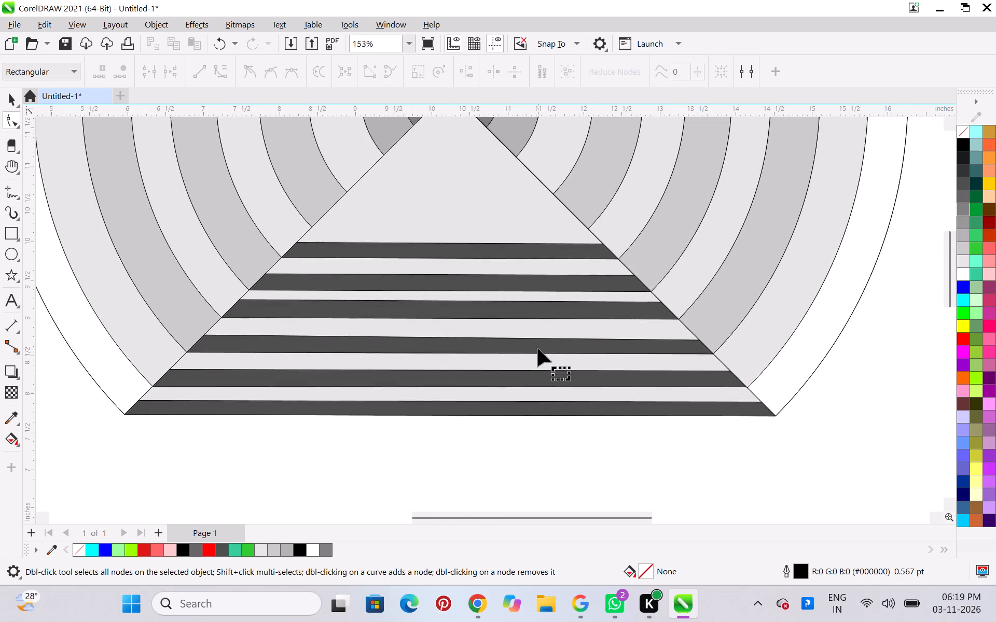
scroll(538, 351, "up", 3)
left_click(721, 342)
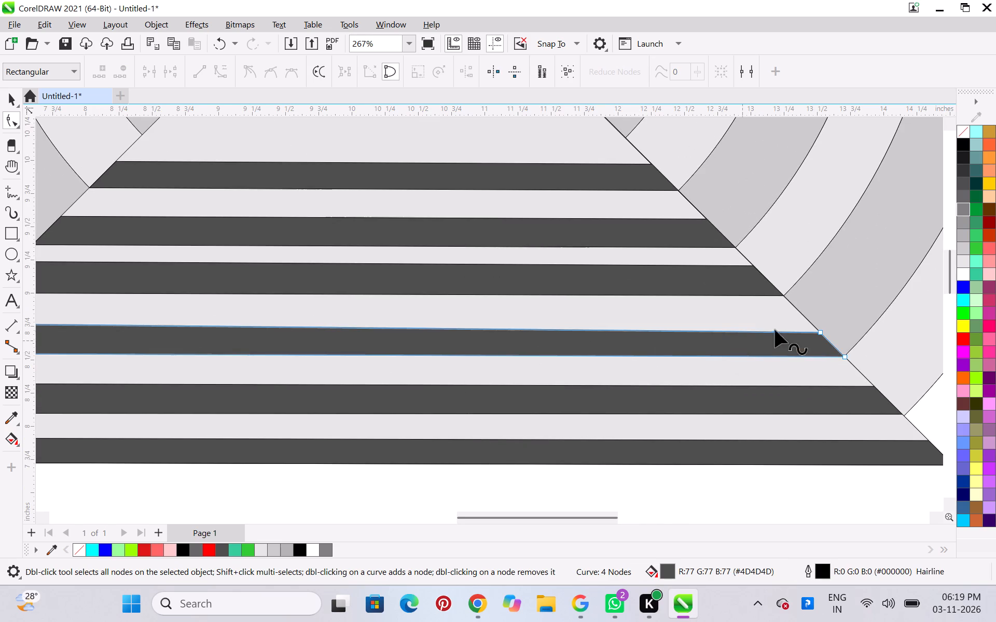
left_click_drag(821, 332, 817, 329)
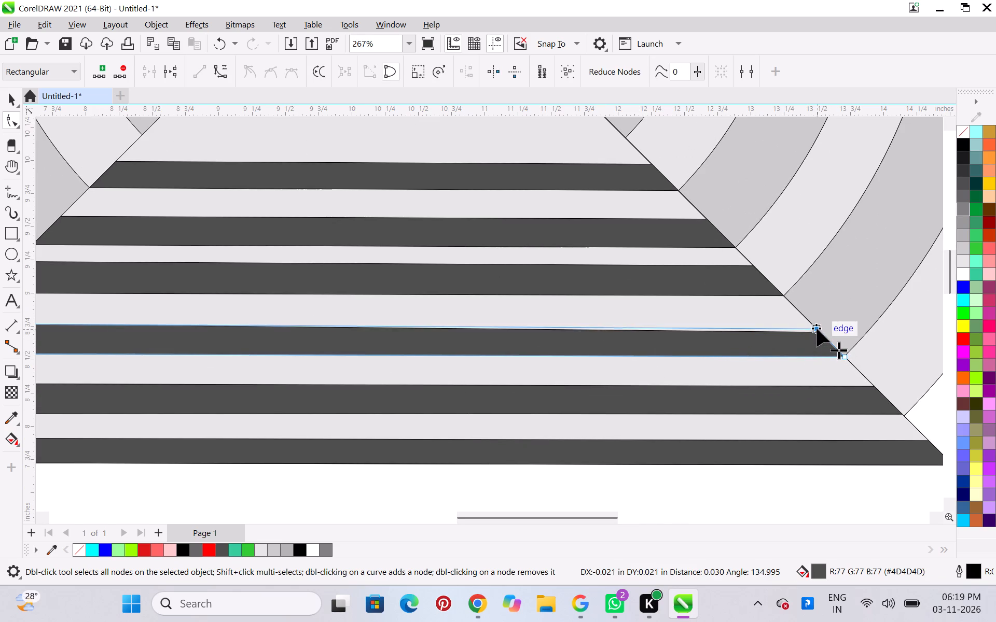
left_click_drag(817, 329, 815, 325)
Raise the third-lowest bar's upper-left corner node slightly along the triangle's left edge.
scroll(811, 329, "down", 5)
scroll(395, 309, "up", 3)
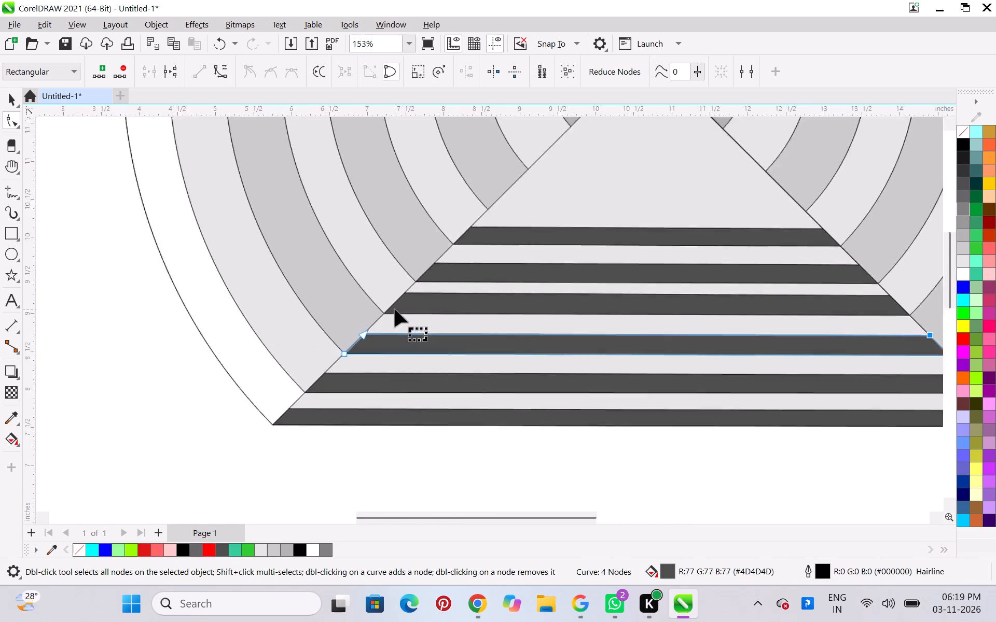
scroll(395, 309, "up", 3)
left_click_drag(341, 352, 345, 346)
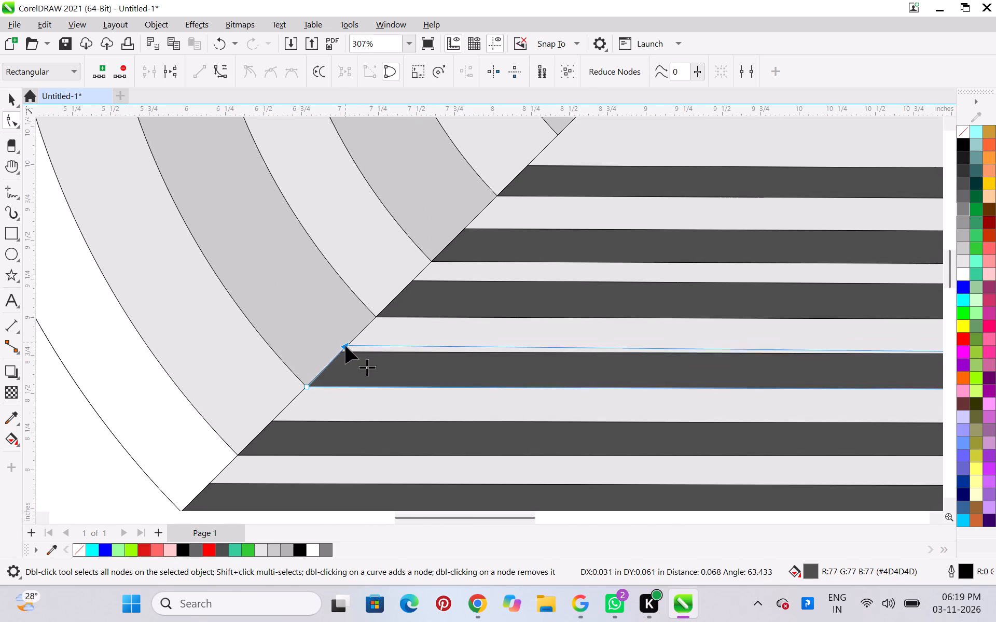
left_click_drag(345, 346, 344, 349)
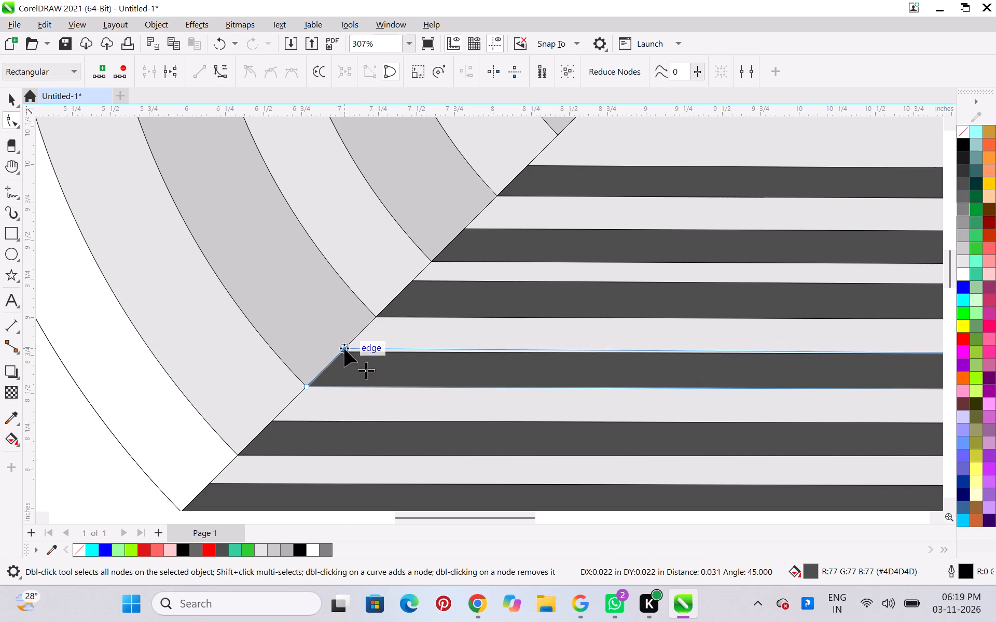
left_click_drag(344, 349, 356, 340)
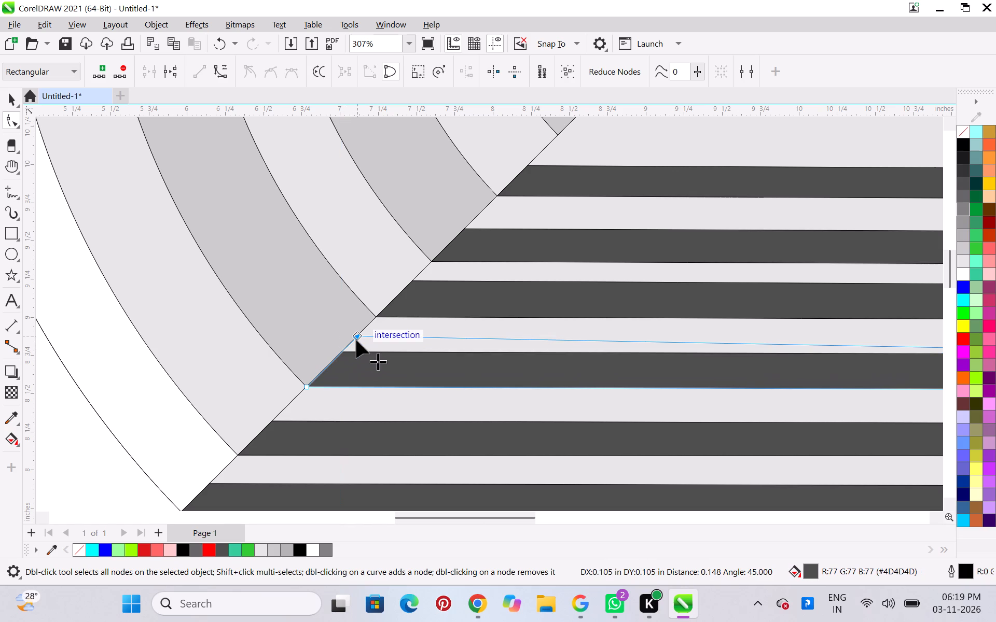
left_click_drag(356, 340, 358, 335)
left_click_drag(358, 335, 351, 340)
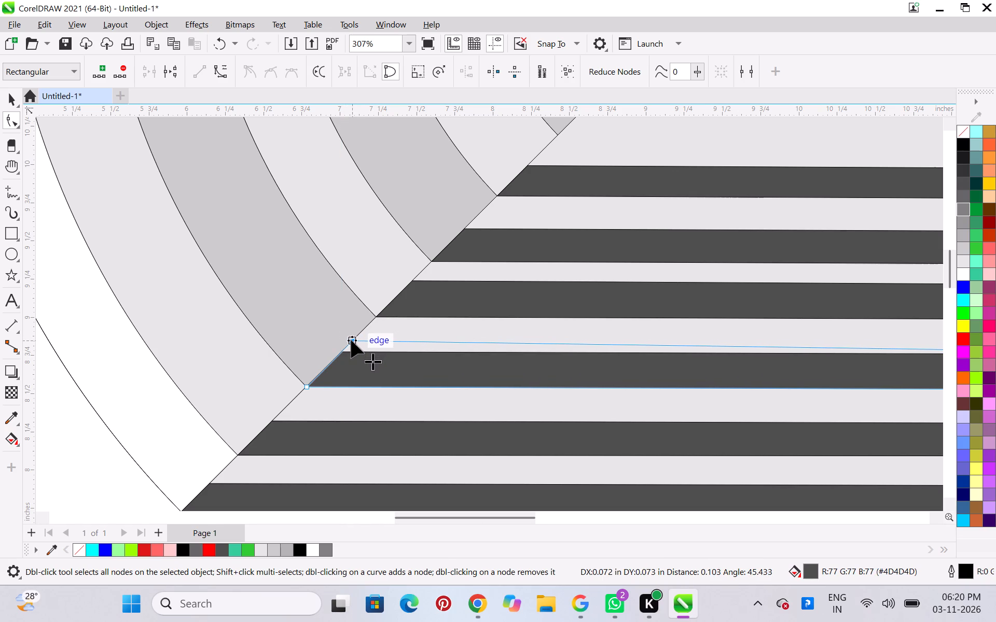
left_click_drag(351, 340, 354, 341)
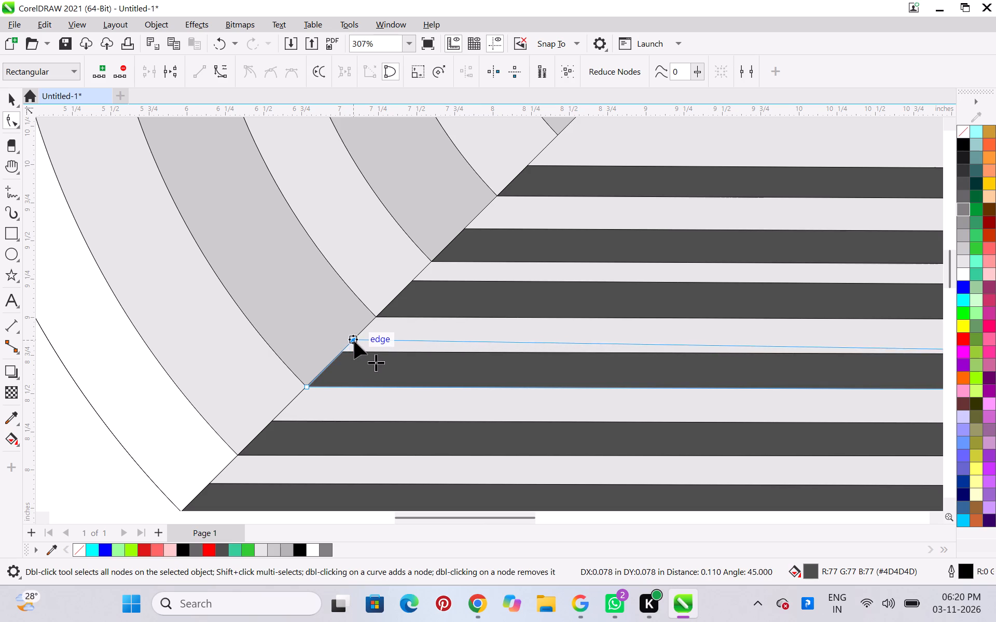
left_click_drag(354, 341, 342, 350)
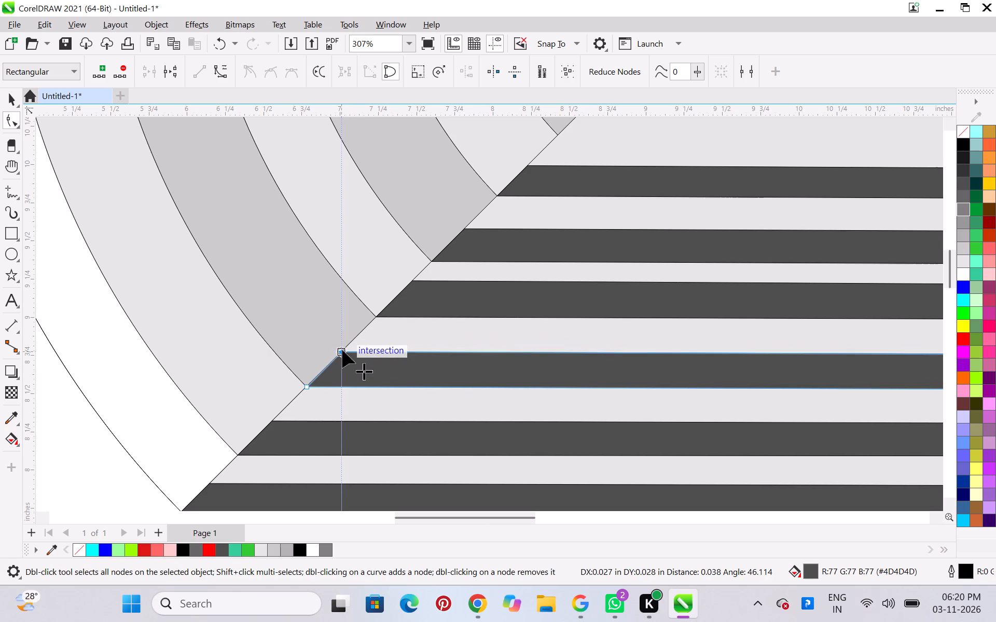
left_click_drag(342, 350, 348, 346)
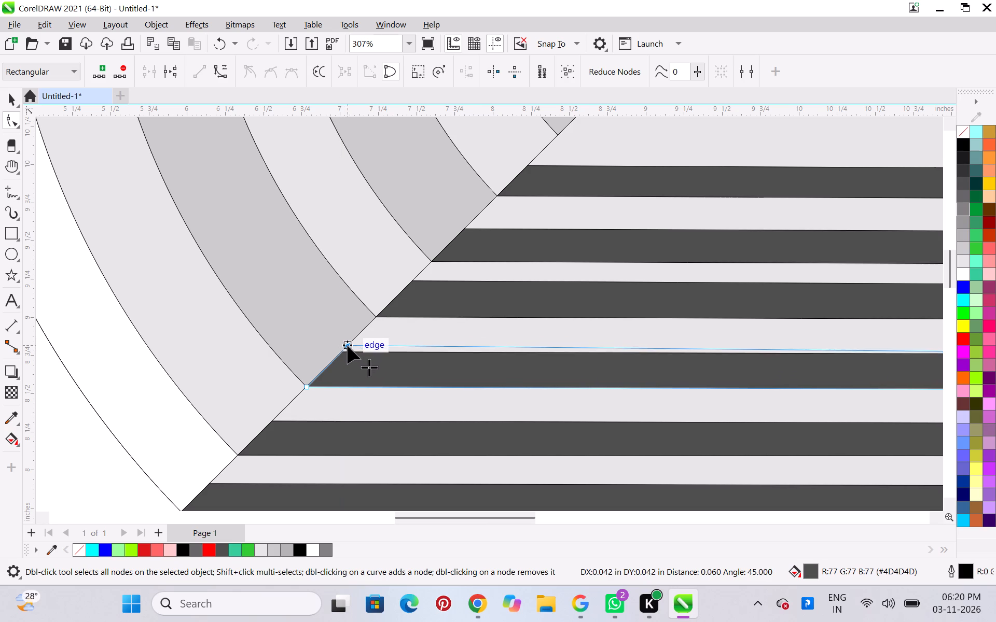
left_click_drag(348, 346, 343, 347)
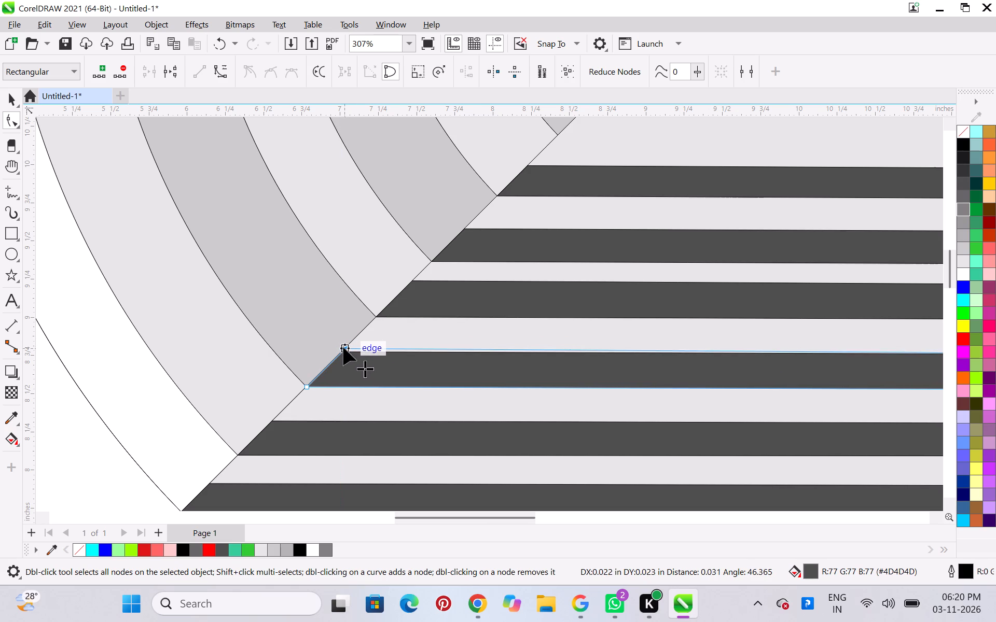
left_click_drag(343, 347, 345, 347)
scroll(351, 348, "down", 6)
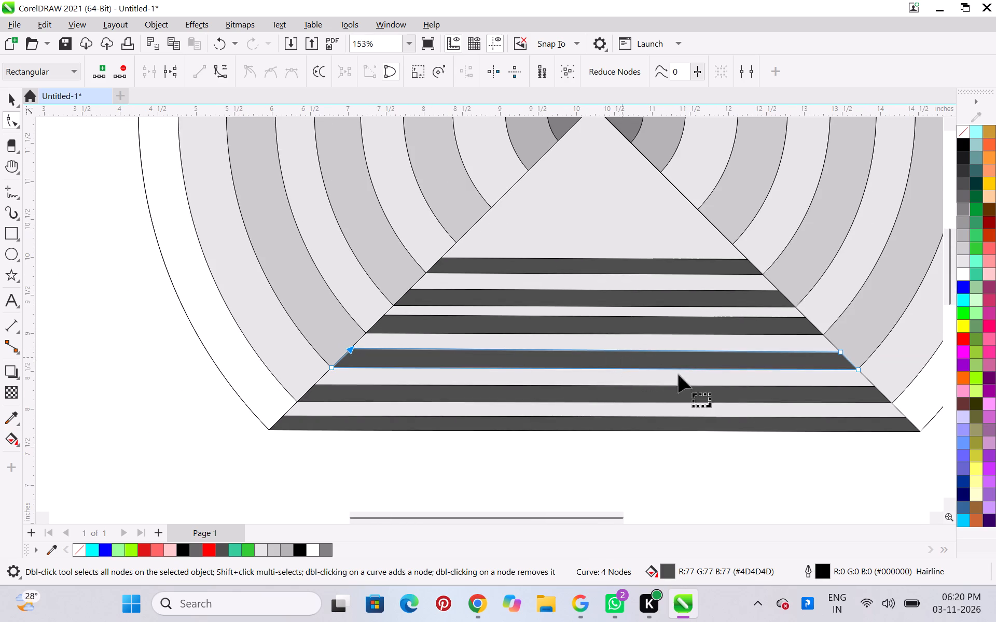
left_click(724, 483)
Examine how level and evenly spaced the dark bars are across the triangle.
scroll(720, 441, "down", 3)
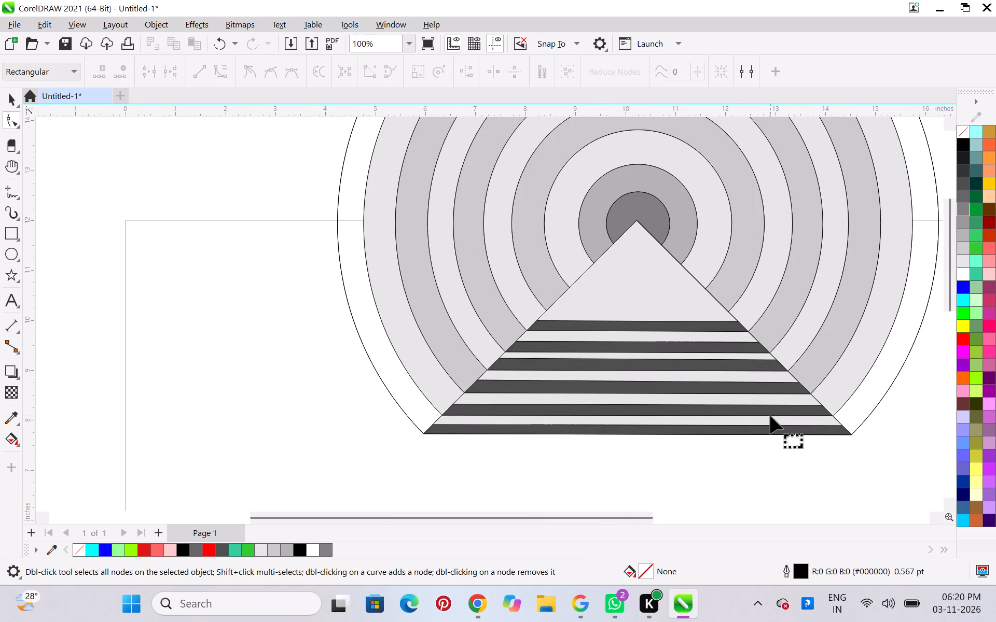
scroll(770, 415, "up", 6)
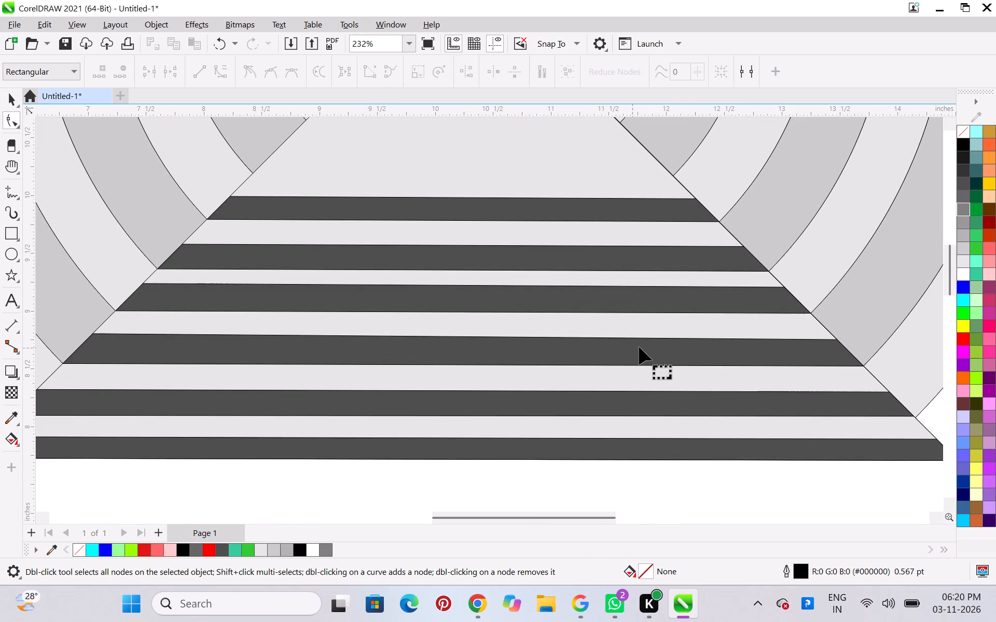
scroll(699, 345, "down", 4)
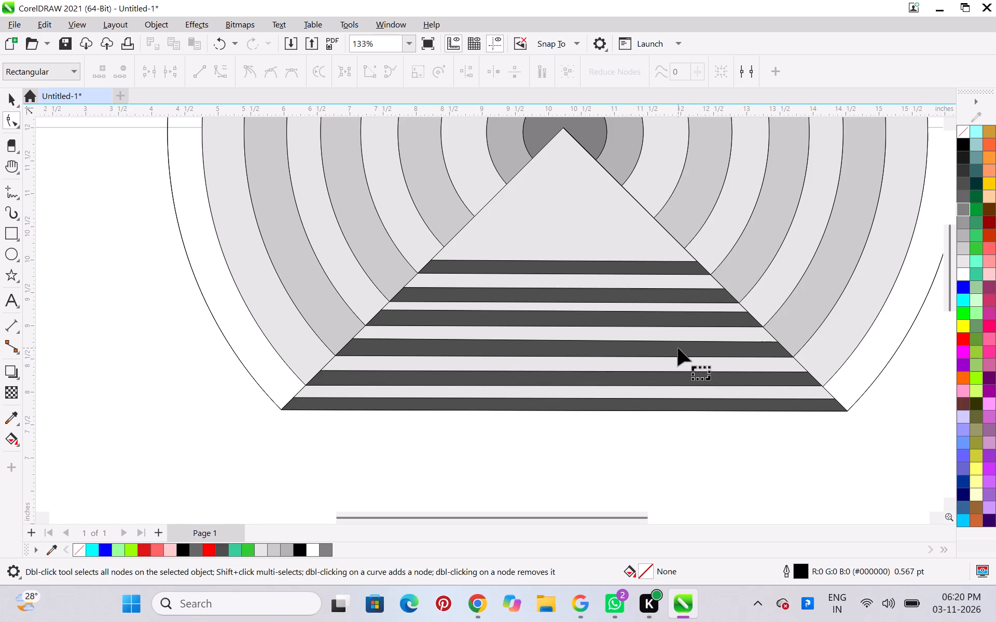
scroll(677, 349, "up", 5)
scroll(677, 349, "down", 6)
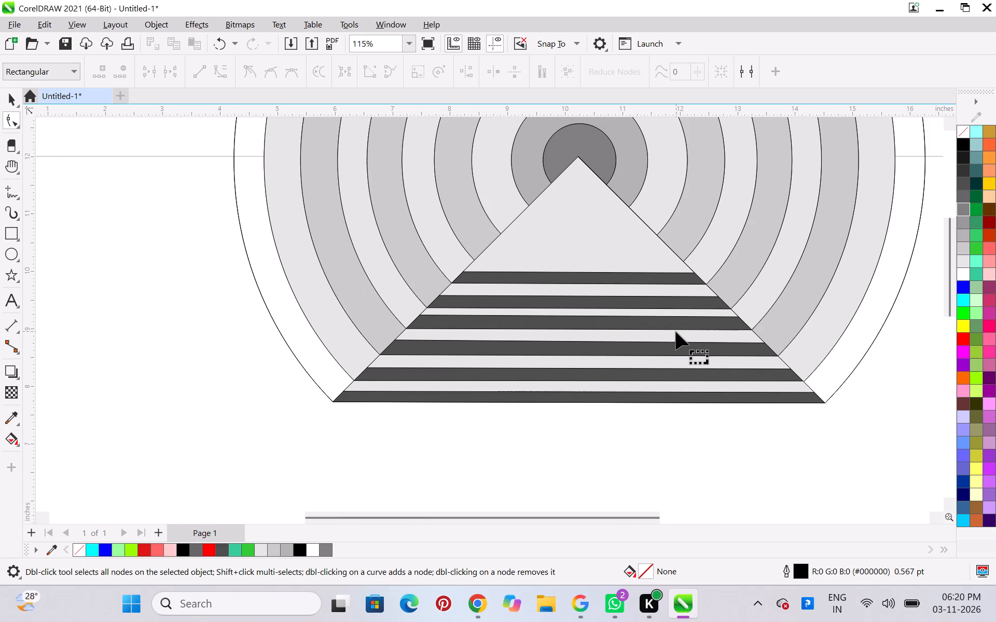
scroll(546, 270, "up", 3)
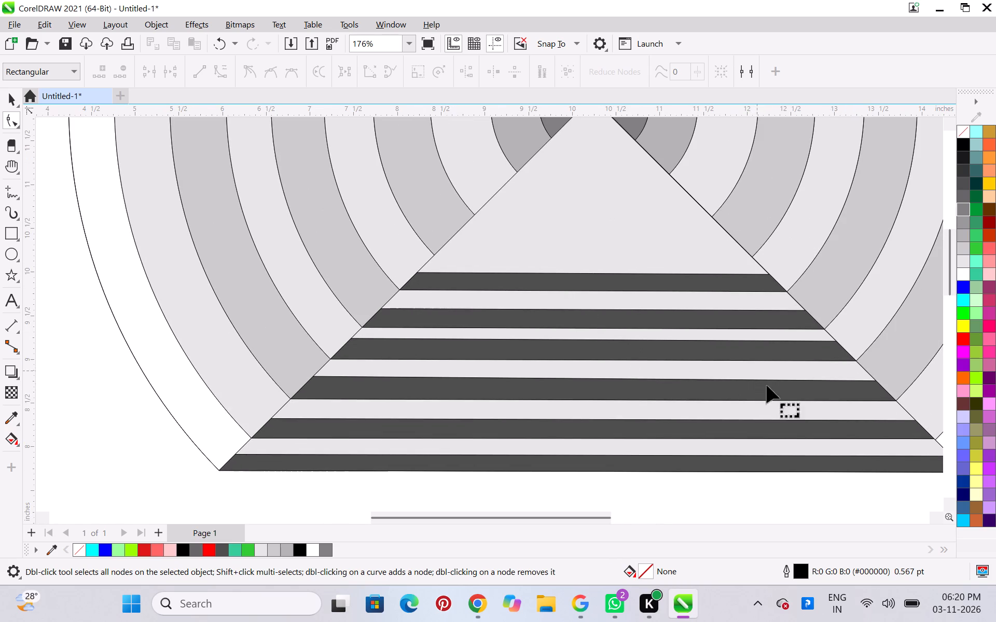
scroll(791, 352, "up", 5)
scroll(791, 352, "down", 6)
Lower the upper-right corner node of the third bar from the top slightly along the triangle's right edge.
scroll(866, 351, "up", 7)
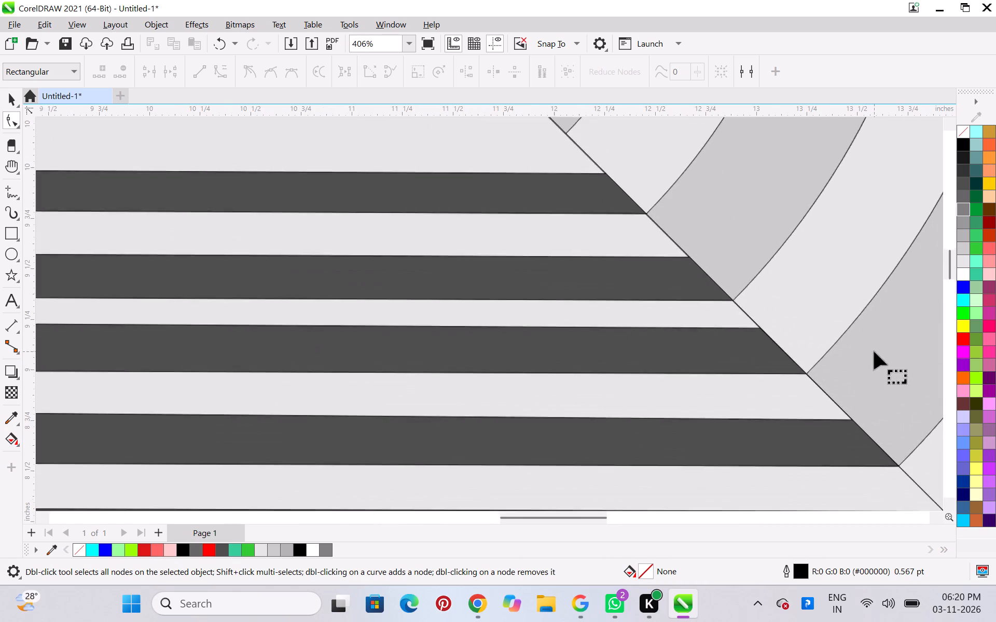
left_click(727, 348)
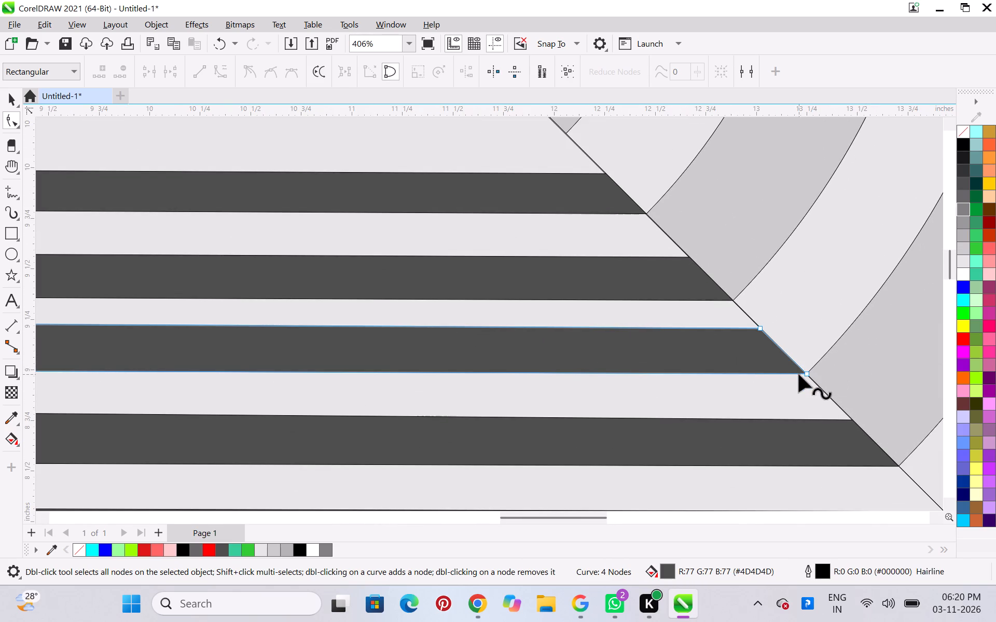
left_click_drag(759, 327, 765, 331)
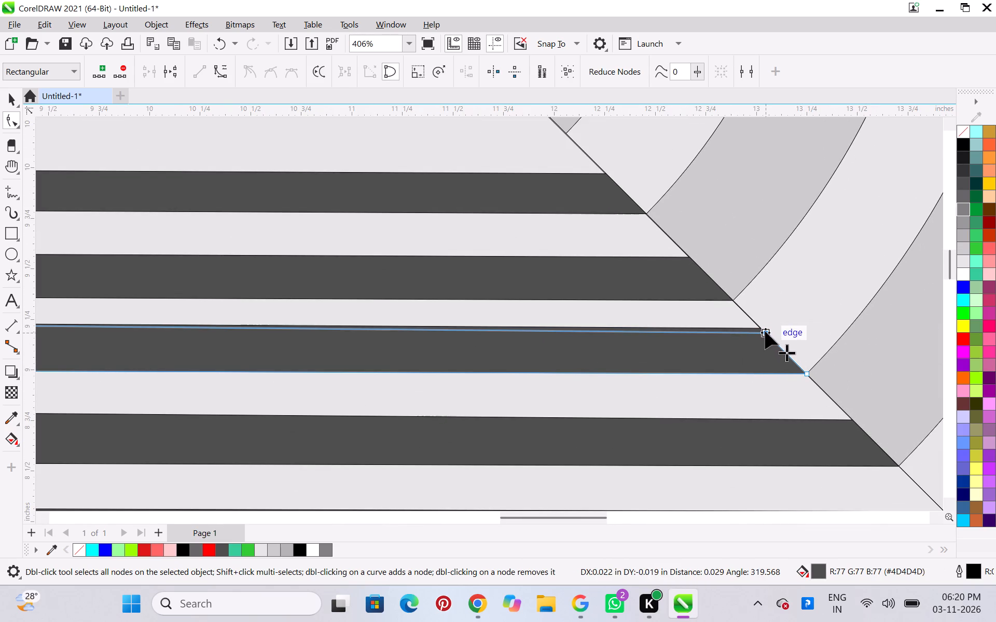
left_click_drag(765, 331, 769, 332)
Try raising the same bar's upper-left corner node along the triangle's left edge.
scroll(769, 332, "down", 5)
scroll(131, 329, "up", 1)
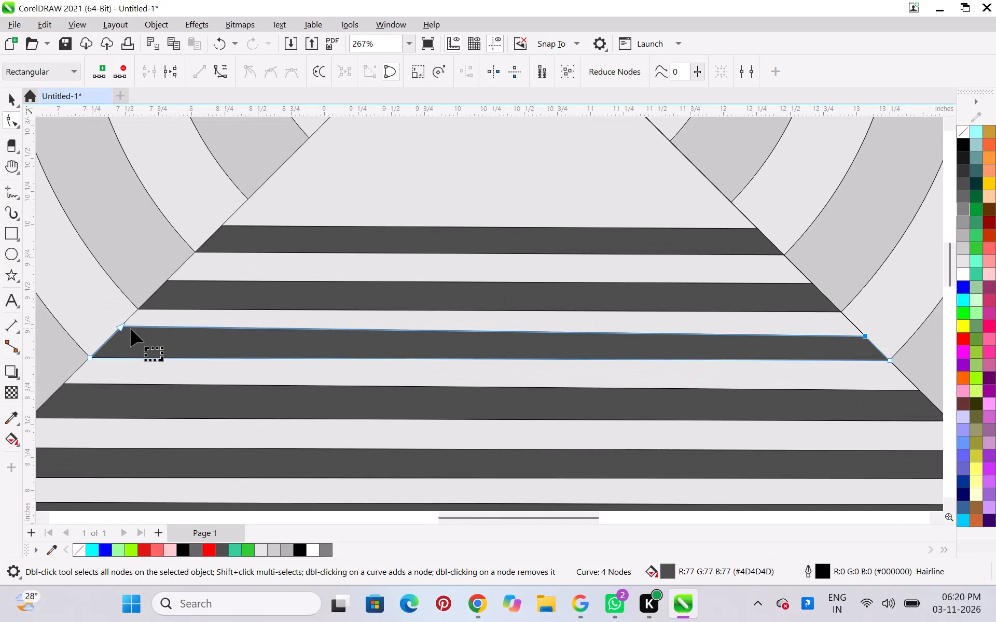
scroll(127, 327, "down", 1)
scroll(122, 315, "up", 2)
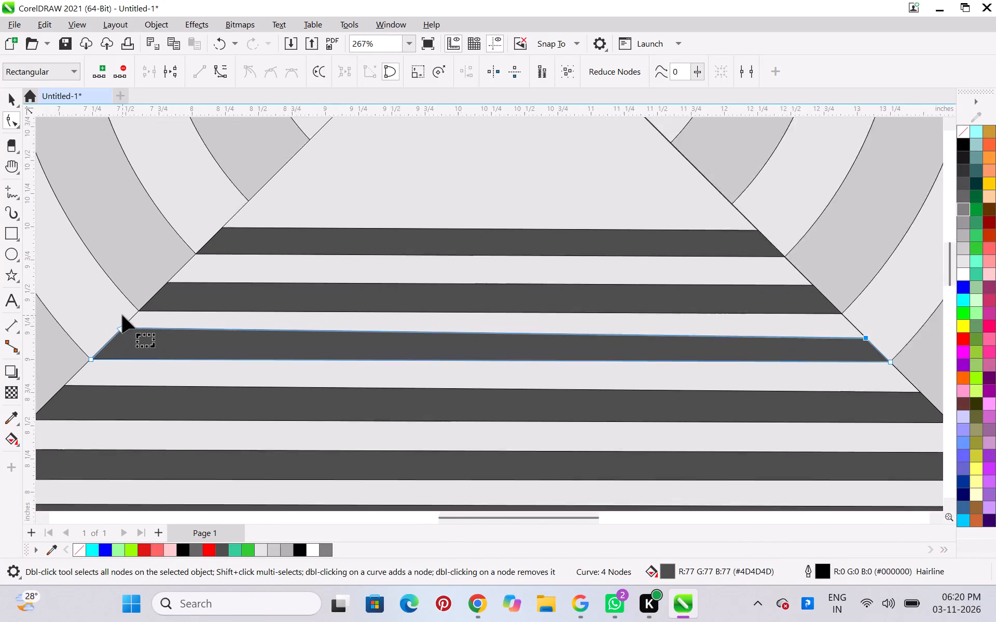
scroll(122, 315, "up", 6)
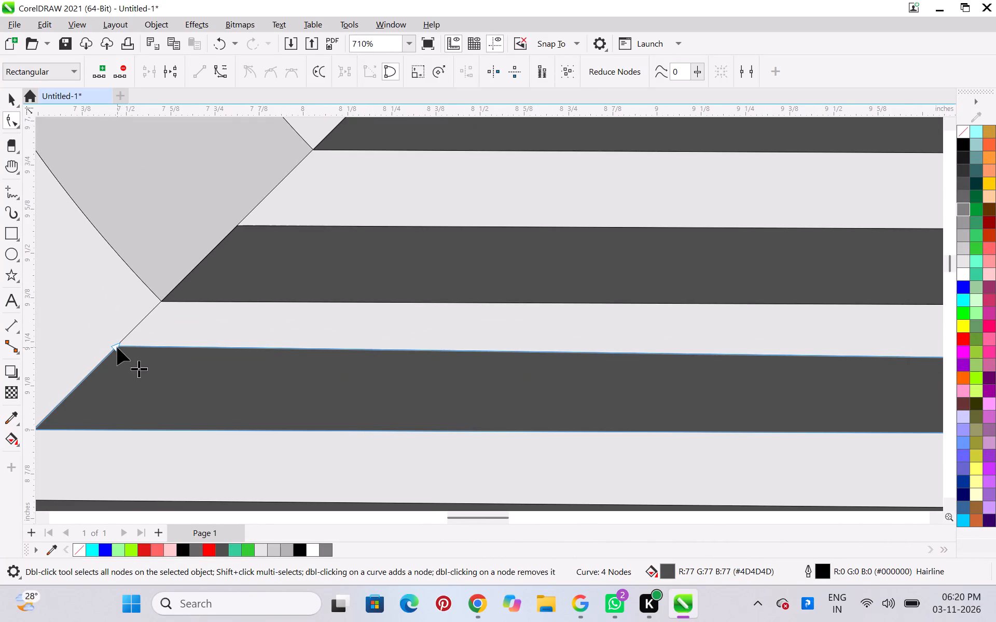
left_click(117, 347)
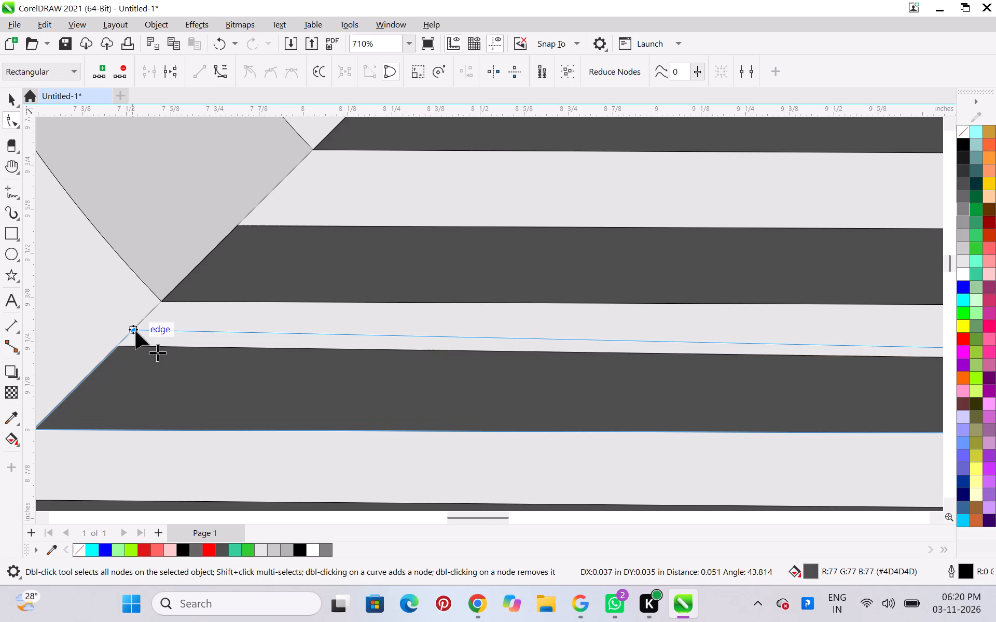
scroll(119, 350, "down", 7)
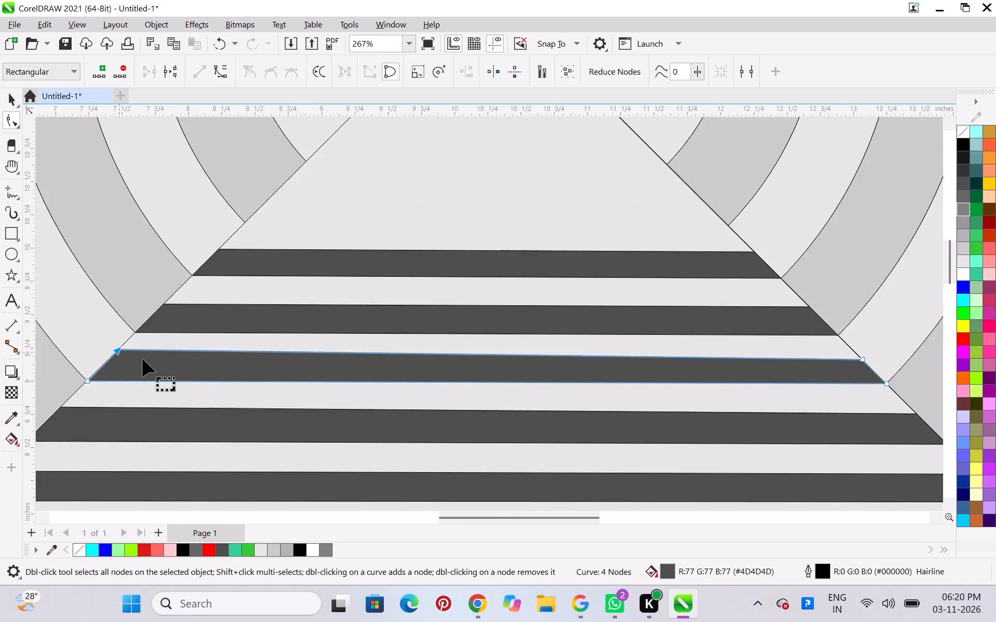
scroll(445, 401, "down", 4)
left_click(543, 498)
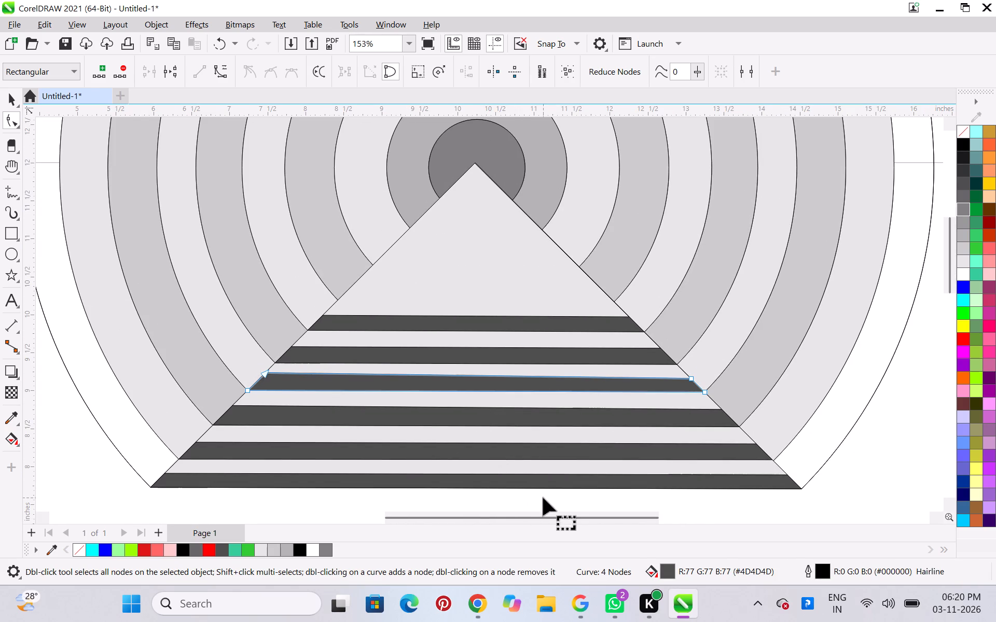
Snap the upper-right and upper-left corner nodes of the second bar from the top to the triangle's side edges.
scroll(470, 346, "up", 4)
scroll(721, 358, "up", 3)
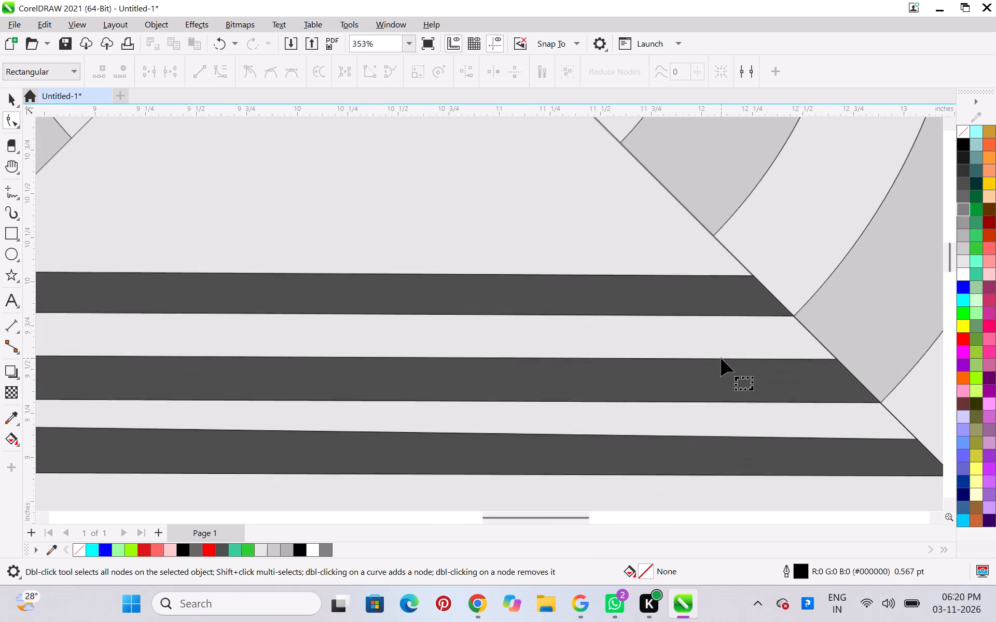
left_click(723, 371)
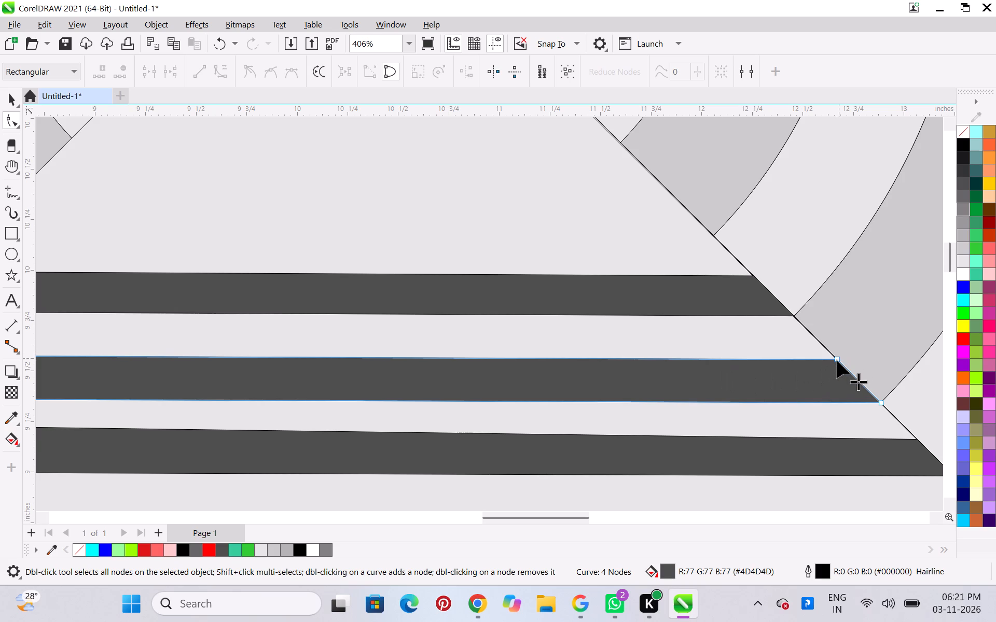
left_click(836, 360)
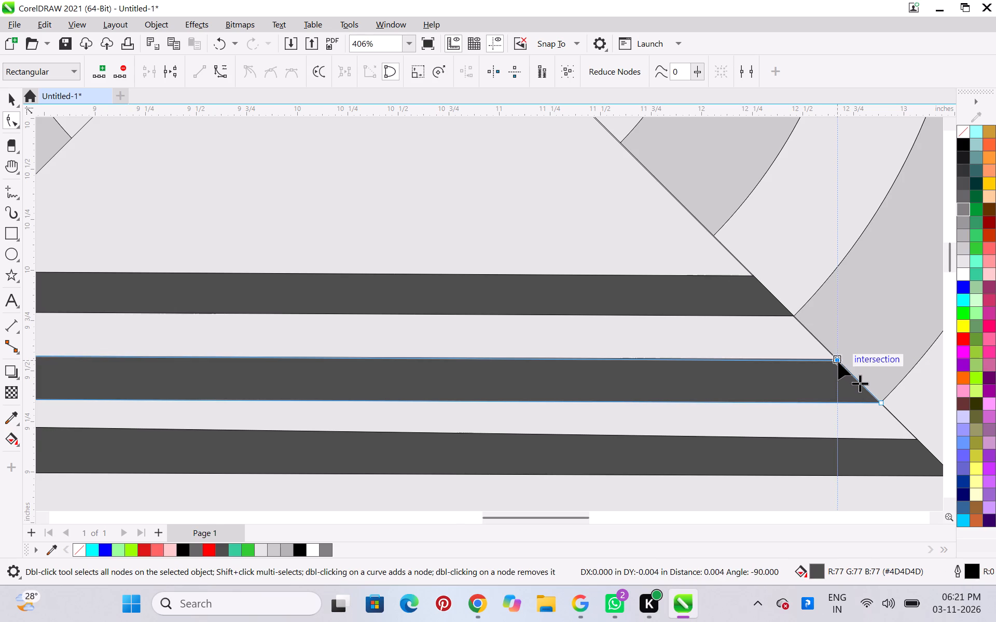
scroll(828, 366, "down", 5)
scroll(310, 355, "up", 8)
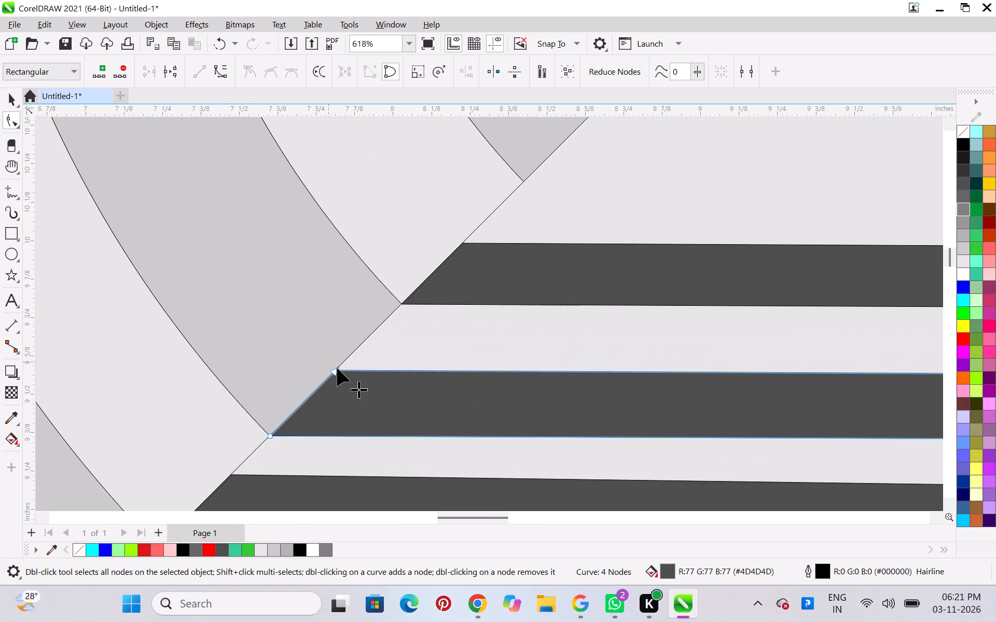
left_click(335, 371)
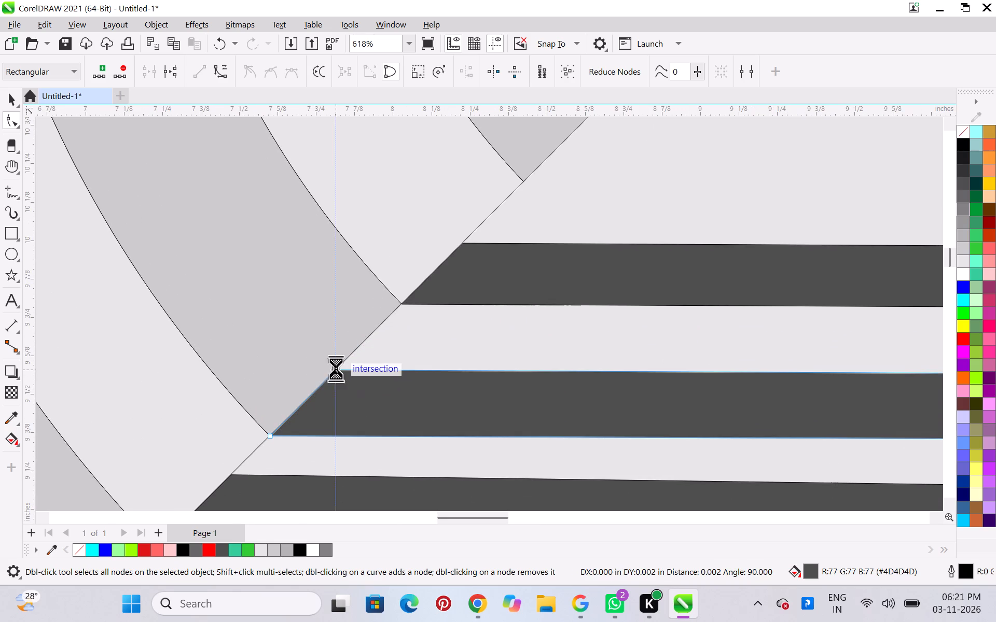
scroll(344, 363, "down", 6)
scroll(818, 374, "down", 6)
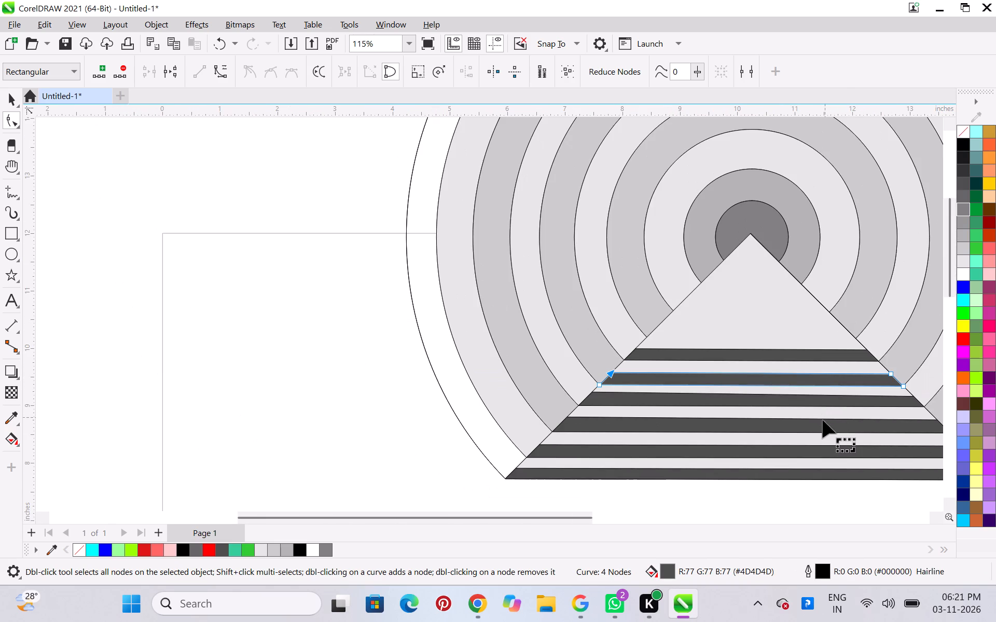
Examine the levelness and spacing of the dark bars across the whole triangle.
key("h")
left_click_drag(812, 418, 513, 370)
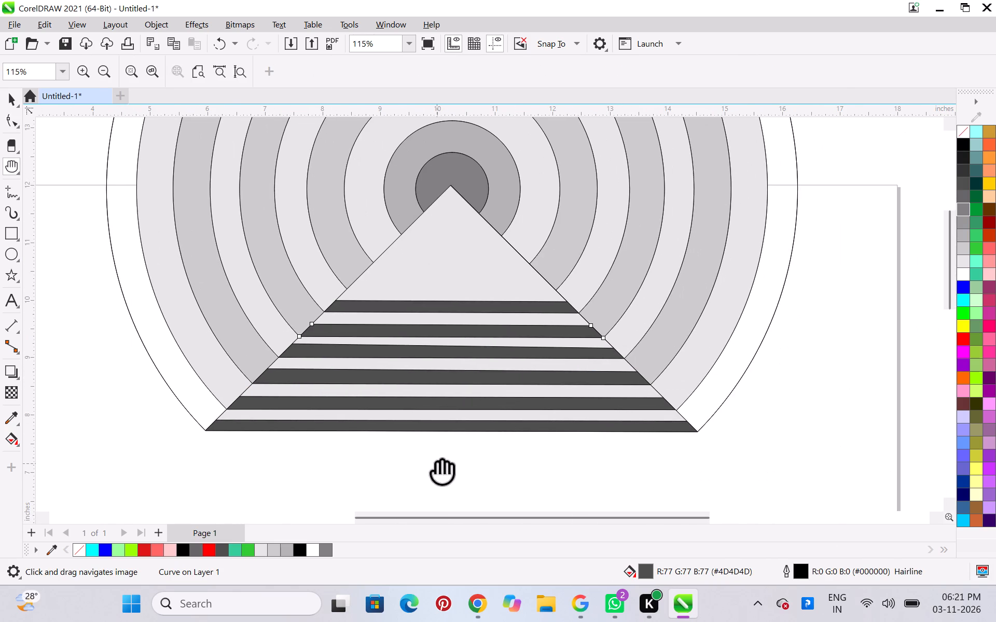
left_click(437, 463)
scroll(437, 463, "up", 4)
scroll(437, 463, "down", 3)
scroll(496, 293, "up", 4)
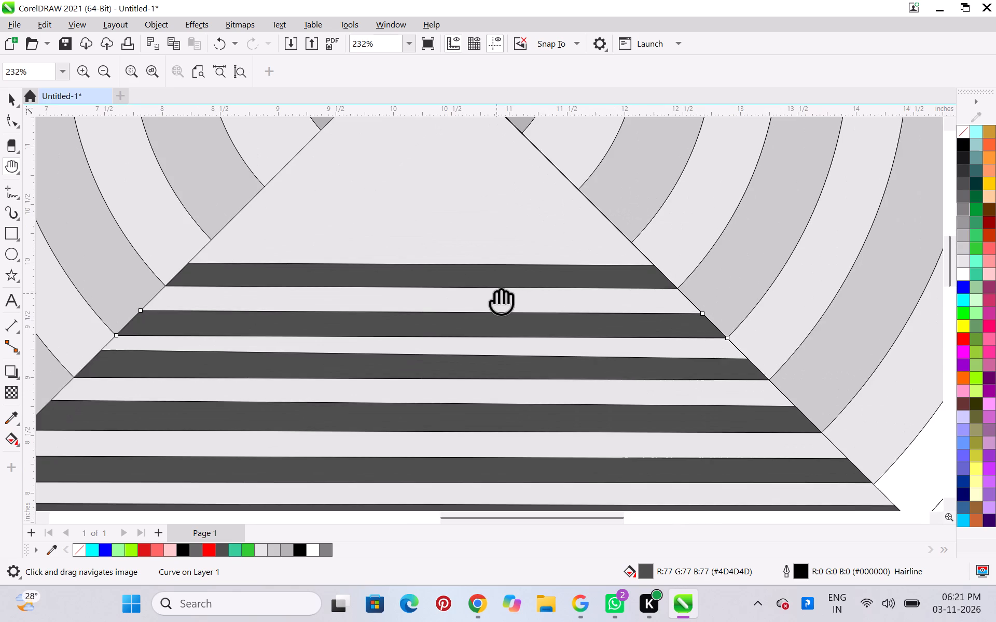
key("space")
left_click(500, 299)
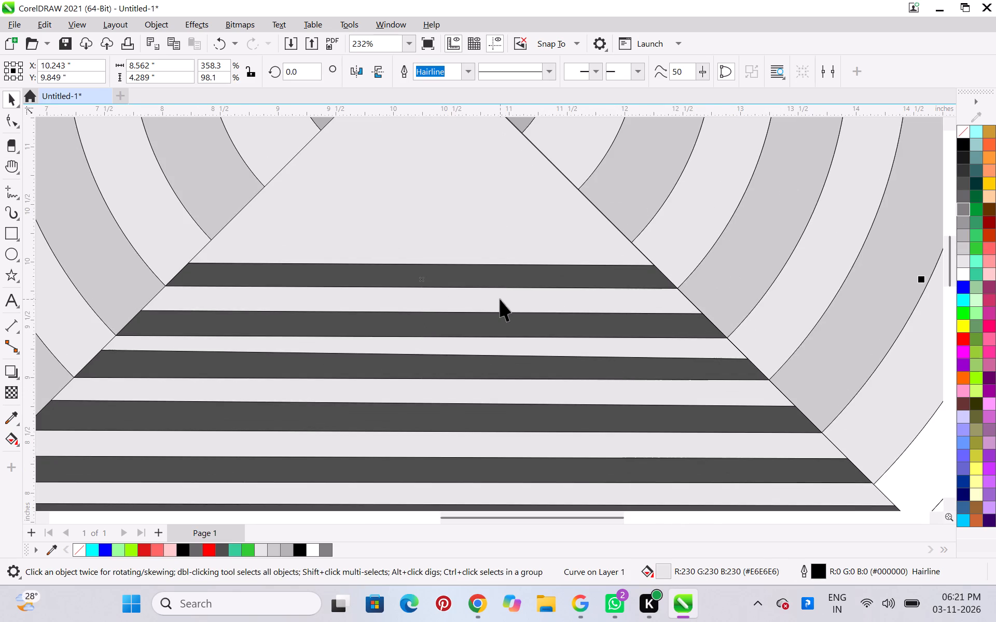
scroll(500, 299, "down", 4)
scroll(482, 300, "up", 1)
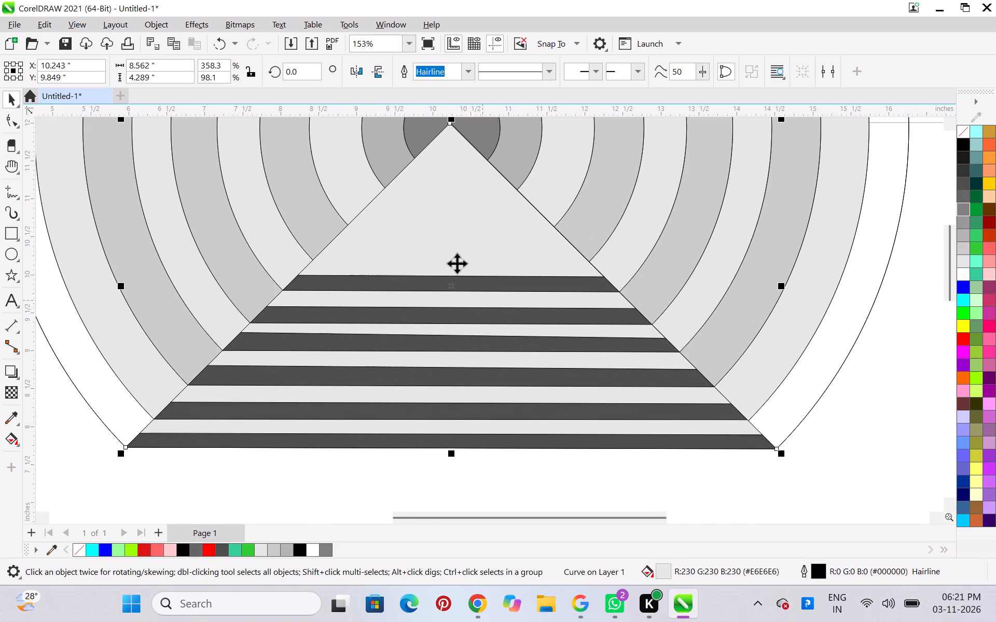
scroll(455, 259, "up", 4)
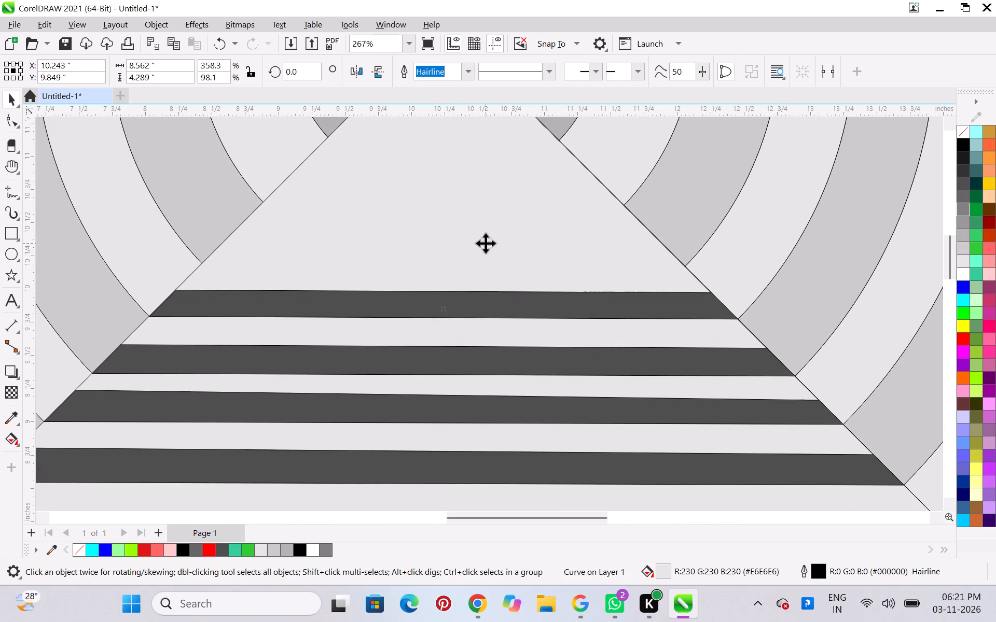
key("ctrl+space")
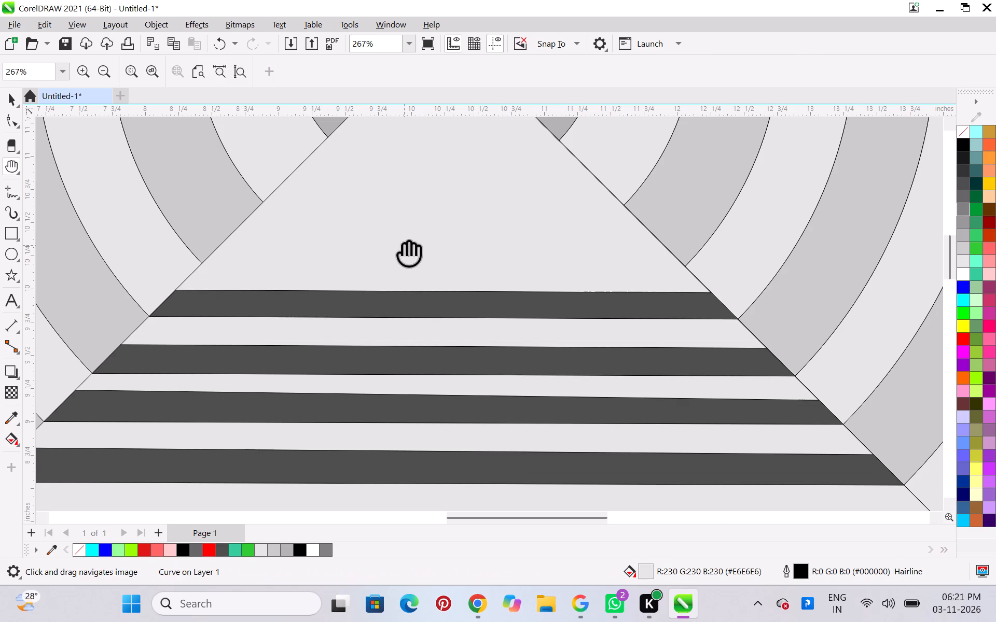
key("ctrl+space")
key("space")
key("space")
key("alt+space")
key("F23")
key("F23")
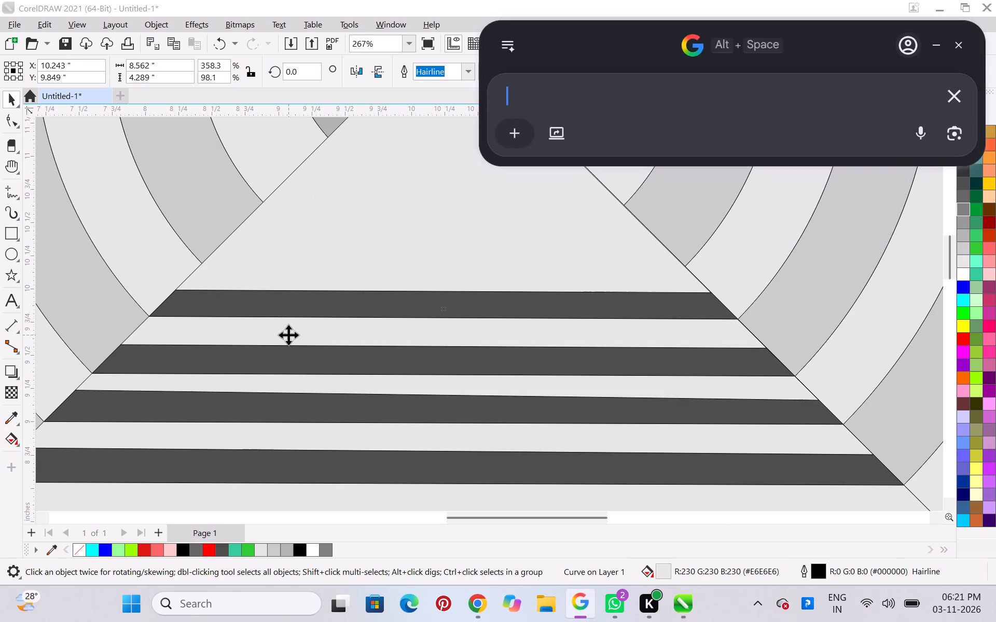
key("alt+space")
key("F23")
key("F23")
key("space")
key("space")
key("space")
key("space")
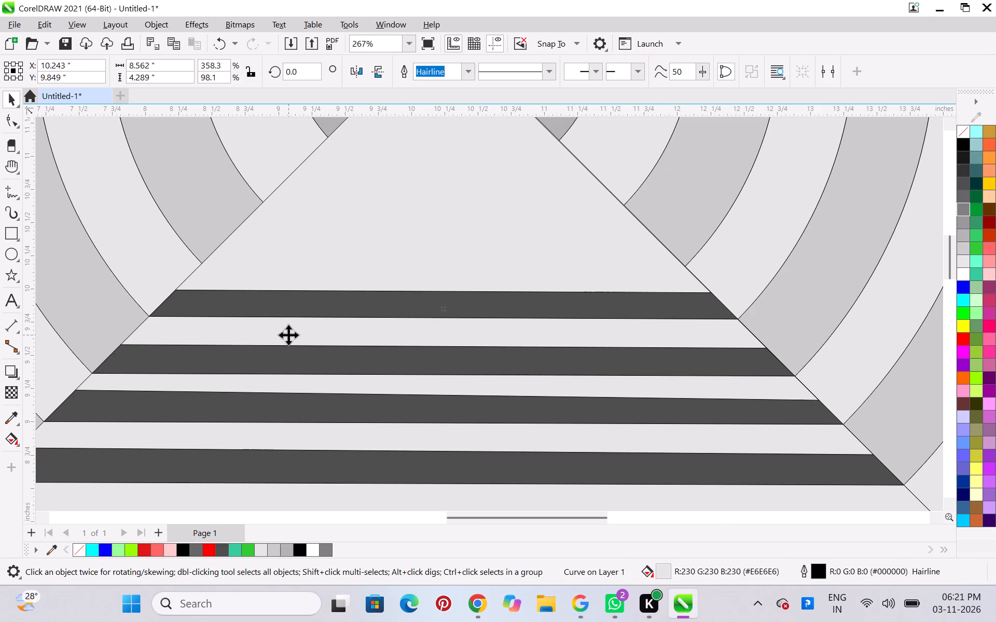
Snap the upper-left and upper-right corner nodes of the topmost dark bar to the triangle's side edges.
left_click(13, 118)
left_click(199, 293)
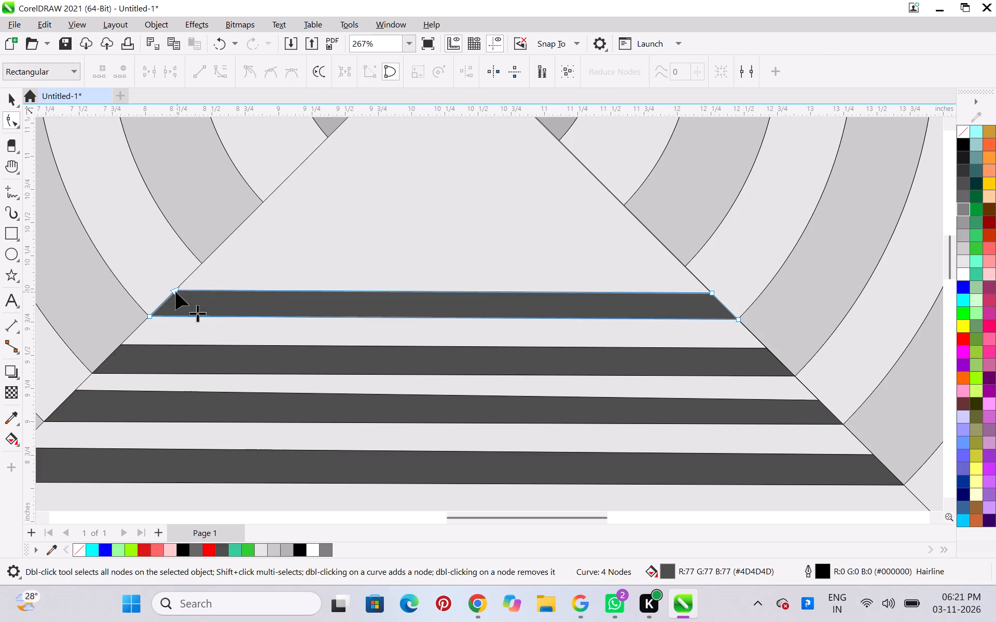
left_click(176, 292)
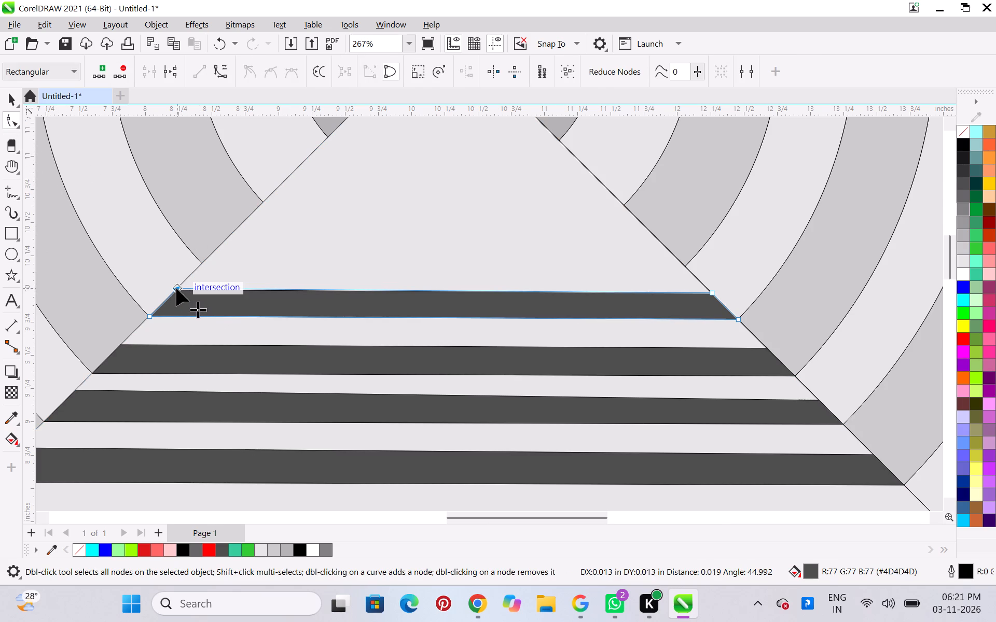
scroll(738, 313, "up", 2)
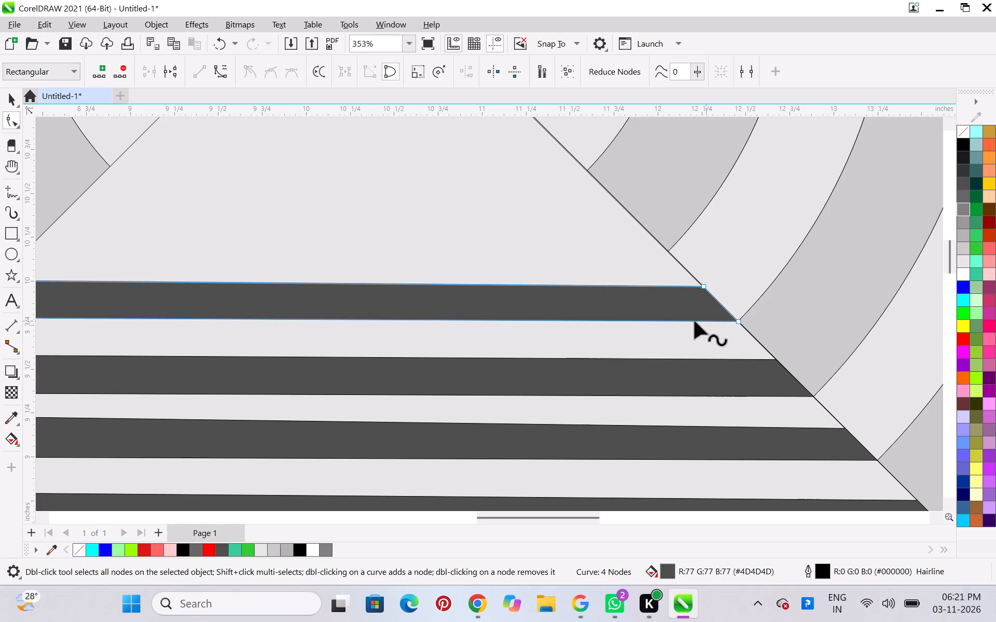
left_click(704, 287)
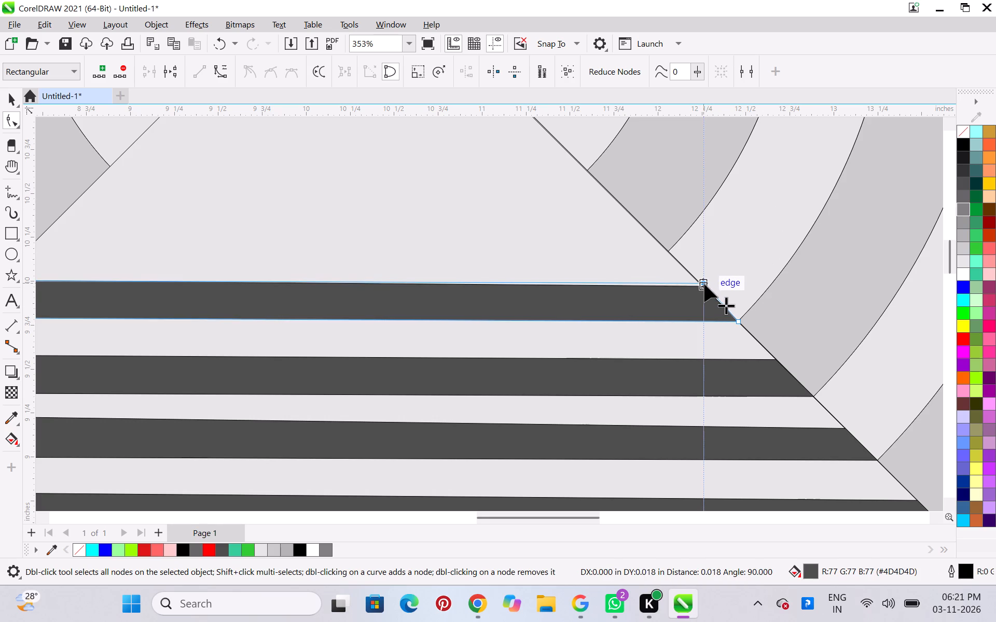
left_click(707, 287)
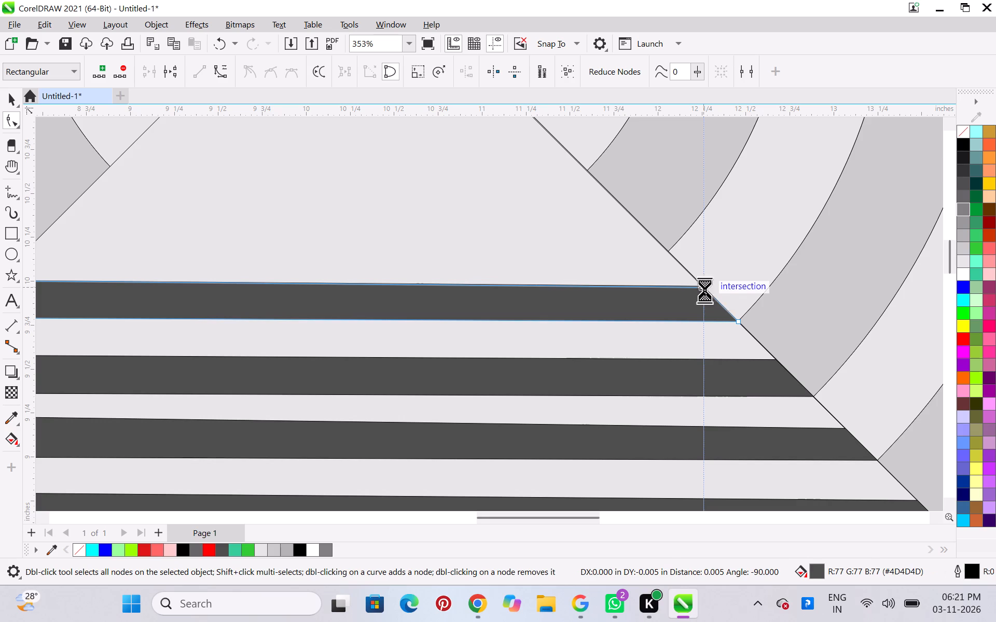
scroll(692, 292, "down", 6)
left_click(508, 262)
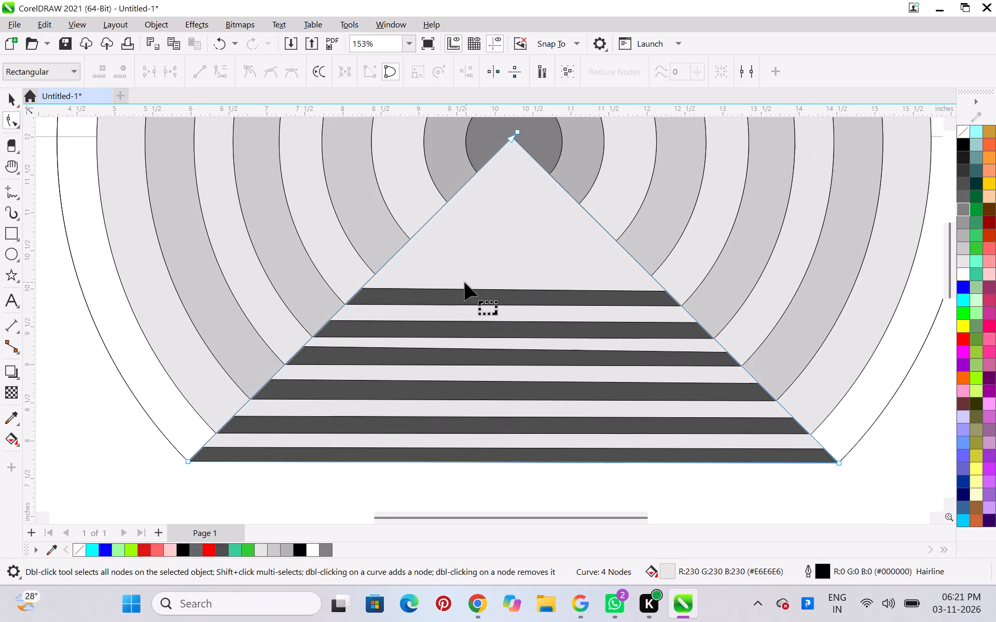
Duplicate the topmost dark bar straight upward, placing the copy about 0.49 inch higher in the triangle.
scroll(493, 318, "down", 3)
scroll(512, 316, "up", 5)
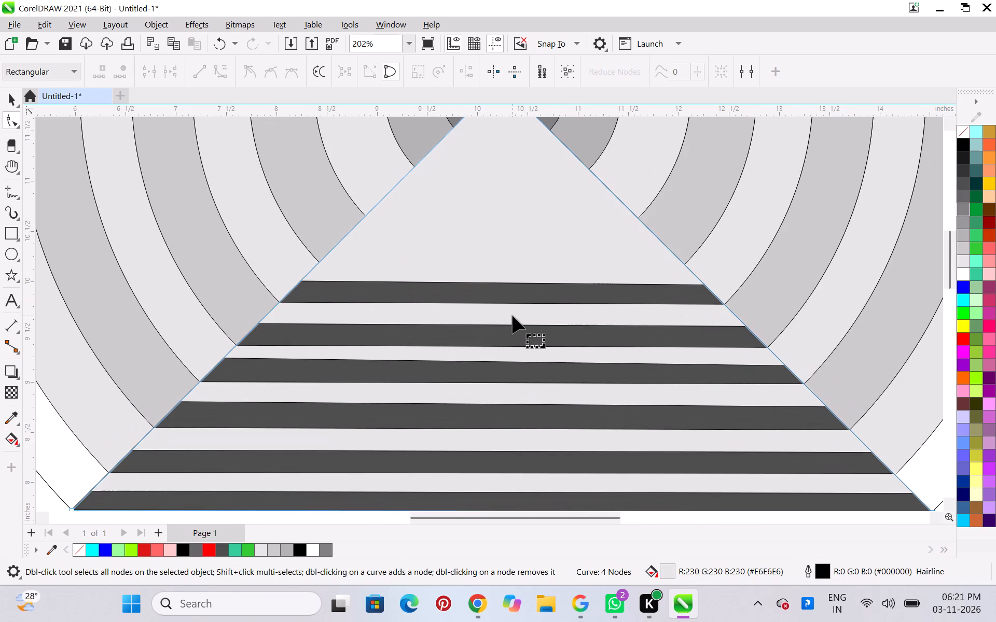
key("ctrl+space")
left_click(523, 296)
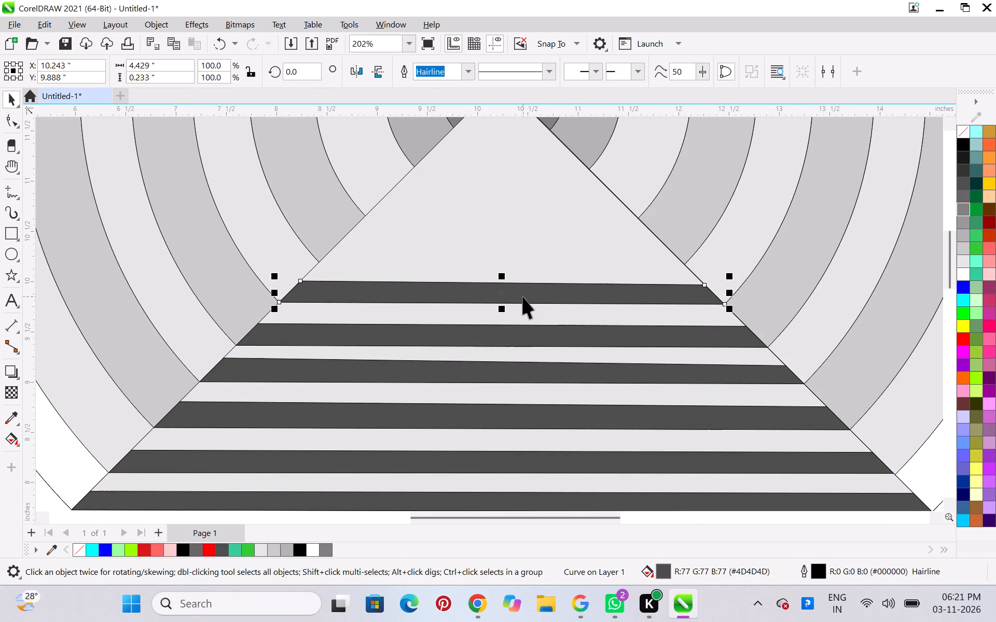
left_click_drag(542, 291, 542, 257, "ctrl")
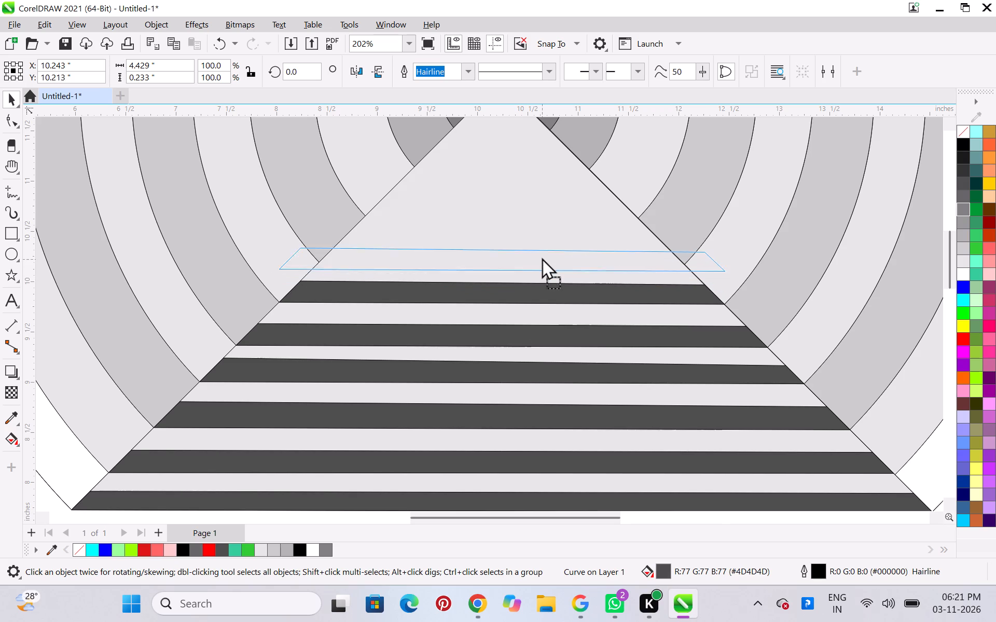
left_click_drag(542, 257, 540, 242, "ctrl")
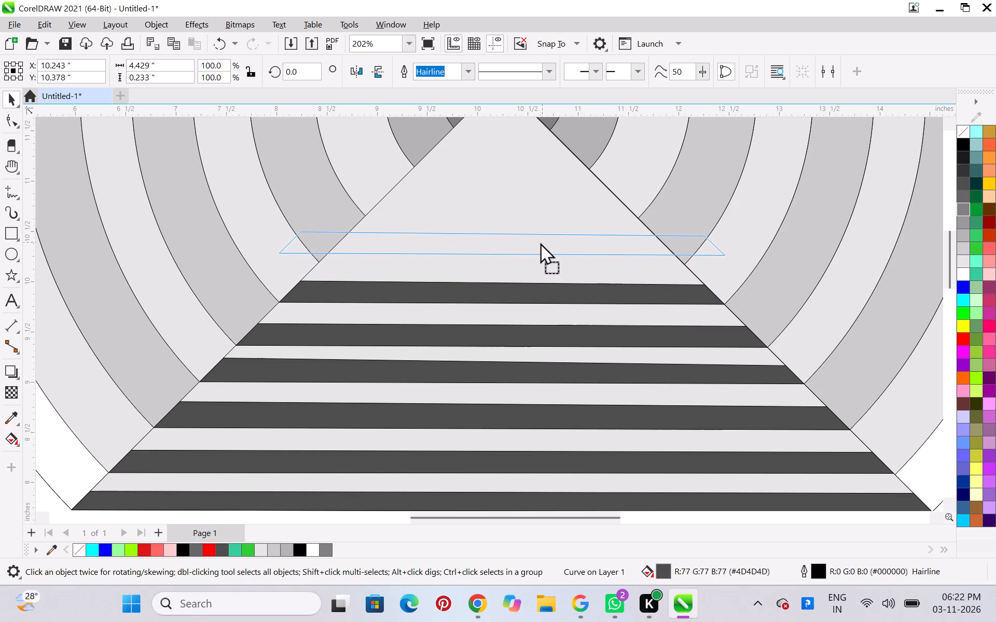
left_click_drag(540, 242, 536, 242, "ctrl")
right_click(536, 242, "ctrl")
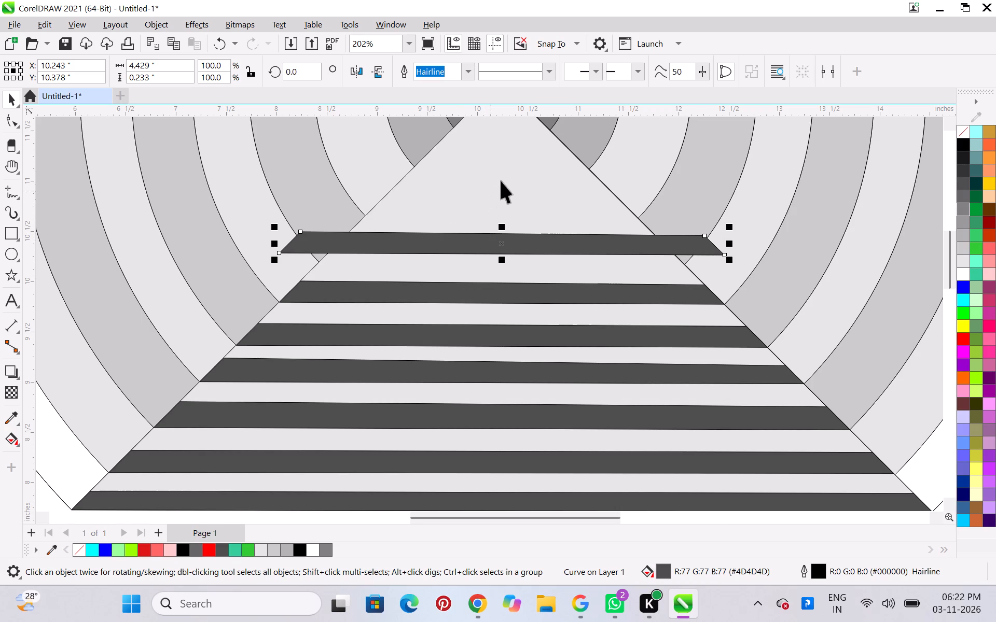
left_click(504, 166)
scroll(487, 227, "up", 2)
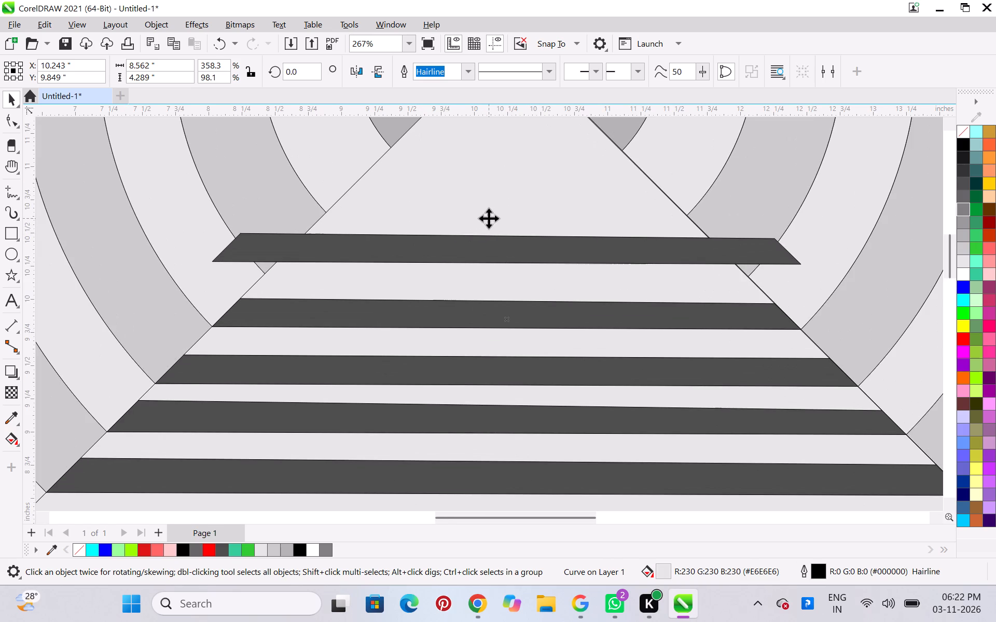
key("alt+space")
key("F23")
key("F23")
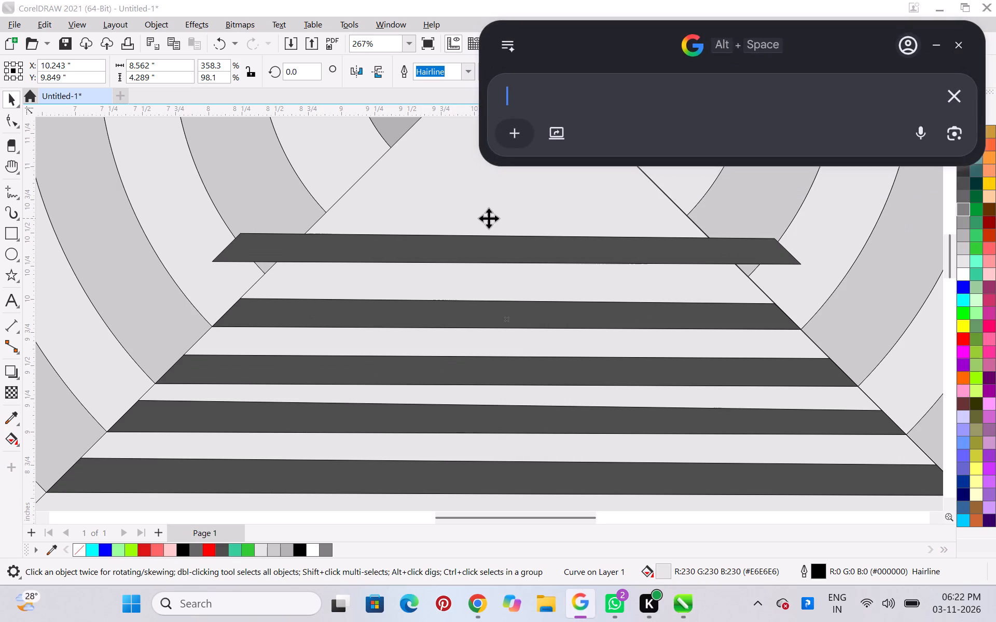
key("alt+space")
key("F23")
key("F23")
Move the new top bar's lower-left and upper-left corner nodes inward onto the triangle's left edge.
key("space")
left_click(363, 254)
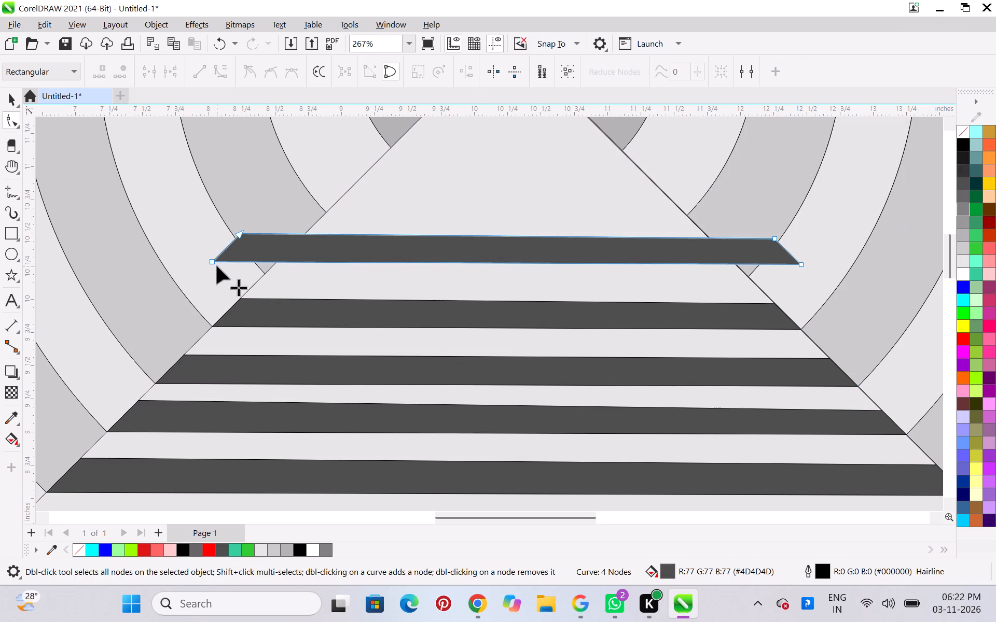
left_click_drag(211, 262, 260, 271)
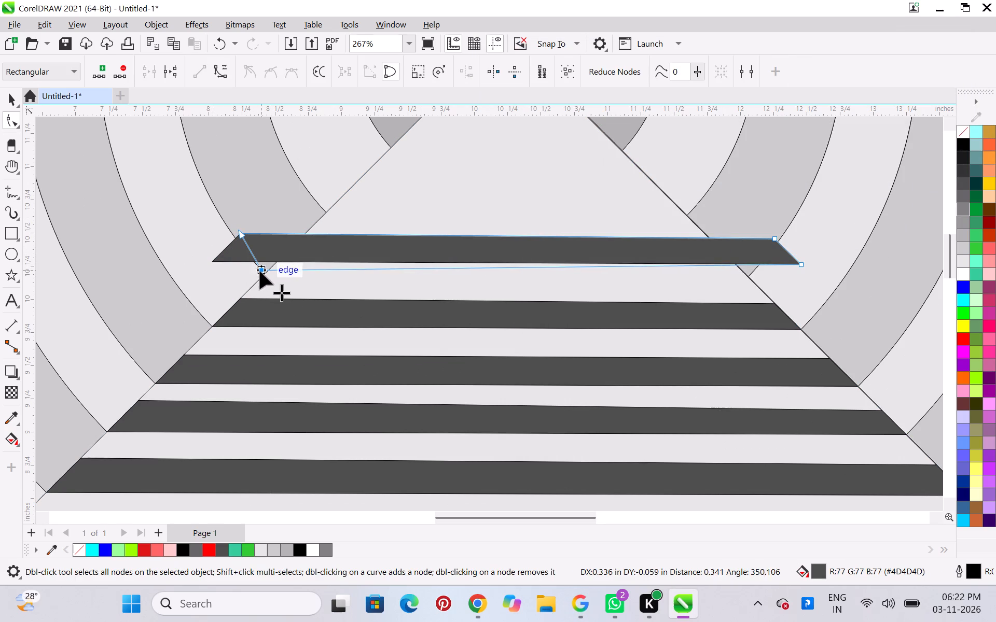
left_click_drag(260, 271, 264, 275)
scroll(273, 249, "up", 4)
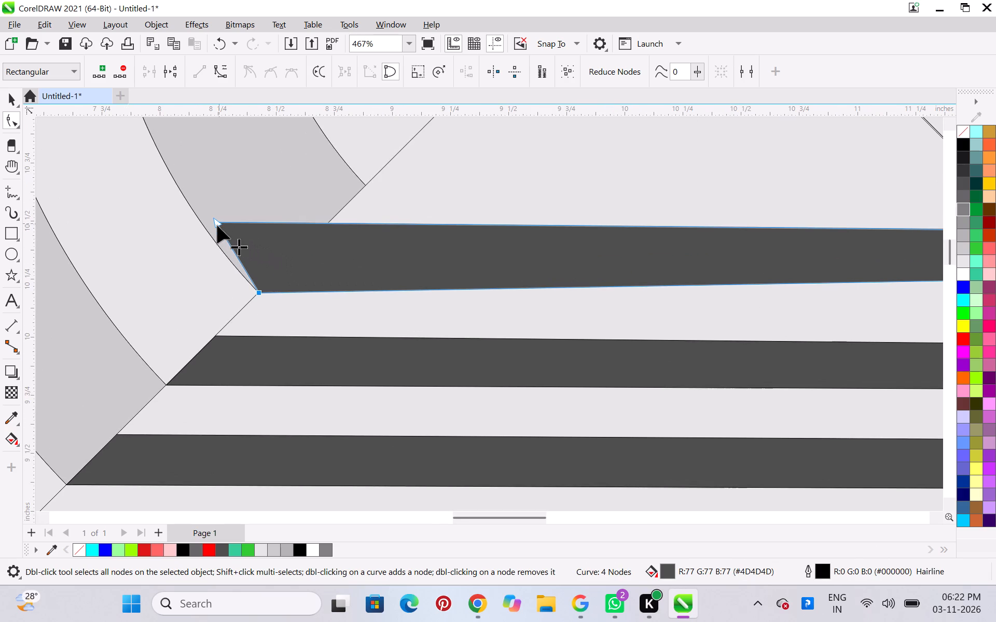
left_click_drag(216, 224, 316, 233)
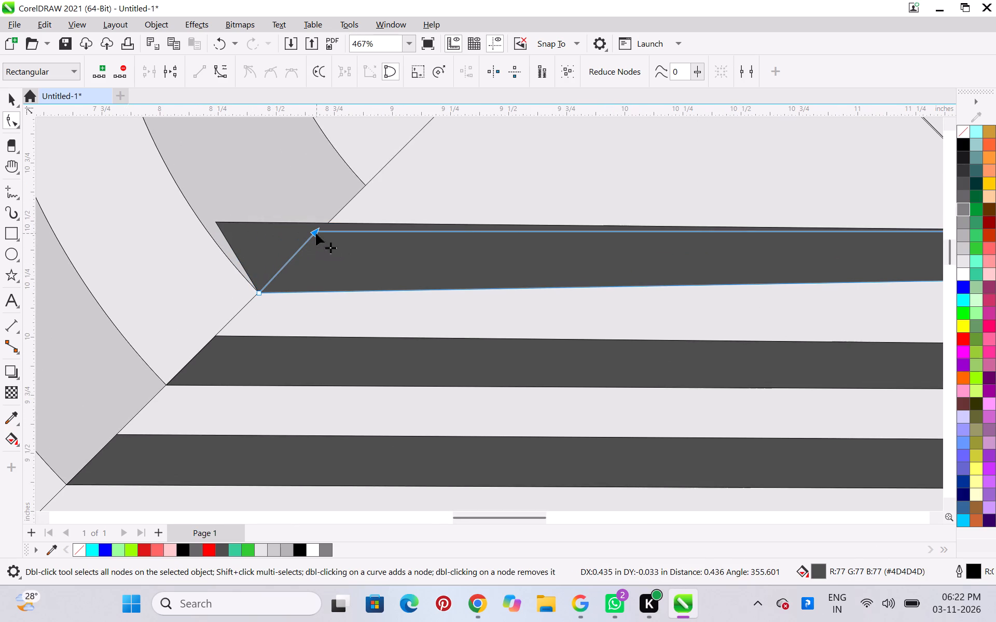
left_click_drag(316, 233, 320, 234)
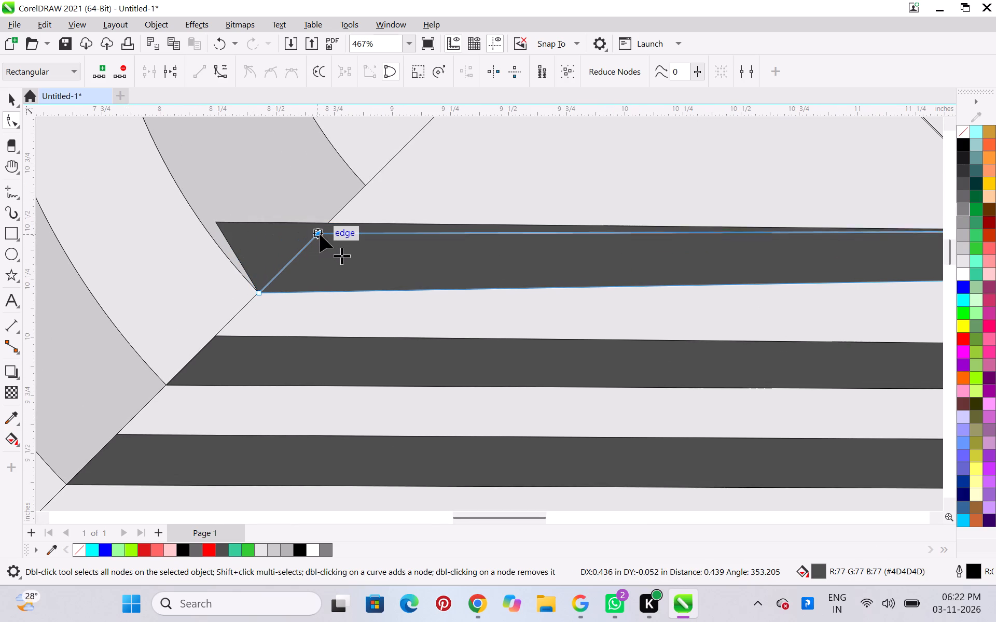
left_click_drag(320, 234, 327, 224)
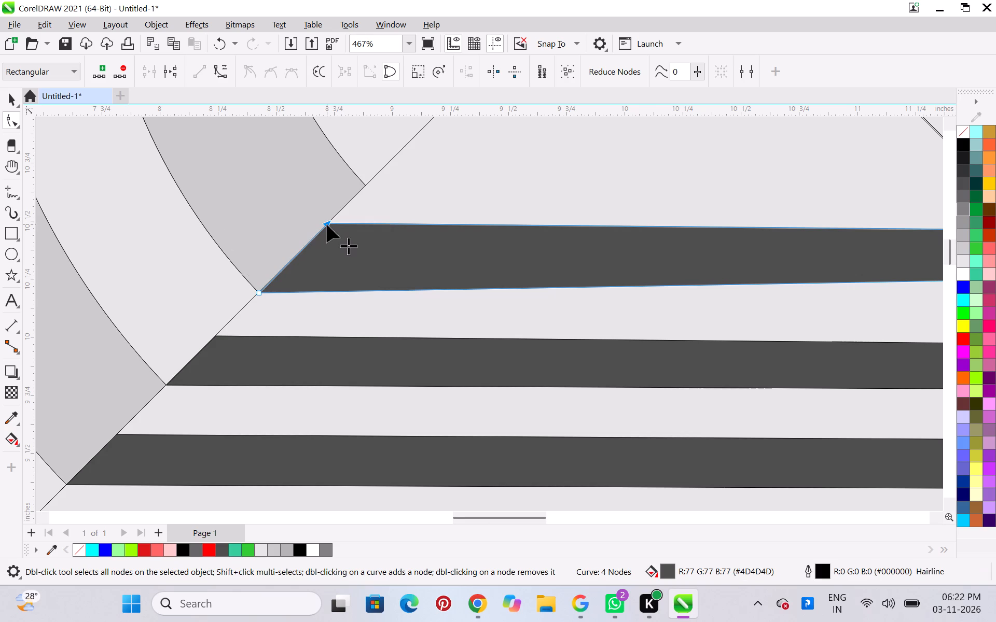
Lower the new top bar's upper-left corner node about 0.08 inch along the triangle's left edge.
scroll(327, 224, "down", 7)
scroll(381, 216, "up", 5)
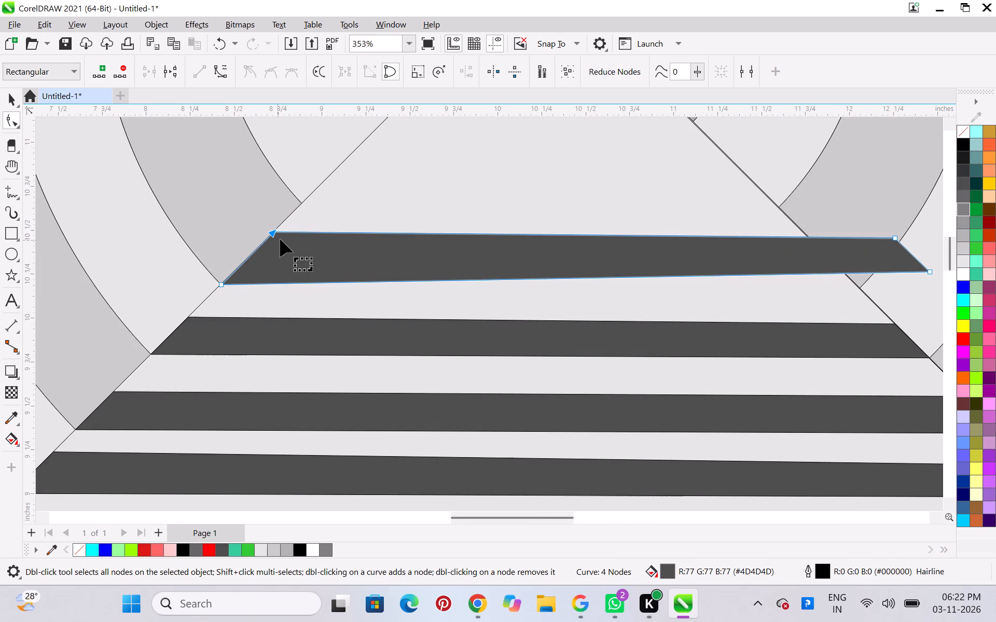
left_click_drag(275, 229, 271, 233)
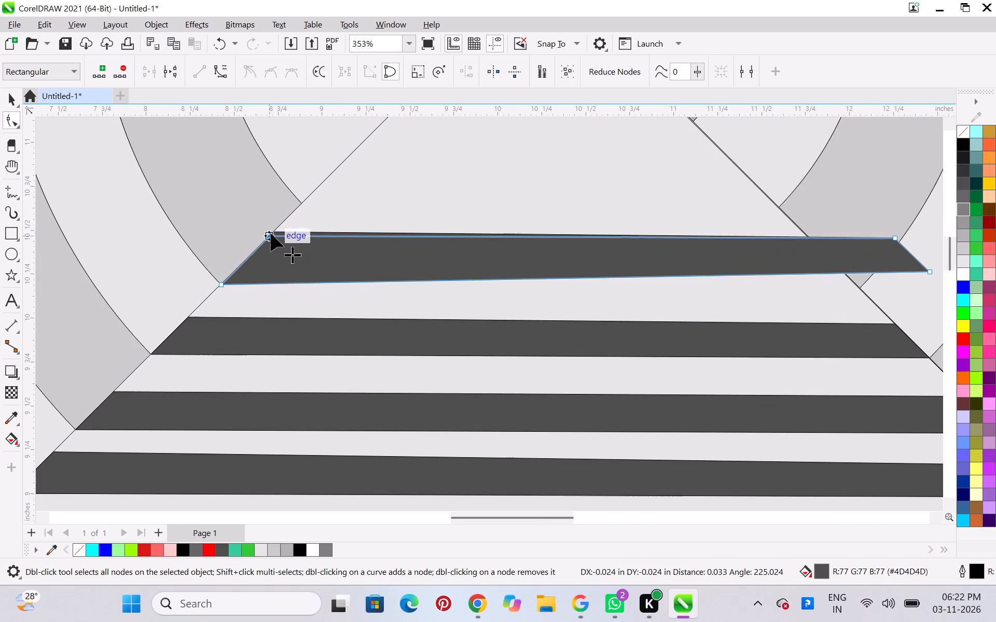
left_click_drag(271, 233, 272, 234)
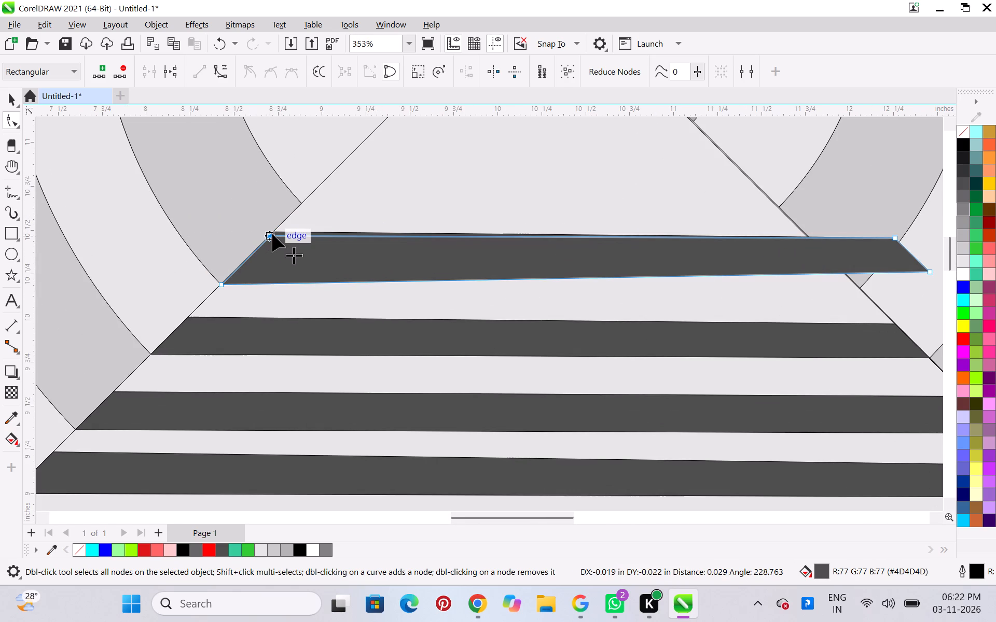
left_click_drag(272, 234, 268, 235)
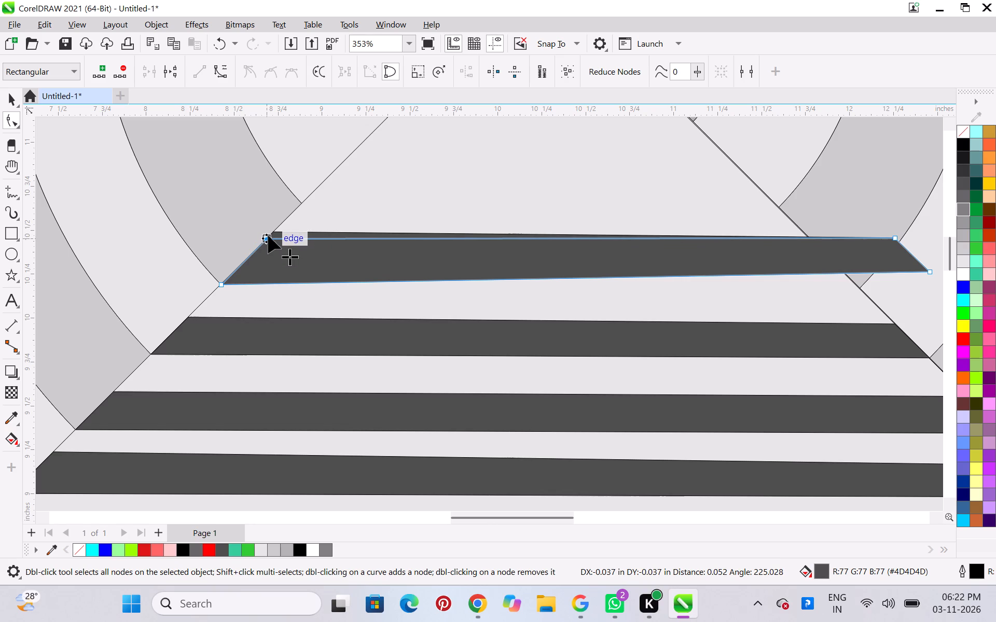
left_click_drag(268, 235, 268, 236)
left_click_drag(268, 236, 262, 238)
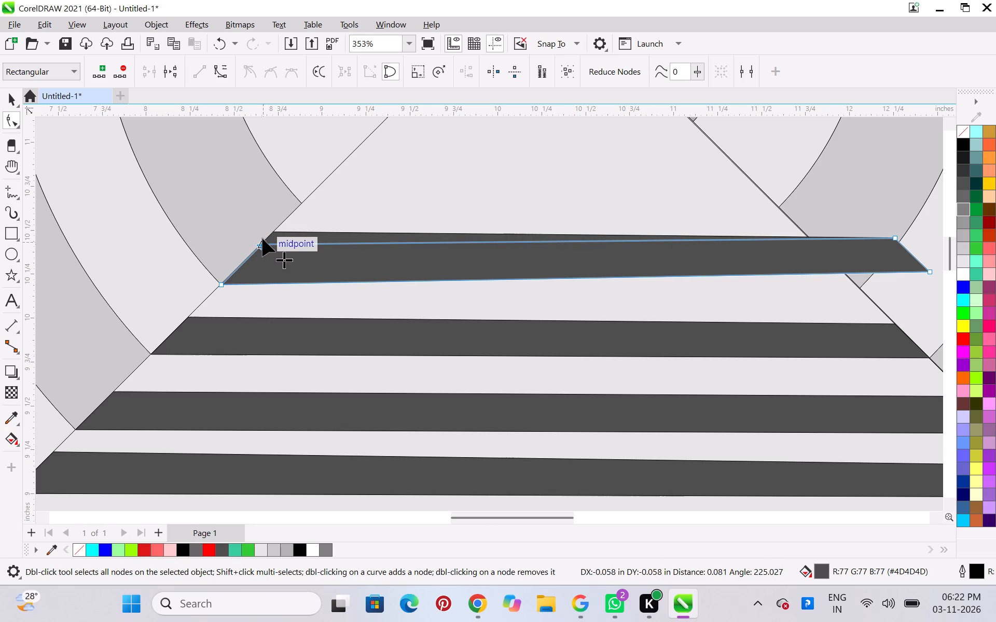
left_click_drag(262, 238, 262, 238)
scroll(293, 246, "down", 5)
scroll(665, 246, "up", 3)
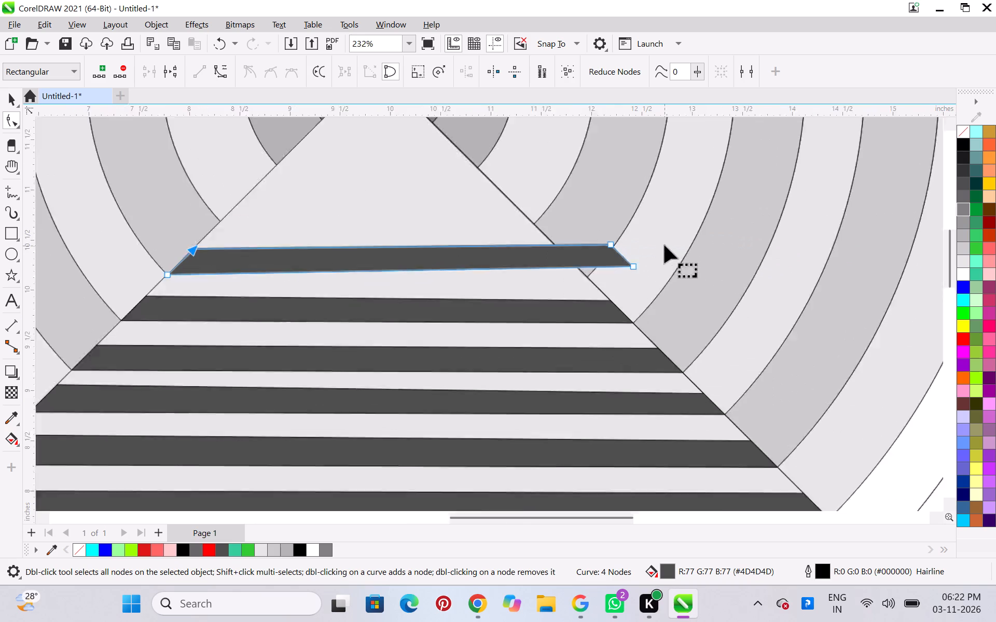
Move the top bar's lower-right and upper-right corner nodes inward onto the triangle's right edge.
scroll(665, 245, "up", 5)
left_click_drag(591, 299, 507, 316)
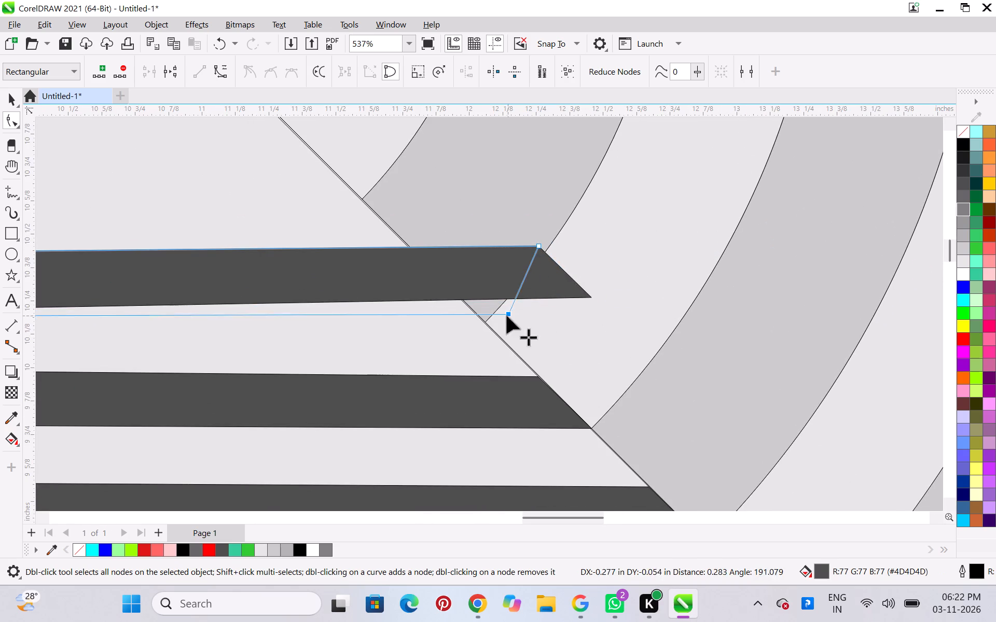
left_click_drag(507, 316, 486, 323)
scroll(507, 304, "up", 5)
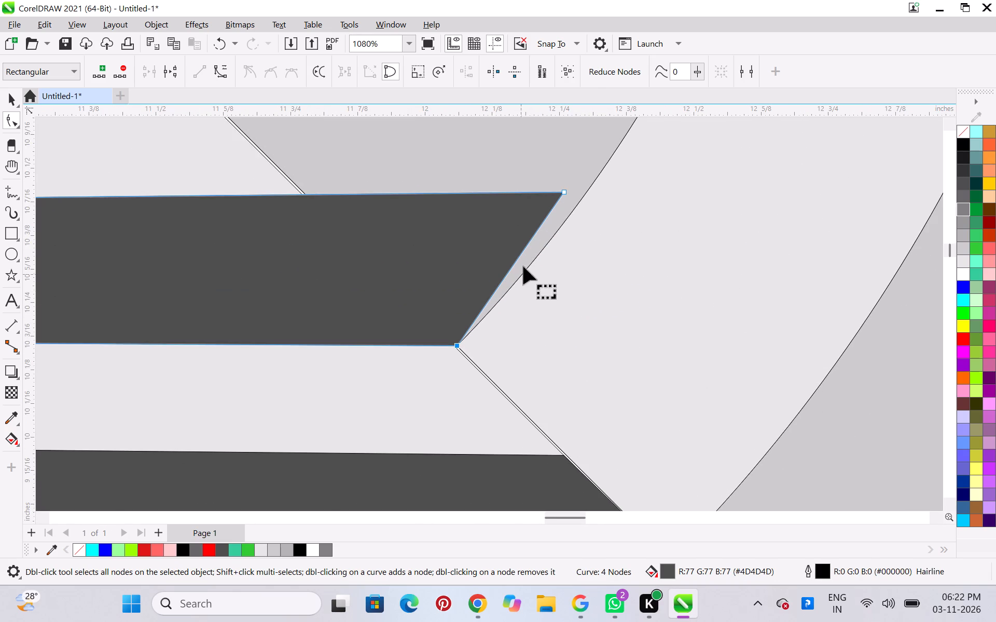
left_click_drag(565, 190, 458, 220)
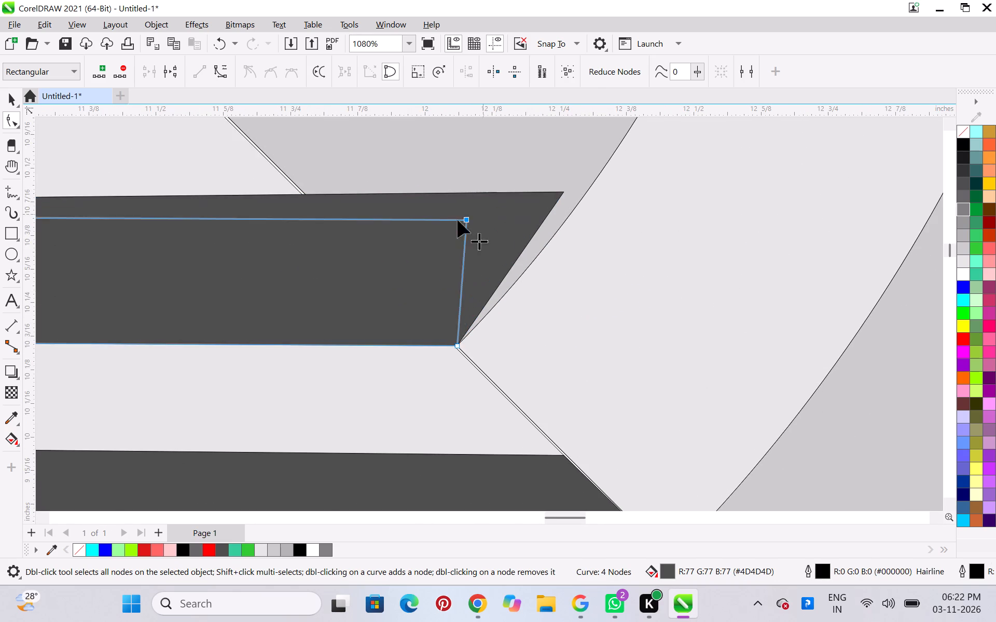
left_click_drag(458, 220, 336, 221)
Review the ring-and-triangle graphic with the fitted top bar in place.
scroll(333, 225, "down", 6)
scroll(251, 209, "up", 2)
scroll(238, 229, "down", 12)
scroll(131, 204, "down", 6)
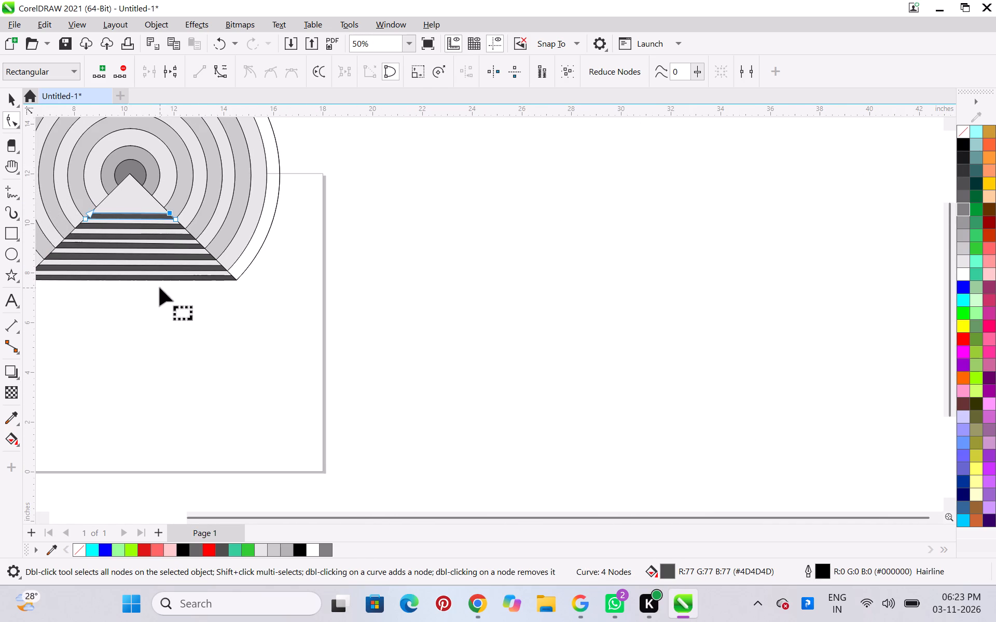
key("h")
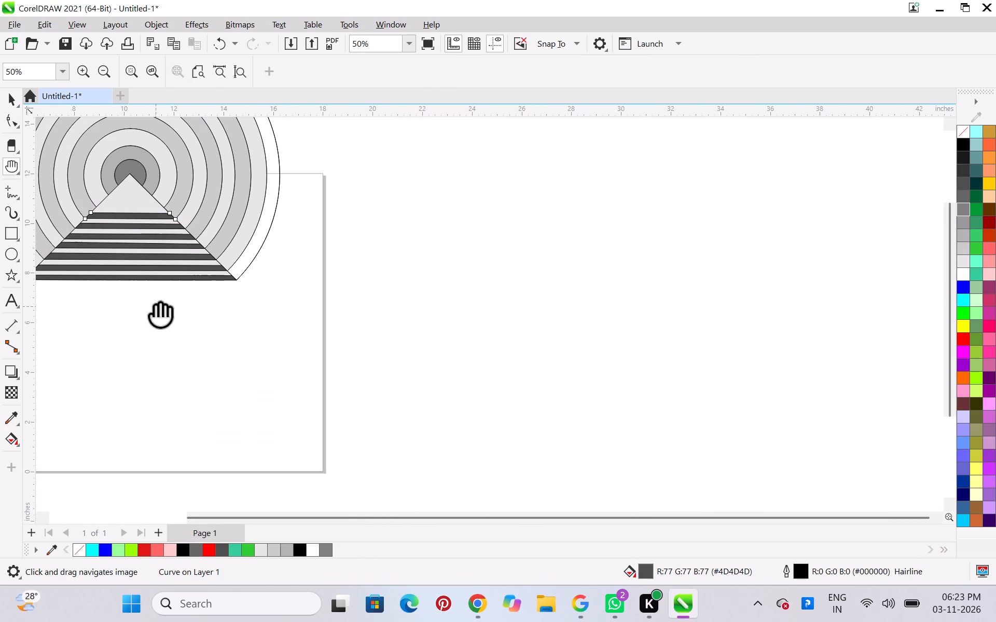
left_click_drag(149, 294, 494, 415)
scroll(579, 329, "up", 2)
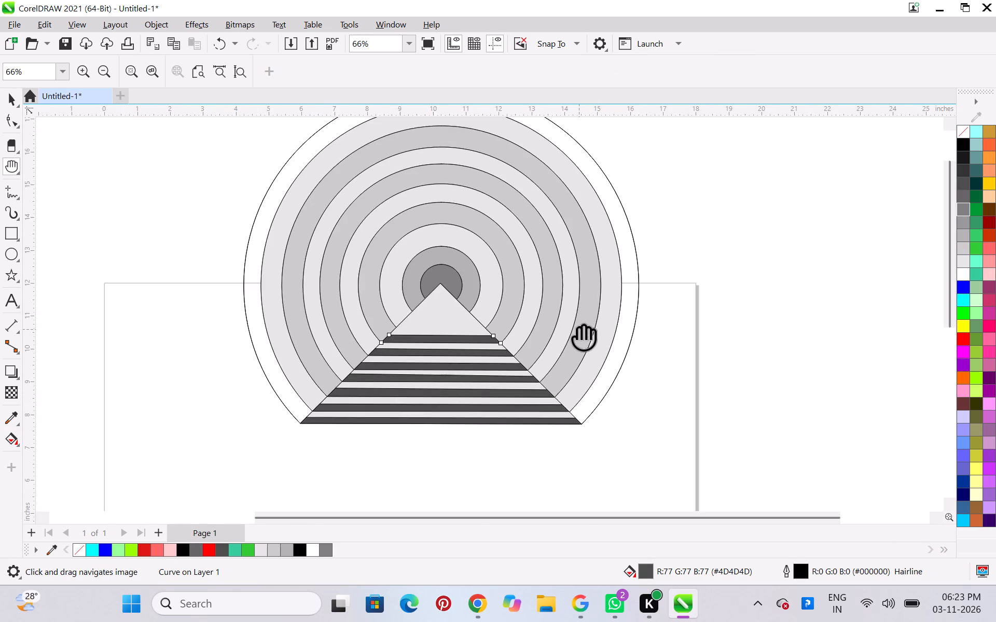
scroll(579, 329, "up", 3)
left_click_drag(457, 352, 445, 386)
key("space")
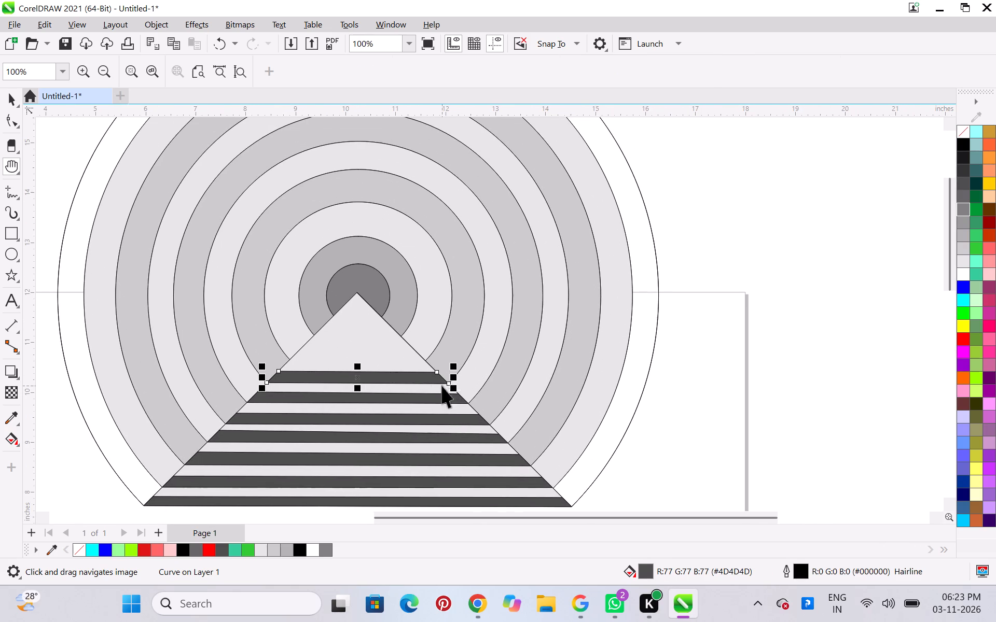
Select the light gray triangle and examine its right edge up close above the top bar.
scroll(315, 347, "up", 5)
left_click(445, 328)
scroll(403, 391, "up", 7)
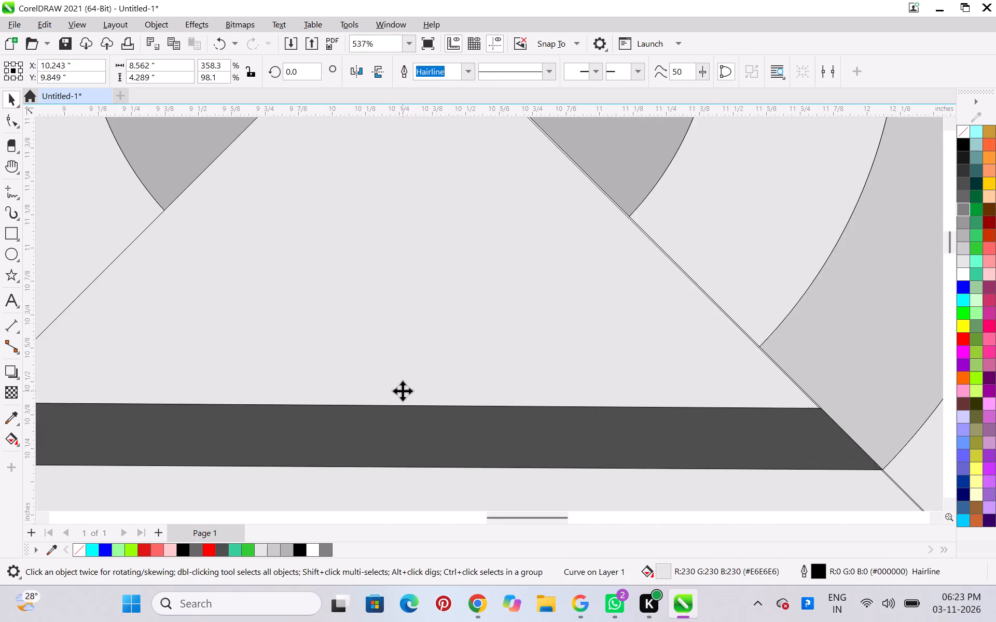
scroll(403, 391, "down", 2)
scroll(651, 361, "up", 5)
left_click(651, 361)
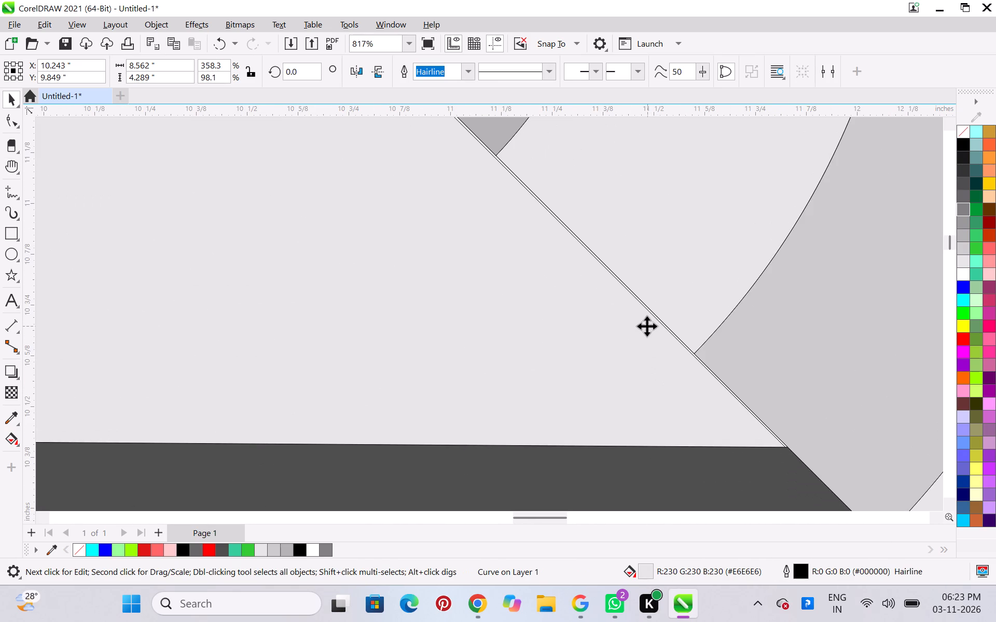
left_click(647, 326)
left_click(656, 317)
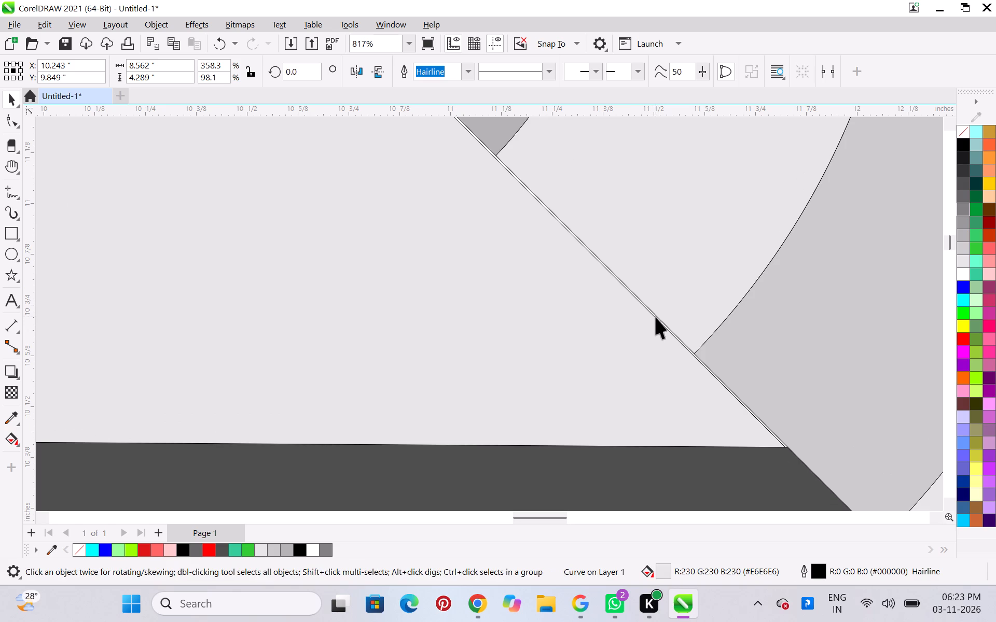
left_click(656, 317)
scroll(663, 331, "down", 6)
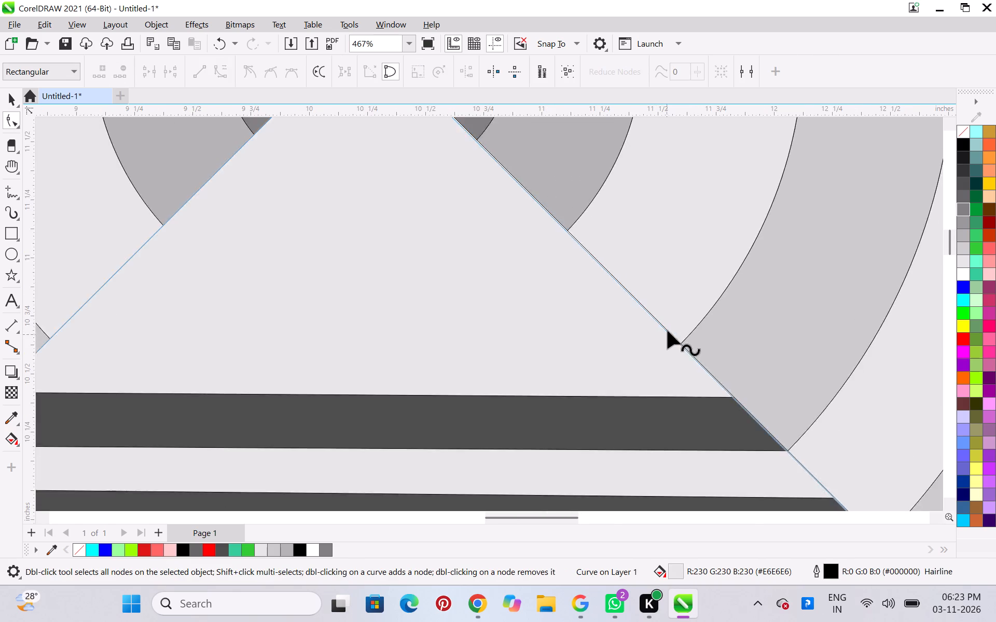
scroll(668, 331, "down", 4)
scroll(440, 340, "up", 5)
scroll(440, 340, "down", 6)
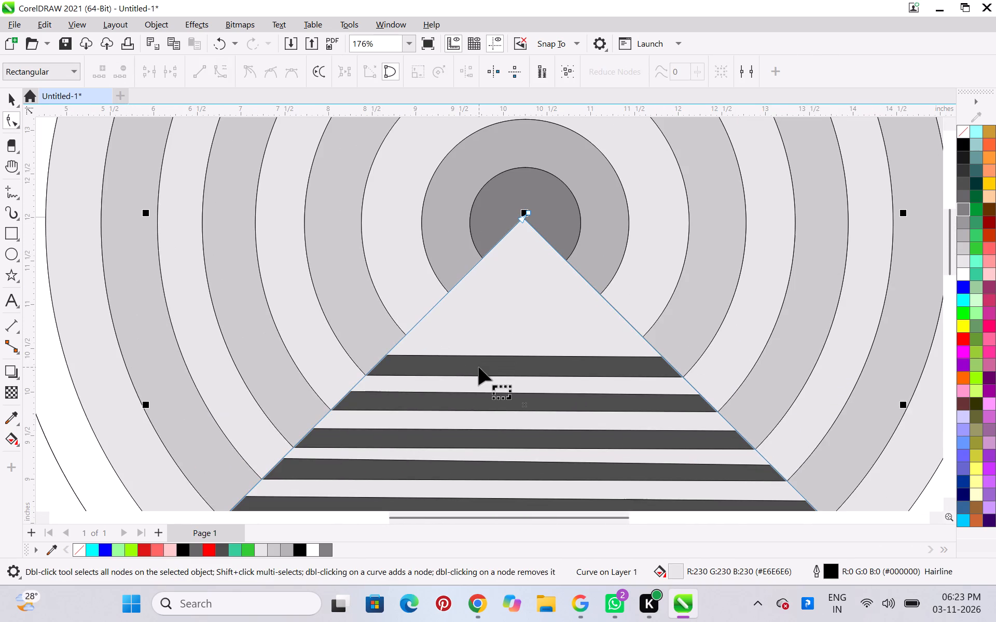
Review the spacing of the dark bars across the whole triangle and leave nothing selected.
key("space")
scroll(481, 371, "down", 5)
scroll(559, 453, "down", 3)
scroll(556, 497, "up", 5)
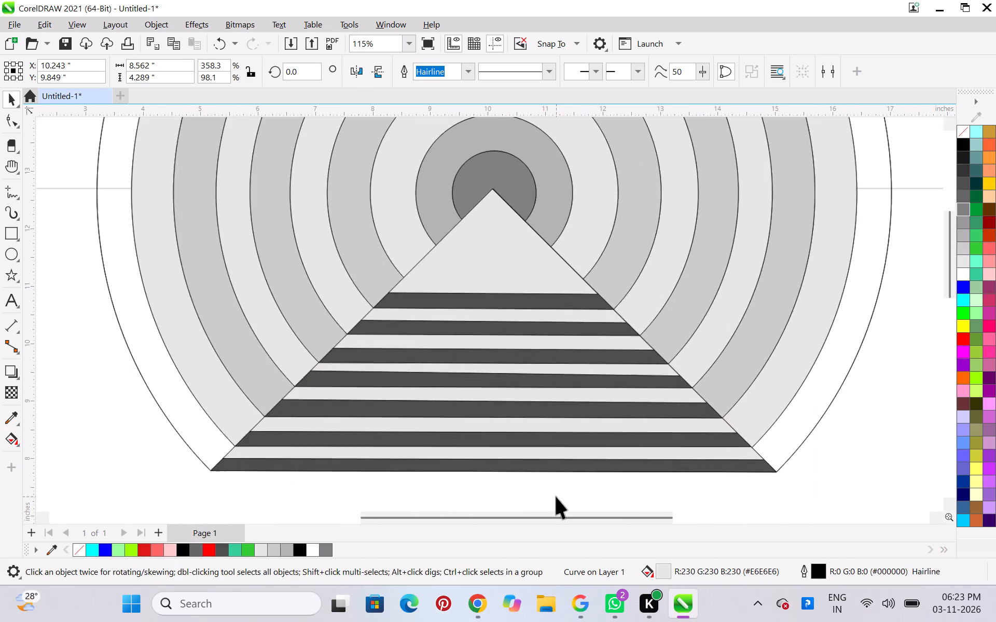
scroll(572, 353, "up", 5)
scroll(572, 349, "down", 5)
scroll(560, 247, "down", 5)
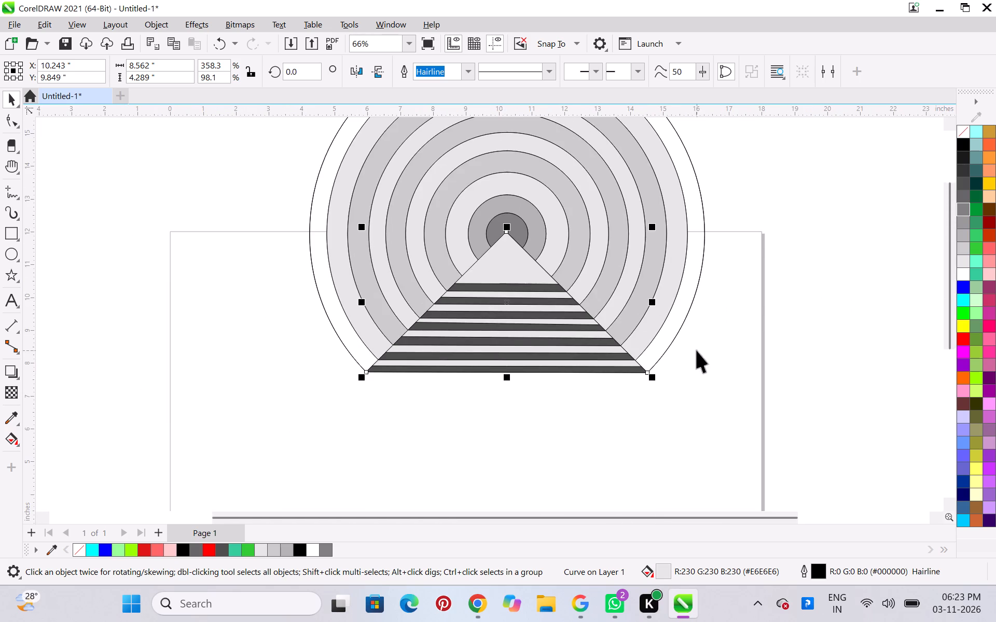
scroll(685, 344, "down", 5)
scroll(631, 189, "up", 3)
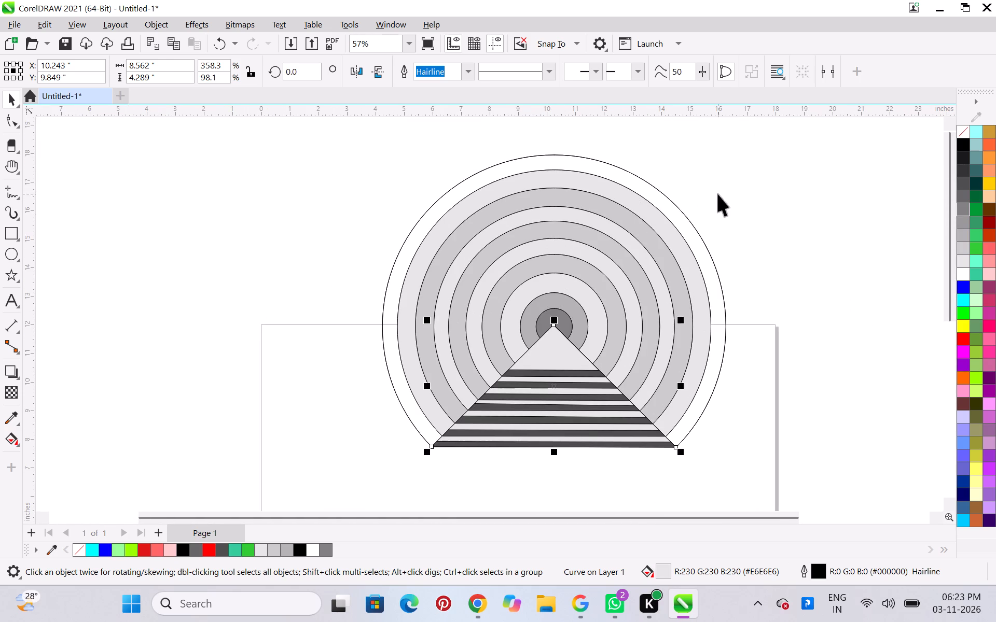
left_click(718, 194)
Duplicate the topmost dark bar straight upward, placing the copy about 0.49 inch higher in the triangle.
scroll(582, 410, "up", 6)
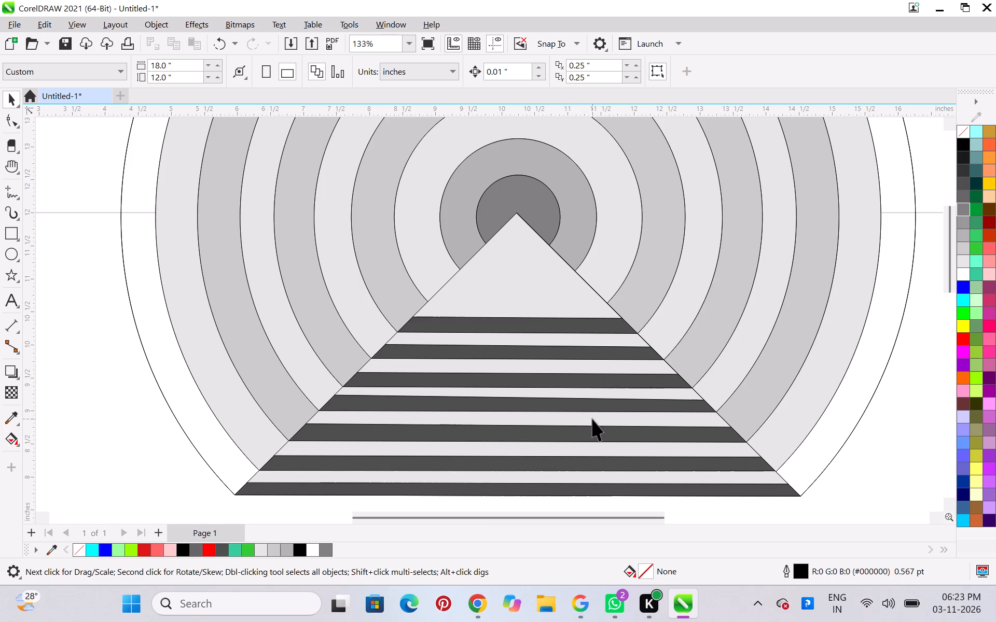
scroll(536, 347, "up", 7)
left_click(579, 285)
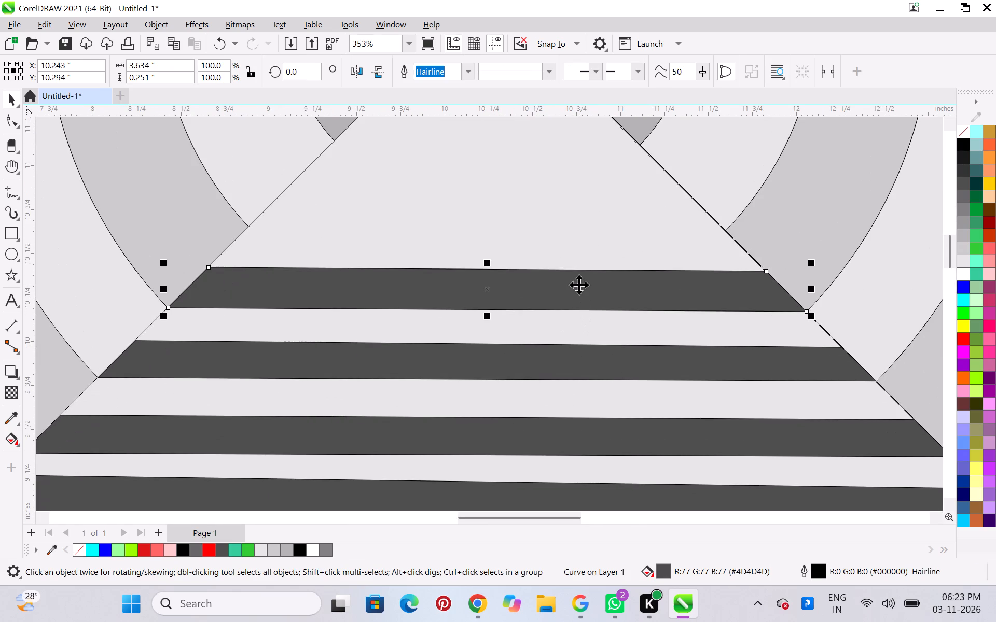
left_click_drag(579, 284, 595, 199, "ctrl")
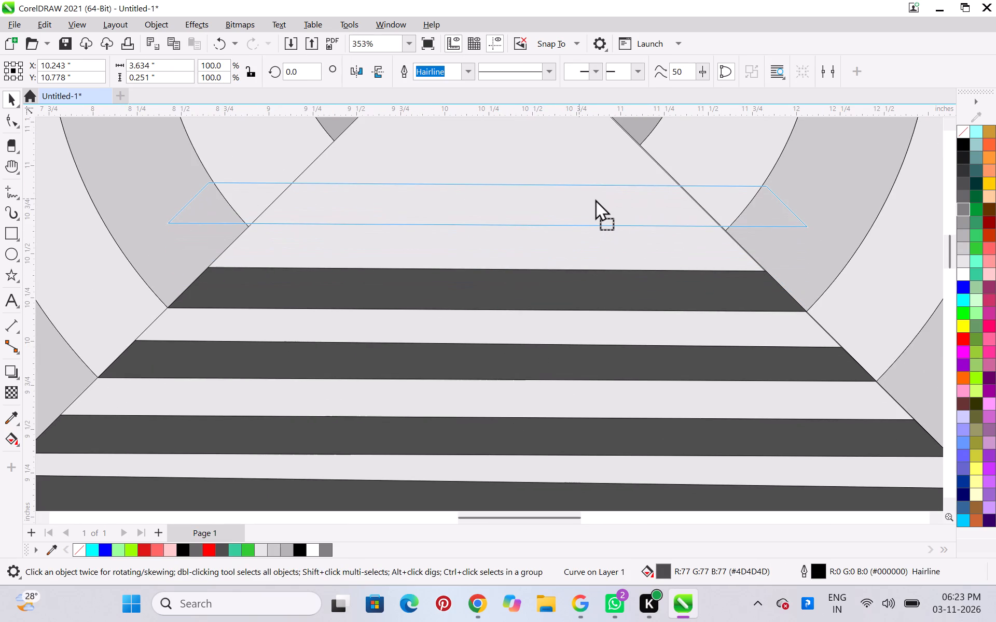
left_click_drag(595, 199, 593, 197, "ctrl")
right_click(593, 197, "ctrl")
Move the new top bar's lower-left corner node about 0.4 inch inward onto the triangle's left edge.
scroll(590, 201, "down", 6)
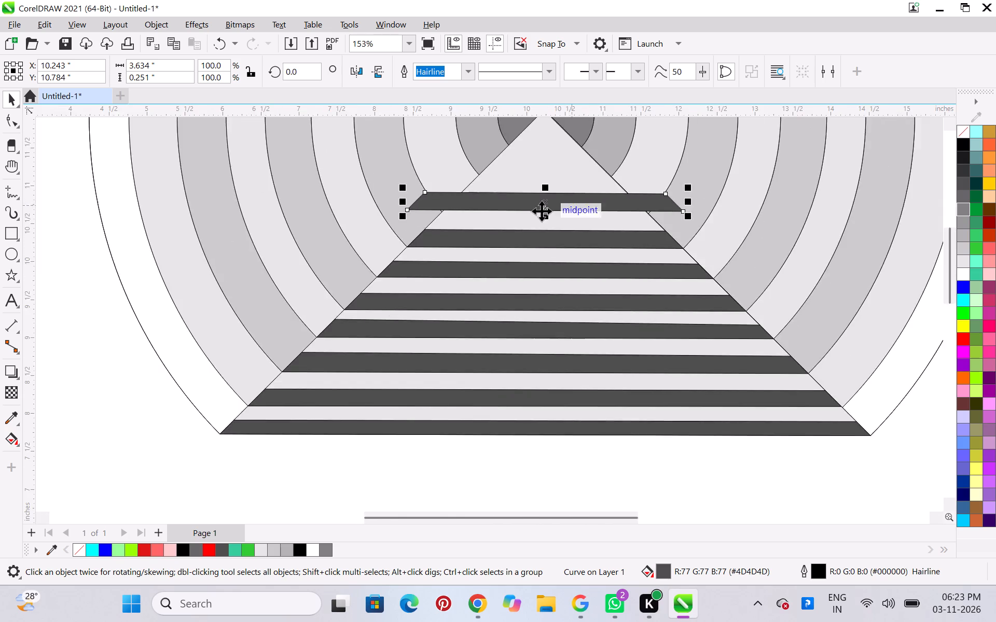
scroll(542, 211, "up", 7)
scroll(544, 136, "down", 7)
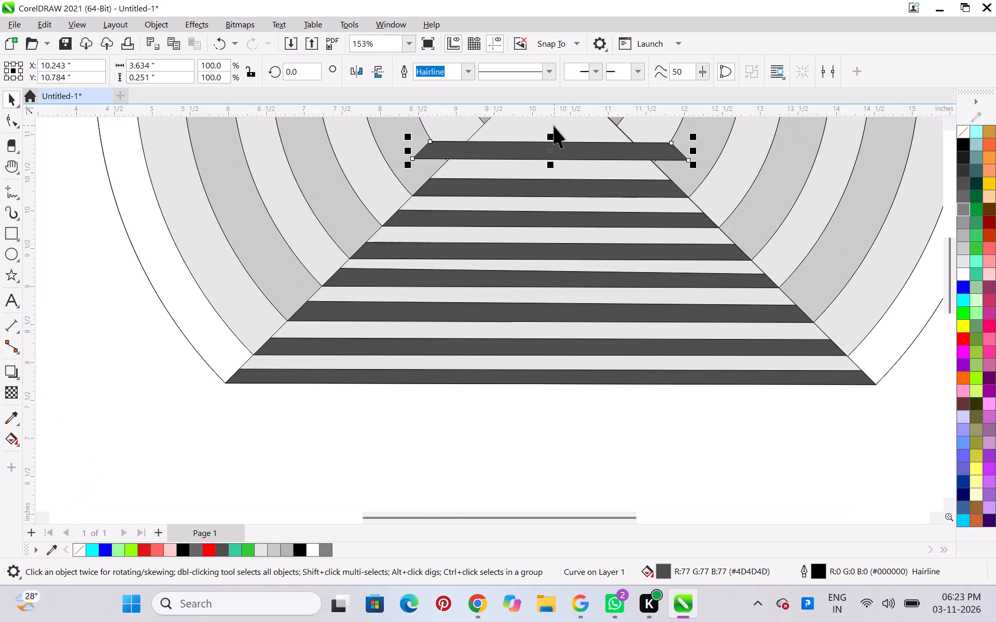
key("j")
key("k")
key("h")
left_click_drag(559, 203, 507, 371)
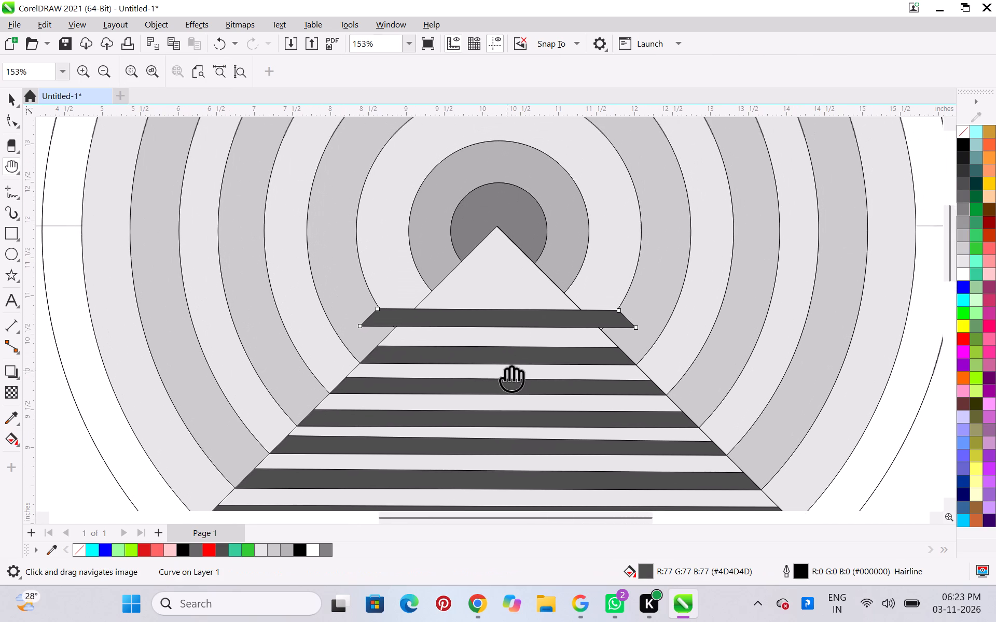
left_click_drag(507, 371, 506, 371)
key("space")
scroll(508, 370, "down", 5)
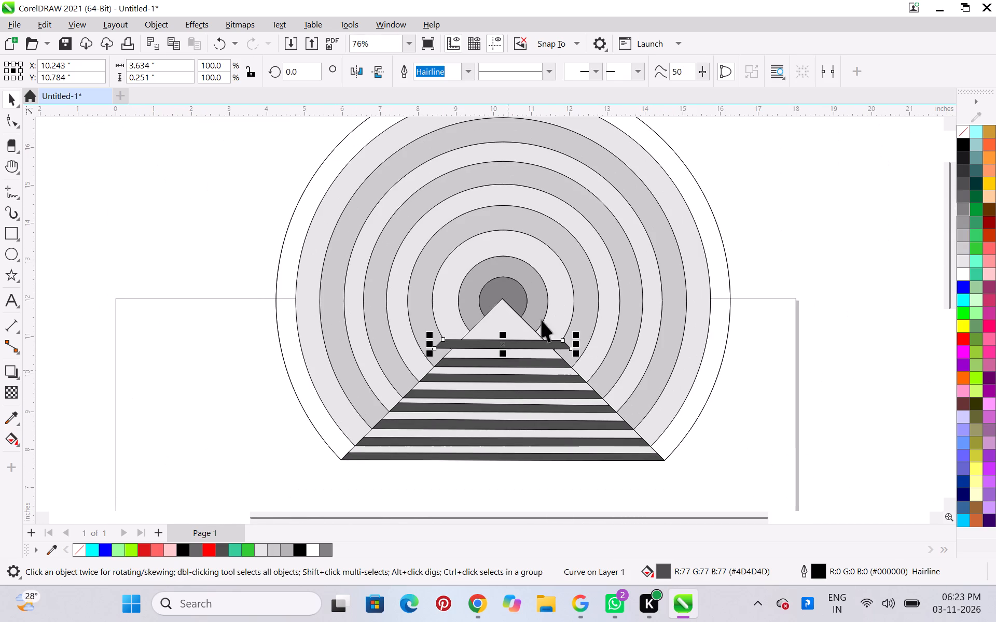
scroll(560, 279, "up", 6)
scroll(559, 284, "down", 5)
scroll(520, 350, "up", 8)
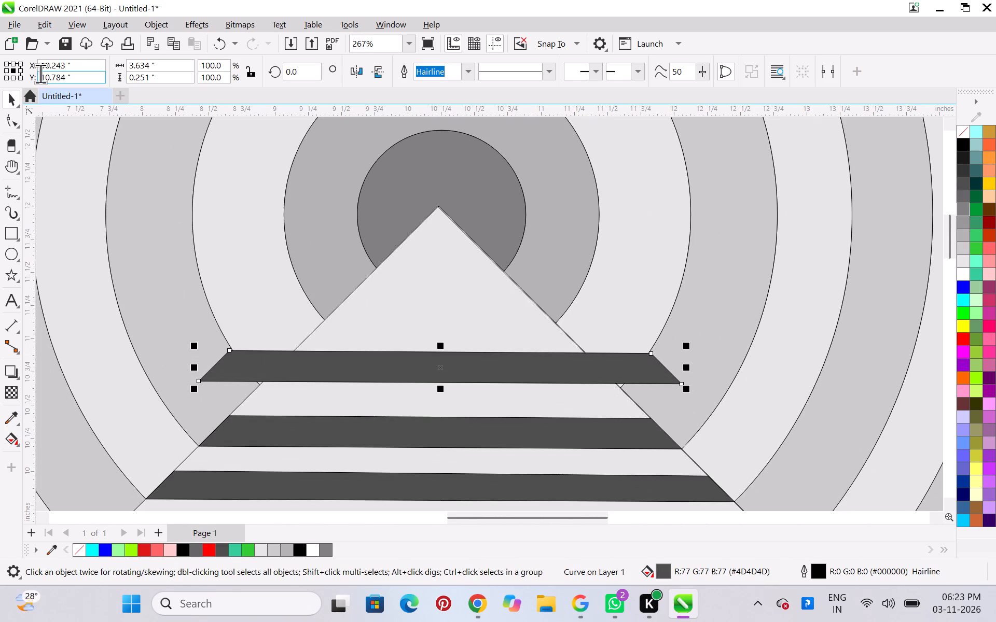
left_click(10, 120)
scroll(234, 346, "up", 5)
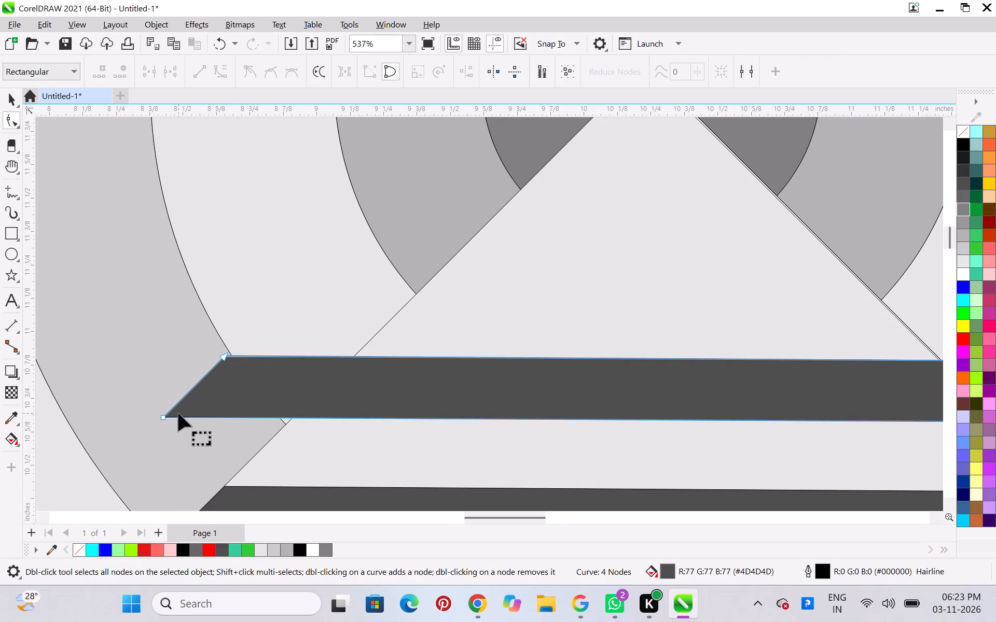
left_click_drag(164, 416, 282, 428)
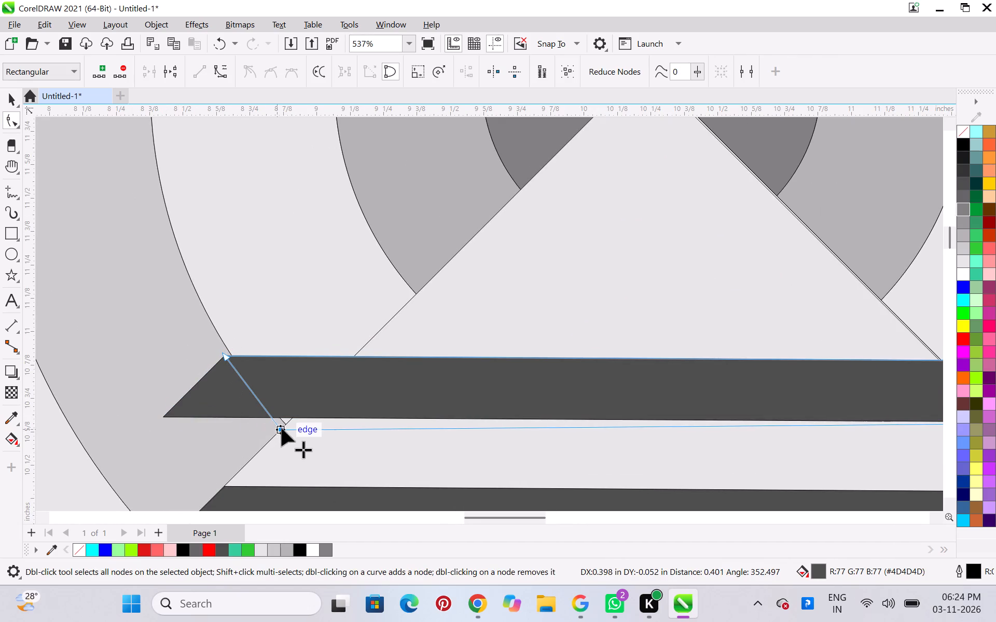
left_click_drag(282, 428, 286, 425)
scroll(288, 423, "up", 9)
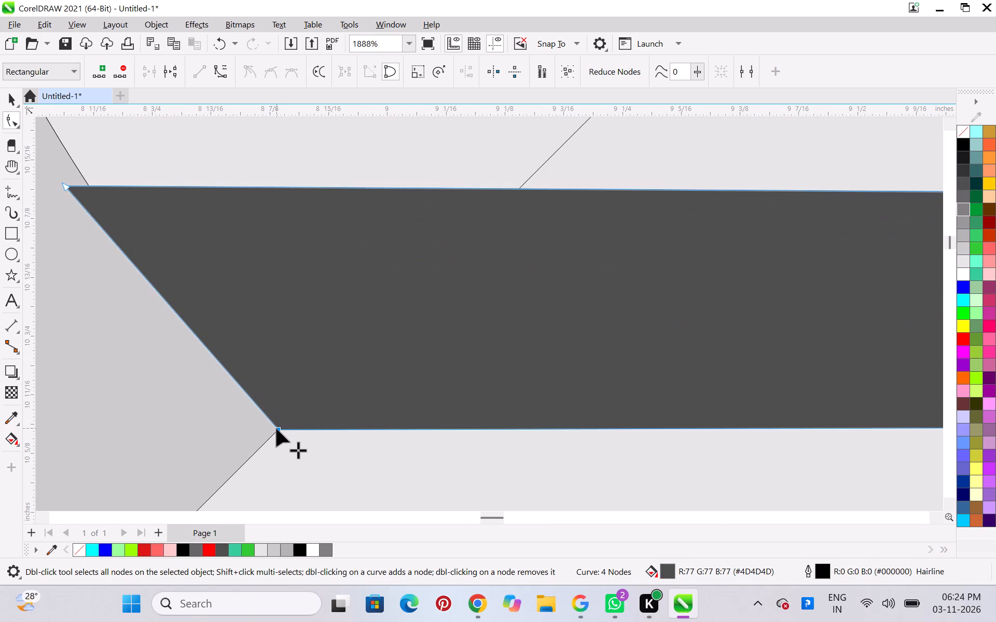
left_click(279, 429)
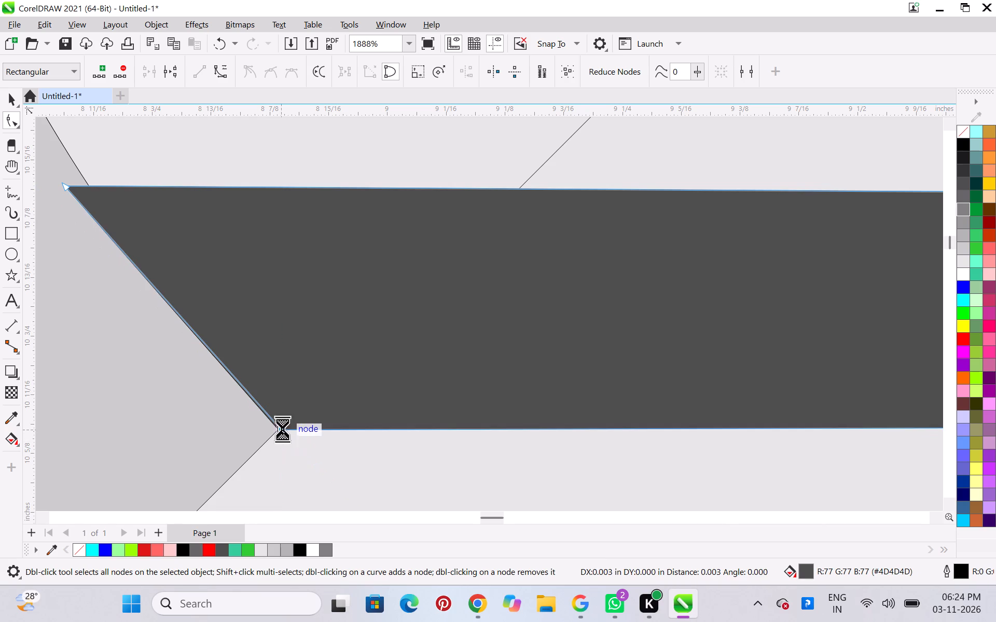
Move the new top bar's upper-left corner node about 0.49 inch inward onto the triangle's left edge.
scroll(283, 429, "down", 5)
scroll(283, 426, "up", 7)
scroll(279, 413, "down", 6)
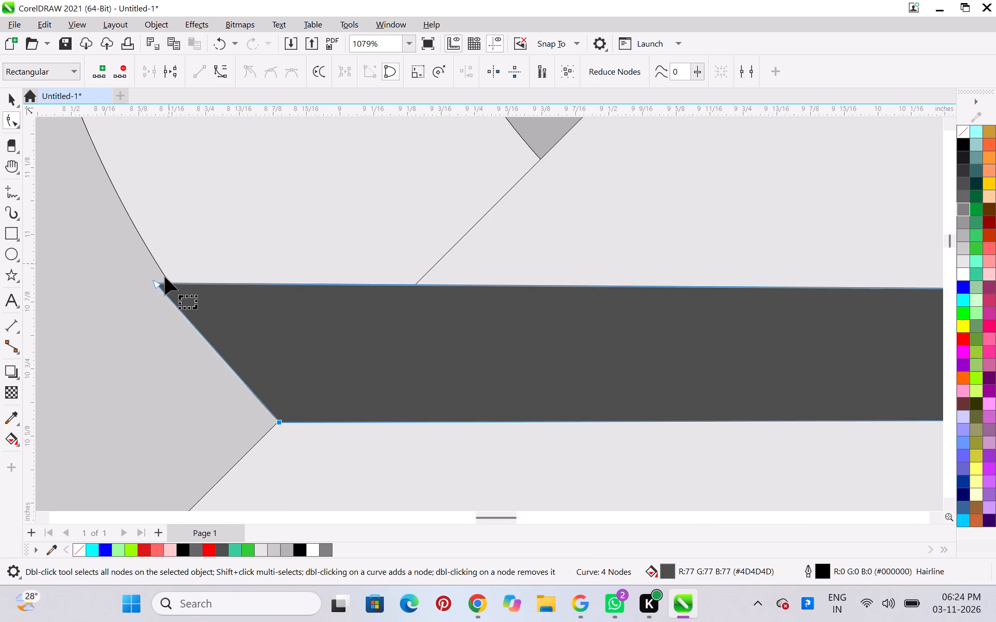
left_click_drag(157, 284, 414, 253)
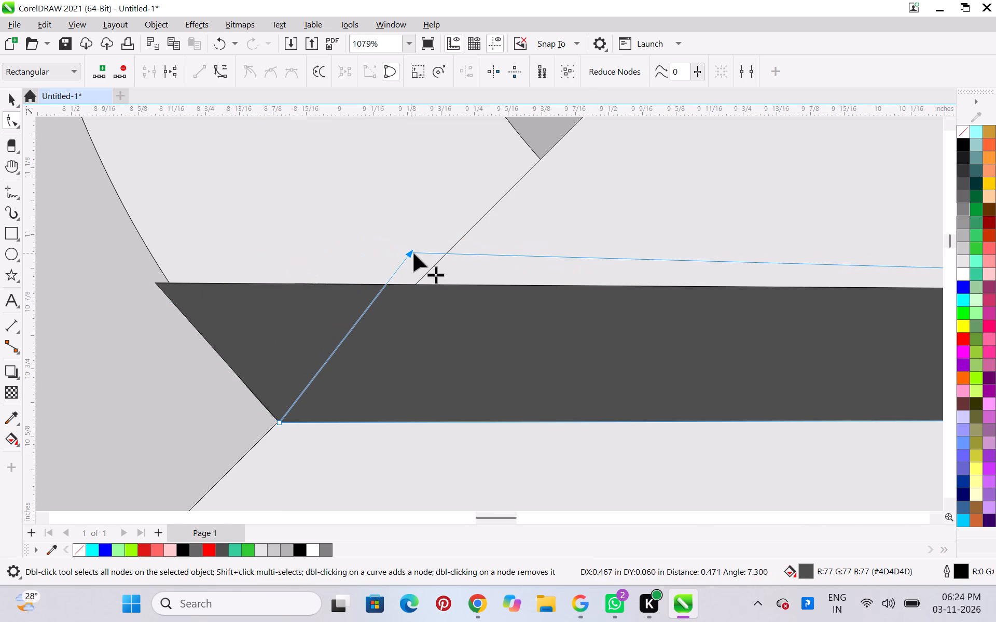
left_click_drag(414, 253, 444, 257)
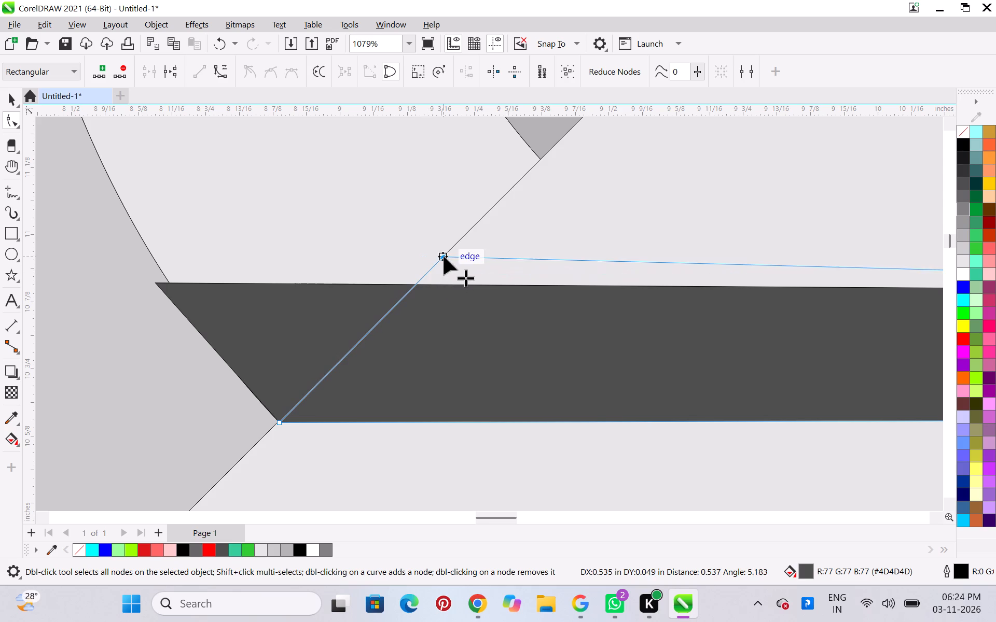
left_click_drag(444, 257, 423, 287)
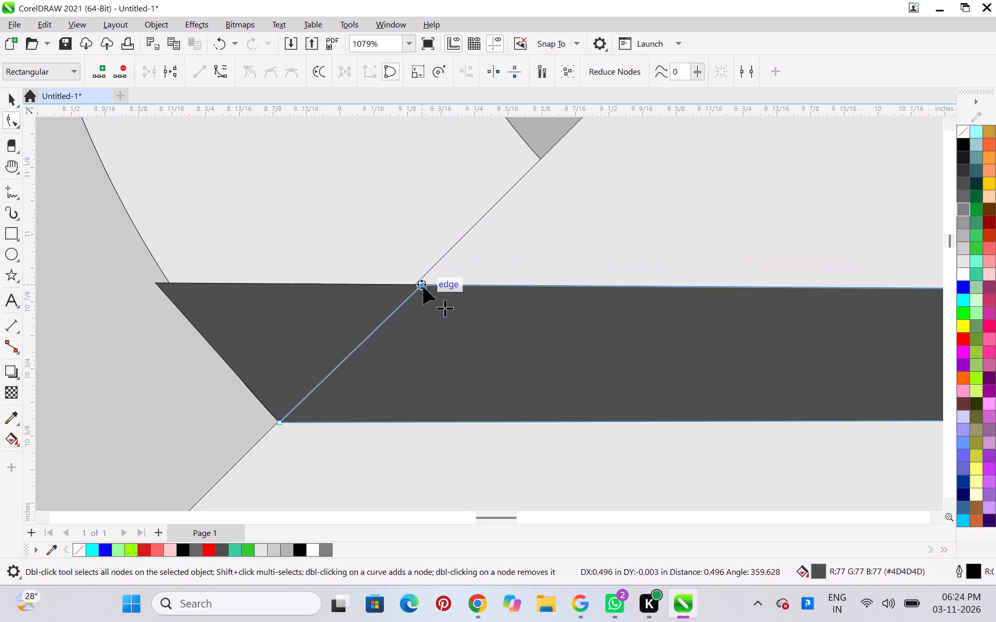
left_click_drag(423, 287, 419, 287)
Move the new top bar's lower-right corner node about 0.46 inch inward onto the triangle's right edge.
scroll(419, 287, "down", 11)
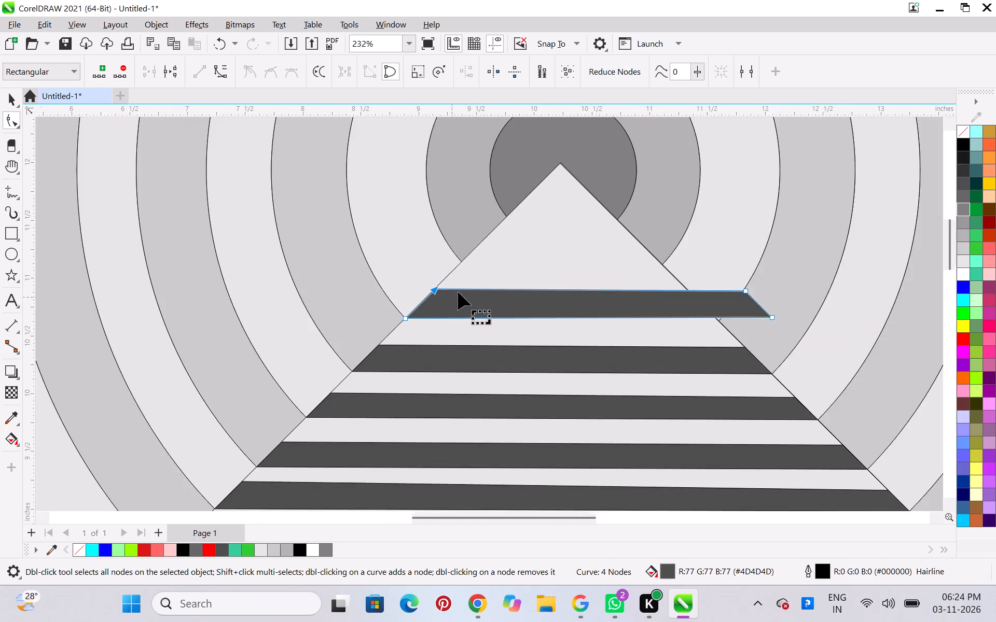
scroll(458, 292, "down", 6)
scroll(681, 285, "up", 8)
scroll(681, 285, "down", 9)
scroll(637, 248, "up", 7)
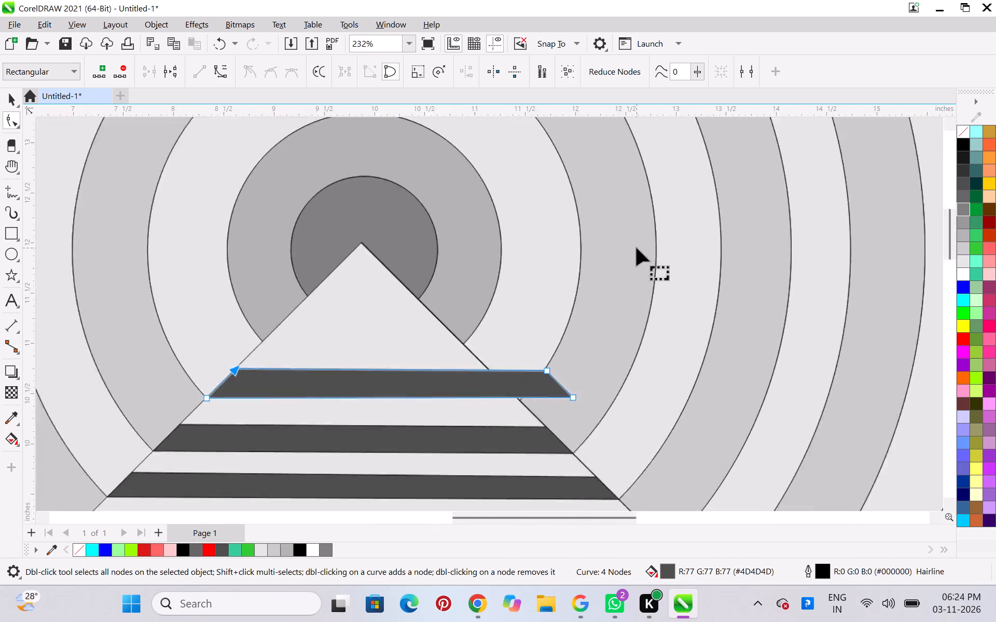
scroll(637, 248, "up", 3)
scroll(635, 248, "down", 7)
scroll(616, 351, "up", 10)
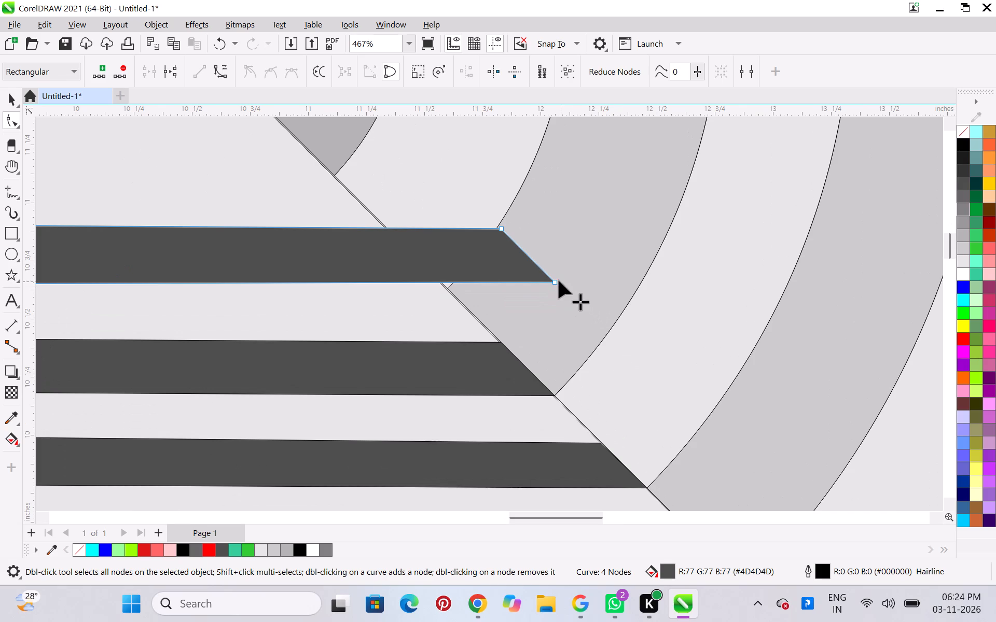
left_click_drag(556, 281, 453, 289)
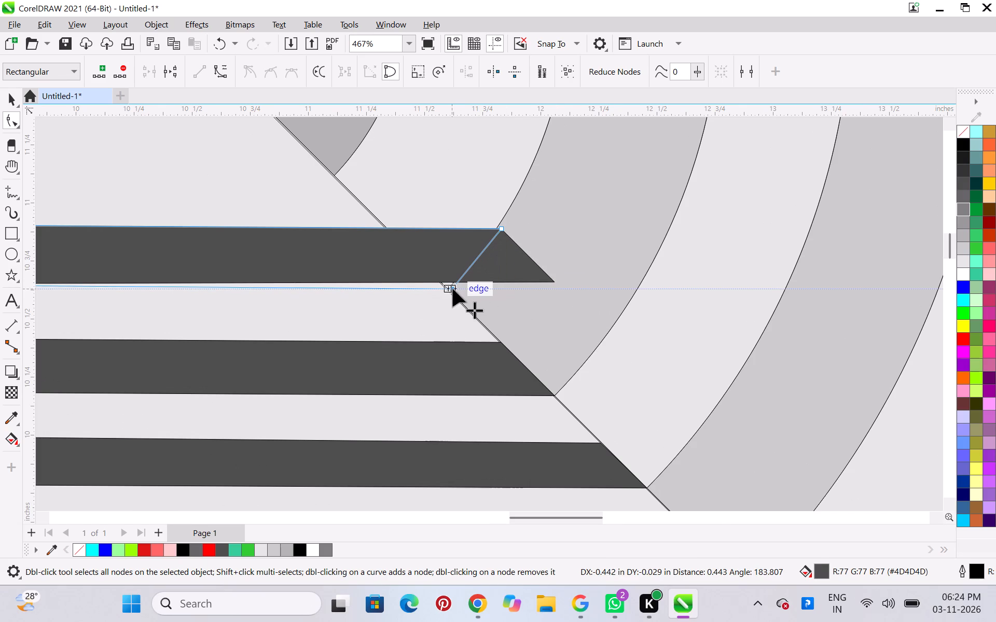
left_click_drag(453, 289, 450, 290)
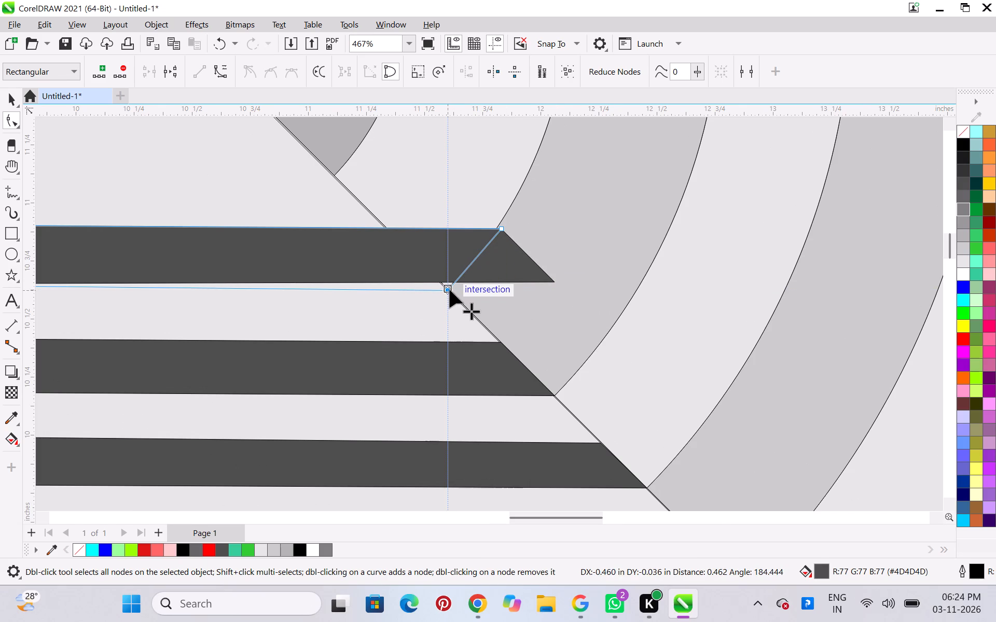
left_click_drag(450, 290, 450, 289)
left_click_drag(450, 289, 449, 288)
scroll(449, 288, "down", 2)
scroll(450, 214, "up", 5)
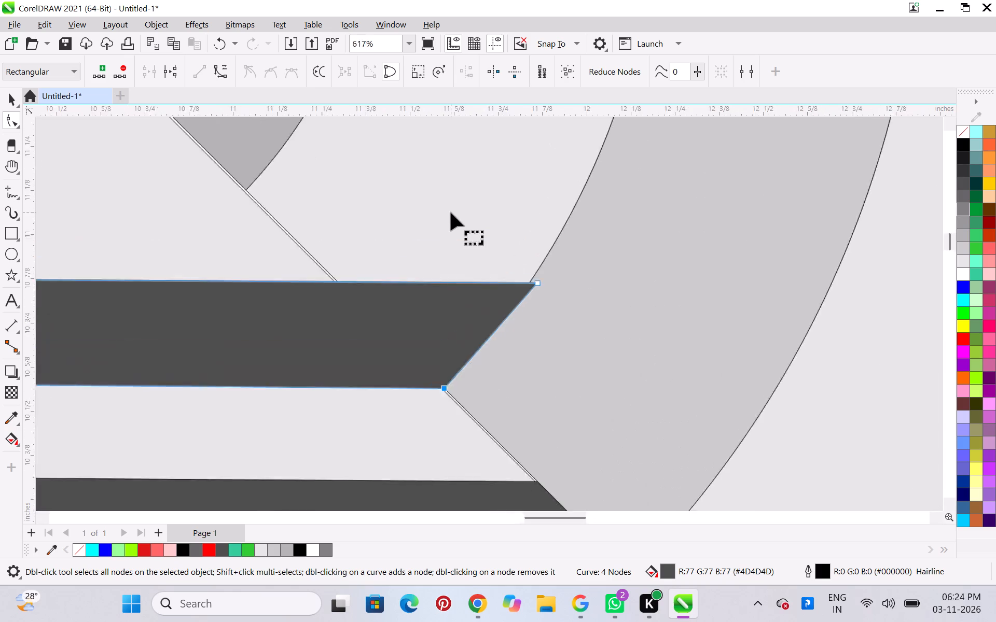
scroll(451, 213, "up", 4)
scroll(434, 477, "up", 6)
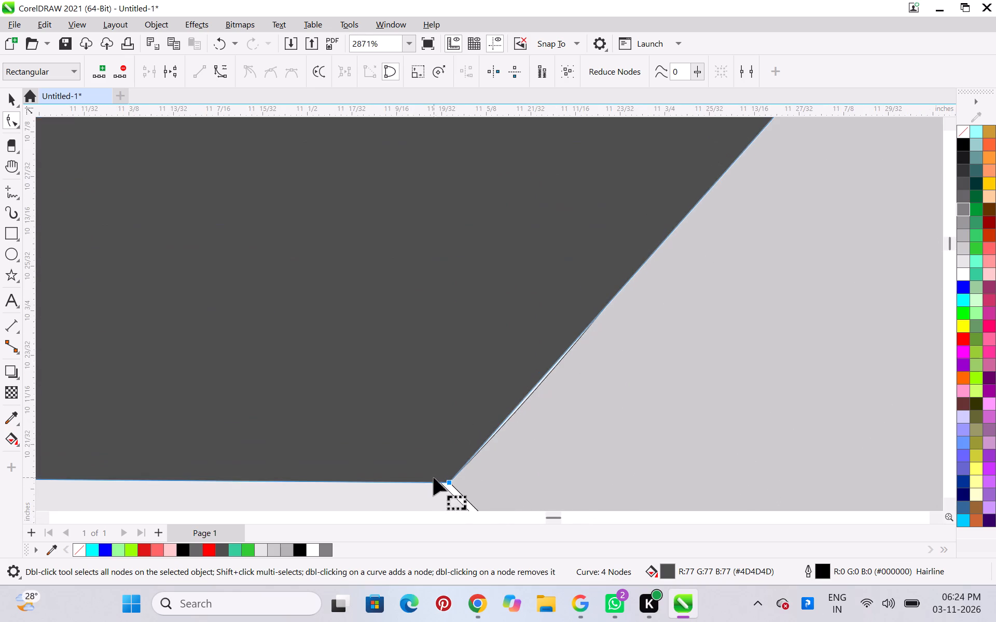
scroll(445, 491, "down", 8)
scroll(448, 491, "up", 10)
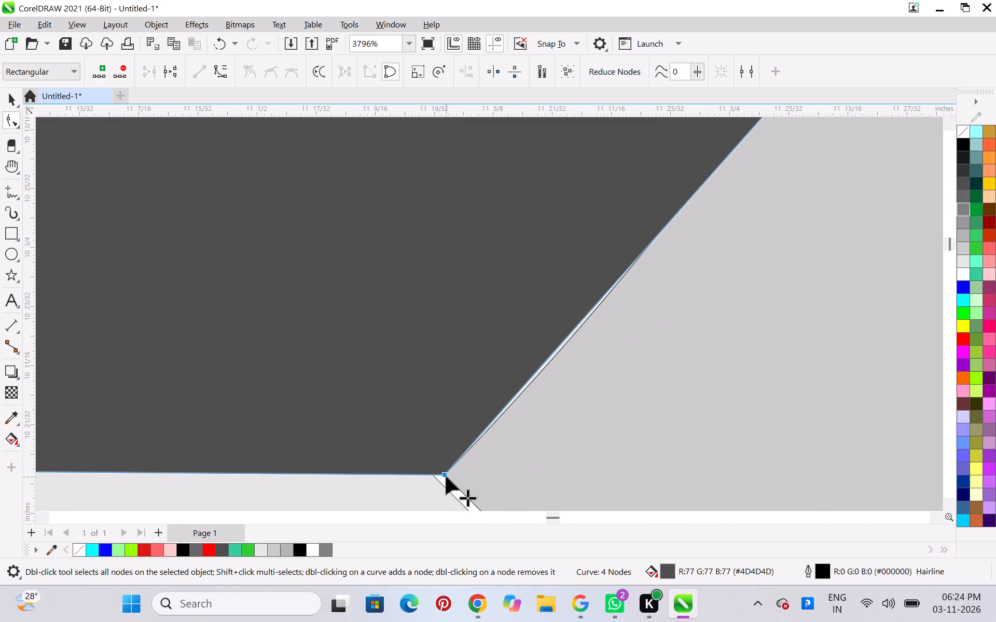
left_click(446, 476)
Move the new top bar's upper-right corner node about 0.41 inch inward and slightly down onto the triangle's right edge.
scroll(509, 440, "down", 4)
scroll(663, 240, "down", 2)
left_click_drag(708, 194, 382, 197)
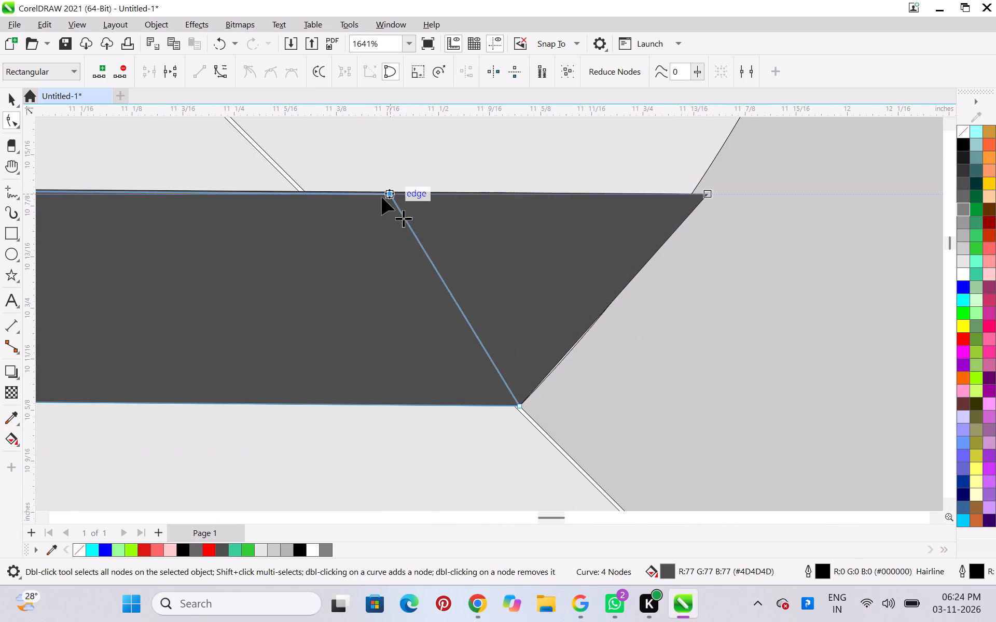
left_click_drag(382, 197, 357, 228)
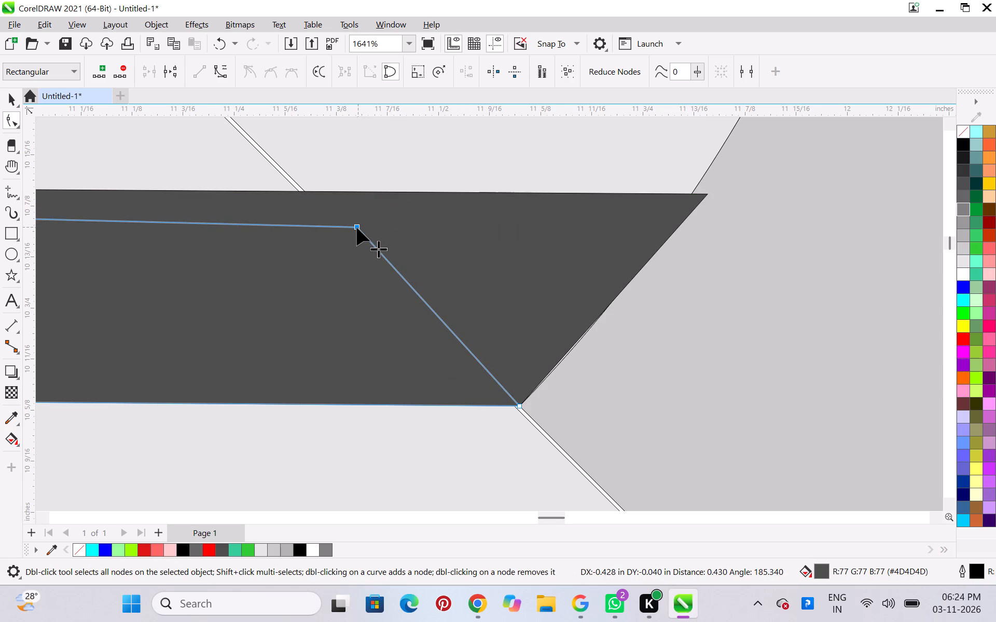
left_click_drag(357, 228, 358, 237)
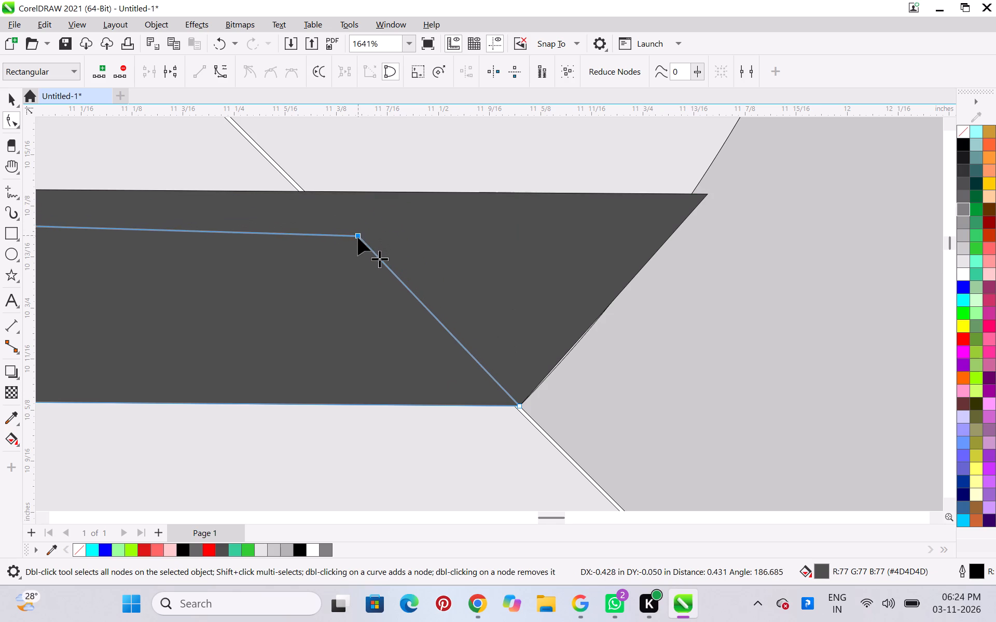
left_click_drag(358, 237, 380, 265)
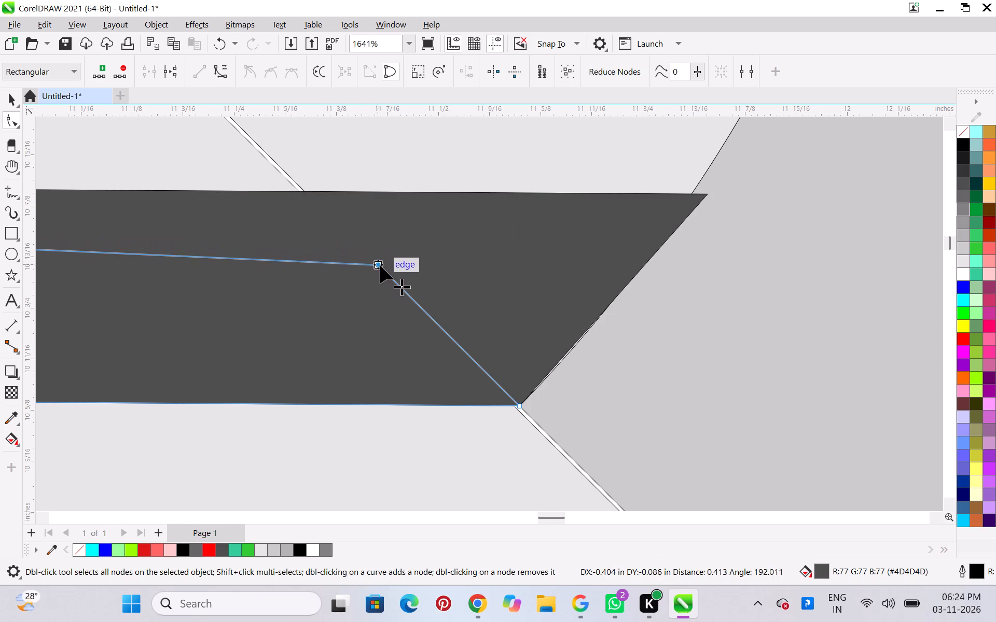
left_click_drag(380, 265, 384, 268)
scroll(384, 270, "up", 8)
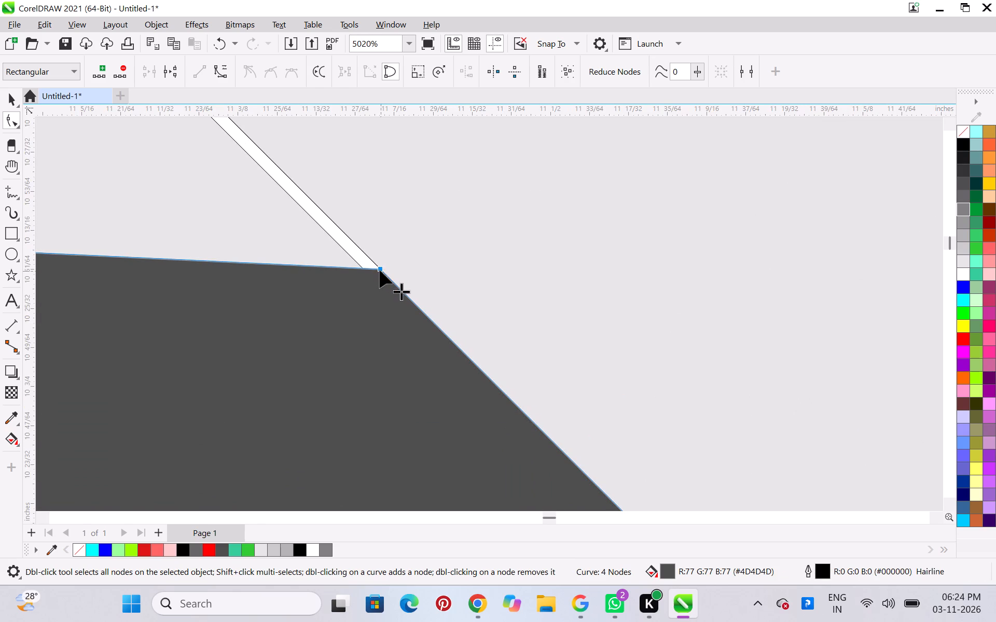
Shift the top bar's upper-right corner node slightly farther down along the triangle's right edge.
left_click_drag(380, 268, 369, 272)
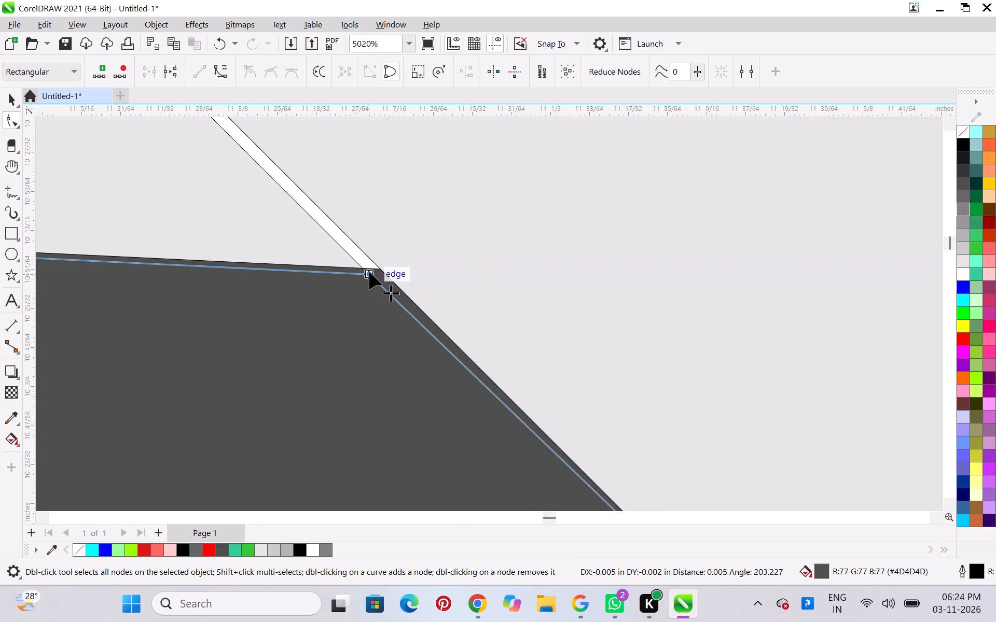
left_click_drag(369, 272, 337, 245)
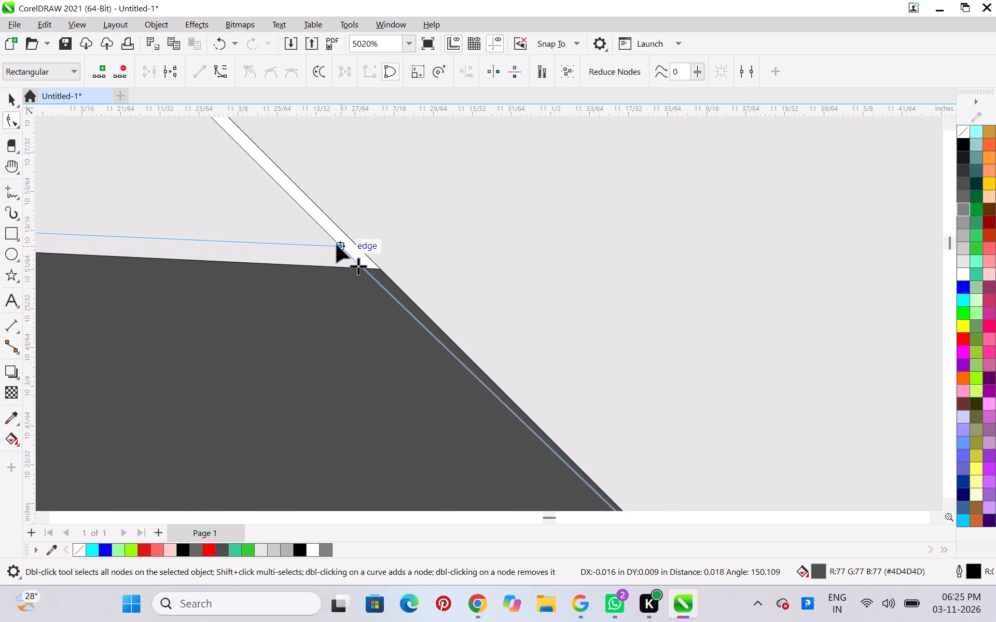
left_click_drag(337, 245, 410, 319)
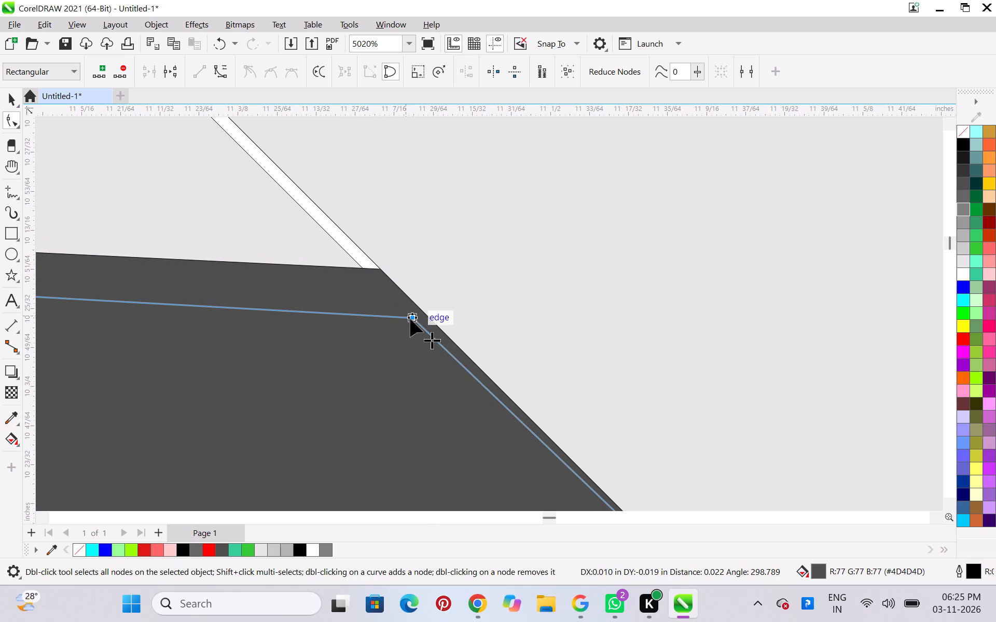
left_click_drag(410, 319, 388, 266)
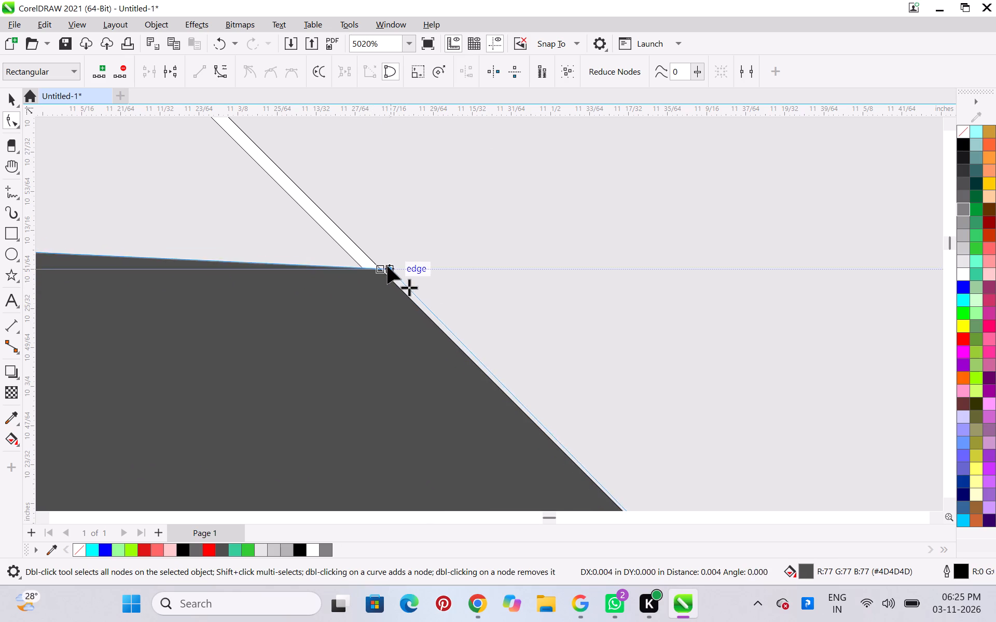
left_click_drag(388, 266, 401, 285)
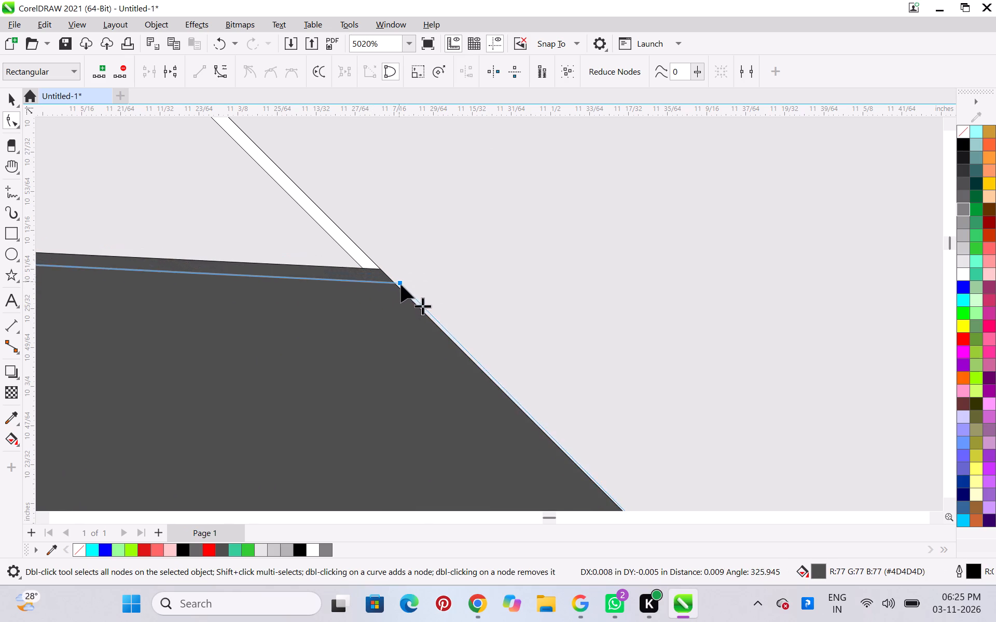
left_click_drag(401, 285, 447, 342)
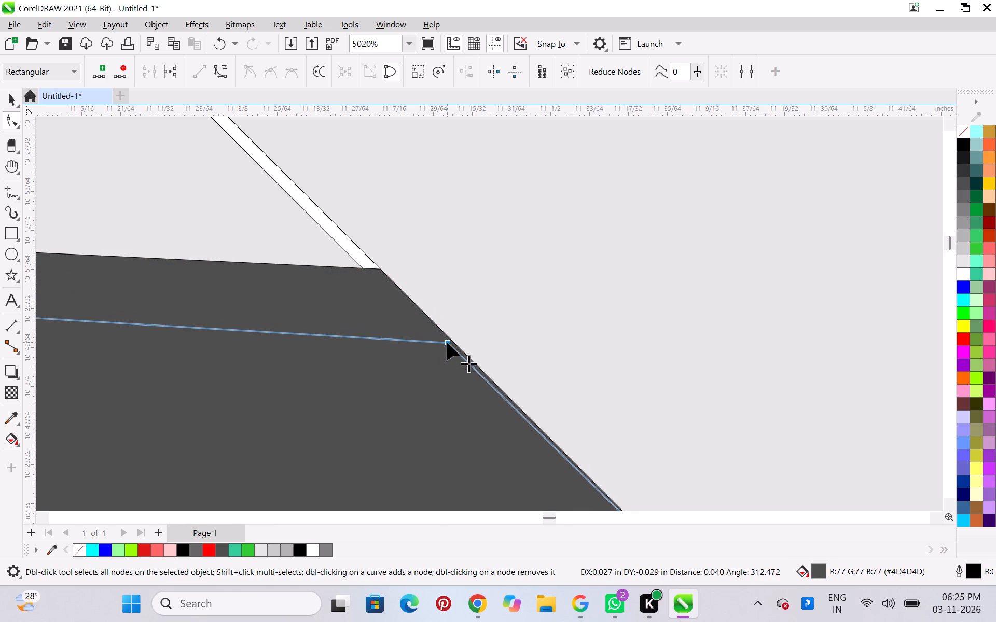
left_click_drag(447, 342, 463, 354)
Examine the top bar's shape and fit against the other dark bars and the triangle's edges, leaving nothing selected.
scroll(463, 354, "down", 18)
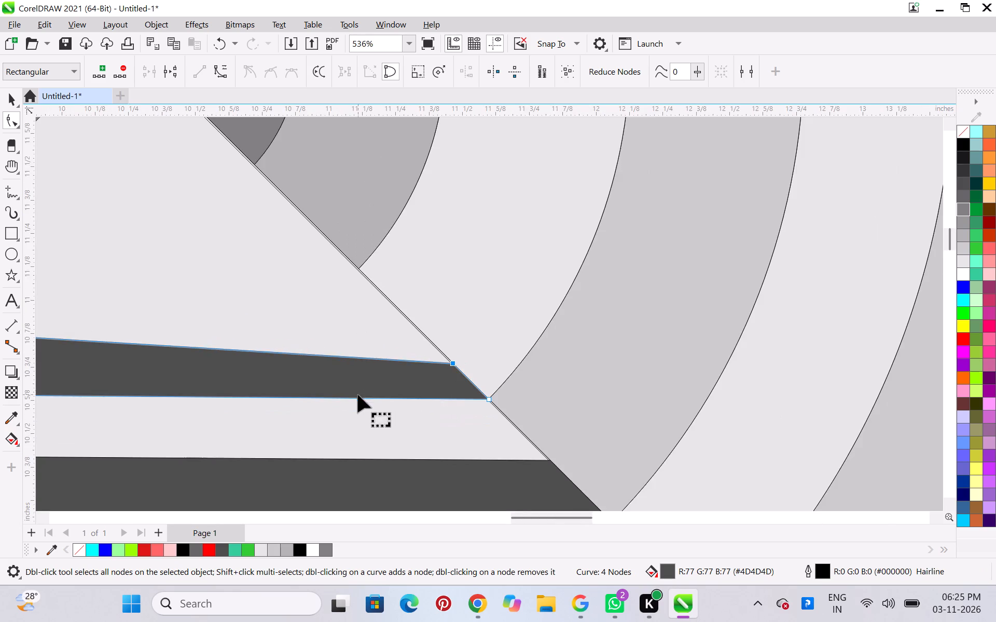
scroll(319, 387, "down", 7)
scroll(222, 371, "down", 4)
scroll(215, 381, "up", 10)
scroll(269, 371, "down", 9)
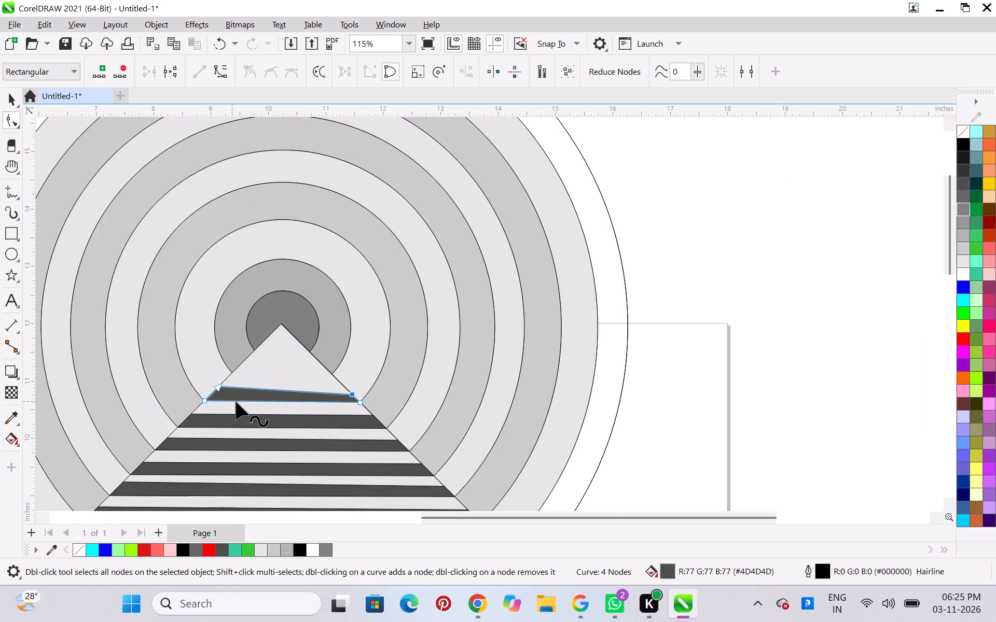
scroll(308, 378, "up", 8)
scroll(345, 418, "up", 8)
scroll(342, 437, "down", 7)
scroll(324, 444, "up", 9)
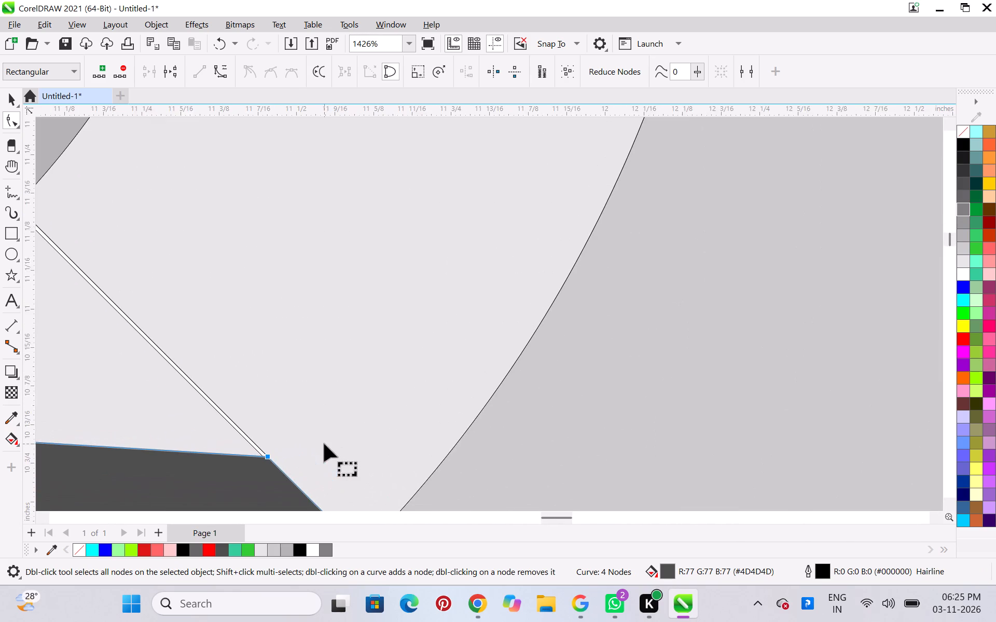
scroll(332, 574, "down", 7)
scroll(296, 524, "down", 6)
scroll(210, 451, "down", 13)
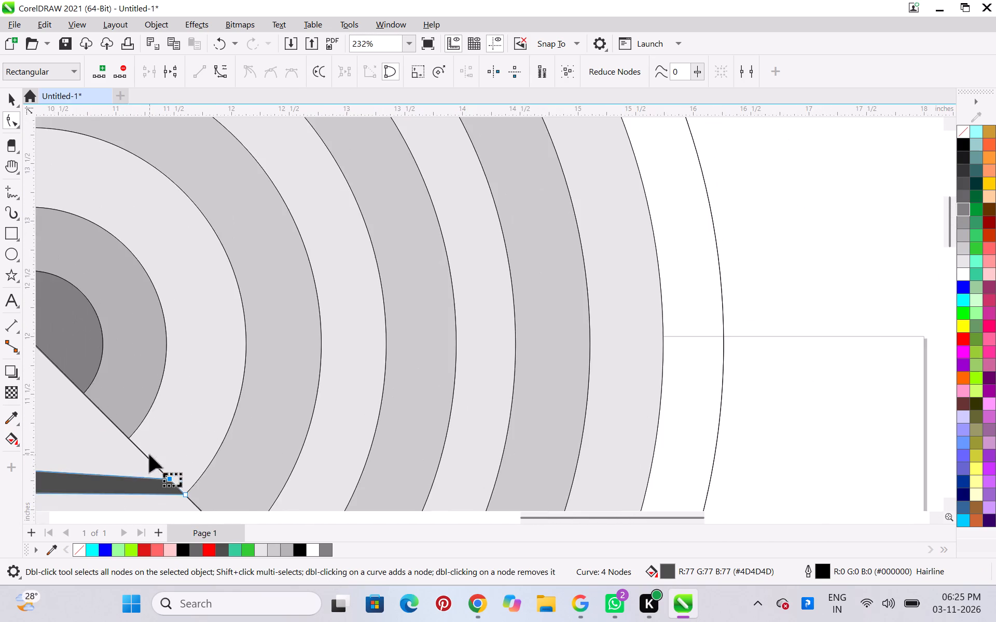
scroll(149, 455, "down", 4)
scroll(42, 465, "down", 6)
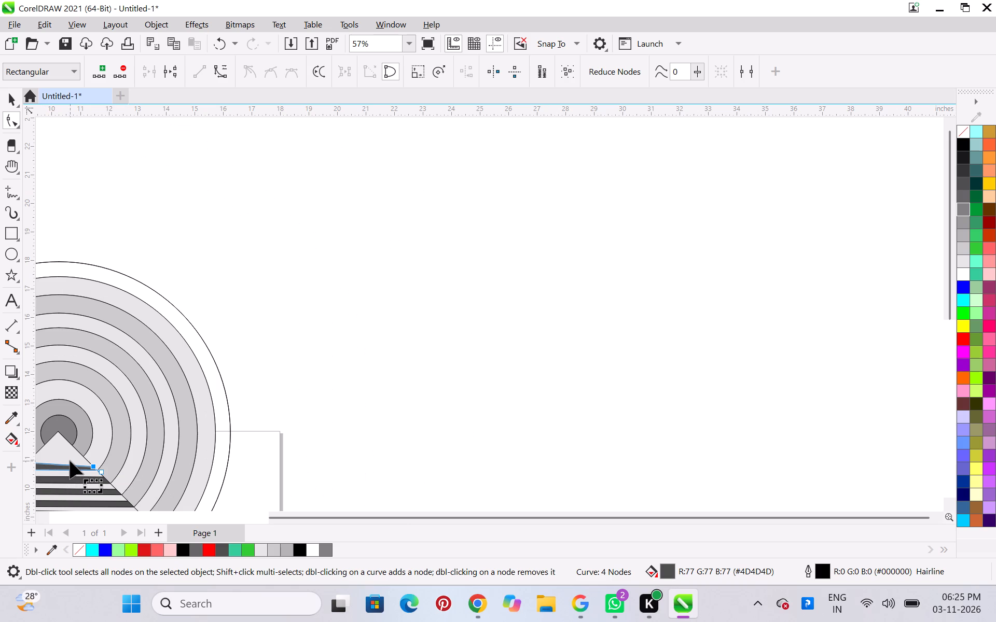
key("space")
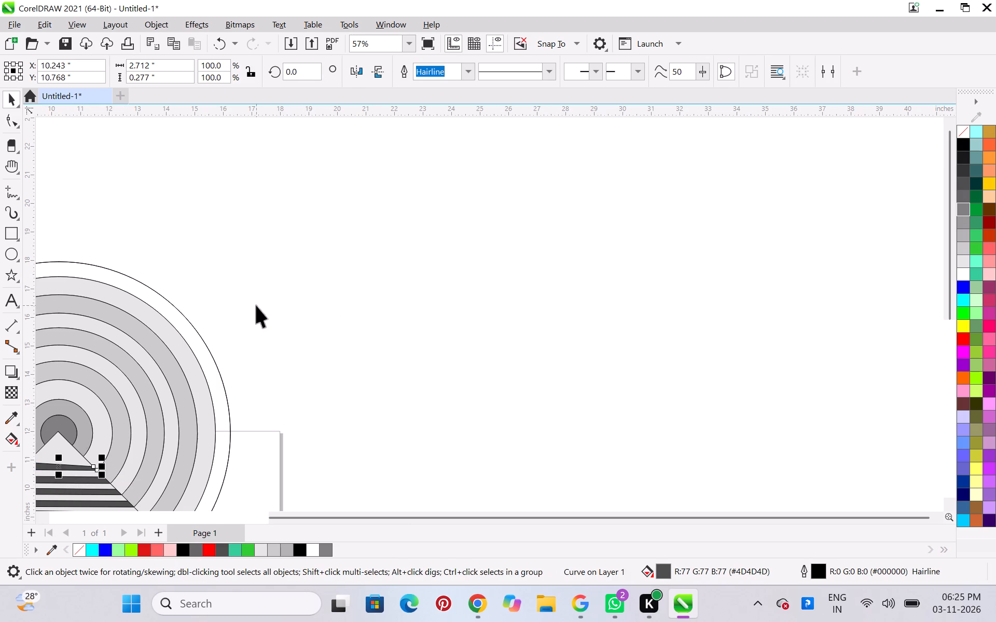
left_click_drag(256, 305, 381, 314, "ctrl")
scroll(82, 371, "down", 13, "ctrl")
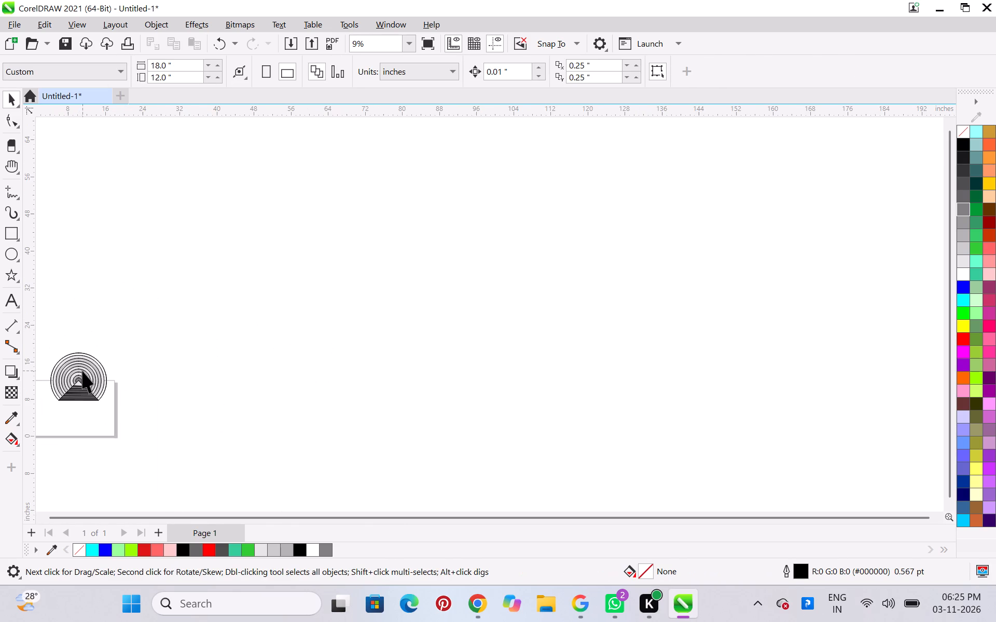
key("space")
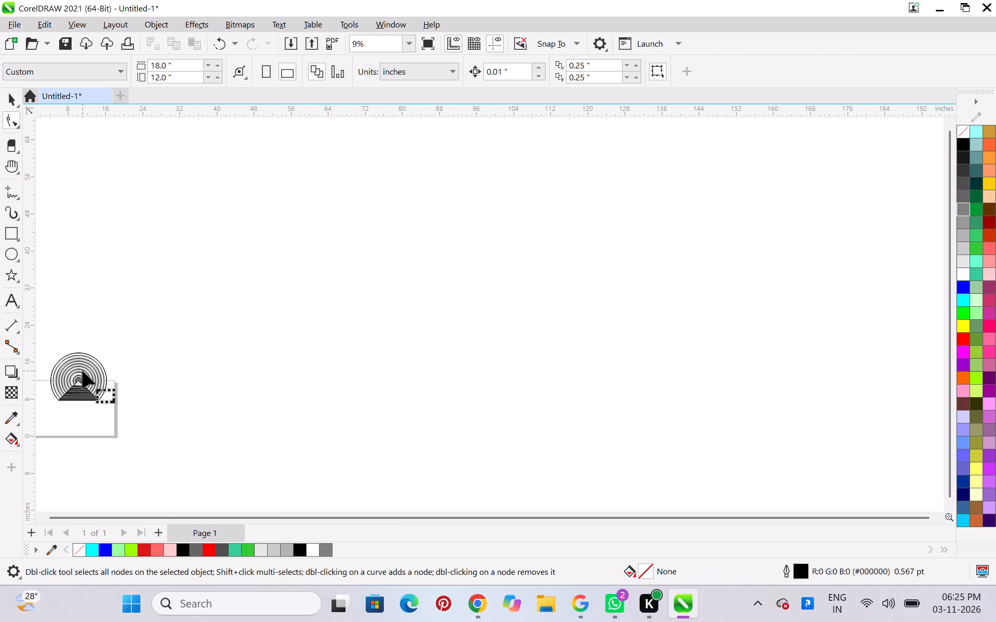
scroll(82, 371, "down", 9, "alt")
scroll(68, 347, "up", 1, "alt")
scroll(57, 334, "up", 4, "shift")
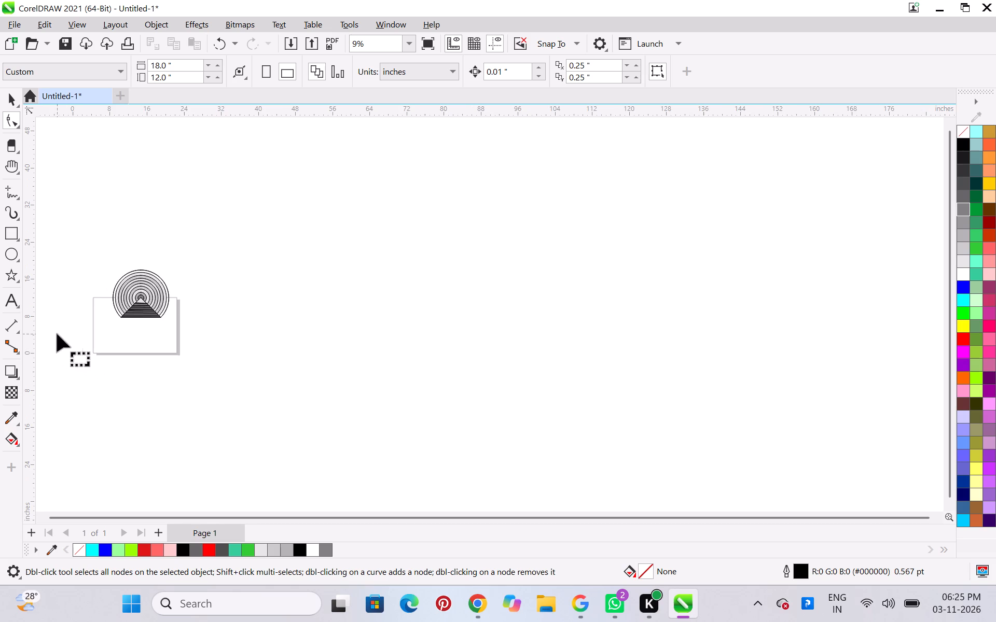
scroll(57, 334, "up", 10, "shift")
scroll(75, 275, "up", 5, "shift")
scroll(160, 276, "up", 6, "shift")
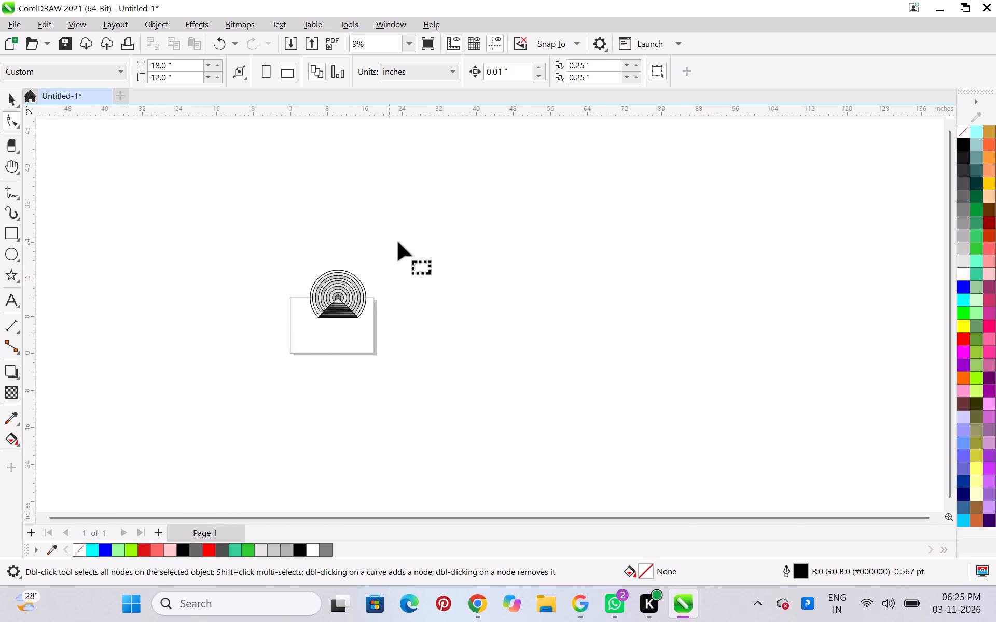
scroll(396, 247, "up", 7)
scroll(213, 301, "down", 1)
scroll(170, 311, "up", 8)
scroll(295, 331, "down", 4)
scroll(319, 440, "up", 9)
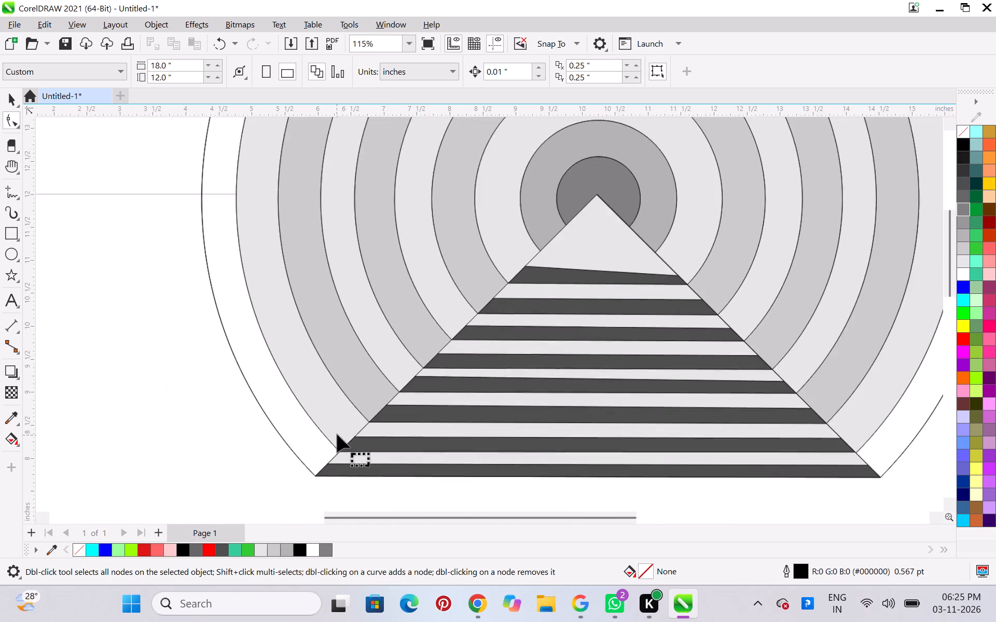
scroll(618, 312, "down", 5)
scroll(643, 294, "up", 15)
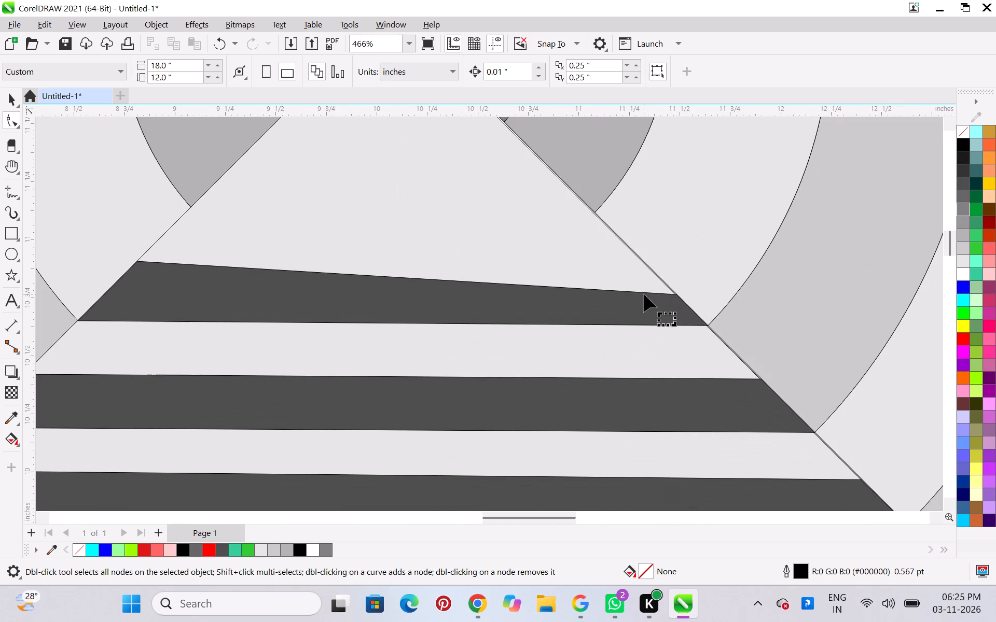
Move the top dark bar's upper-right corner node about 0.12 inch up and inward along the triangle's right edge.
left_click(635, 300)
scroll(664, 305, "up", 1)
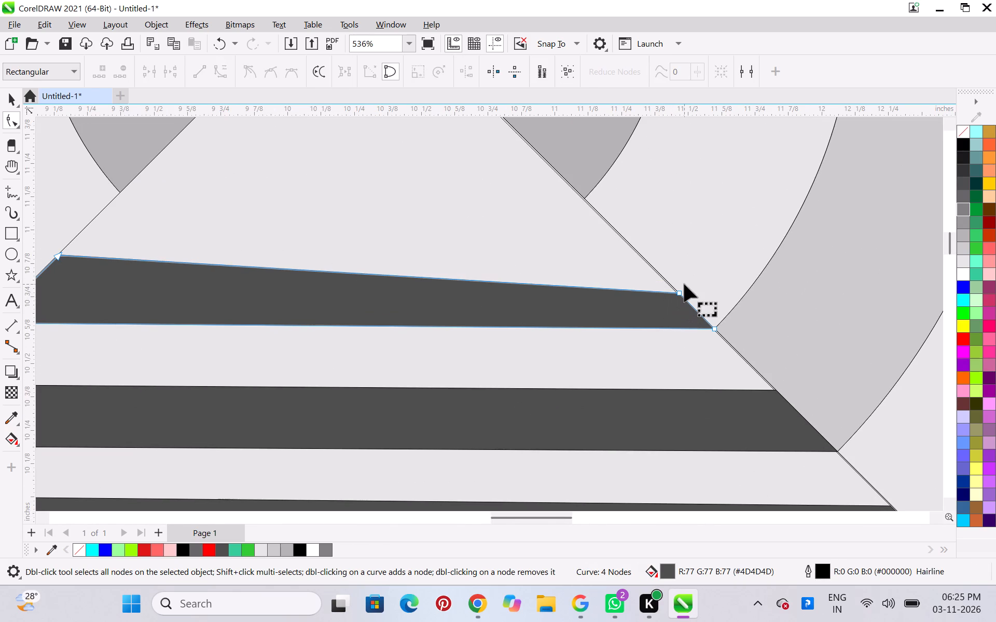
scroll(684, 284, "up", 3)
left_click_drag(677, 295, 672, 292)
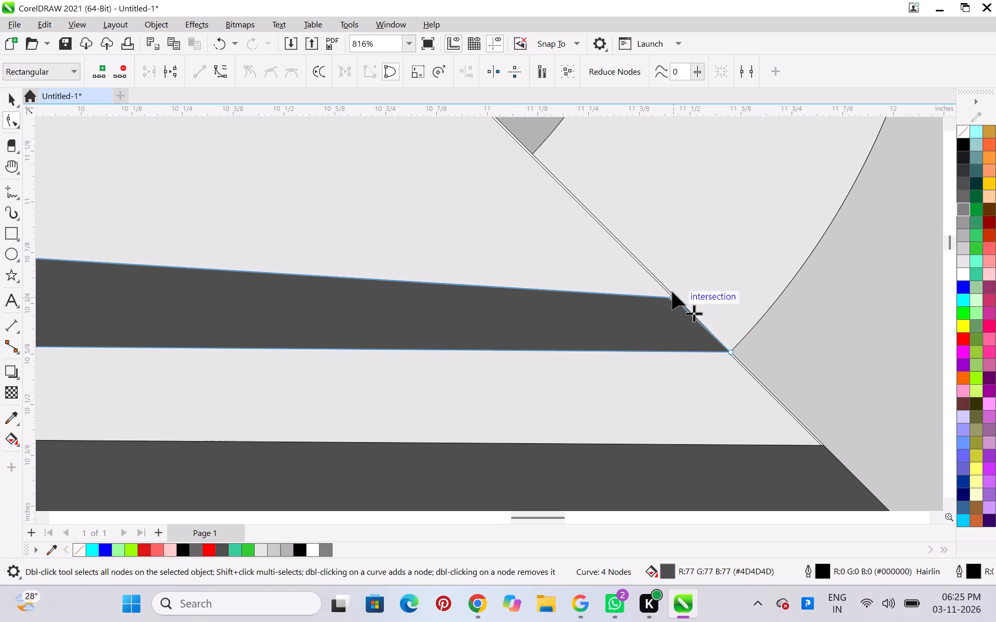
left_click_drag(672, 292, 635, 258)
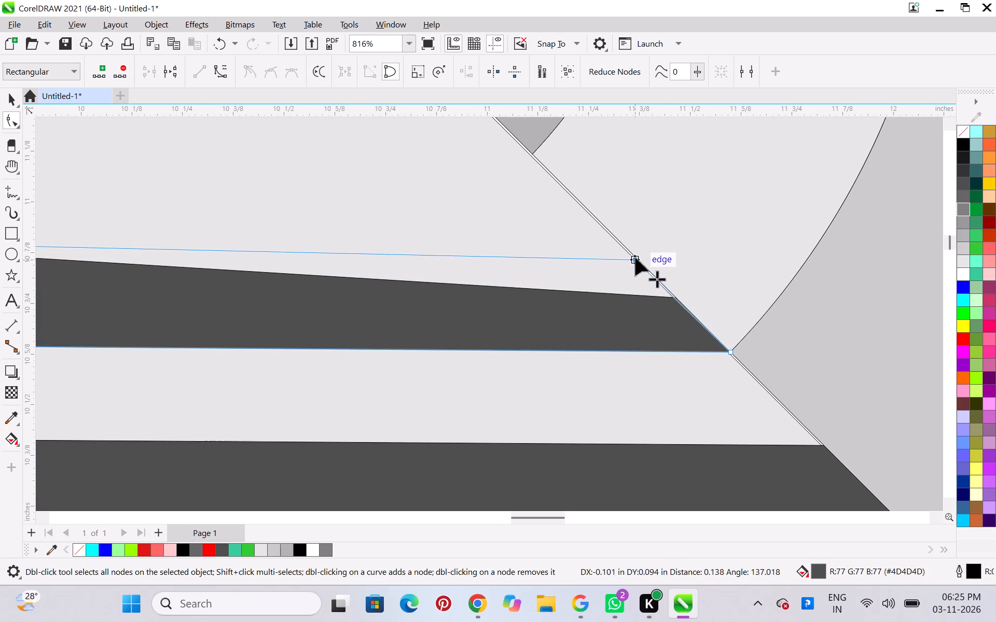
left_click_drag(635, 258, 640, 265)
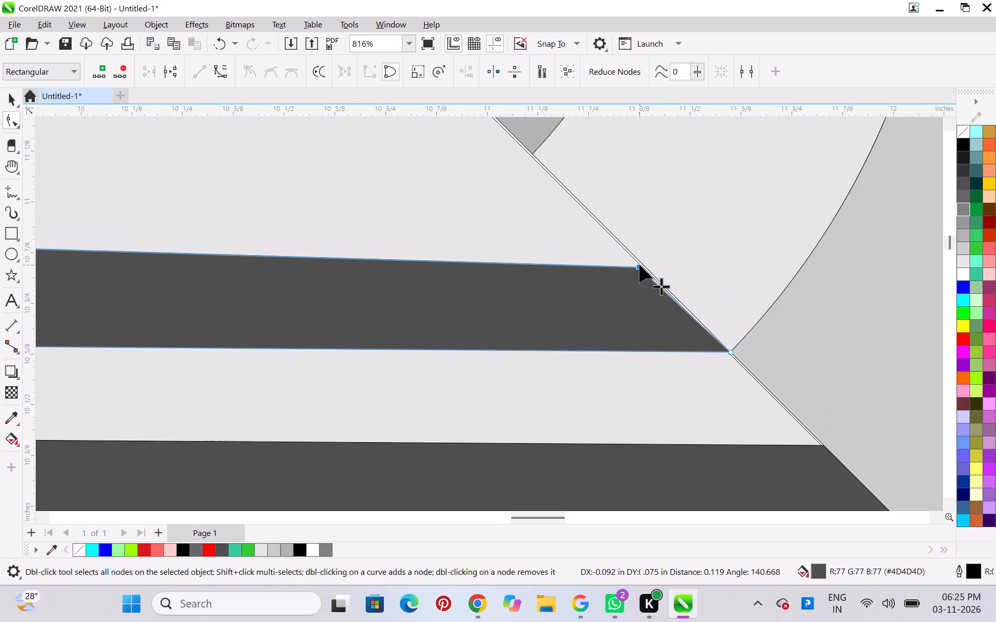
Shift the top bar's upper-left corner node slightly outward and down to fit the triangle's left edge.
scroll(578, 321, "down", 10)
scroll(199, 302, "up", 6)
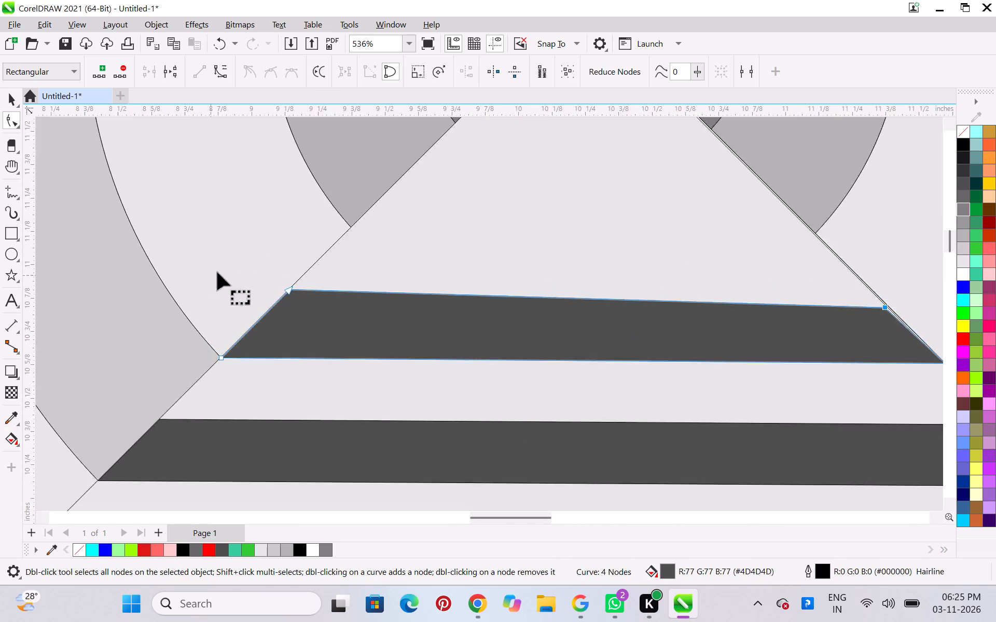
scroll(217, 272, "up", 2)
left_click(298, 292)
left_click_drag(298, 292, 293, 294)
Examine how closely the top bar's left-side corners follow the triangle's left edge, and compare the bar with the whole graphic.
scroll(293, 295, "down", 5)
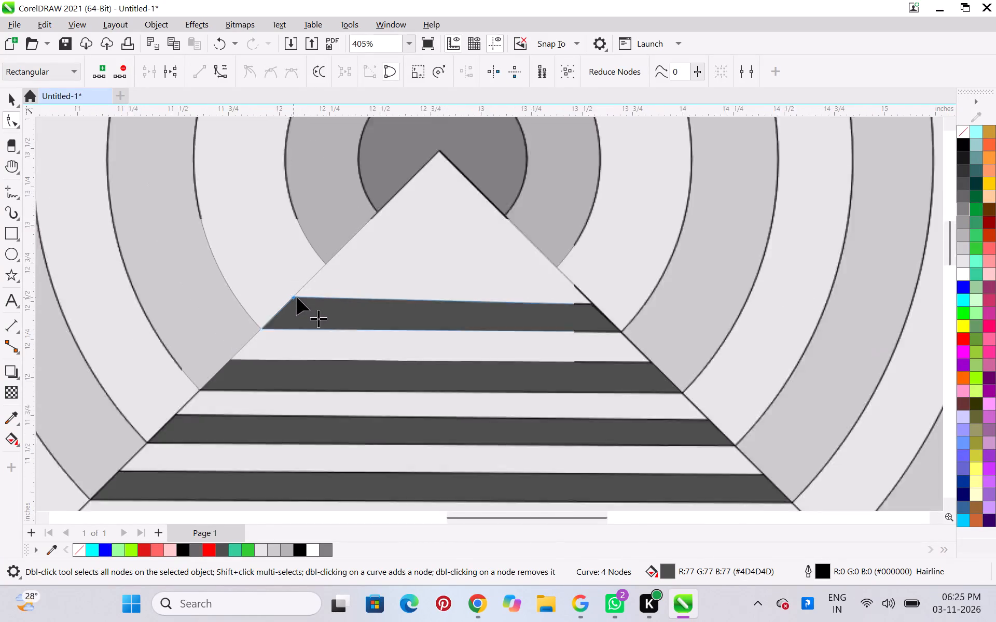
scroll(297, 297, "down", 2)
scroll(601, 305, "up", 1)
scroll(226, 308, "up", 9)
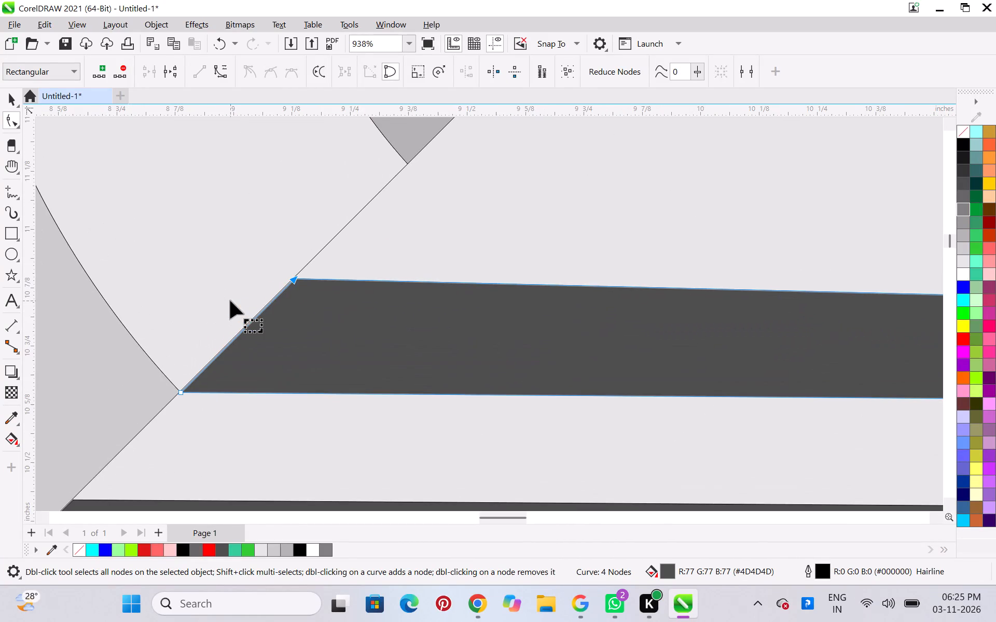
scroll(294, 258, "up", 8)
scroll(321, 248, "down", 9)
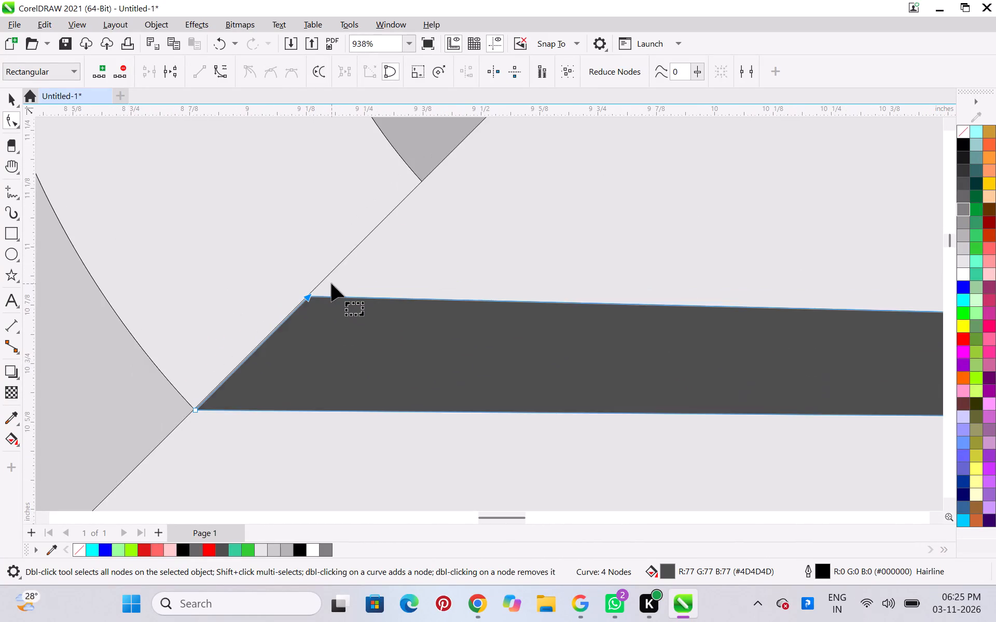
scroll(330, 285, "up", 9)
scroll(181, 327, "up", 8)
scroll(348, 340, "up", 7)
scroll(395, 343, "down", 4)
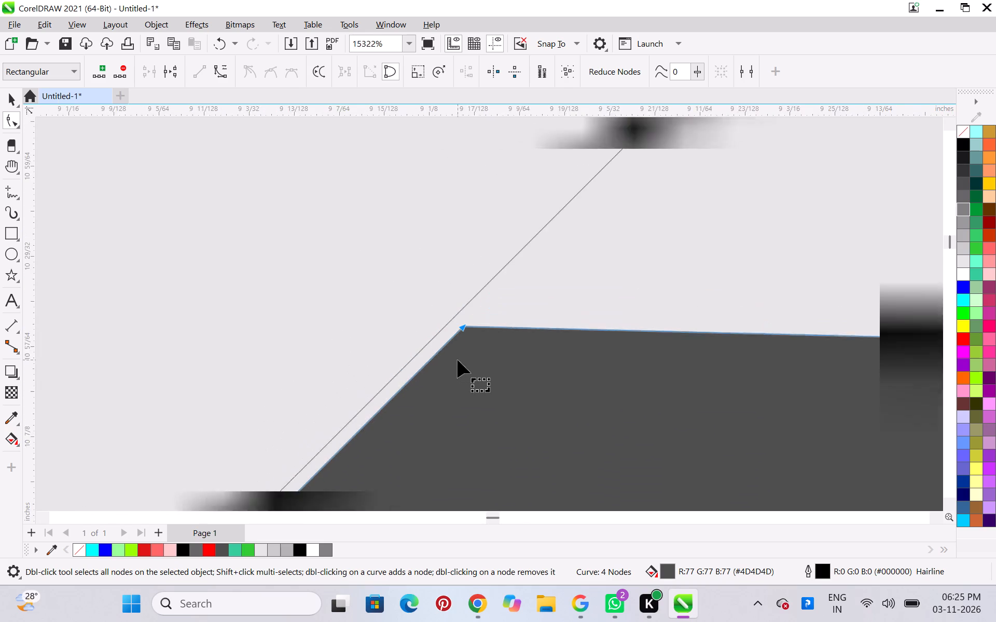
scroll(458, 360, "down", 4)
scroll(393, 371, "up", 7)
scroll(556, 266, "down", 5)
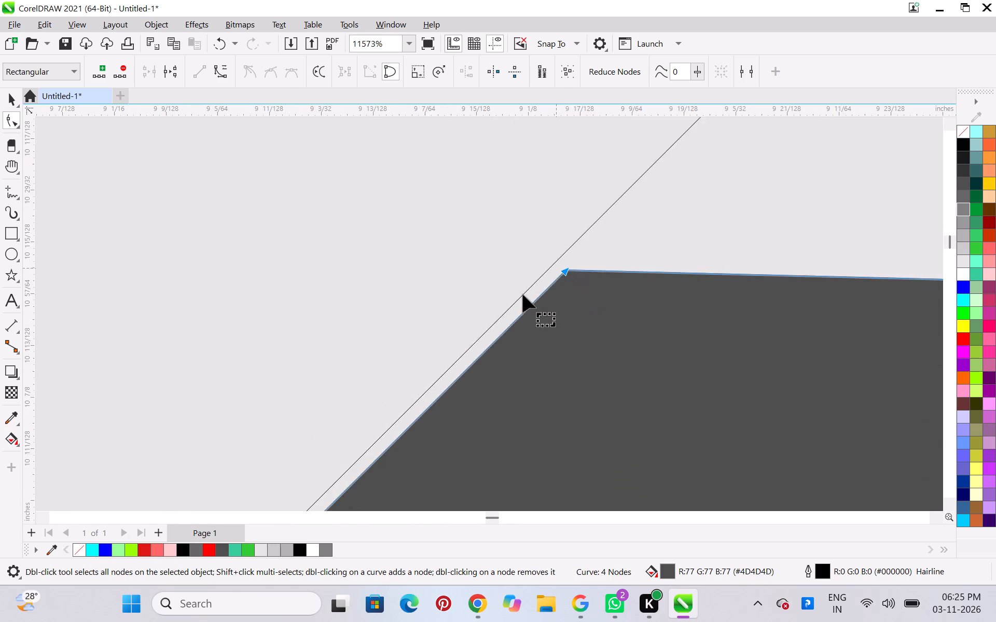
scroll(373, 340, "down", 12)
scroll(237, 422, "down", 6)
scroll(195, 465, "down", 10)
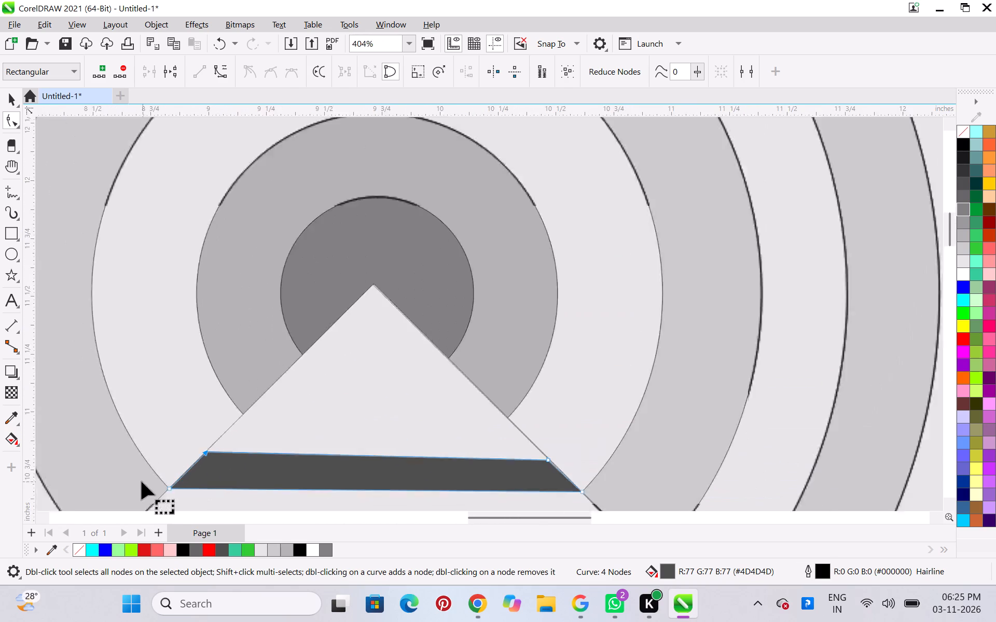
scroll(127, 510, "up", 8)
scroll(207, 453, "down", 1)
scroll(207, 453, "up", 8)
scroll(284, 410, "up", 8)
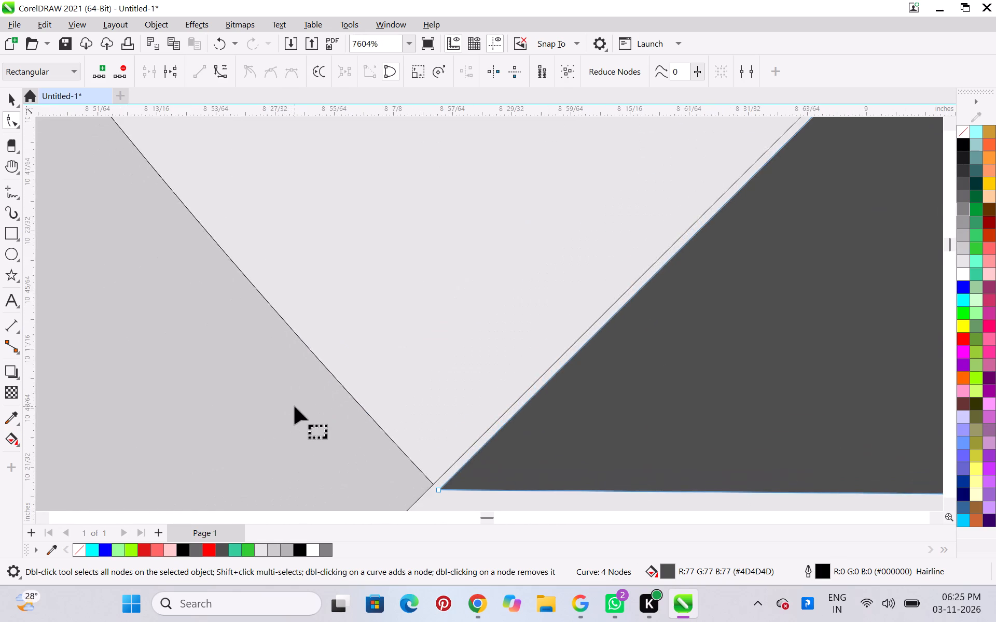
scroll(295, 418, "down", 20)
scroll(295, 418, "down", 3)
scroll(460, 391, "down", 7)
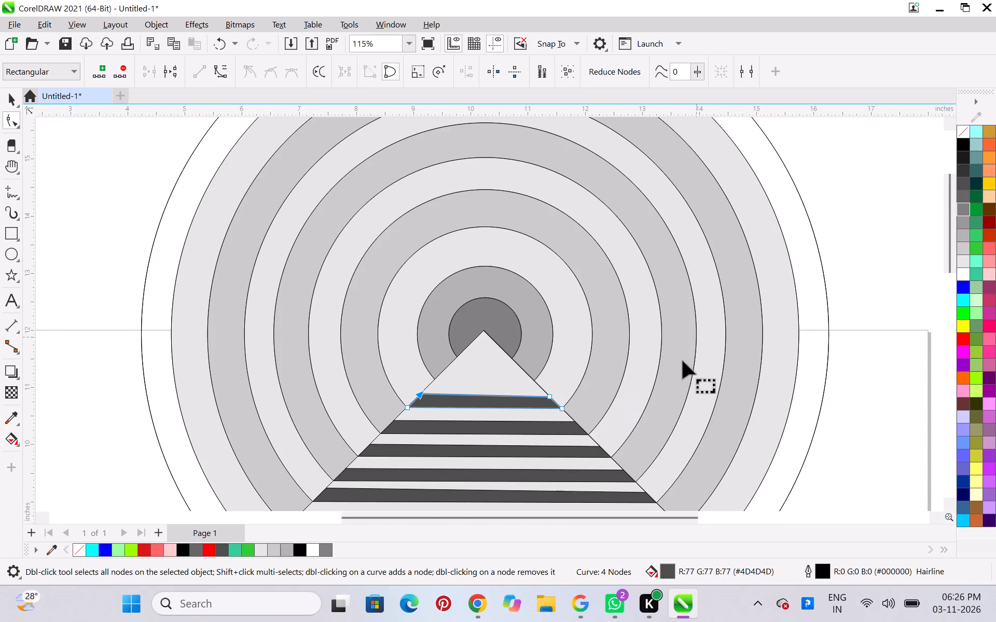
scroll(599, 362, "up", 14)
scroll(599, 362, "down", 6)
scroll(438, 418, "down", 6)
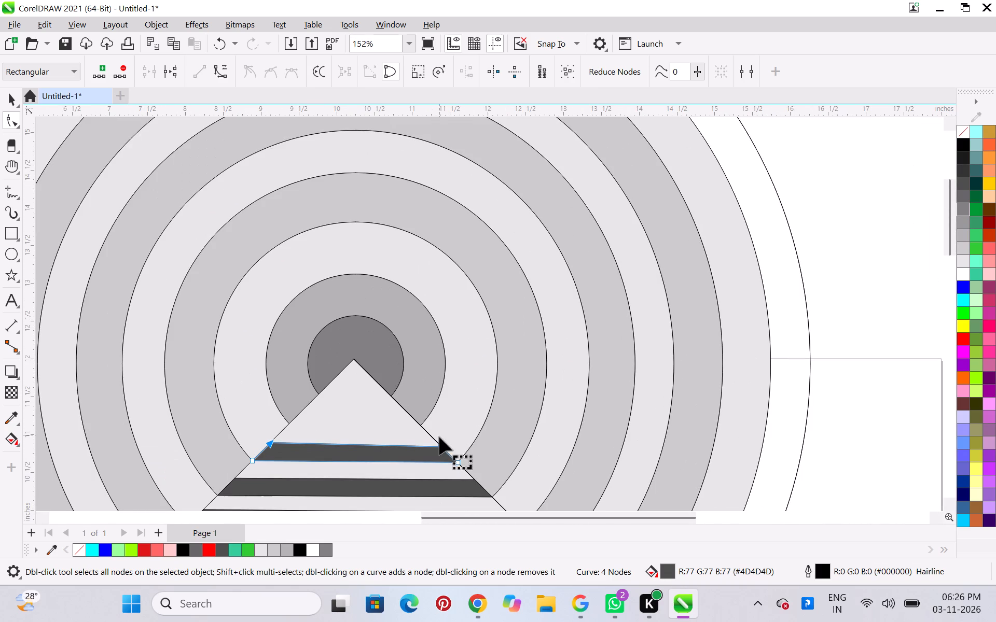
Fine-tune the top bar's upper-right corner node, moving it about 0.01 inch outward toward the triangle's right edge.
scroll(439, 480, "up", 14)
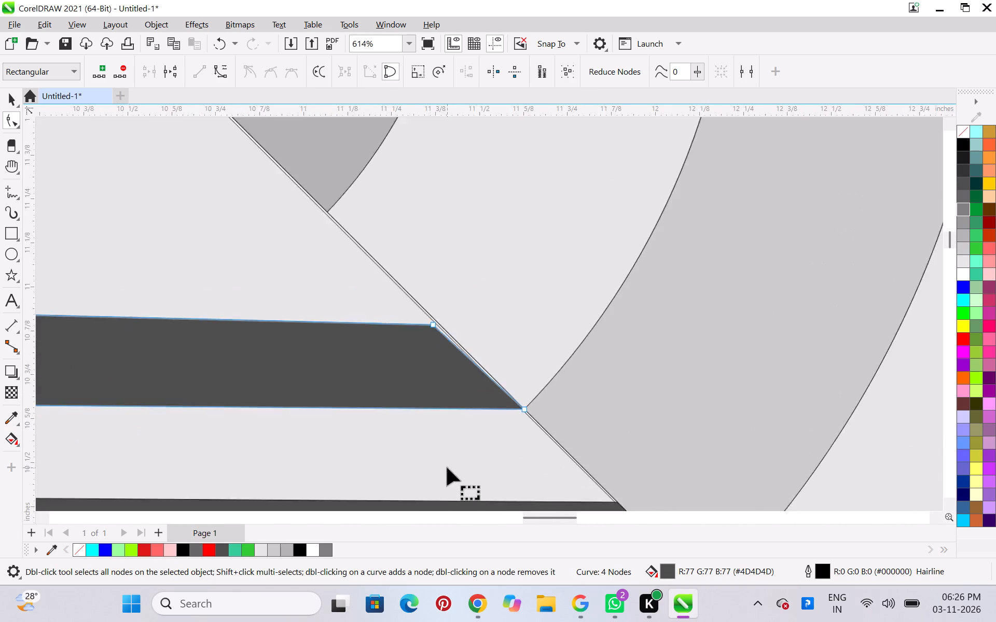
scroll(447, 468, "up", 2)
scroll(447, 467, "down", 1)
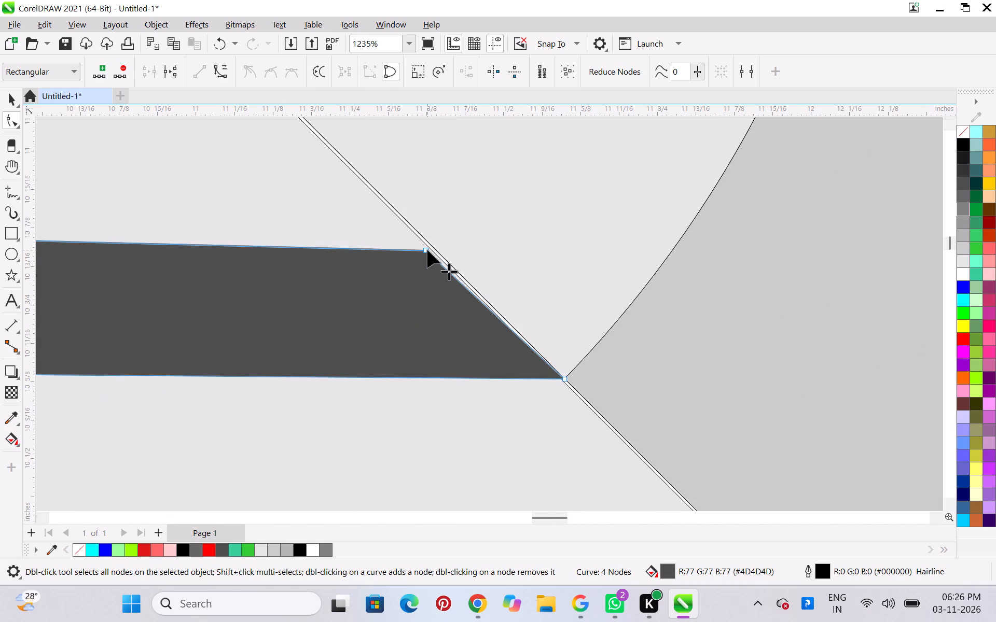
left_click_drag(427, 250, 440, 265)
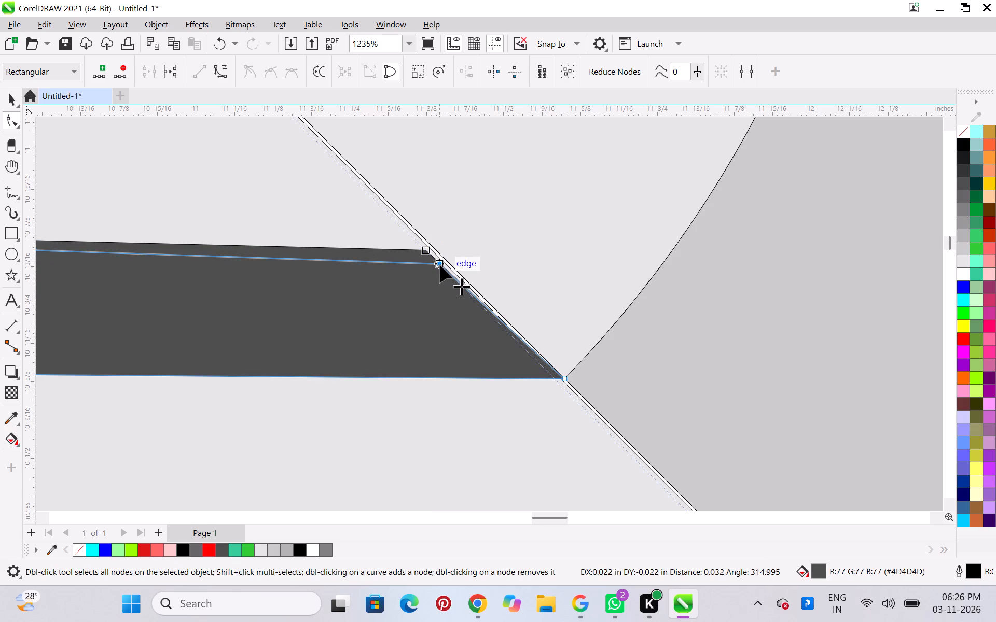
left_click_drag(440, 265, 435, 258)
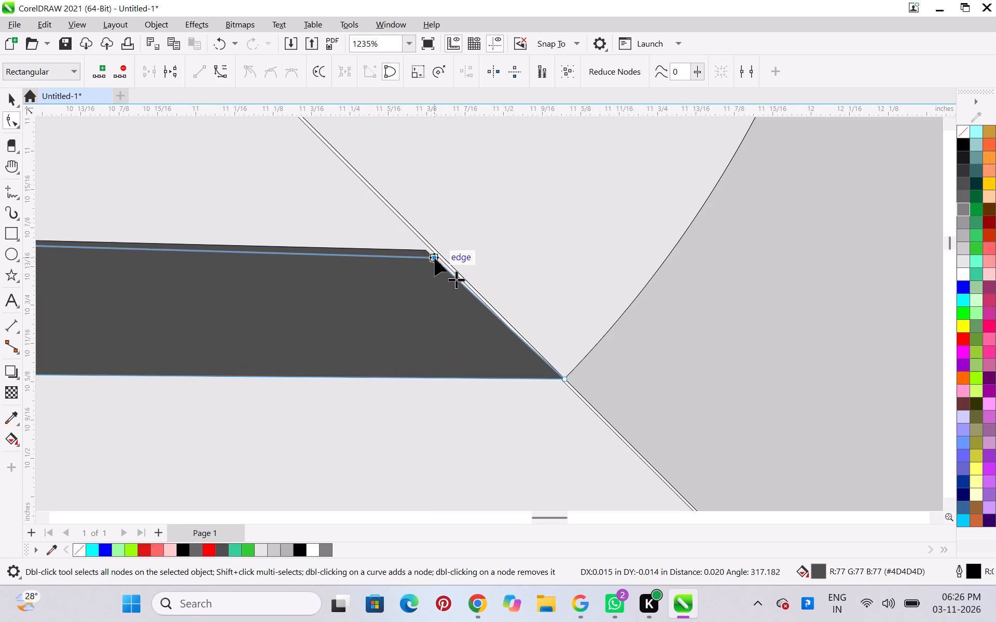
left_click_drag(435, 258, 425, 250)
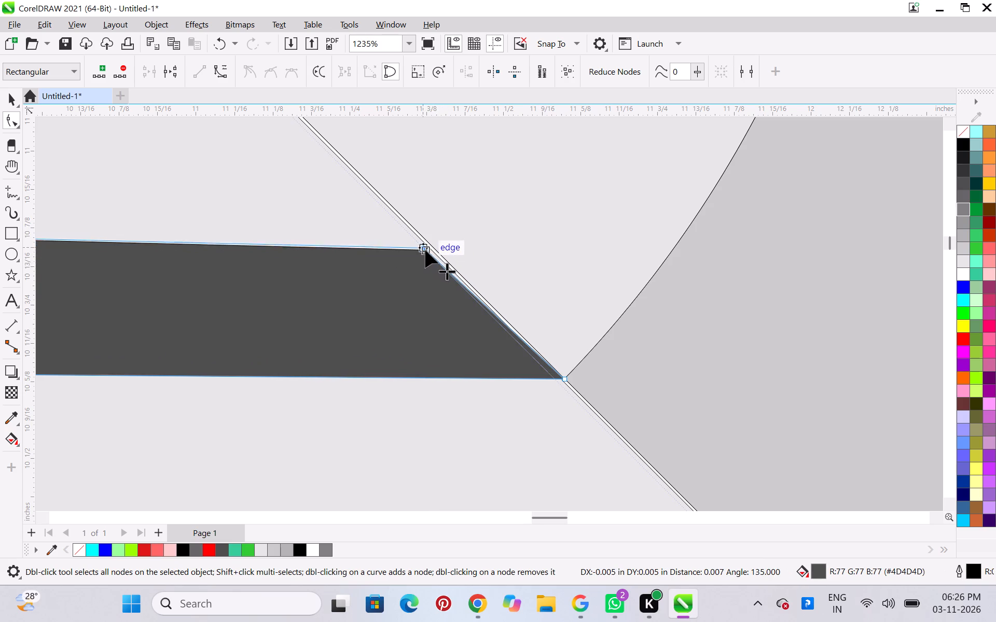
left_click_drag(425, 250, 443, 260)
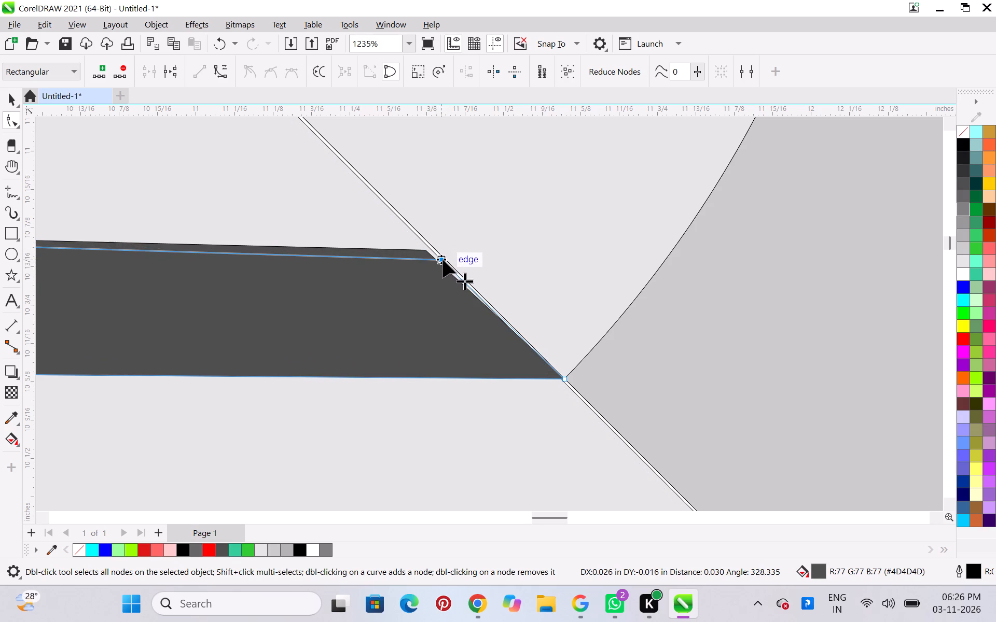
left_click_drag(443, 260, 432, 248)
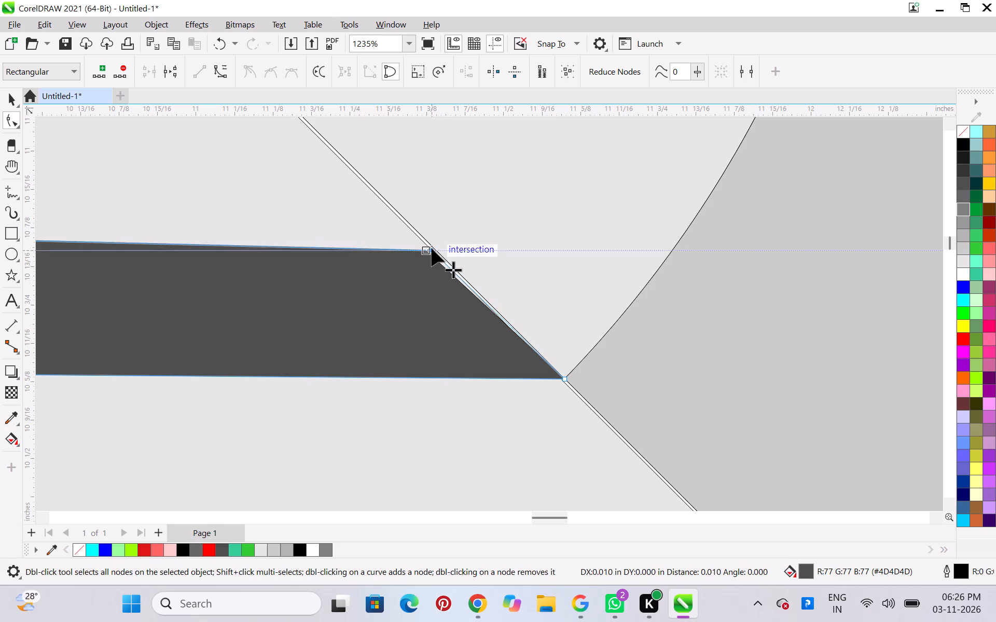
left_click_drag(432, 248, 434, 251)
Examine the striped triangle and rings as a whole and the top bar's fit, leaving nothing selected.
scroll(435, 251, "down", 5)
scroll(353, 232, "down", 6)
scroll(219, 241, "down", 6)
scroll(112, 204, "up", 7)
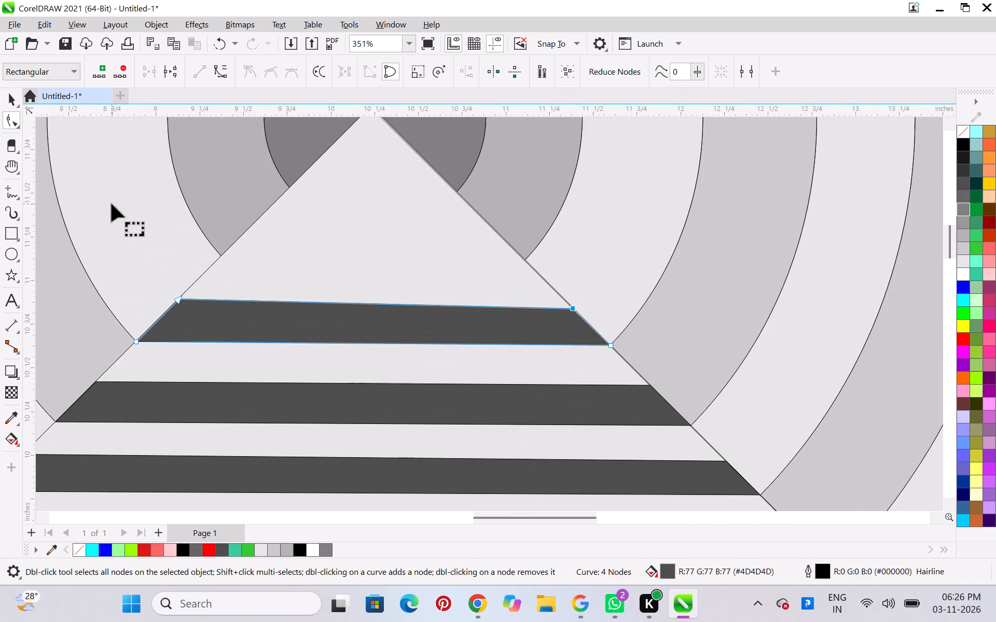
left_click(267, 246)
scroll(268, 246, "down", 13)
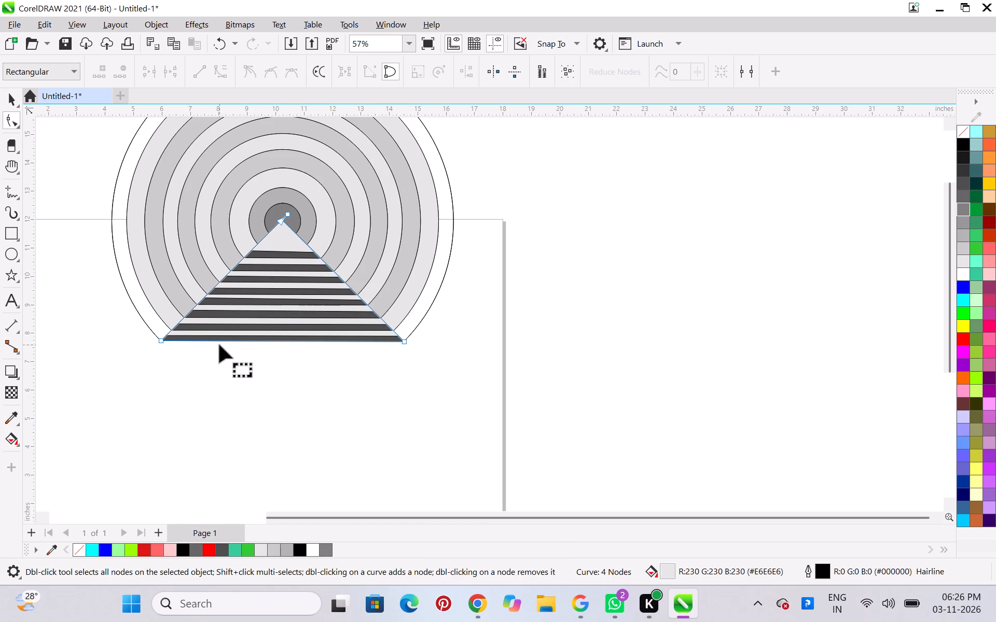
scroll(214, 268, "down", 6)
scroll(138, 222, "up", 8)
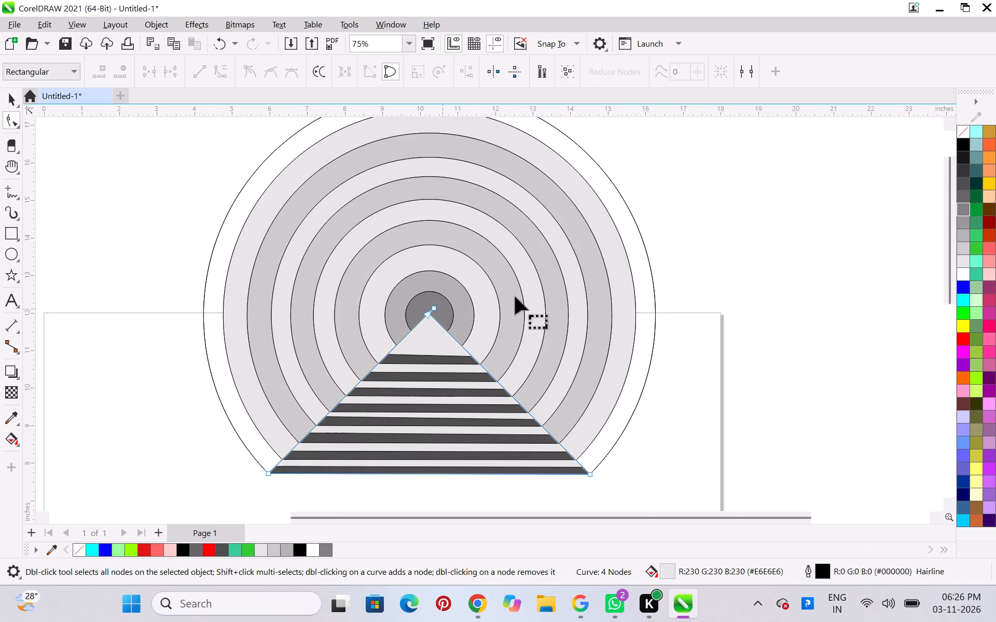
left_click(800, 223)
scroll(385, 322, "up", 5)
scroll(423, 335, "down", 3)
scroll(424, 344, "up", 4)
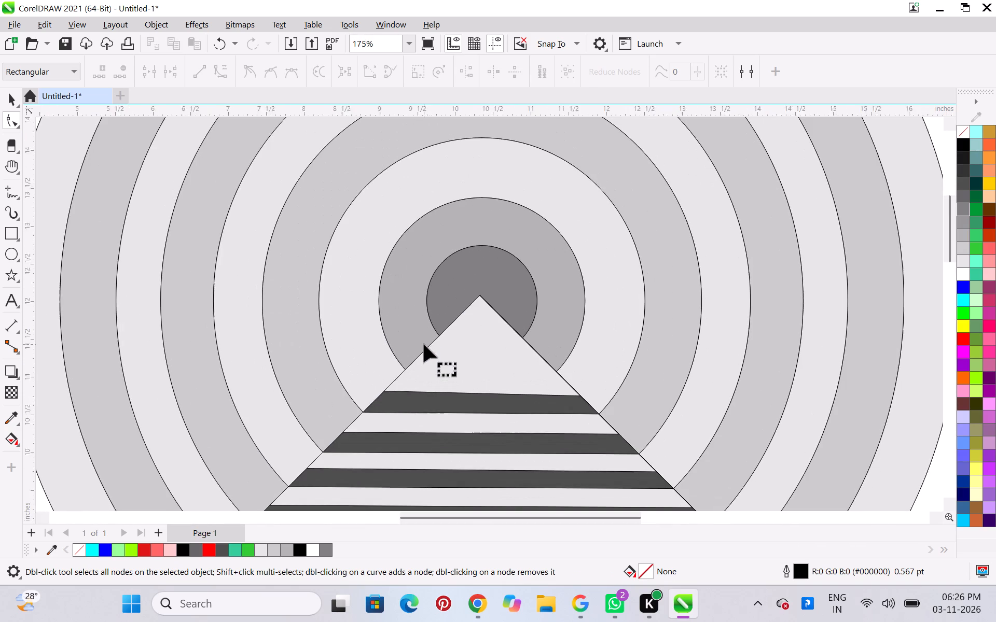
scroll(495, 330, "up", 3)
scroll(492, 322, "down", 3)
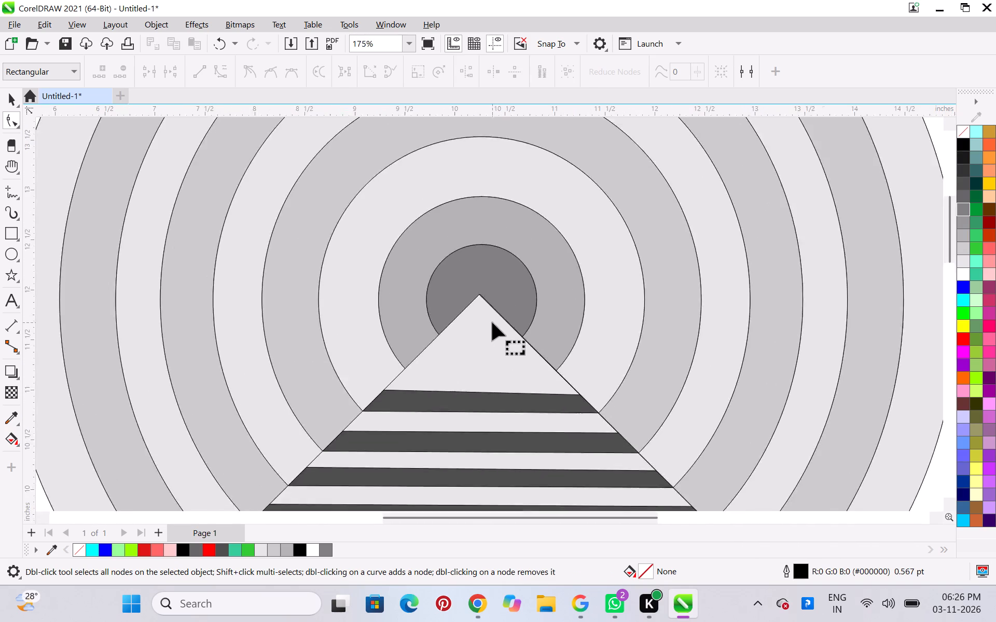
scroll(492, 322, "down", 3)
scroll(479, 375, "up", 7)
scroll(636, 362, "up", 1)
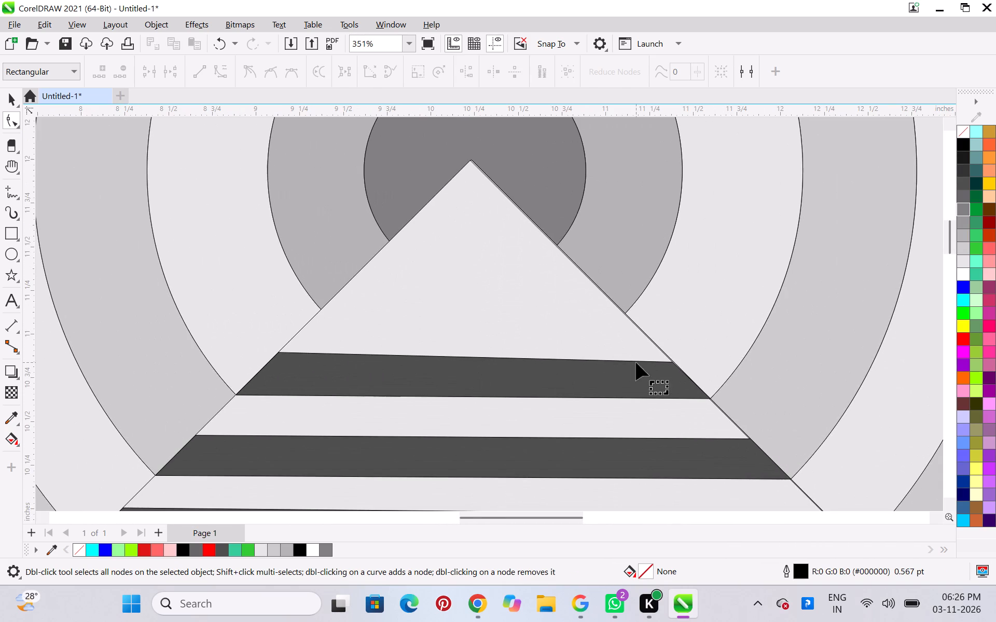
Nudge the top bar's upper-right corner node slightly farther outward to close the gap at the triangle's right edge.
scroll(637, 379, "down", 4)
scroll(796, 434, "up", 9)
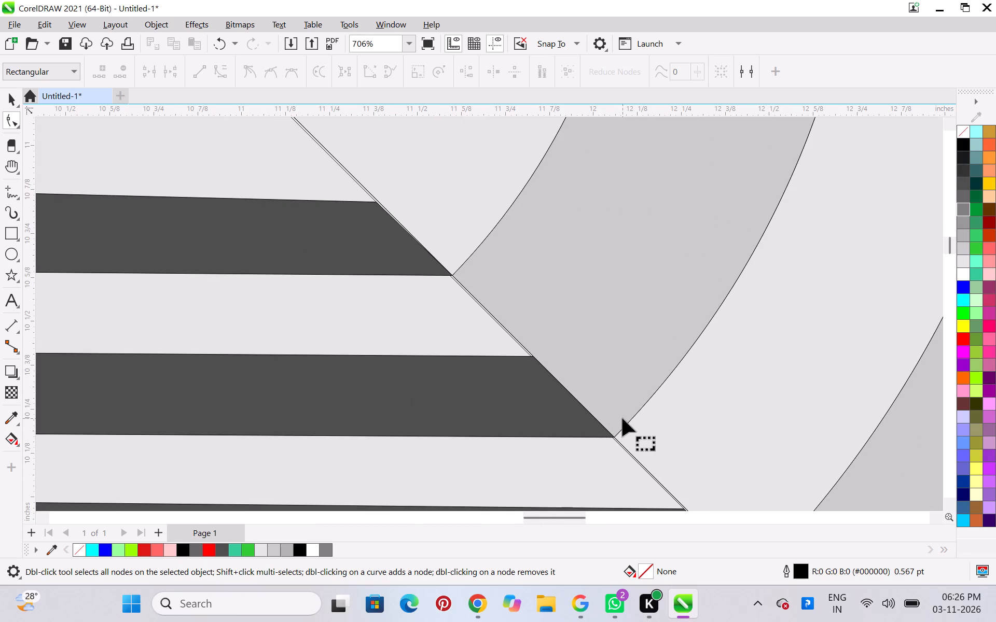
scroll(473, 257, "up", 1)
scroll(384, 207, "up", 2)
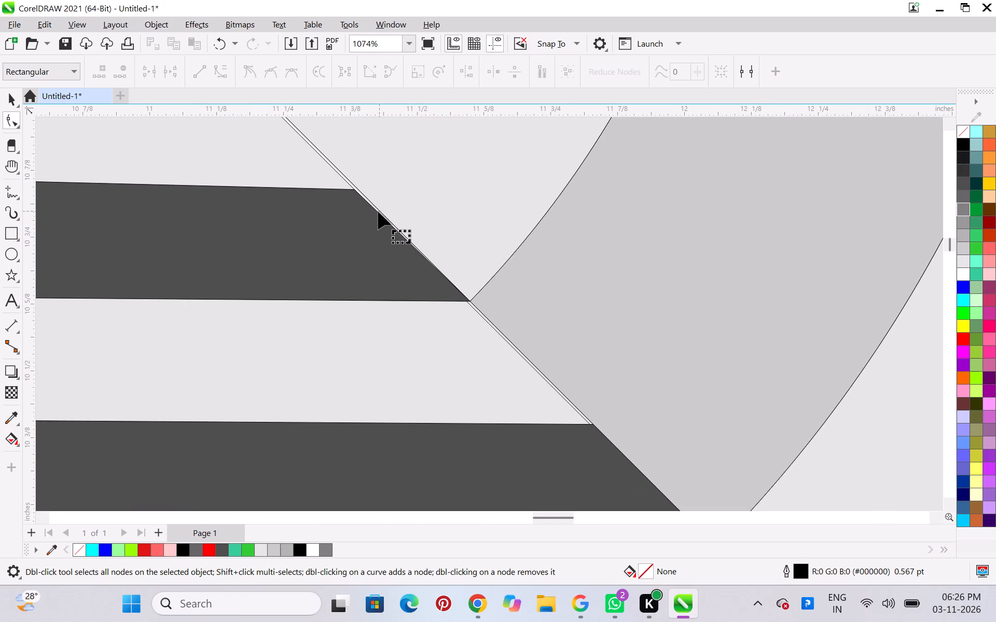
left_click(376, 222)
scroll(364, 208, "up", 5)
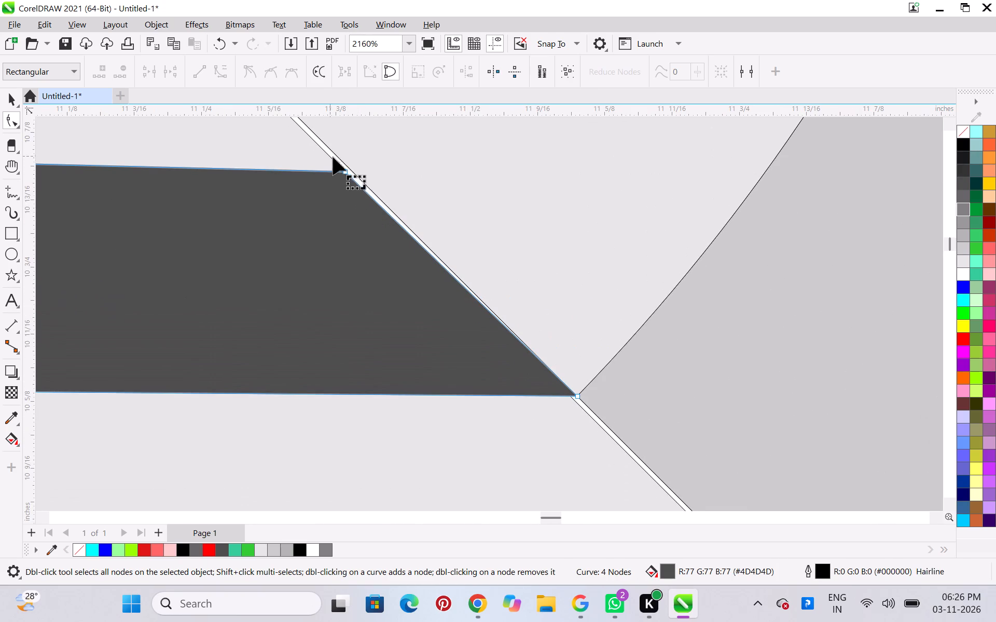
left_click_drag(345, 171, 351, 171)
Examine how the lower dark bars' right ends meet the triangle's right edge, ending with the Pick tool active.
scroll(356, 168, "down", 17)
scroll(449, 278, "up", 6)
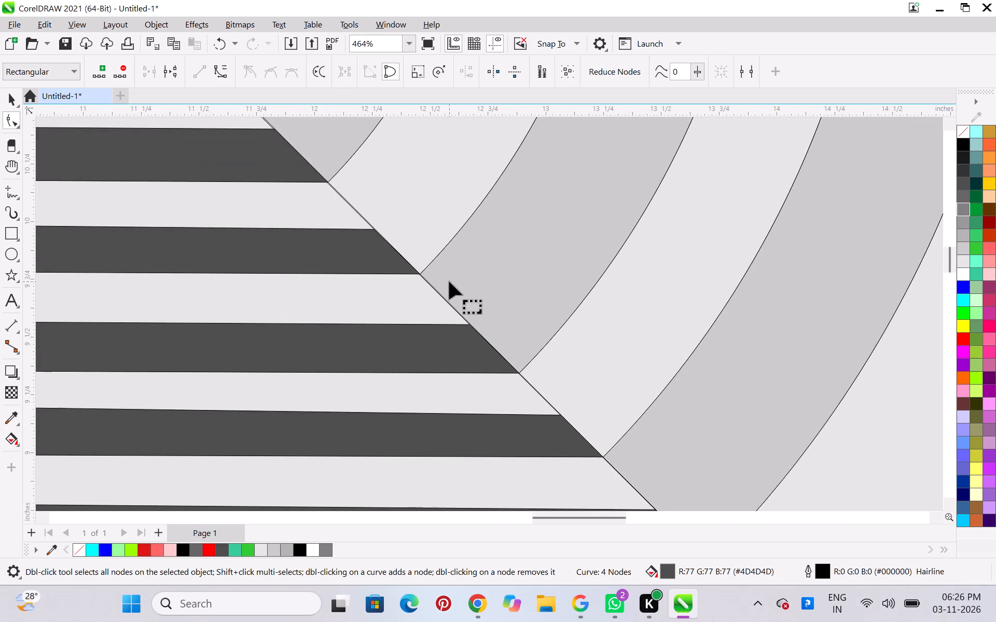
scroll(449, 287, "down", 7)
scroll(627, 438, "up", 7)
scroll(471, 378, "up", 2)
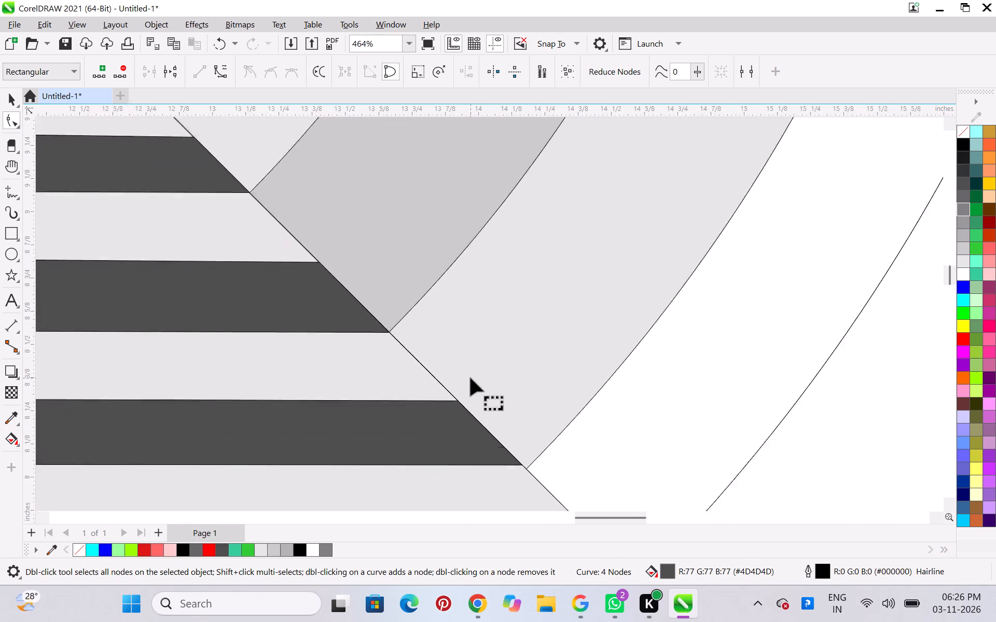
scroll(471, 378, "up", 4)
scroll(469, 376, "down", 7)
scroll(274, 228, "up", 7)
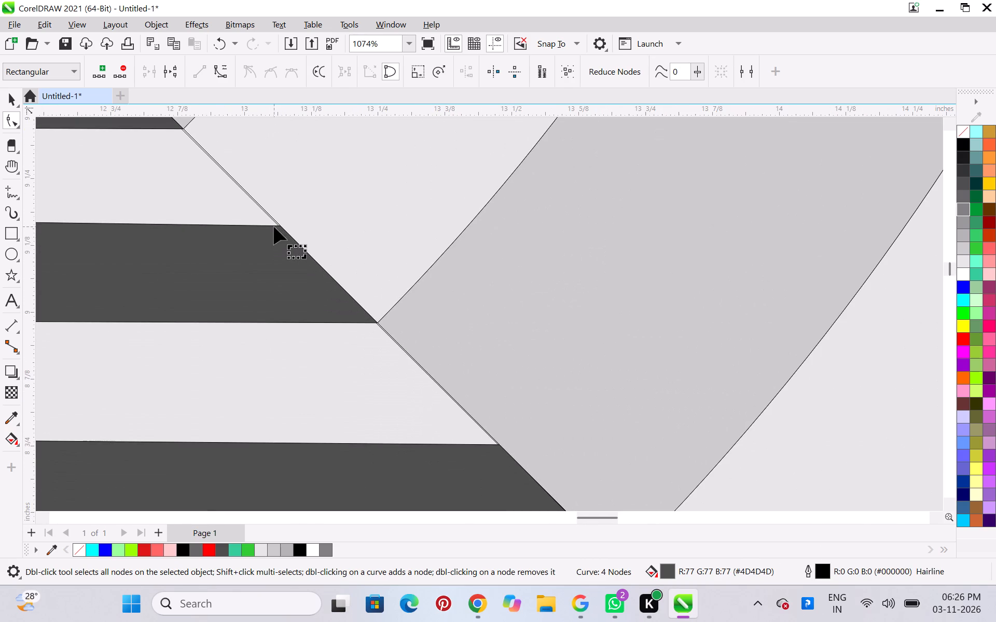
scroll(274, 227, "down", 5)
scroll(202, 164, "up", 8)
scroll(201, 159, "down", 4)
scroll(216, 224, "down", 3)
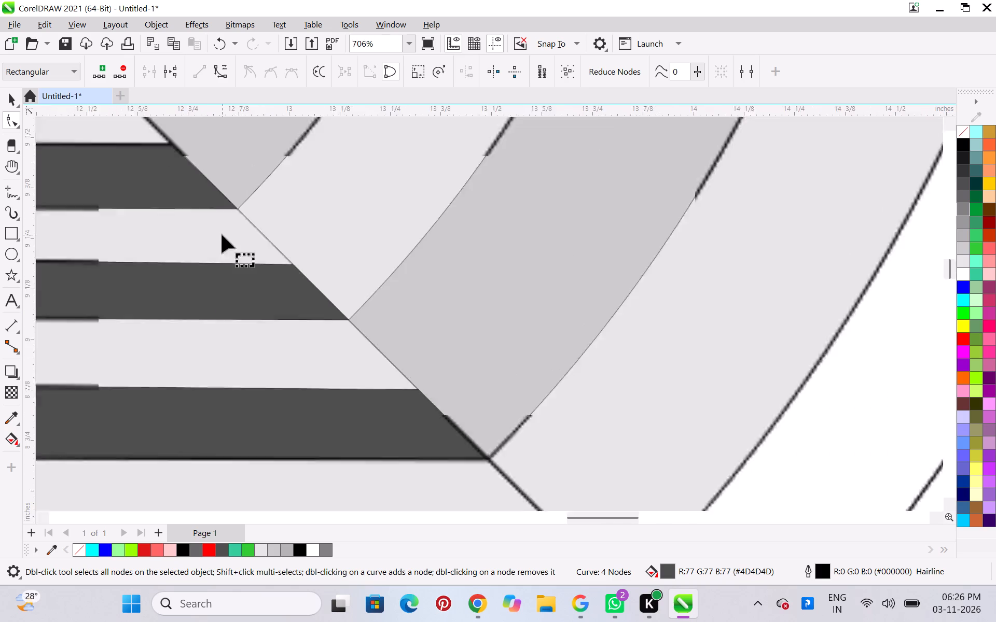
scroll(222, 235, "down", 15)
key("space")
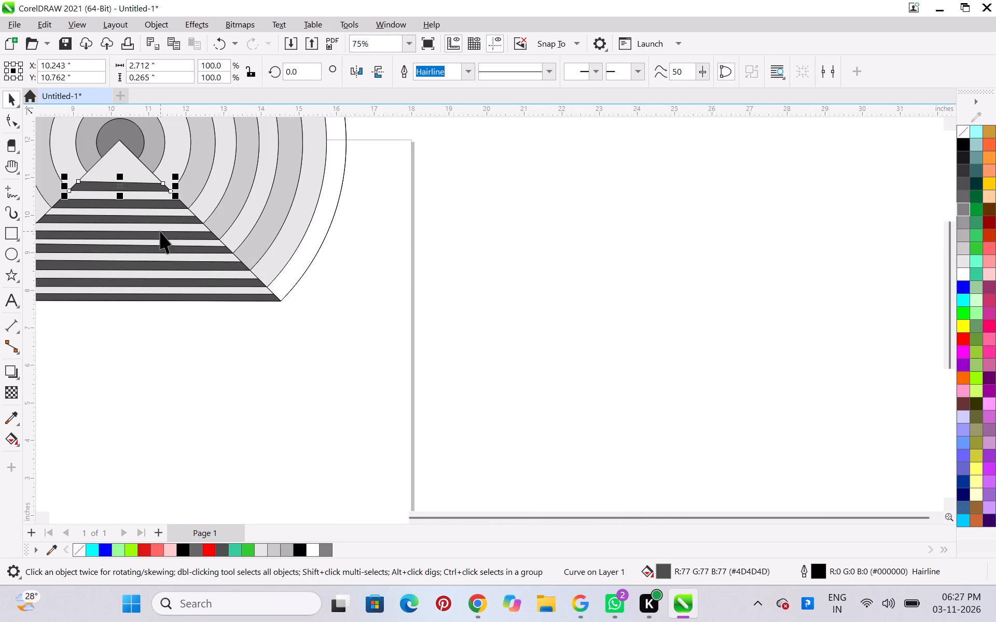
Deselect everything and examine how the dark bars' left ends meet the triangle's left edge.
left_click(161, 389)
key("h")
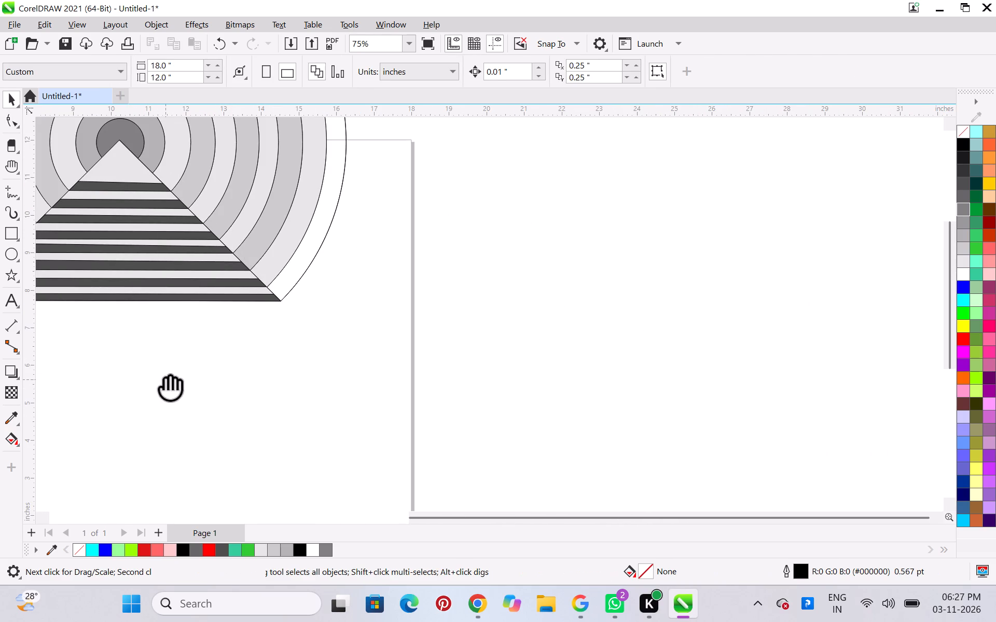
left_click_drag(157, 289, 450, 465)
scroll(337, 373, "up", 7)
scroll(338, 381, "down", 6)
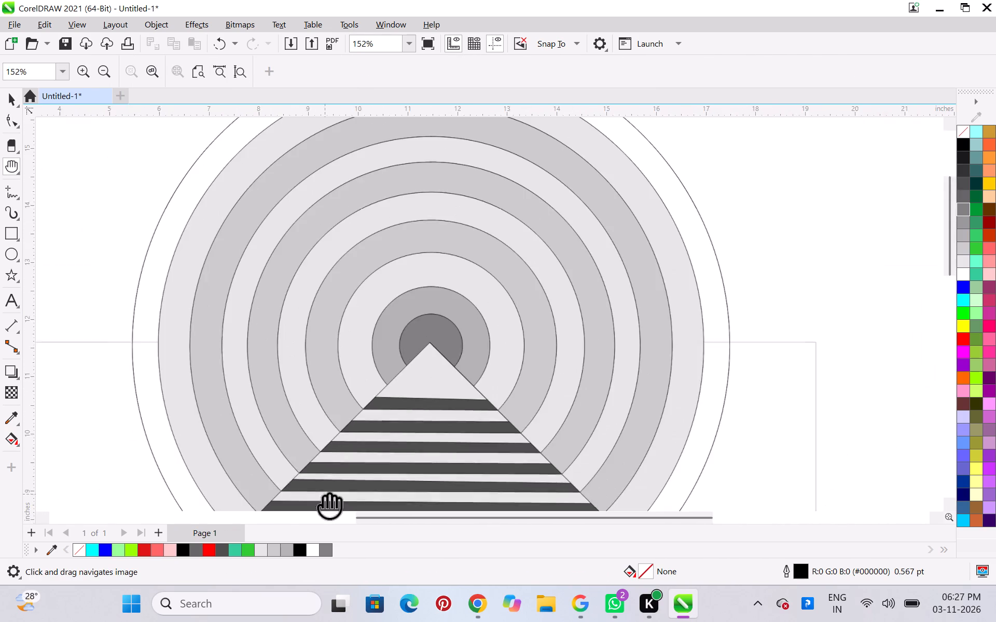
scroll(315, 407, "down", 5)
left_click_drag(341, 306, 347, 282)
scroll(292, 487, "up", 8)
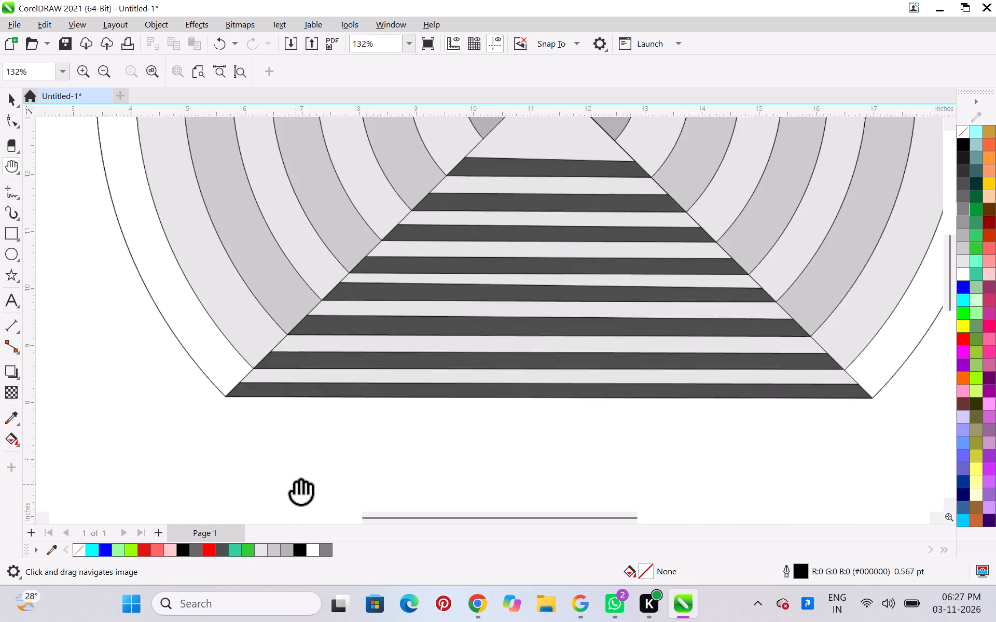
scroll(241, 344, "up", 8)
left_click_drag(573, 201, 389, 351)
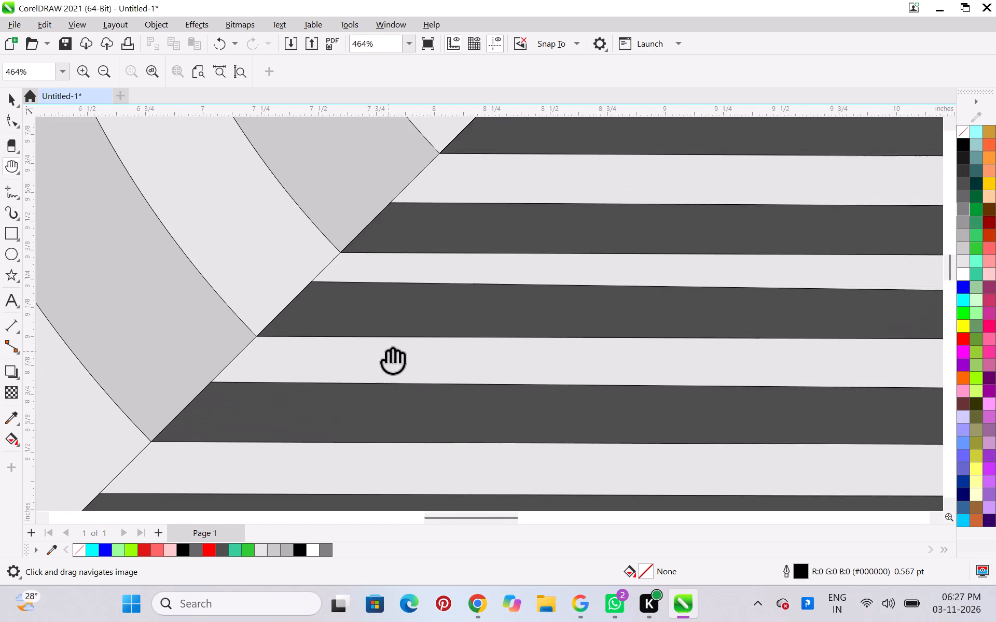
left_click_drag(554, 186, 339, 386)
left_click_drag(492, 227, 301, 418)
left_click_drag(292, 312, 338, 419)
scroll(331, 422, "up", 14)
scroll(330, 422, "down", 9)
left_click_drag(290, 451, 594, 141)
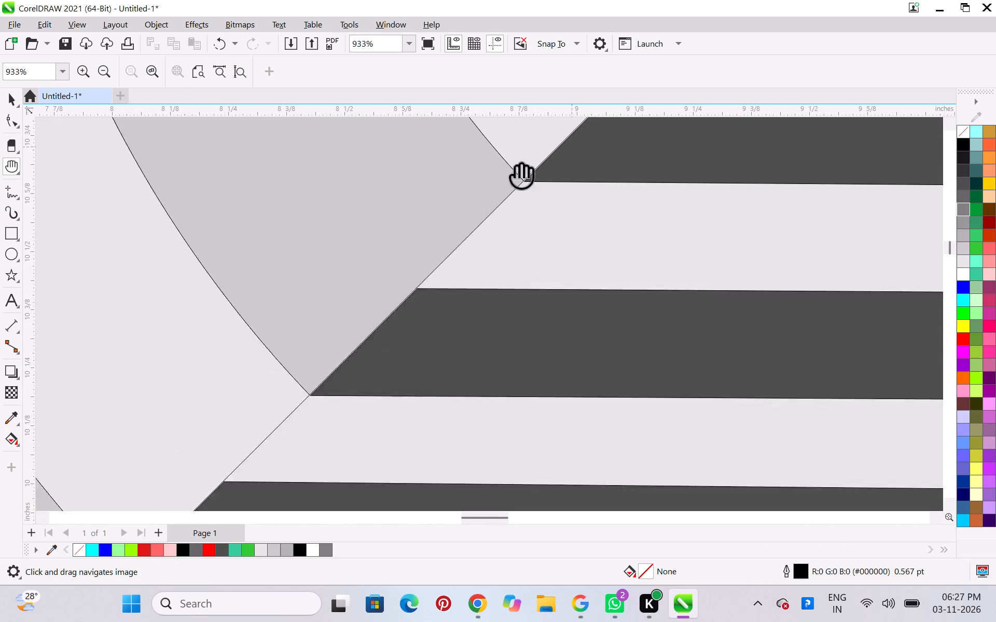
scroll(433, 250, "up", 7)
scroll(467, 302, "down", 3)
scroll(392, 366, "down", 6)
left_click_drag(393, 364, 503, 145)
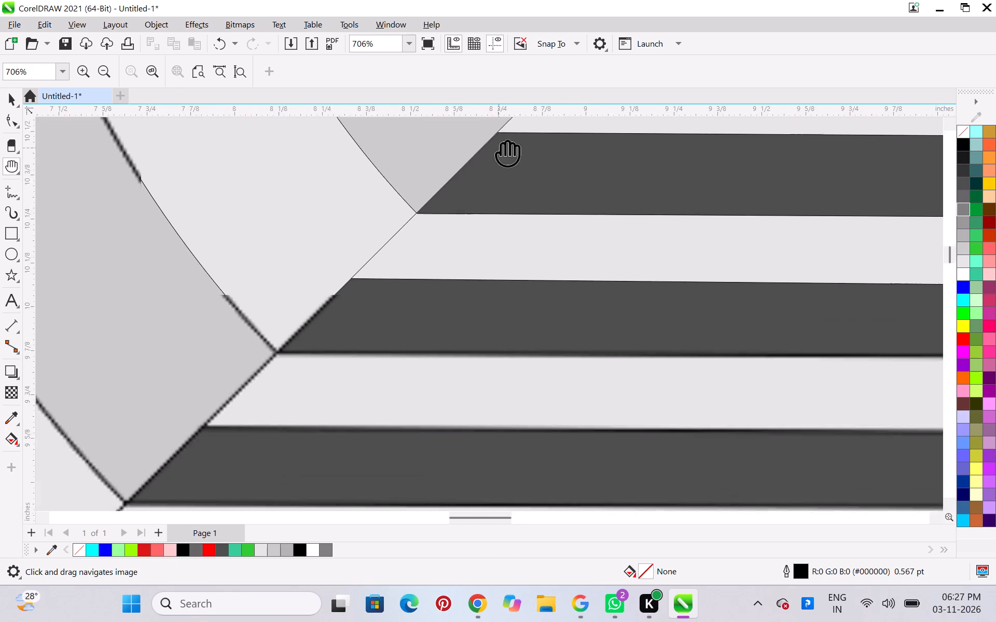
left_click_drag(503, 145, 511, 138)
scroll(328, 275, "up", 8)
scroll(331, 275, "down", 9)
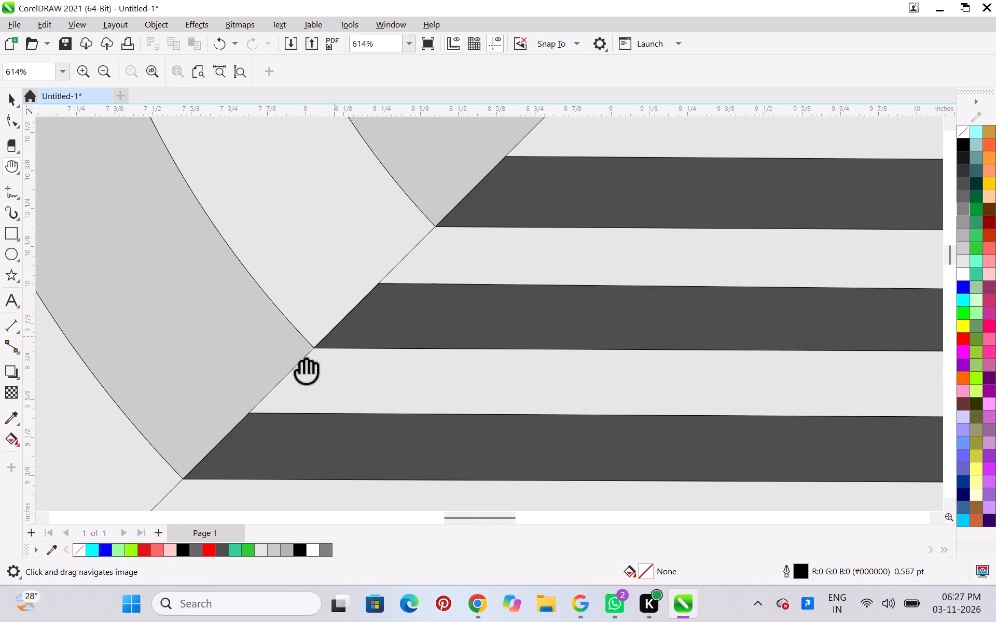
left_click_drag(246, 414, 408, 301)
scroll(374, 320, "up", 15)
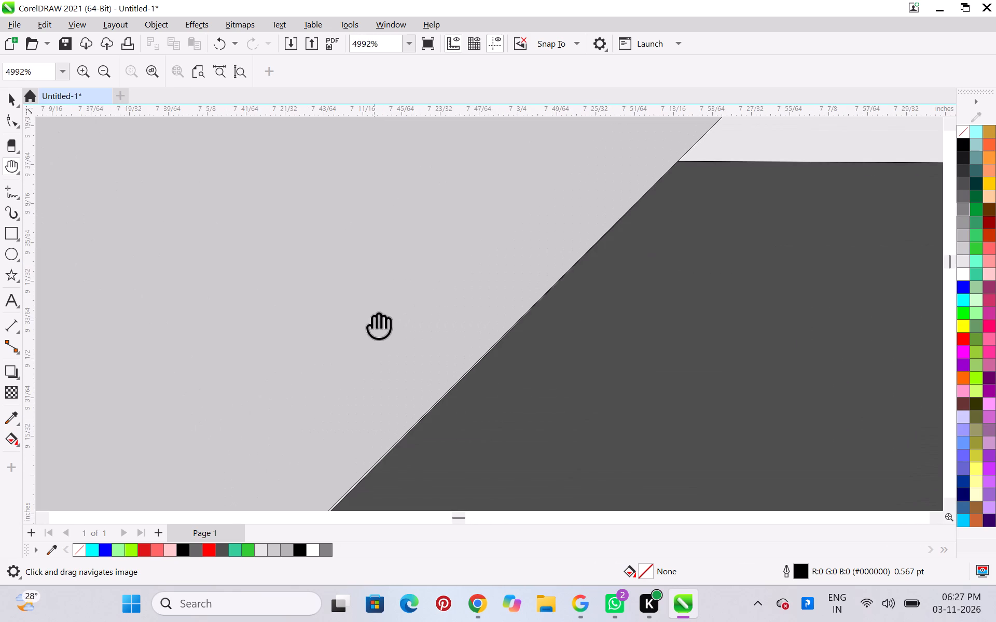
scroll(377, 331, "down", 8)
scroll(469, 423, "down", 7)
left_click_drag(654, 294, 325, 424)
scroll(369, 360, "up", 2)
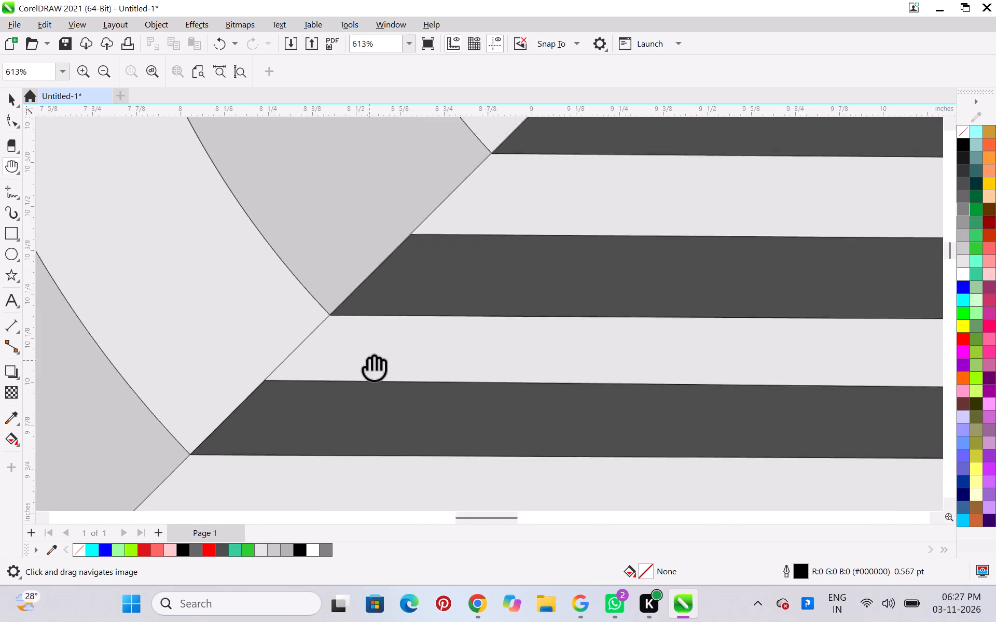
Nudge the upper-left corner node of the third dark bar from the top outward onto the triangle's left edge.
scroll(369, 360, "up", 3)
scroll(183, 418, "up", 13)
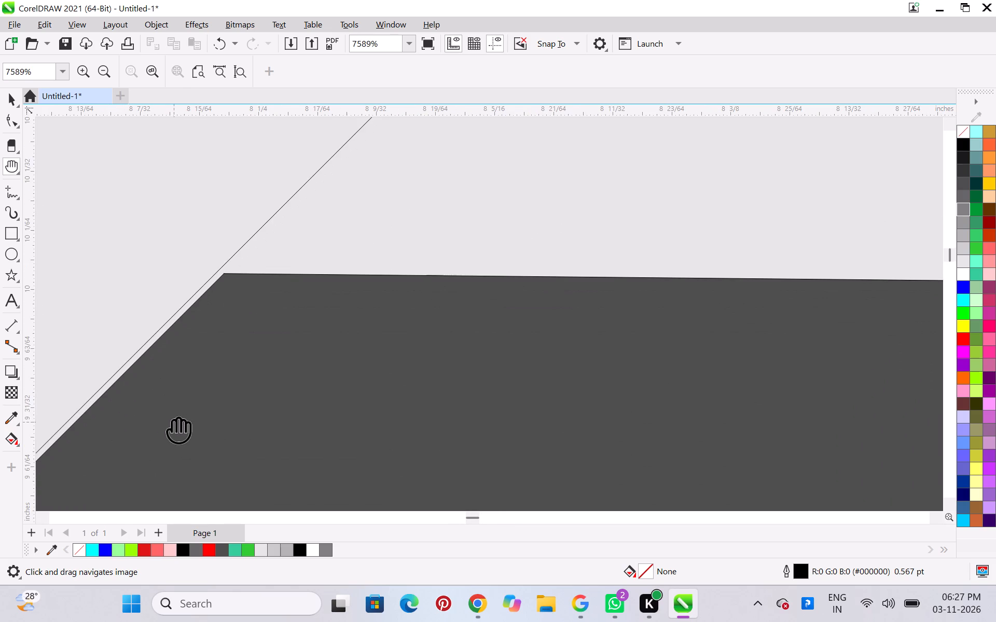
key("space")
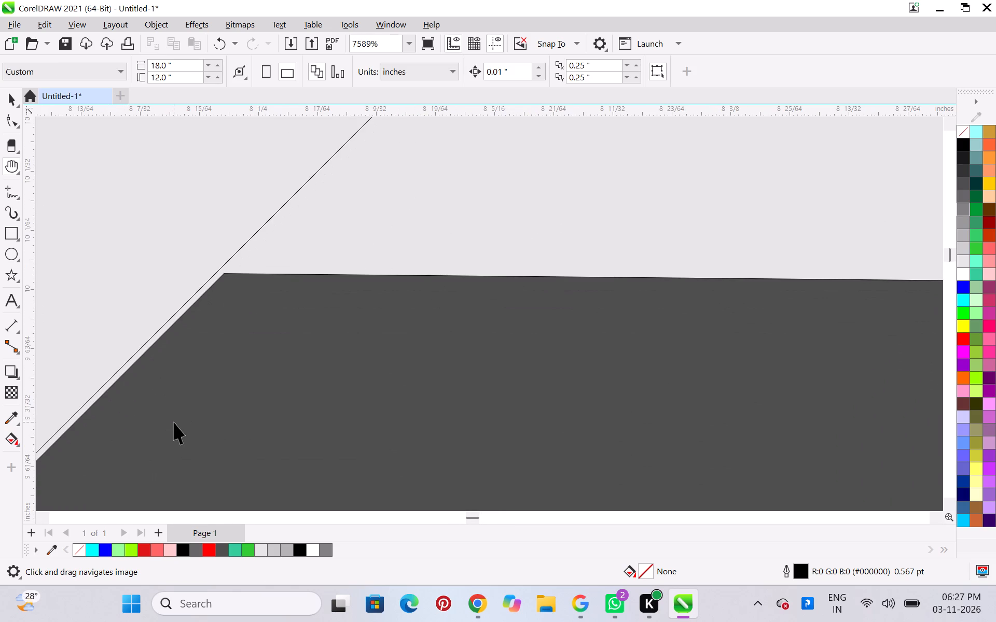
left_click(12, 109)
left_click(9, 120)
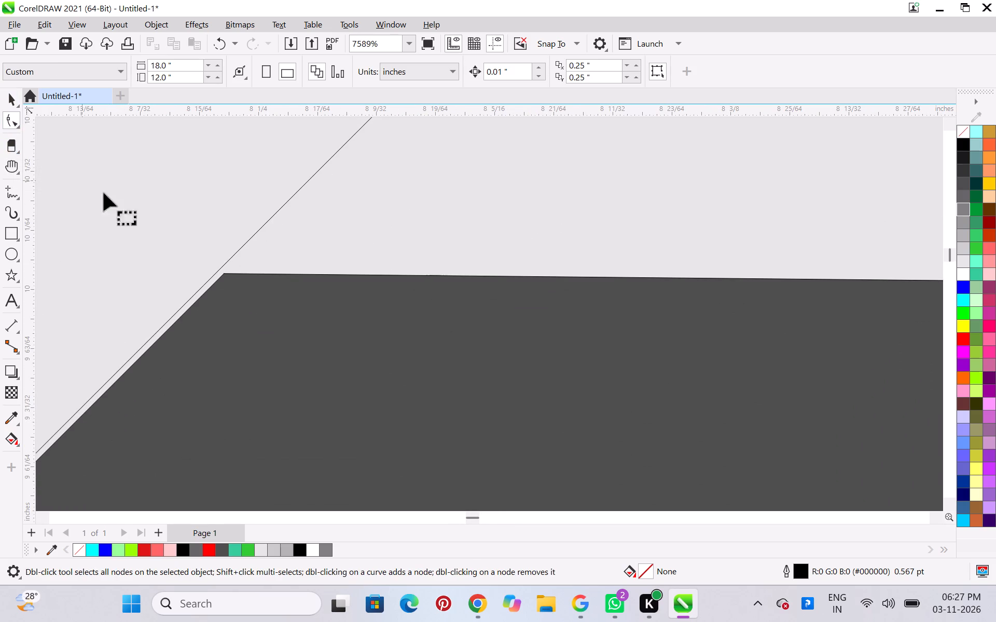
scroll(260, 279, "up", 4)
left_click(194, 278)
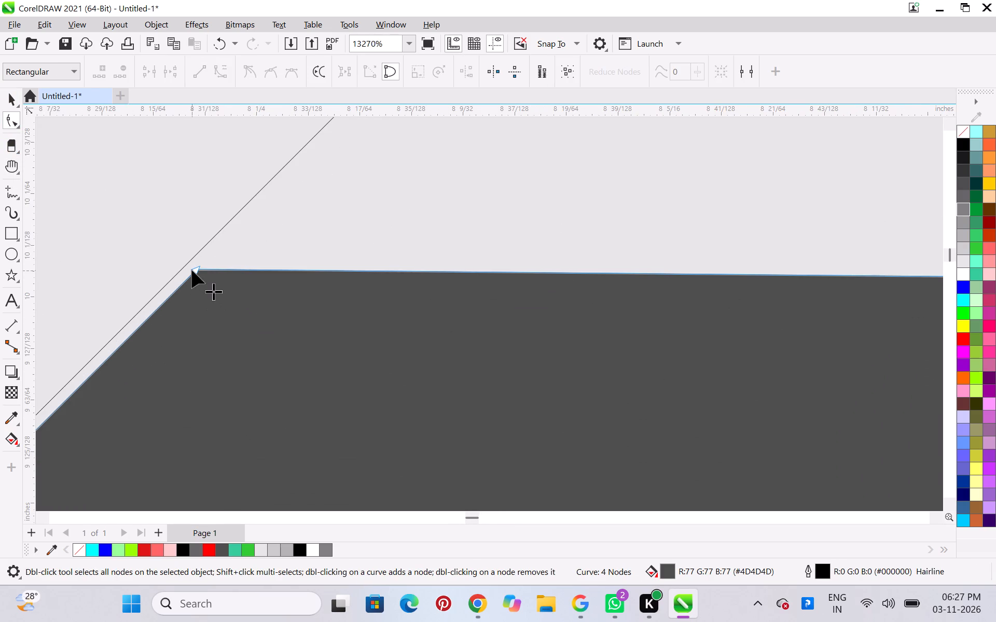
left_click_drag(195, 271, 188, 268)
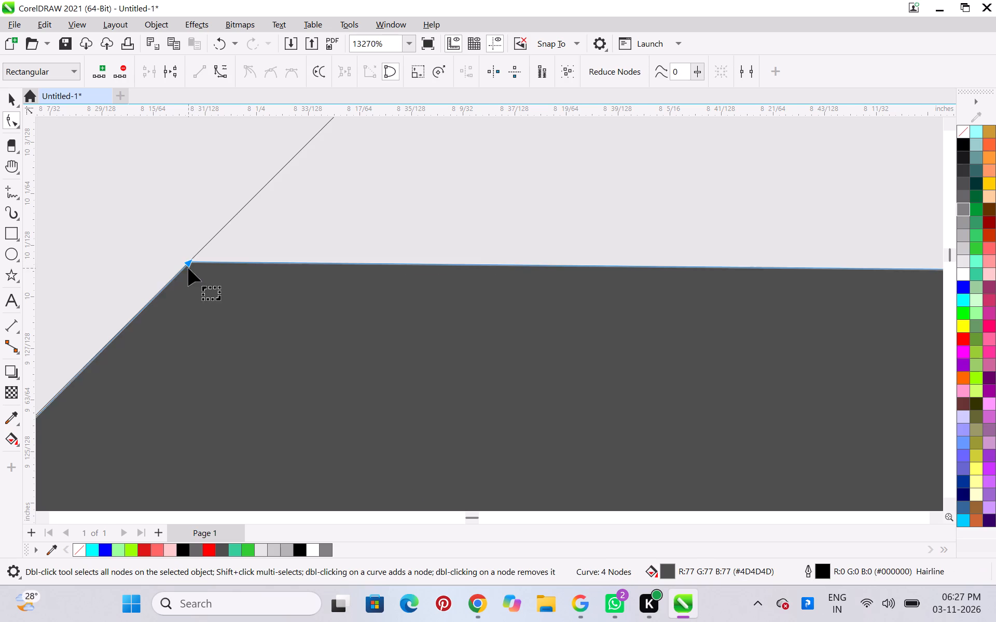
Nudge the second dark bar's upper-left corner node outward to close the gap at the triangle's left edge.
scroll(189, 269, "down", 20)
scroll(244, 260, "down", 6)
scroll(303, 194, "up", 3)
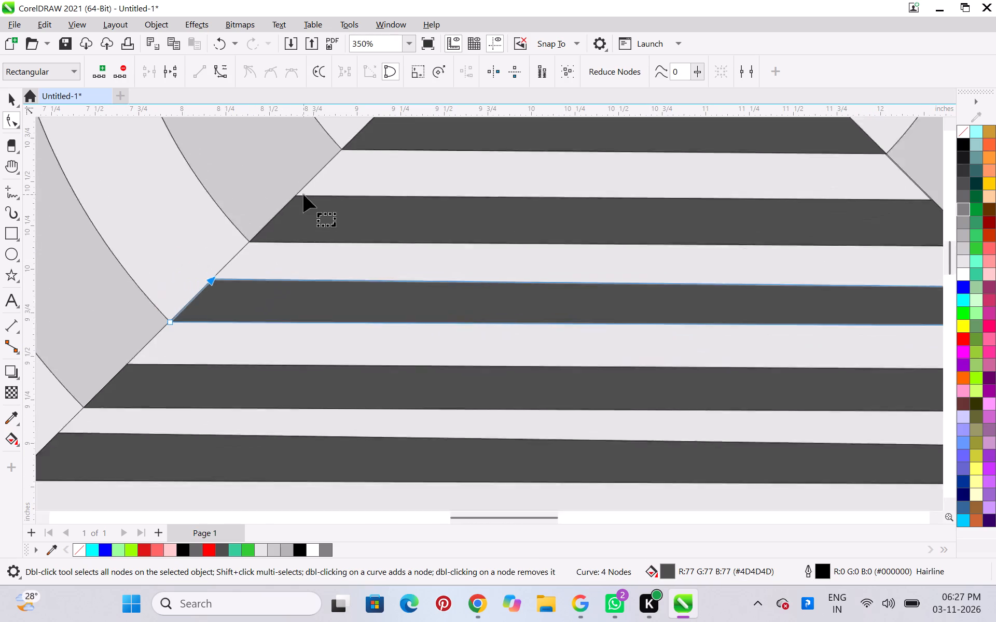
scroll(303, 194, "up", 19)
left_click(281, 200)
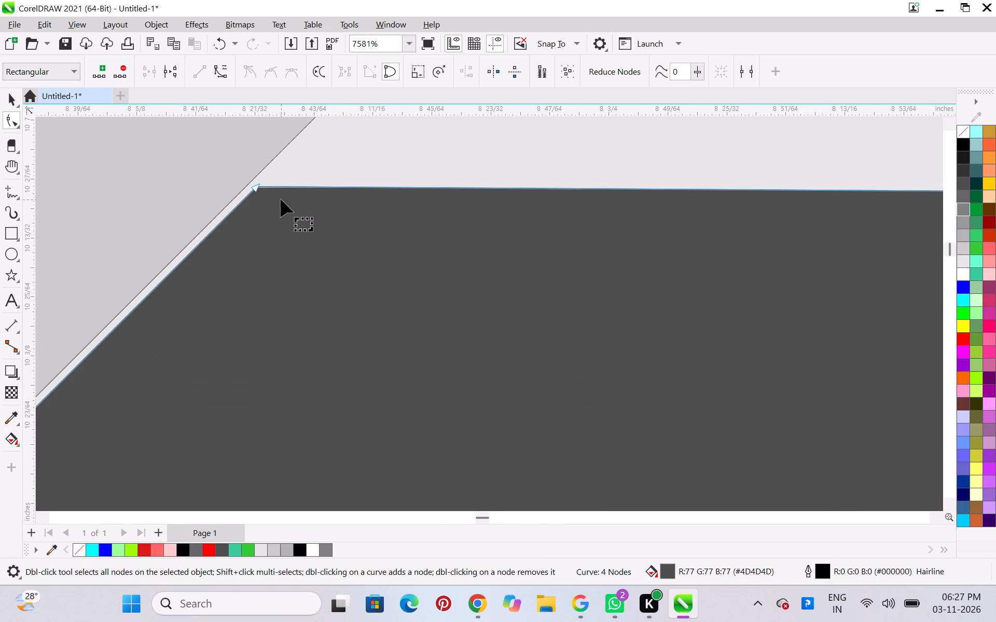
left_click_drag(256, 189, 250, 187)
Nudge the top bar's upper-left corner node outward onto the triangle's left edge, ending with the Pick tool active.
scroll(249, 187, "down", 20)
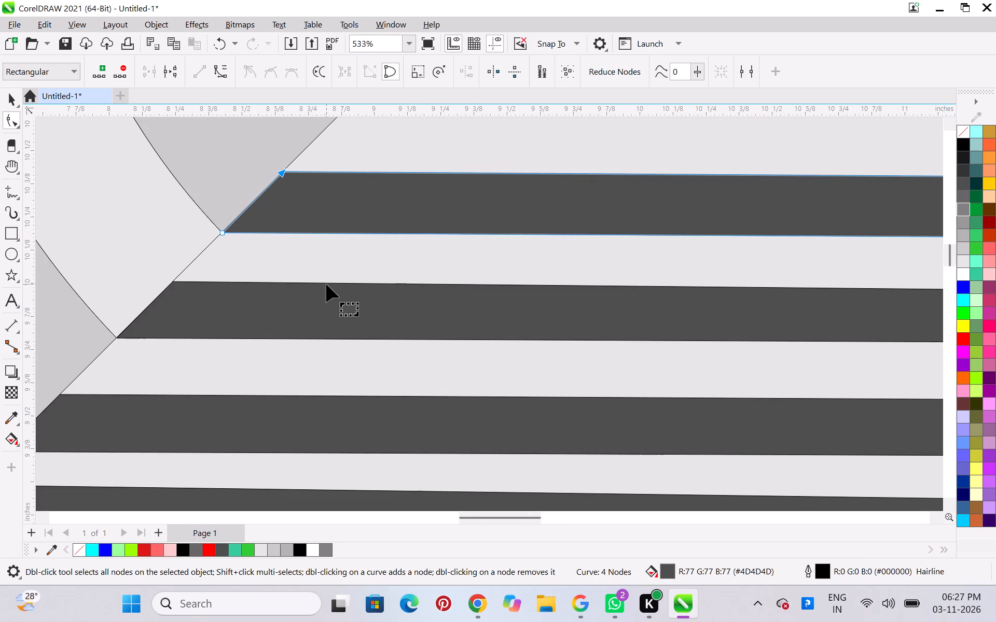
key("h")
left_click_drag(476, 185, 292, 409)
scroll(277, 255, "up", 4)
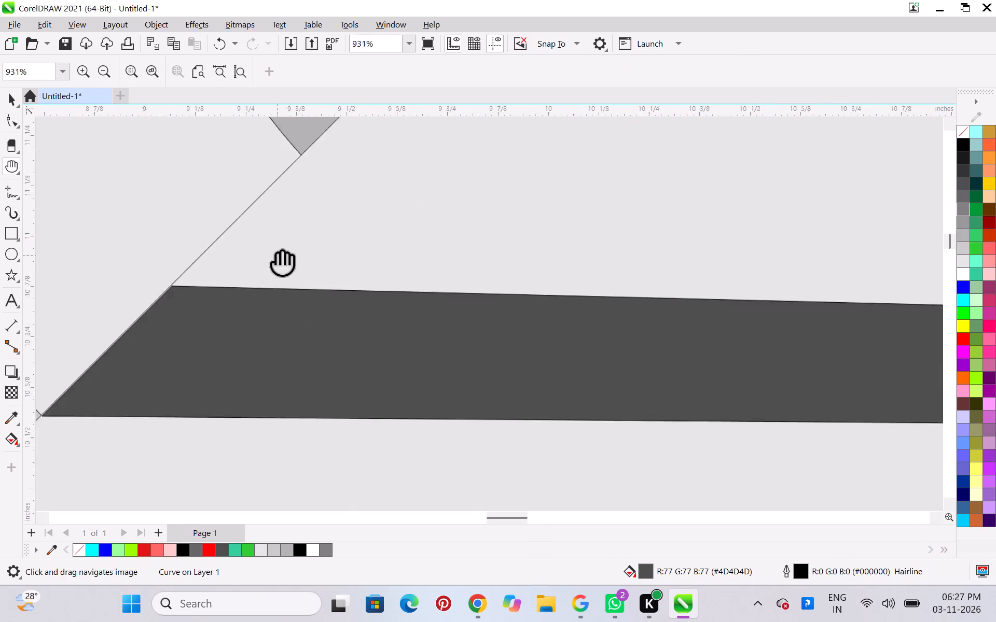
scroll(278, 255, "up", 4)
scroll(133, 275, "up", 9)
scroll(73, 345, "down", 7)
scroll(6, 364, "up", 3)
left_click_drag(118, 403, 283, 310)
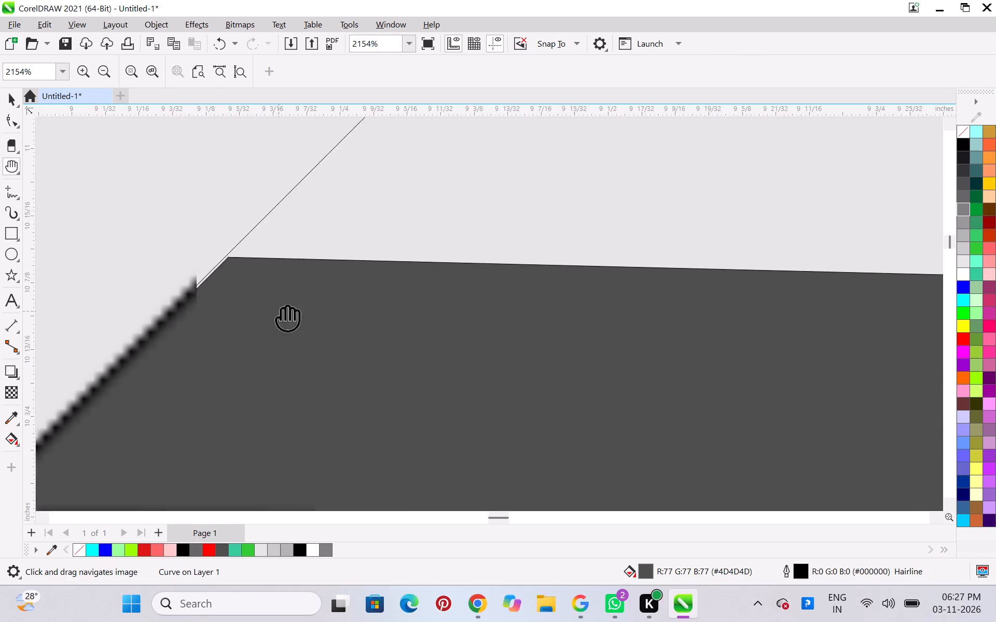
left_click_drag(283, 310, 351, 340)
scroll(298, 323, "up", 6)
key("space")
left_click(313, 257)
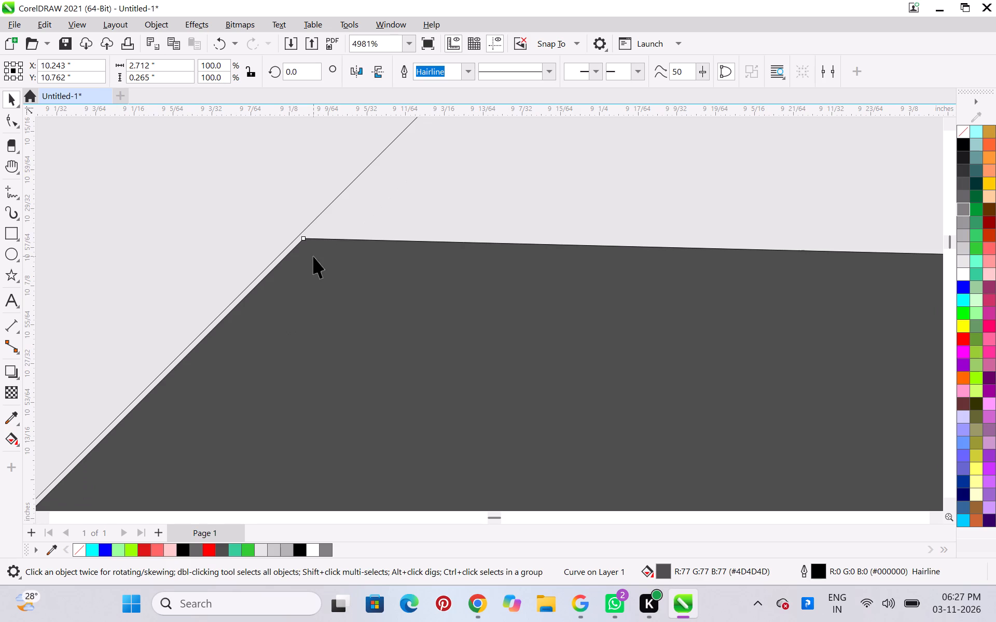
left_click(13, 118)
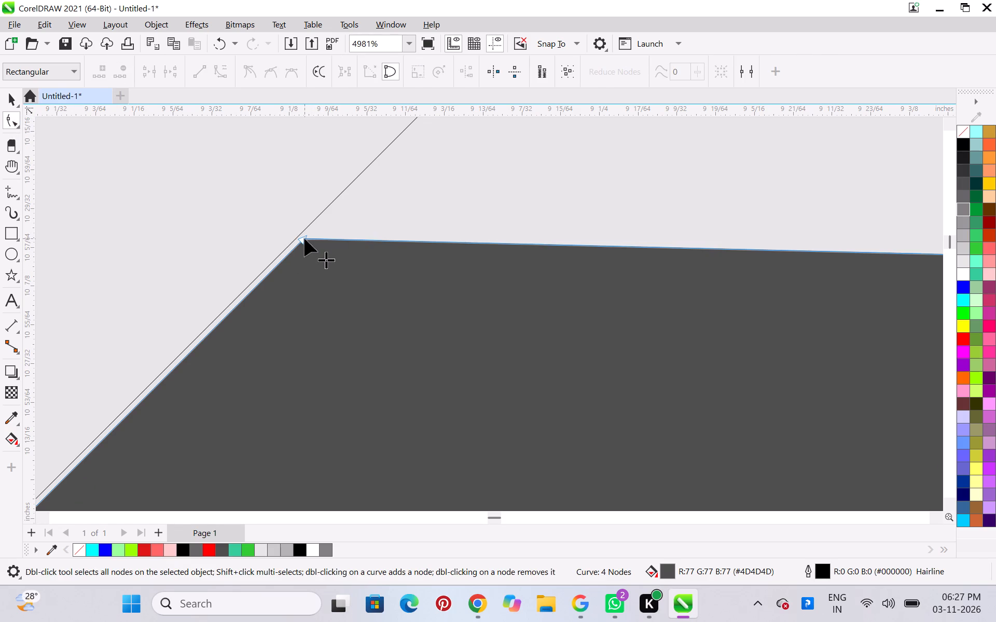
left_click_drag(303, 240, 298, 238)
scroll(299, 241, "down", 6)
scroll(349, 258, "down", 5)
key("space")
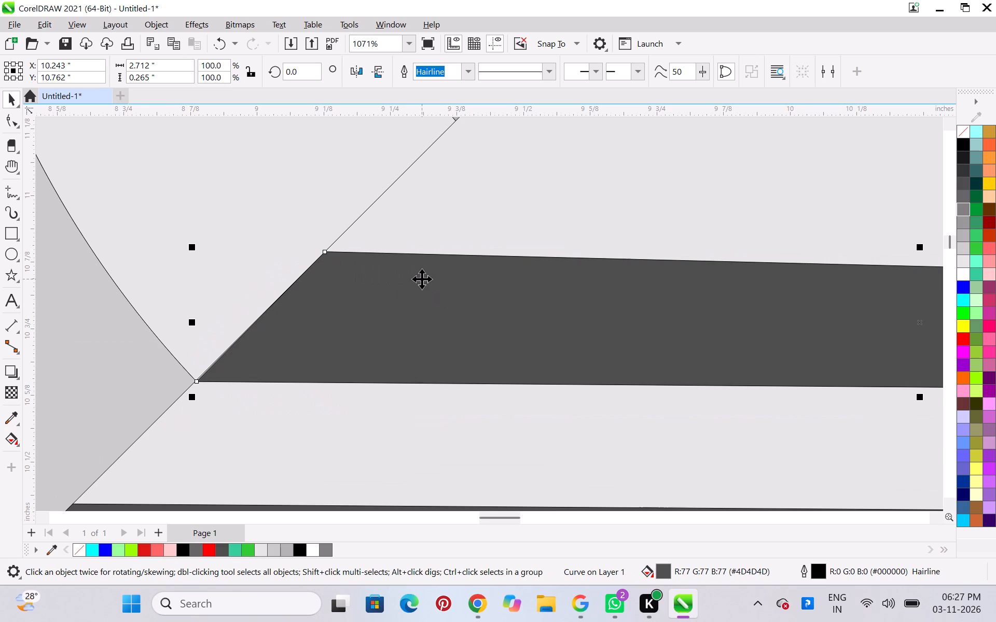
Examine how the upper dark bars' right ends meet the triangle's right edge.
key("h")
left_click_drag(664, 294, 354, 208)
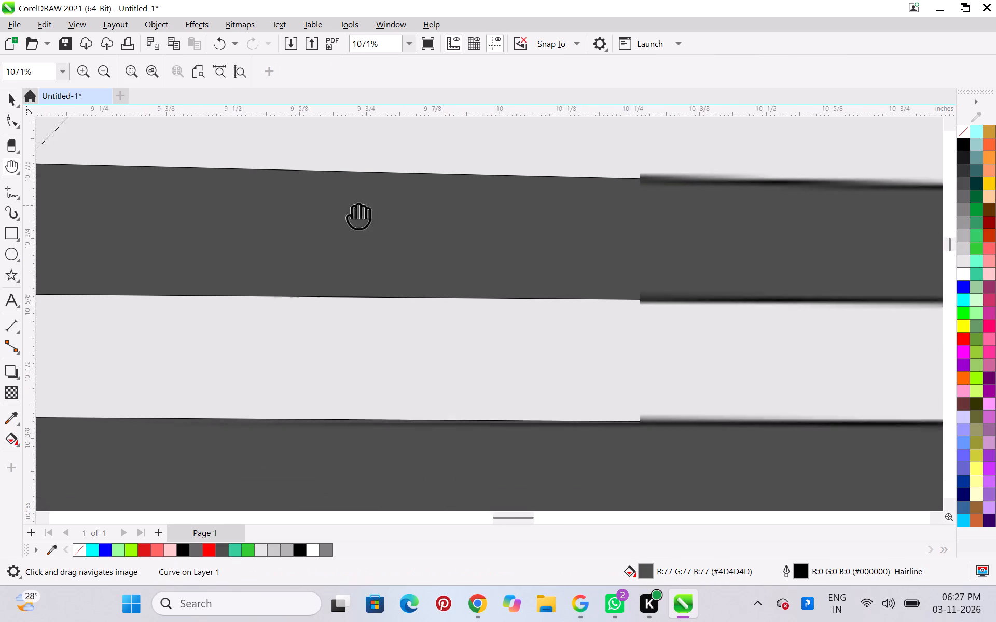
left_click_drag(354, 208, 73, 235)
left_click_drag(773, 268, 293, 302)
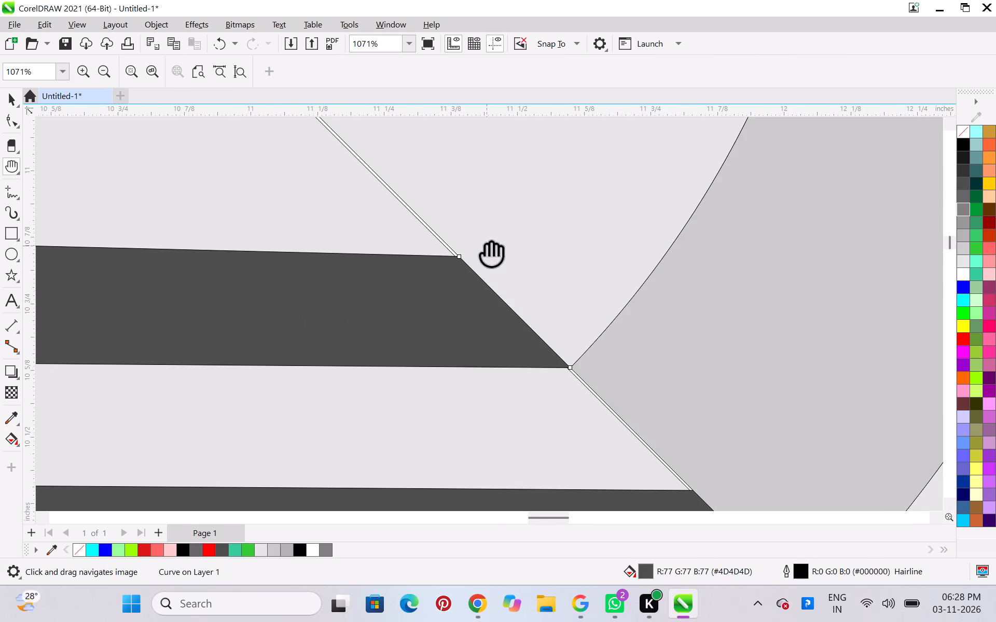
scroll(487, 246, "up", 3)
scroll(487, 246, "down", 6)
left_click_drag(591, 423, 539, 386)
scroll(472, 318, "up", 7)
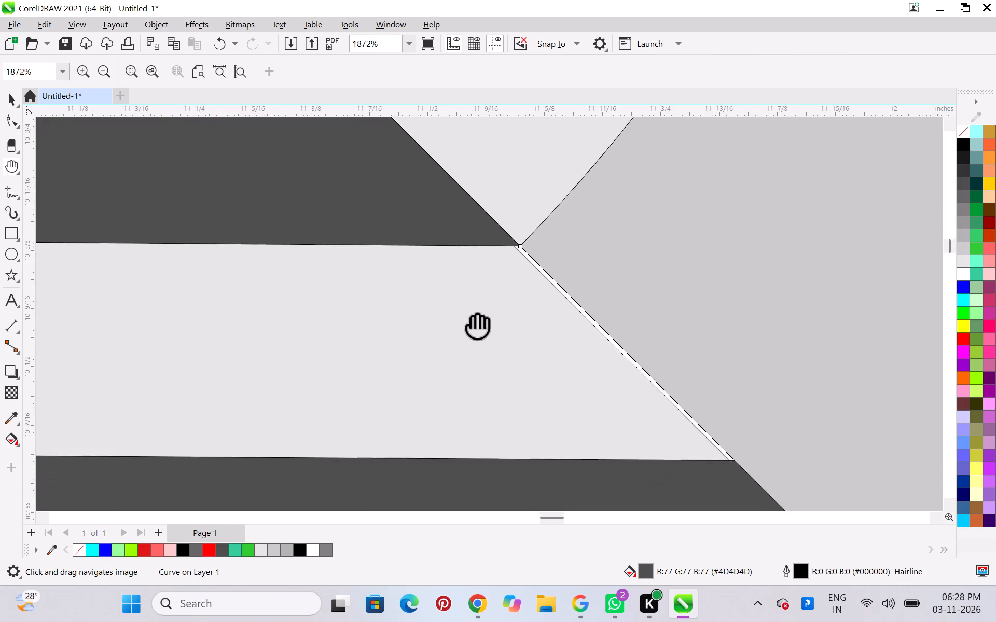
scroll(473, 318, "down", 8)
scroll(625, 414, "up", 7)
scroll(527, 368, "down", 3)
scroll(545, 373, "up", 2)
scroll(545, 373, "down", 3)
scroll(720, 538, "down", 5)
left_click_drag(594, 370, 642, 0)
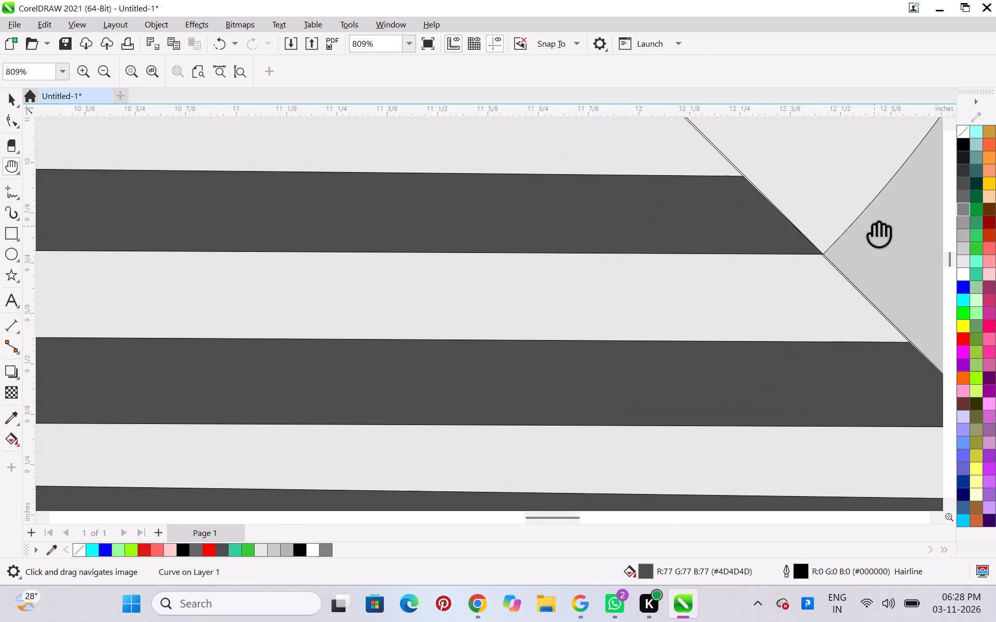
Move the third dark bar's upper-right corner node about 0.005 inch outward to the triangle's right edge.
left_click_drag(835, 230, 606, 369)
scroll(575, 332, "up", 3)
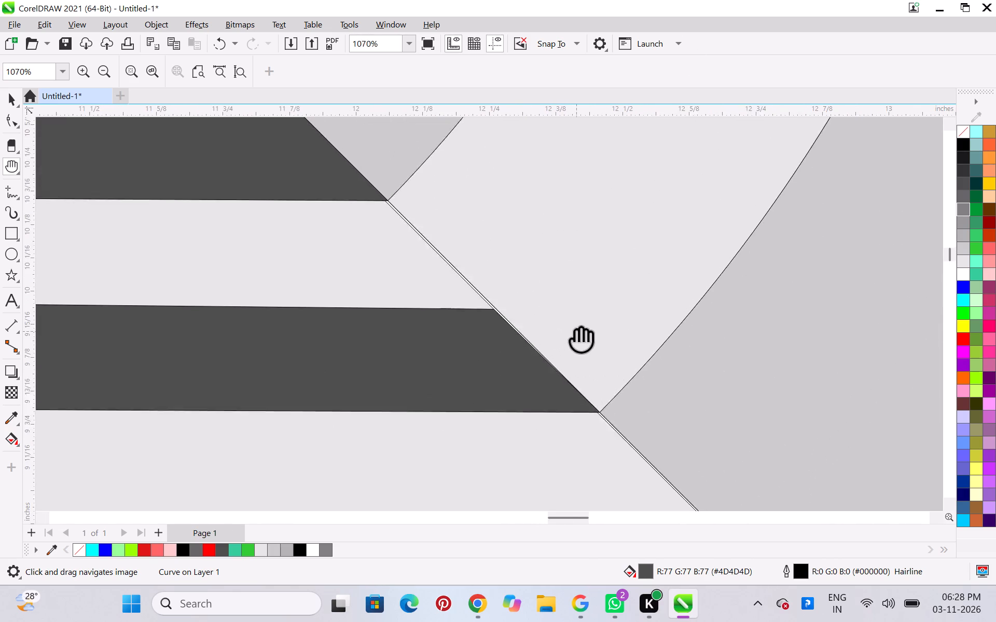
scroll(576, 331, "up", 4)
key("space")
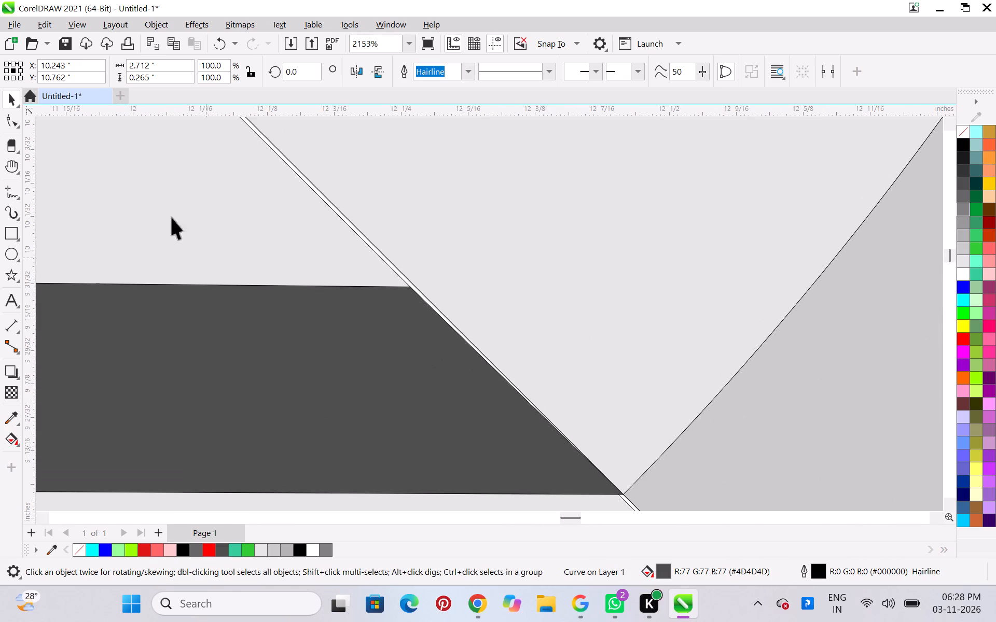
left_click(8, 123)
left_click(392, 359)
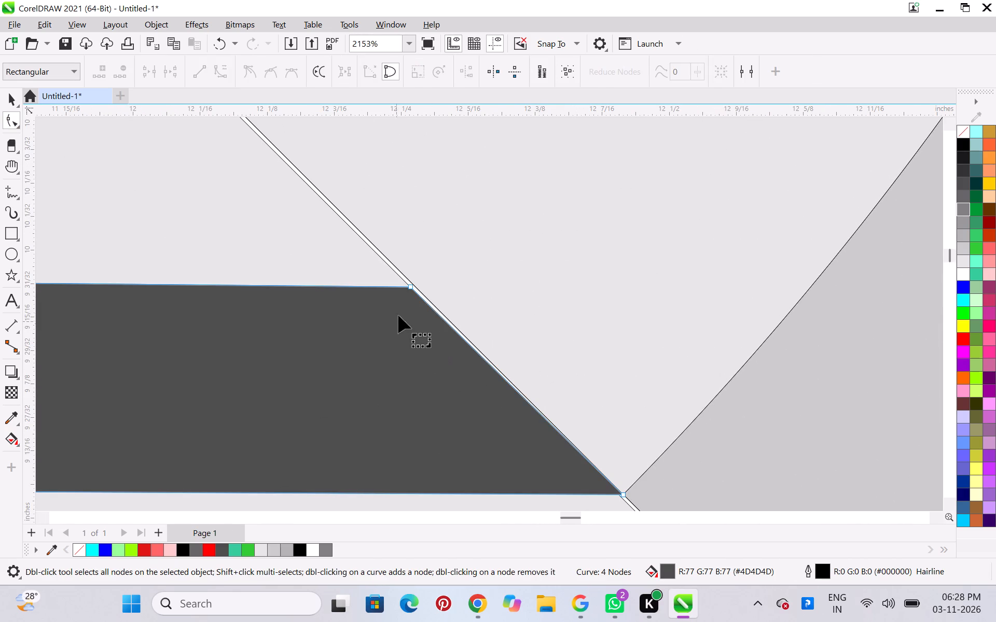
left_click_drag(412, 285, 418, 286)
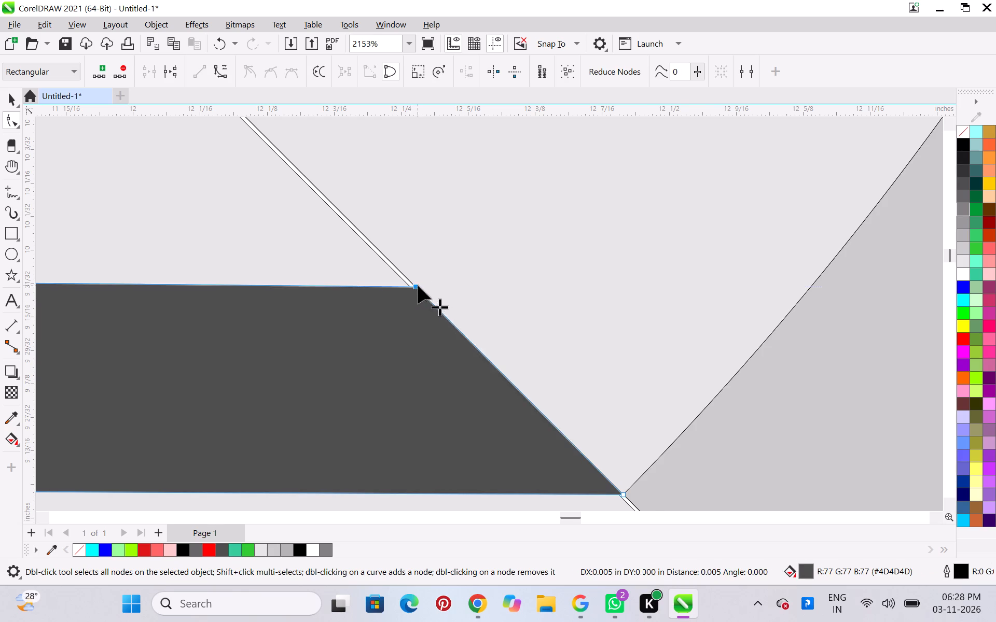
Move the fourth dark bar's upper-right corner node about 0.004 inch outward to the triangle's right edge.
scroll(425, 285, "down", 6)
scroll(559, 406, "down", 5)
scroll(585, 445, "up", 9)
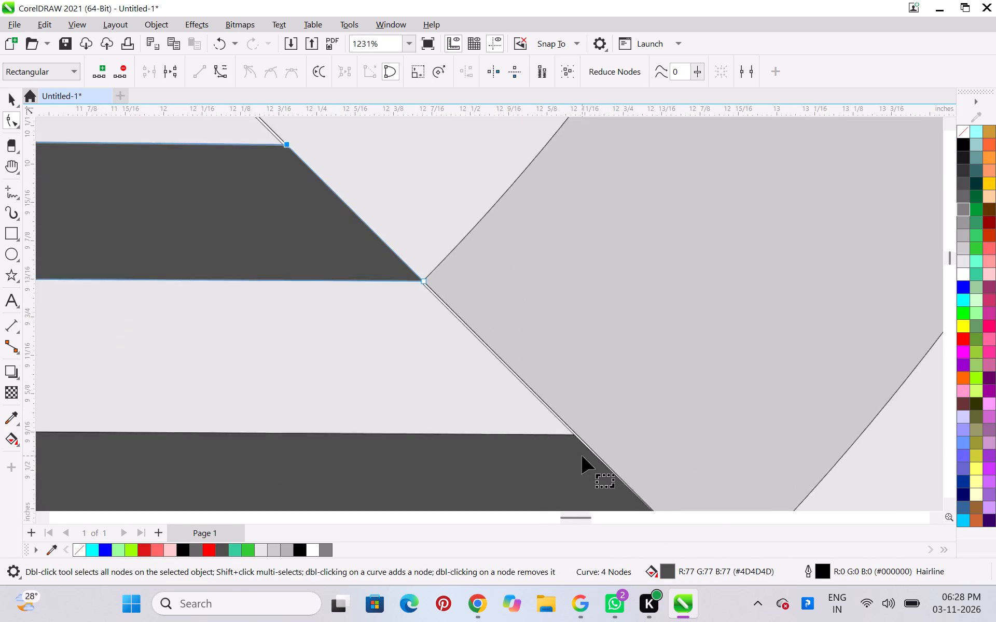
scroll(582, 456, "up", 4)
left_click(567, 443)
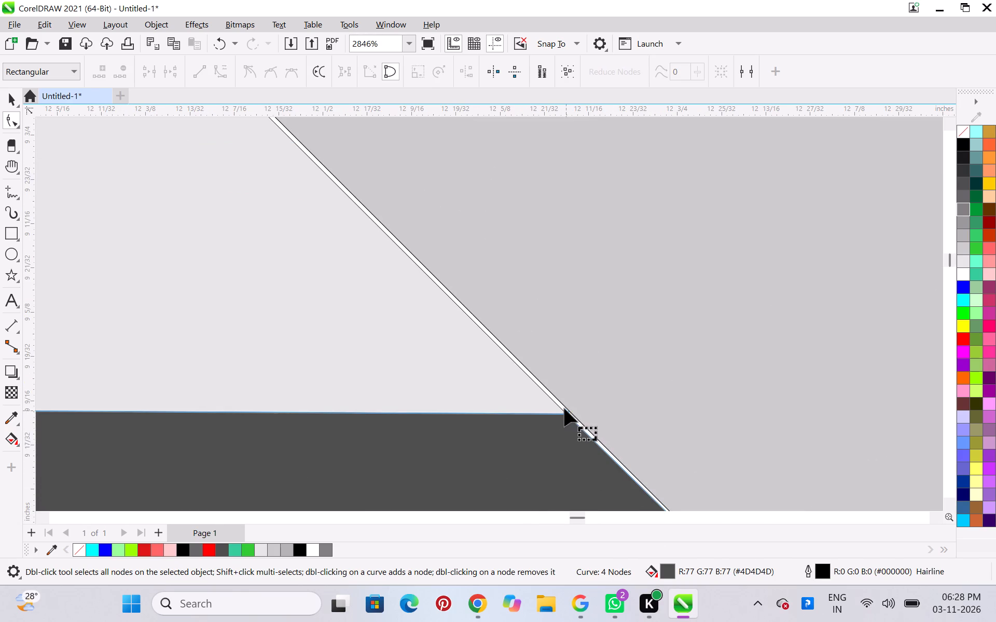
left_click(568, 414)
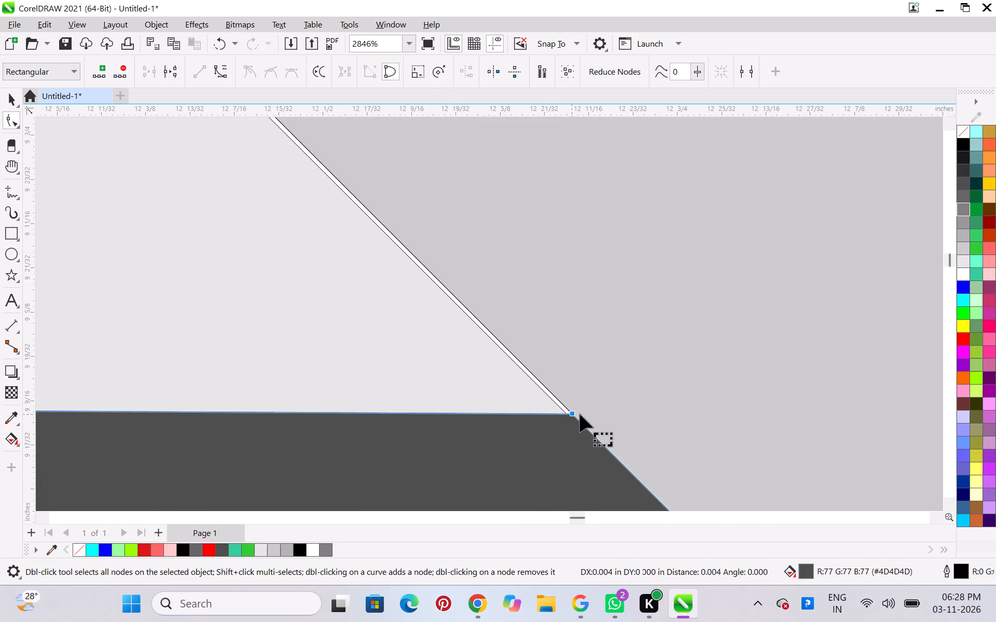
scroll(589, 414, "down", 5)
key("space")
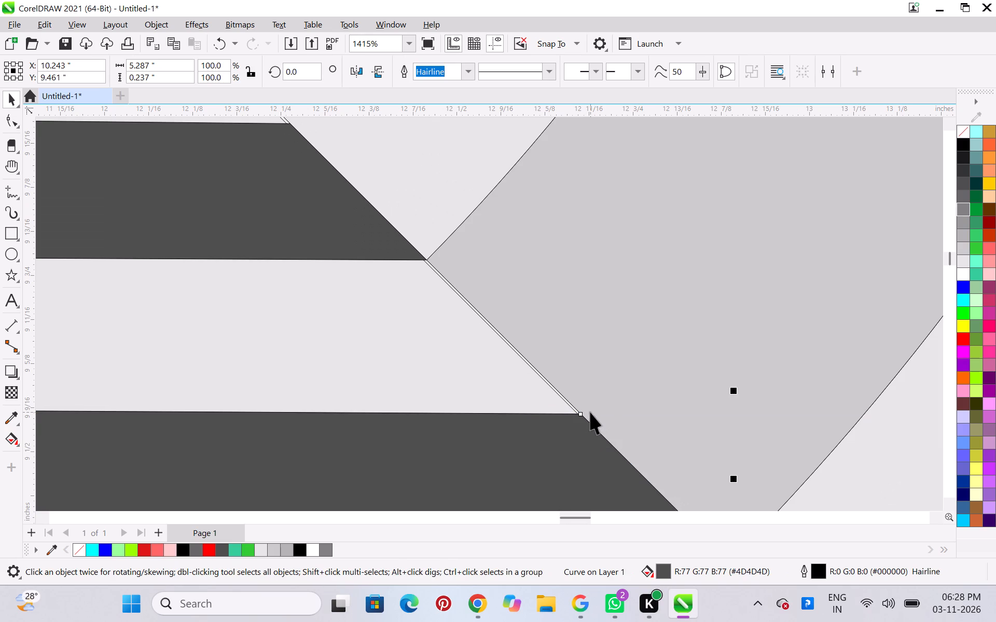
key("h")
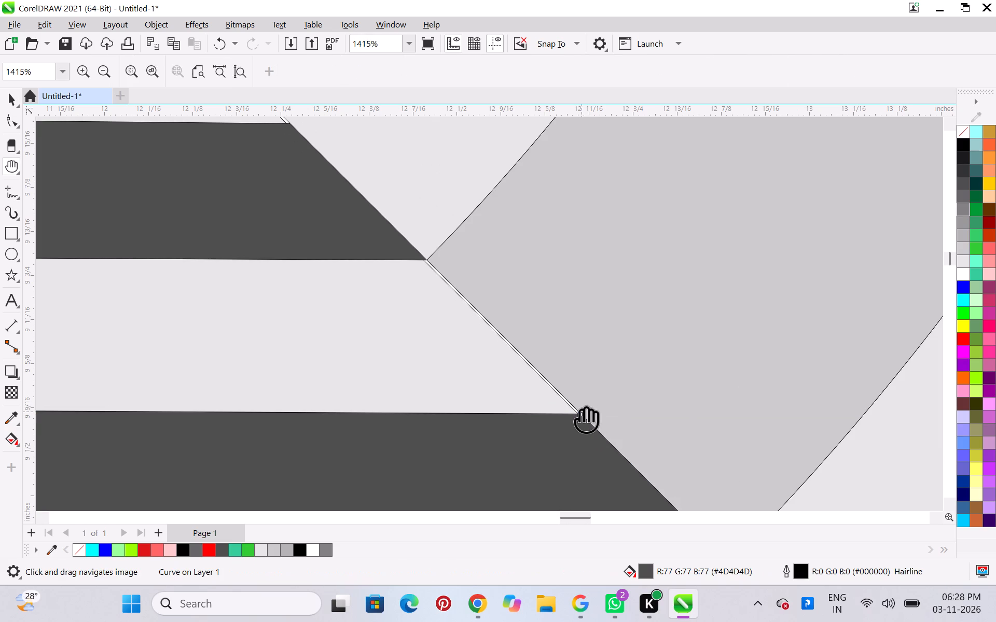
Examine how the lower dark bars' right ends meet the triangle's right edge.
left_click_drag(581, 411, 500, 167)
left_click_drag(803, 370, 562, 196)
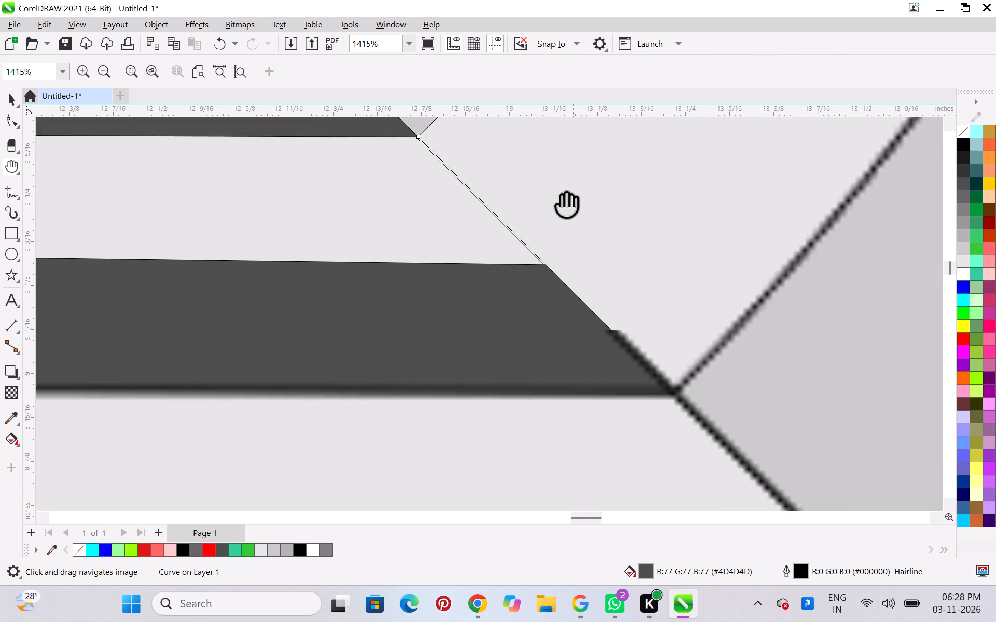
left_click_drag(562, 196, 483, 149)
left_click_drag(716, 374, 495, 188)
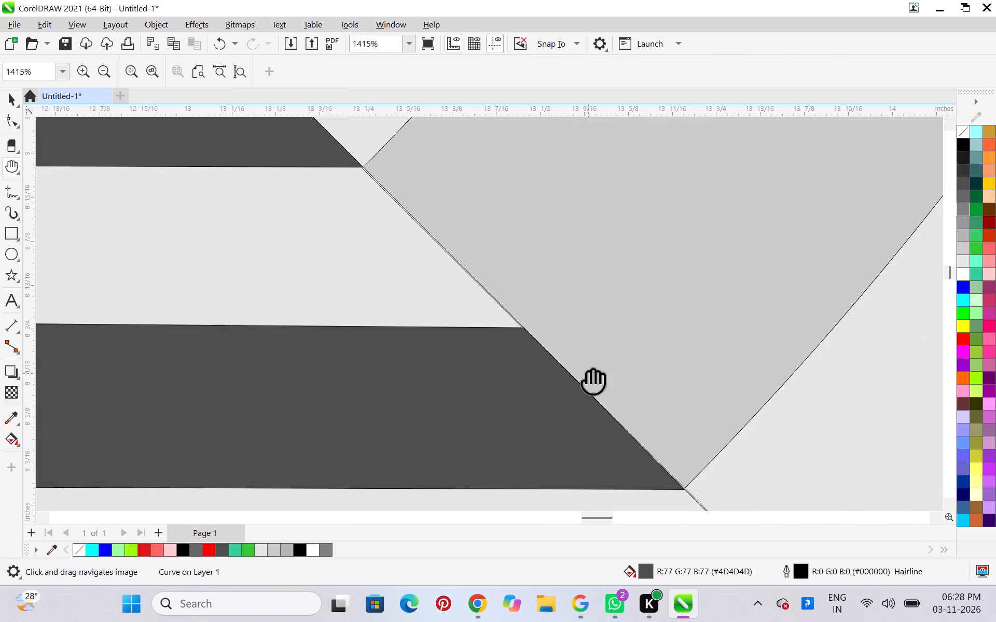
left_click_drag(584, 305, 584, 296)
scroll(597, 327, "up", 5)
scroll(598, 326, "down", 8)
left_click_drag(658, 354, 568, 30)
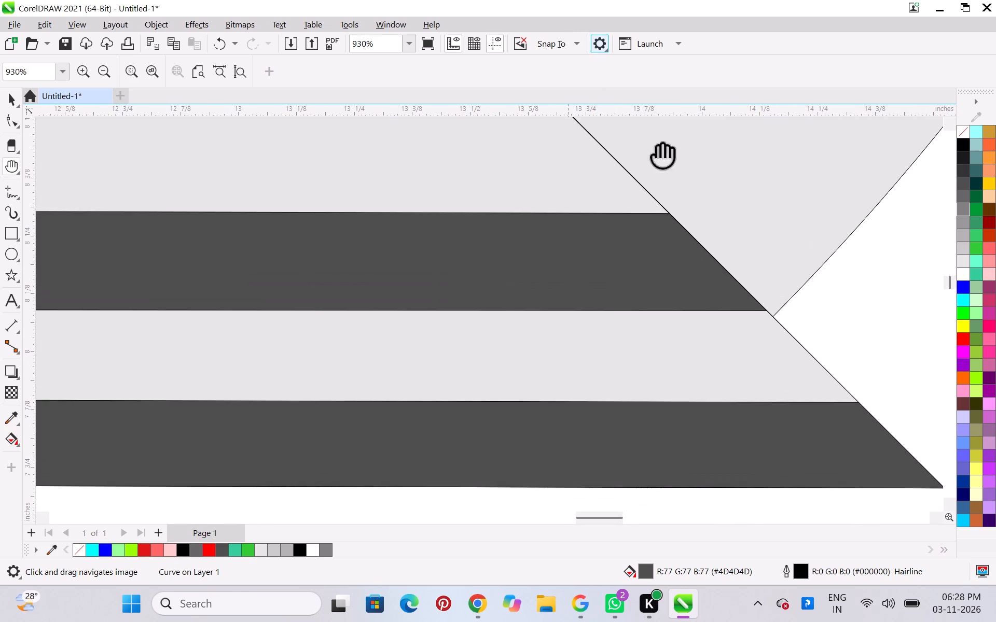
left_click_drag(739, 233, 523, 225)
scroll(532, 296, "up", 5)
scroll(532, 296, "down", 6)
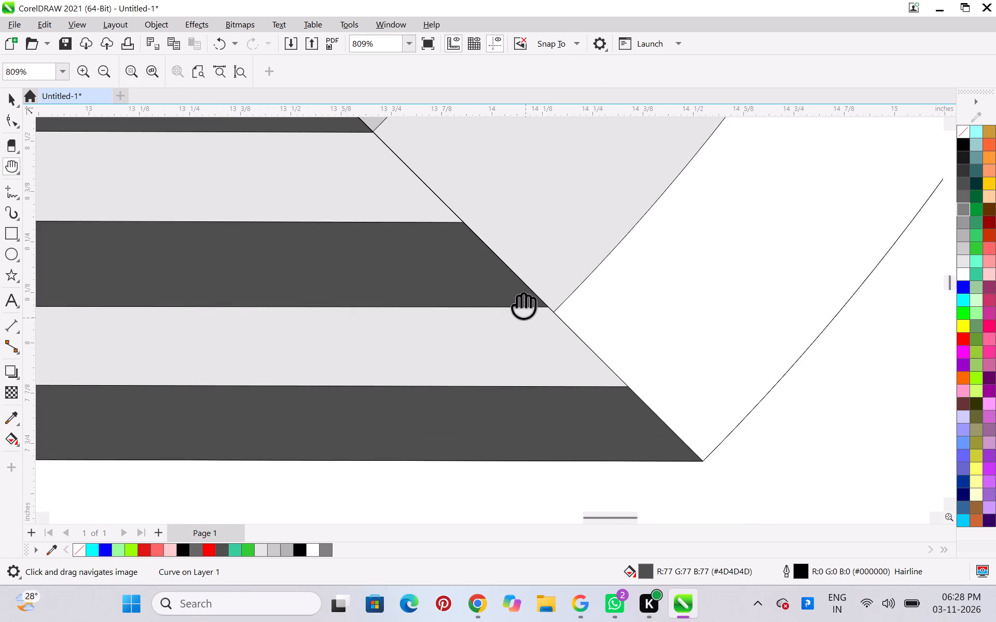
Check the second-lowest dark bar's upper-right corner node against the triangle's right edge.
scroll(462, 146, "up", 7)
scroll(501, 333, "up", 7)
key("space")
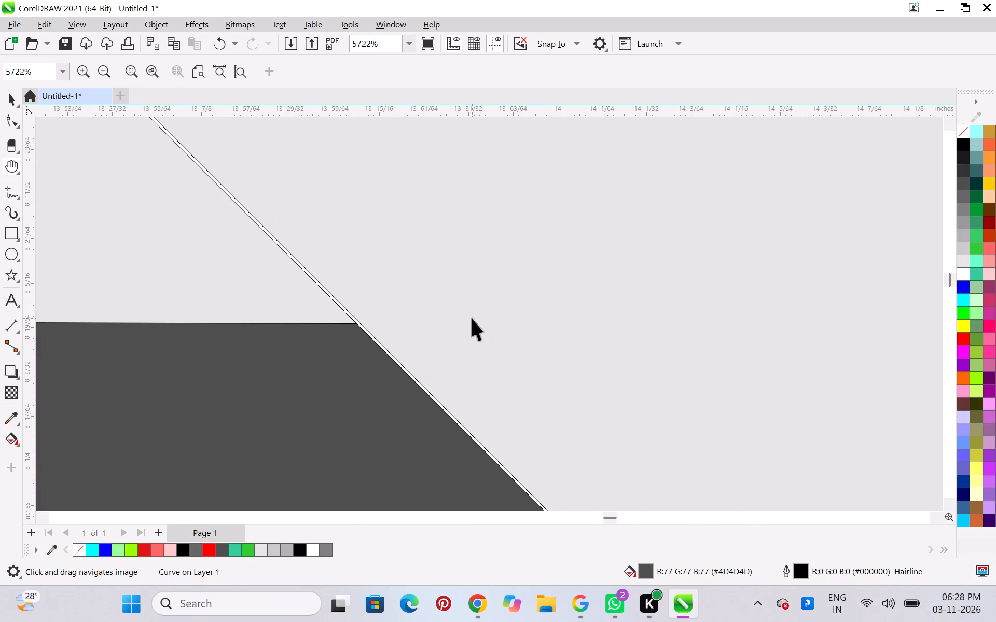
left_click(16, 120)
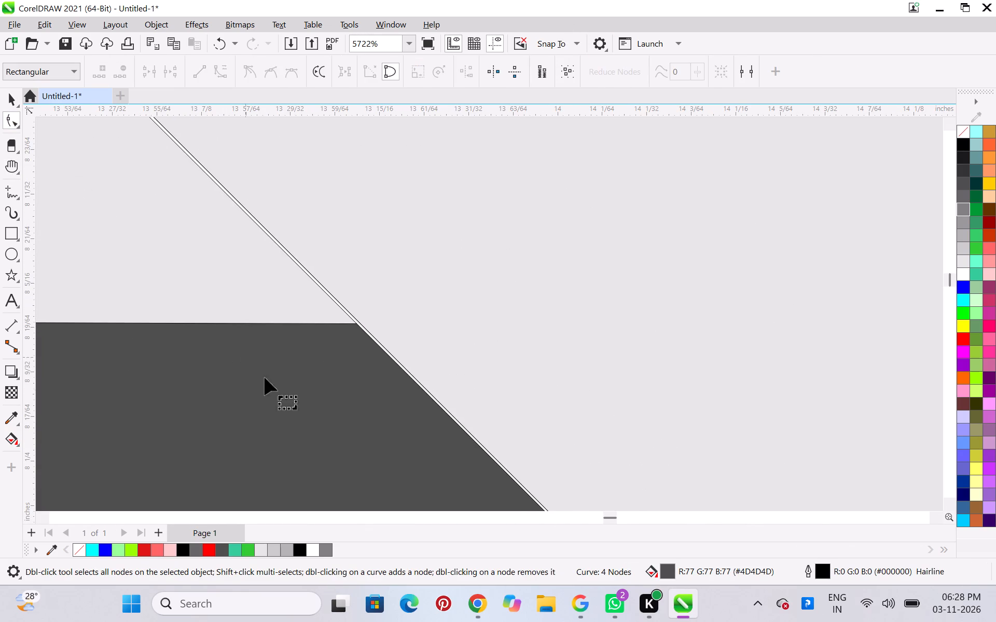
left_click(342, 405)
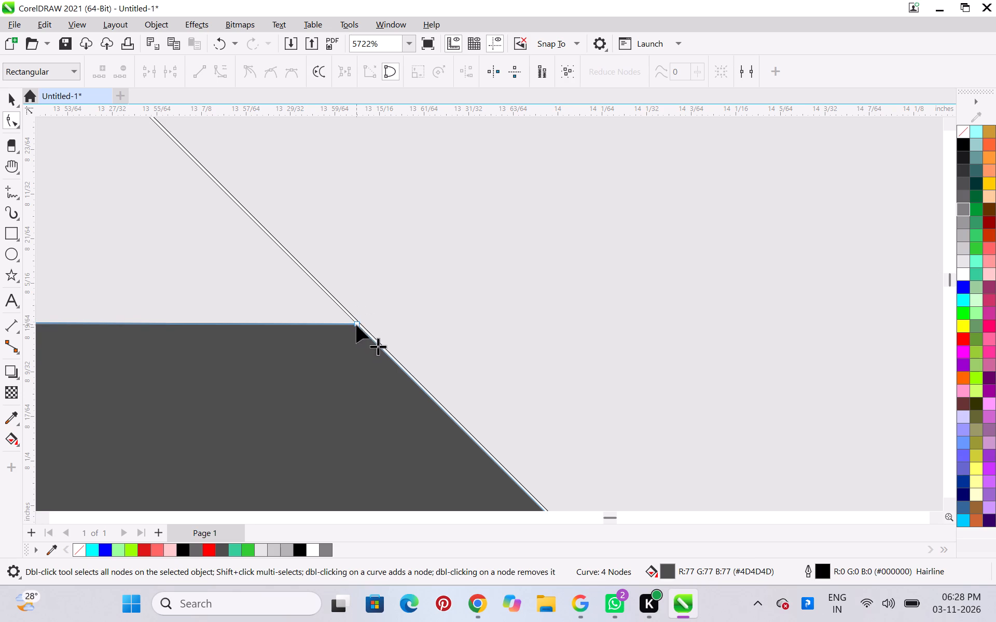
left_click(357, 325)
scroll(422, 330, "down", 6)
key("space")
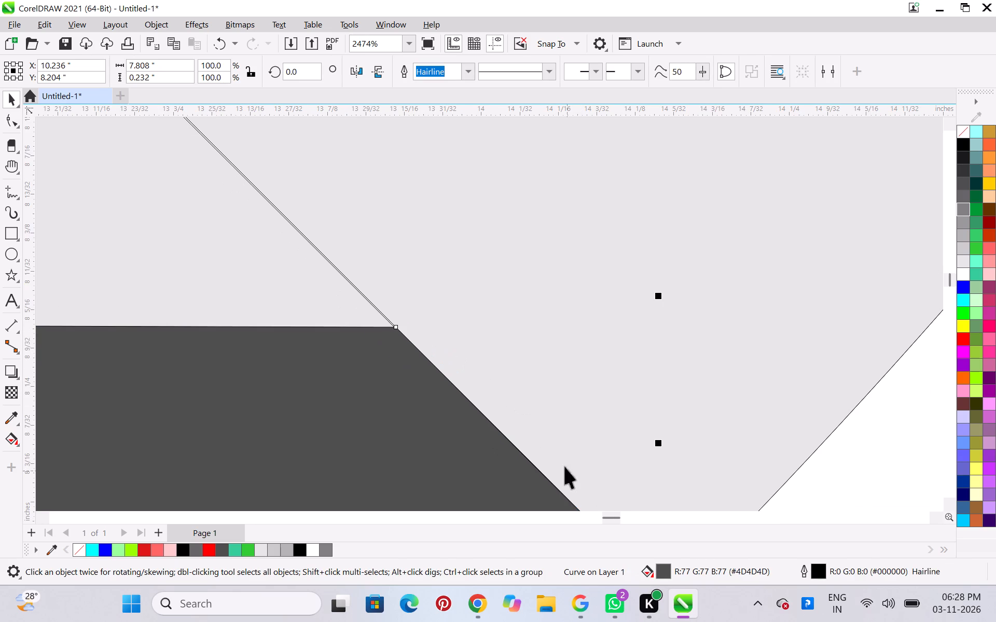
Check the second-lowest dark bar's lower-right corner node against the triangle's right edge.
key("h")
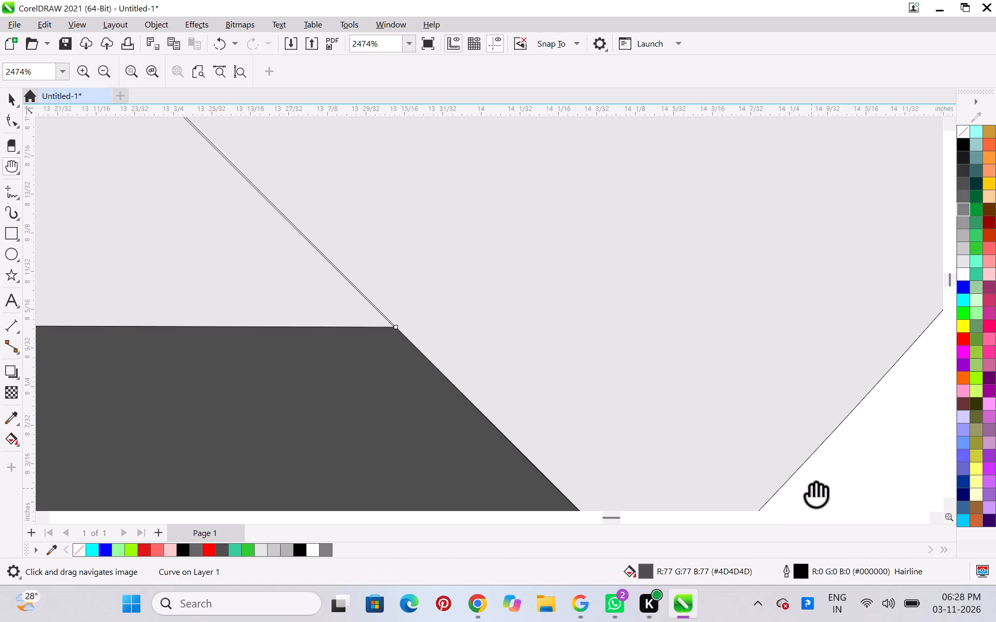
left_click(809, 471)
left_click_drag(779, 448, 672, 57)
left_click_drag(716, 297, 549, 313)
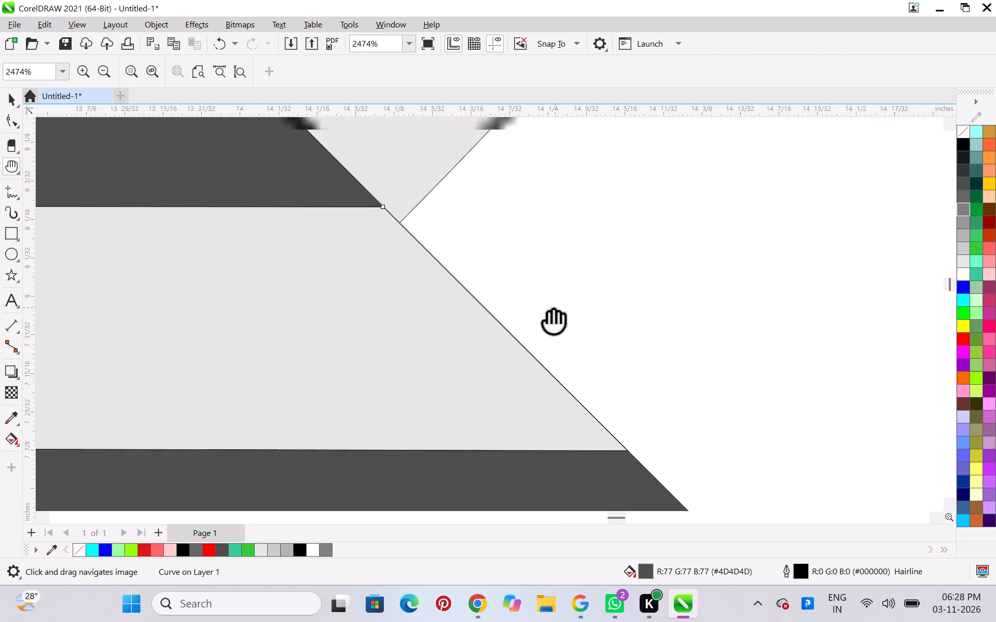
left_click_drag(549, 313, 601, 426)
scroll(424, 297, "up", 7)
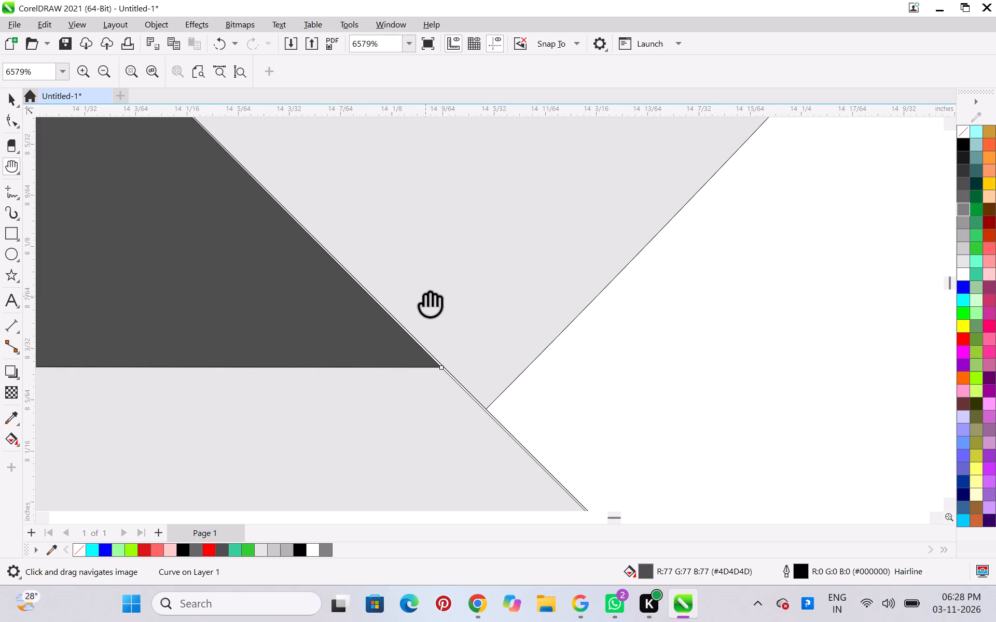
left_click(19, 115)
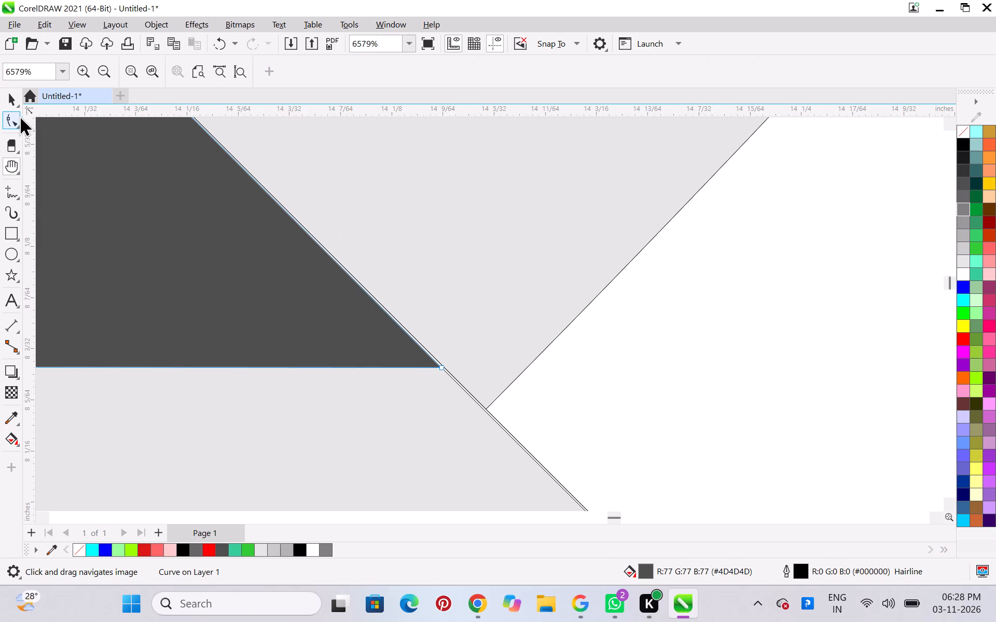
left_click(444, 367)
scroll(552, 386, "down", 6)
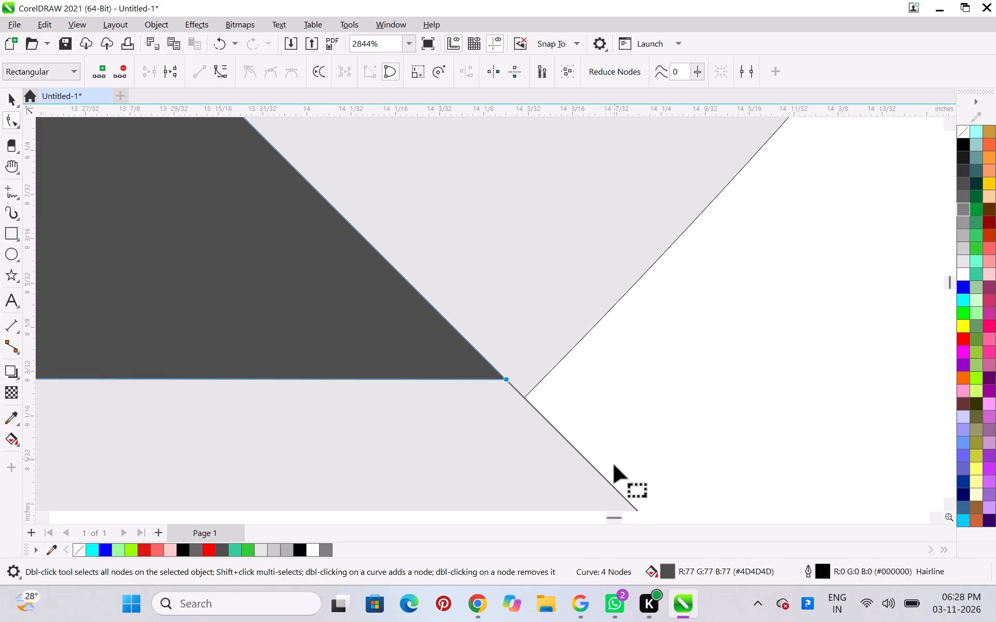
key("space")
Examine the bottom dark bar's right end from its upper corner down to the triangle's base corner.
key("h")
left_click_drag(637, 469, 630, 450)
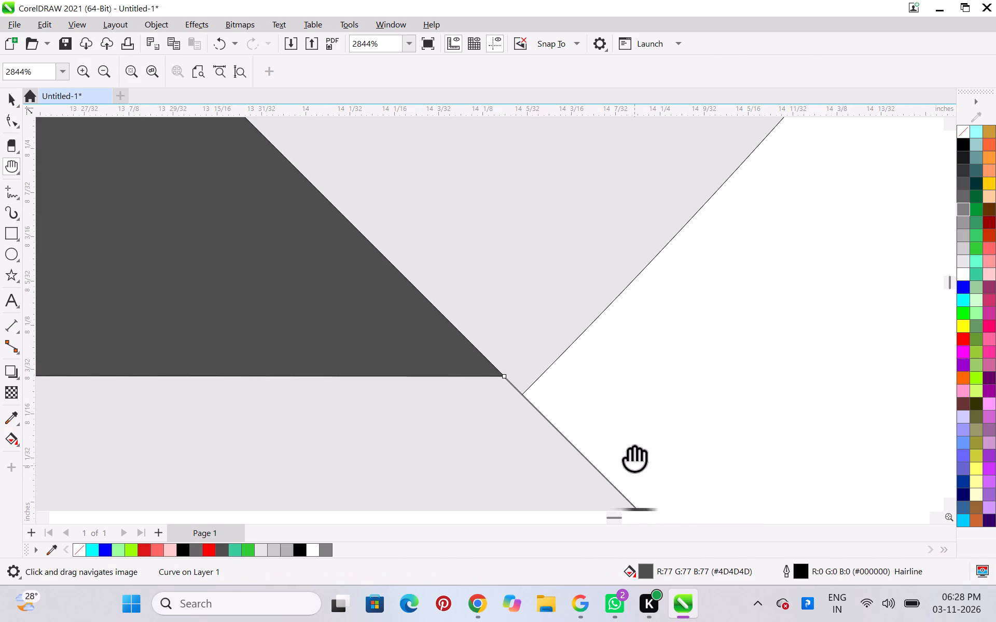
left_click_drag(630, 450, 535, 185)
left_click_drag(725, 401, 397, 243)
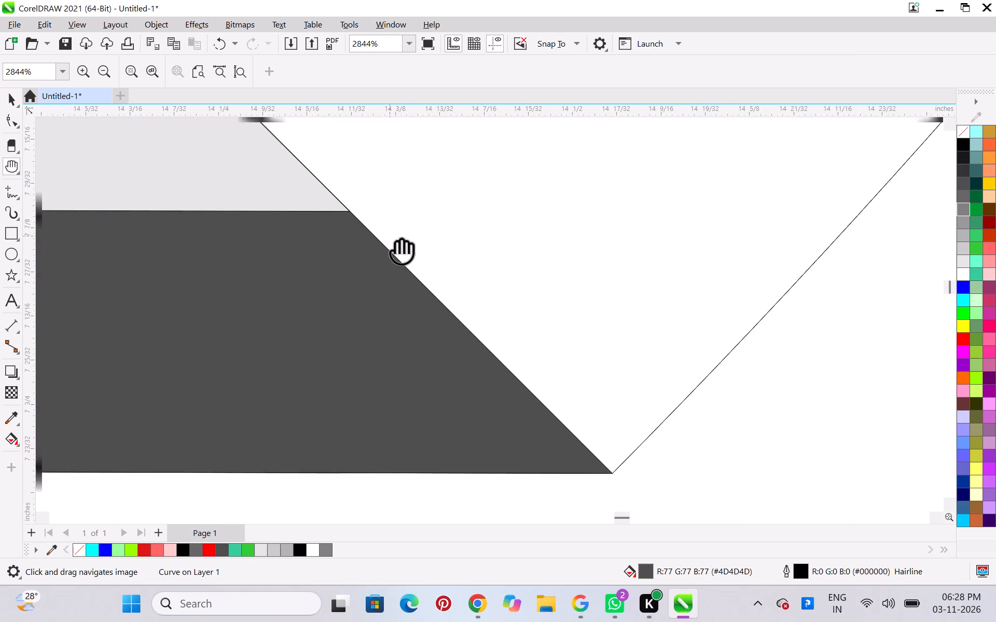
left_click_drag(397, 243, 428, 273)
scroll(432, 267, "up", 8)
scroll(285, 196, "up", 7)
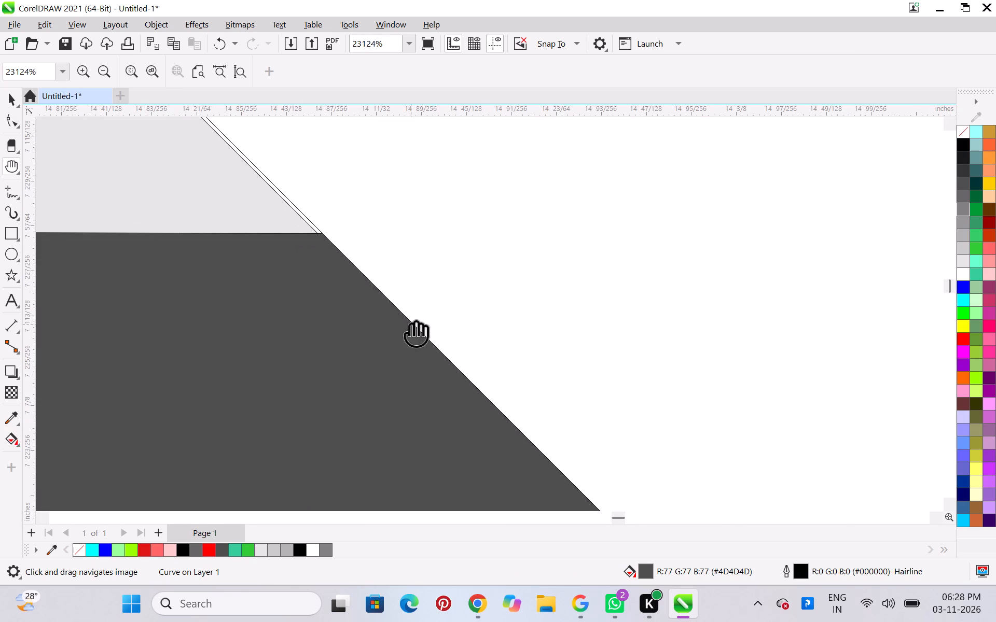
scroll(530, 332, "down", 6)
left_click_drag(594, 425, 481, 182)
scroll(882, 506, "up", 3)
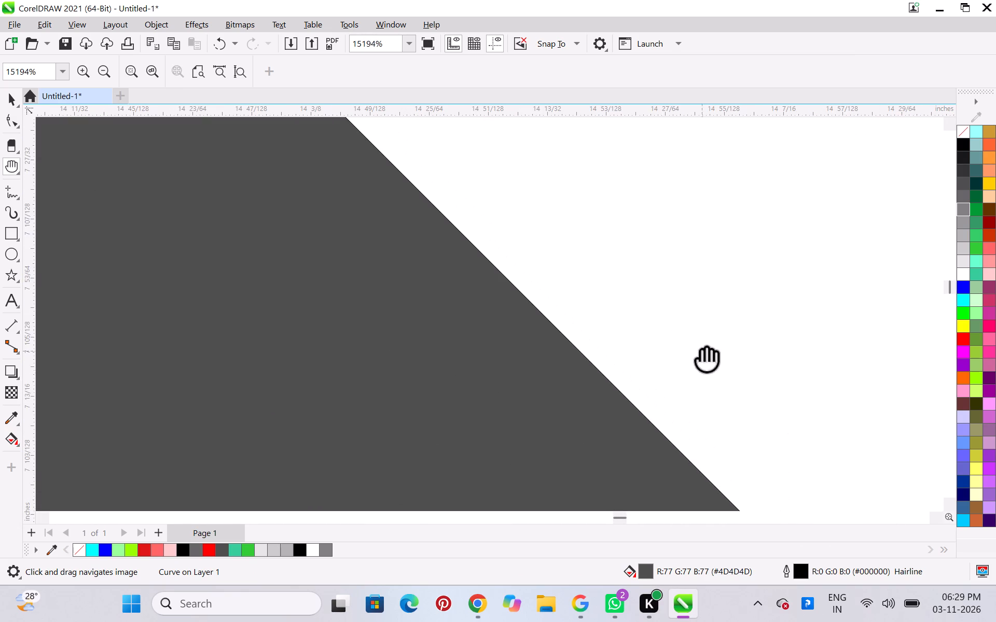
left_click_drag(731, 363, 596, 115)
left_click_drag(814, 383, 491, 78)
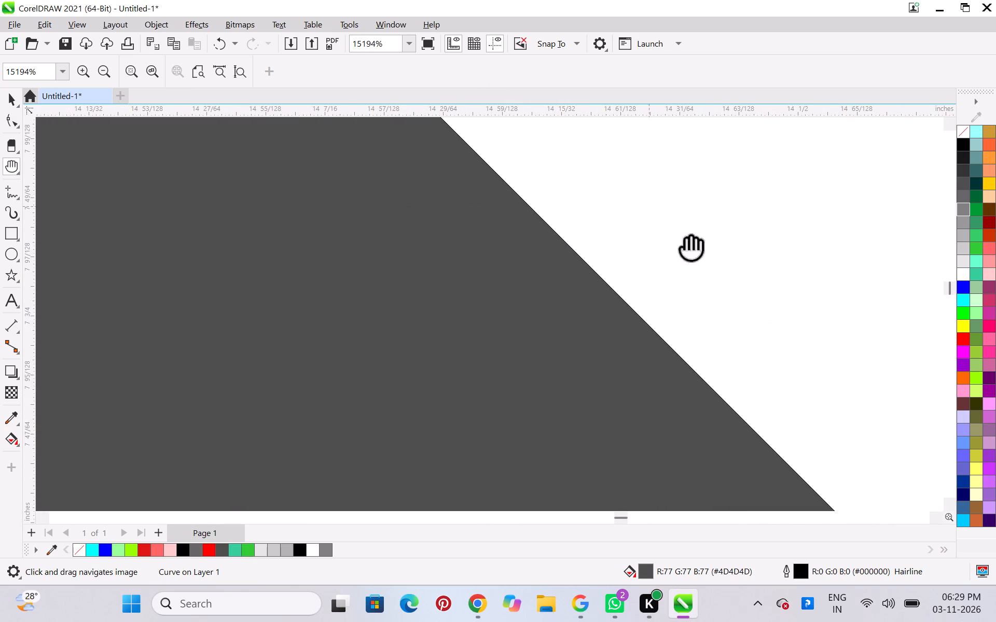
left_click_drag(762, 362, 452, 137)
left_click_drag(754, 449, 693, 406)
scroll(596, 344, "up", 8)
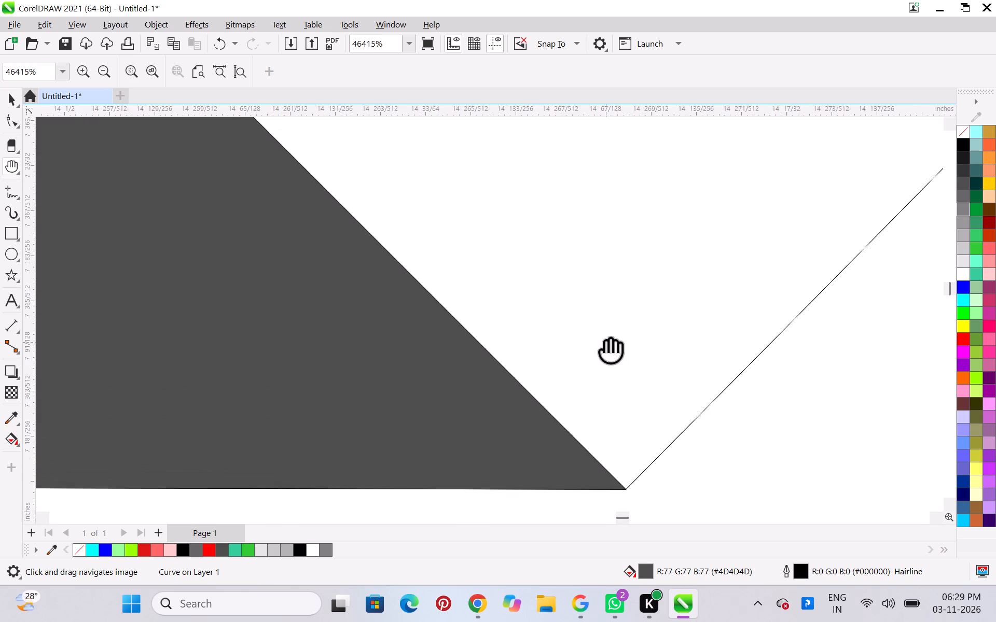
scroll(663, 423, "down", 19)
left_click_drag(286, 237, 876, 619)
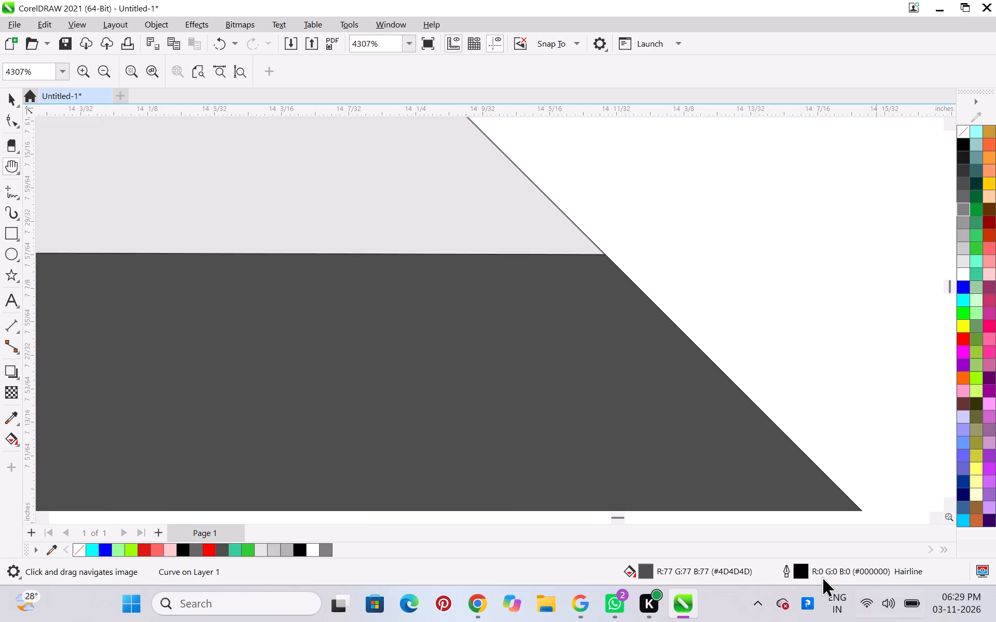
Review the whole ring-and-triangle graphic on the page, ending with nothing selected.
scroll(514, 347, "down", 13)
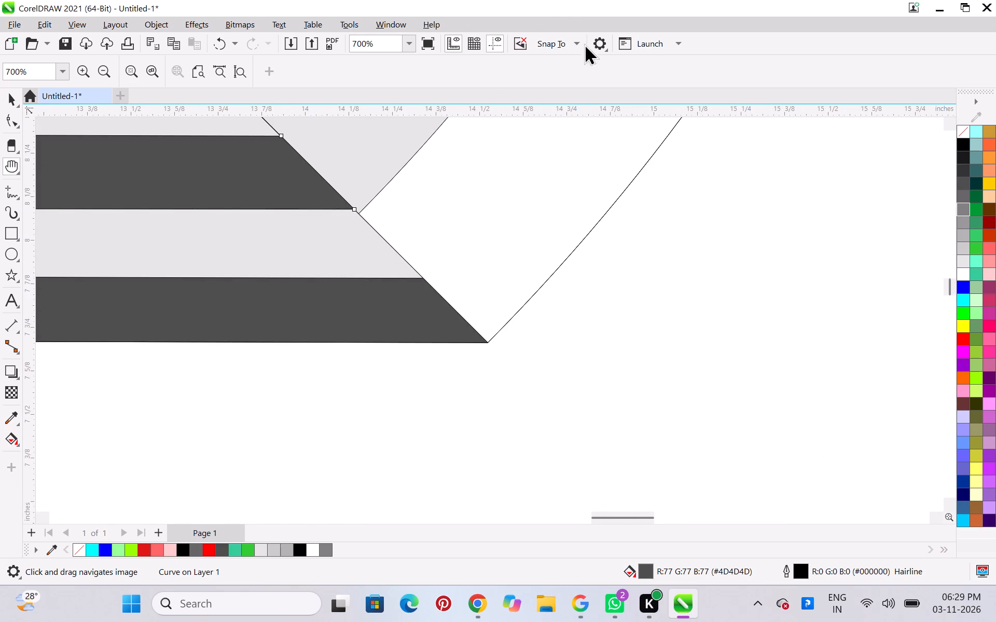
left_click_drag(122, 196, 472, 394)
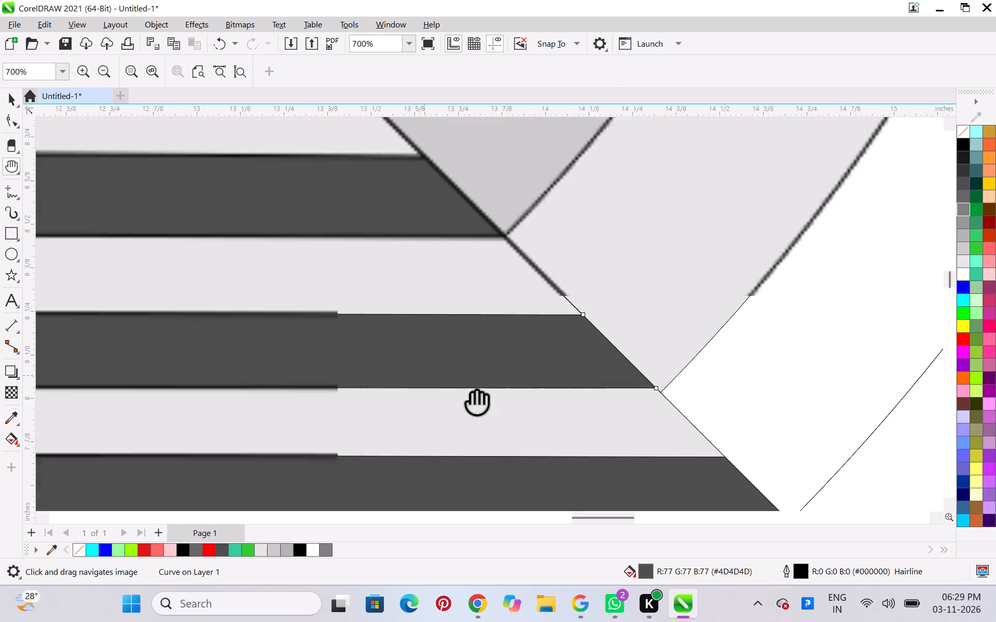
left_click_drag(472, 394, 538, 403)
scroll(443, 276, "down", 14)
scroll(292, 227, "down", 7, "ctrl")
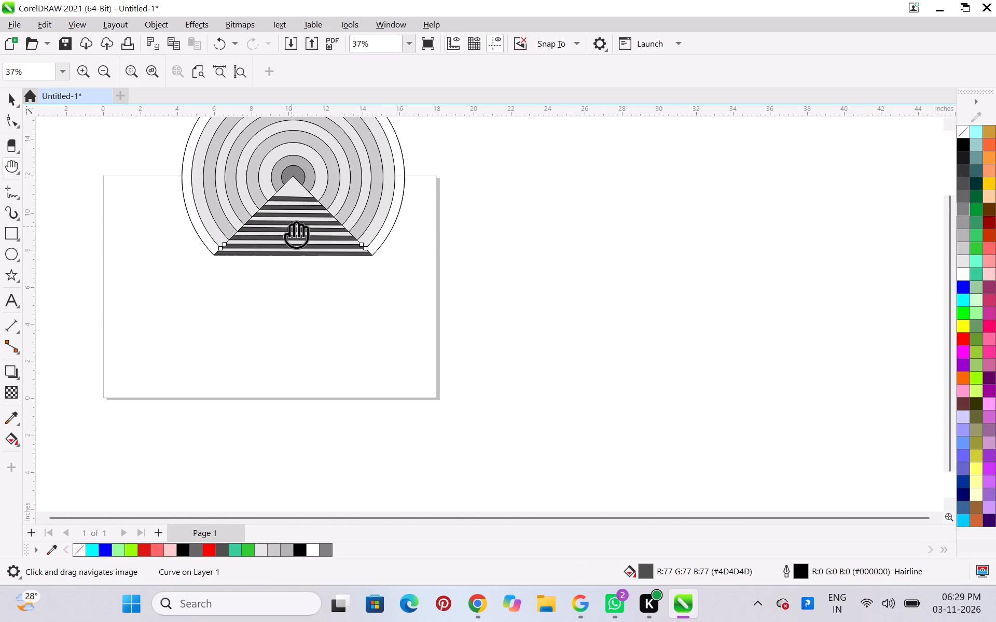
left_click_drag(258, 167, 331, 363)
scroll(330, 386, "up", 8)
scroll(349, 379, "down", 7)
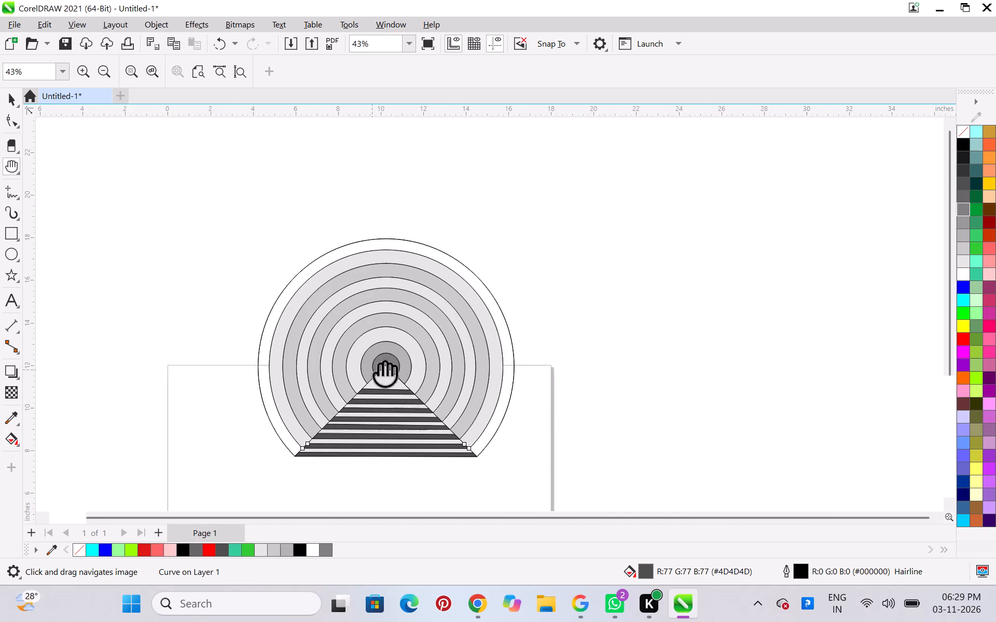
scroll(618, 364, "up", 4)
scroll(618, 364, "down", 8)
left_click_drag(532, 375, 563, 316)
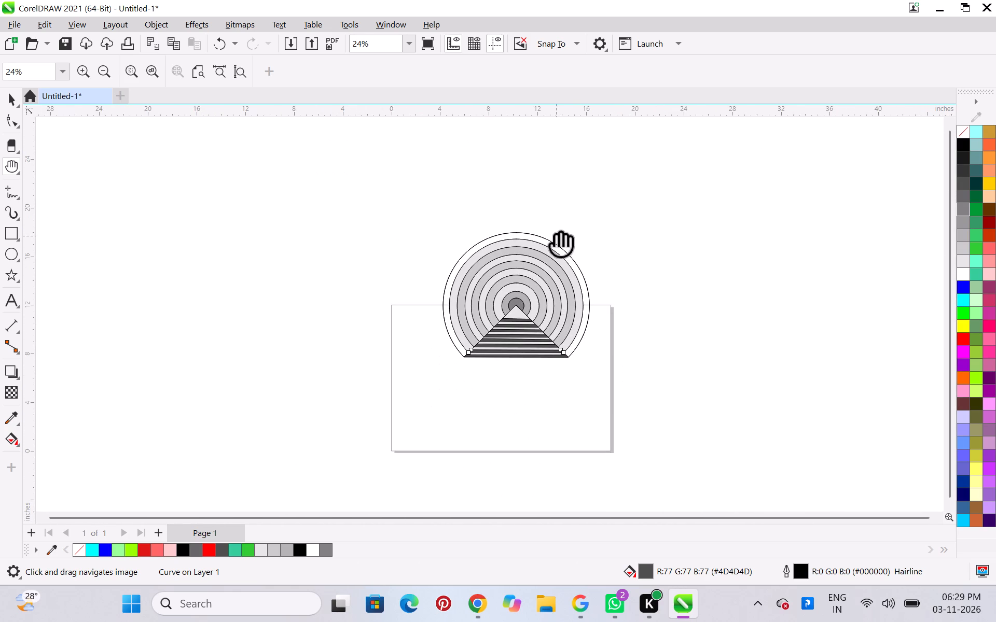
scroll(558, 251, "up", 4)
left_click(642, 291)
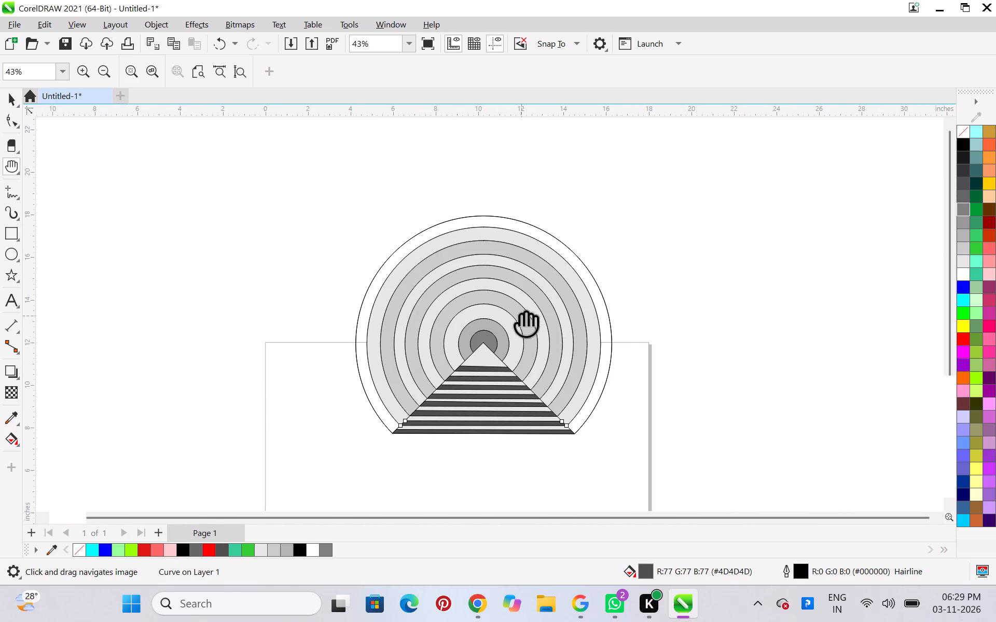
key("space")
left_click(739, 346)
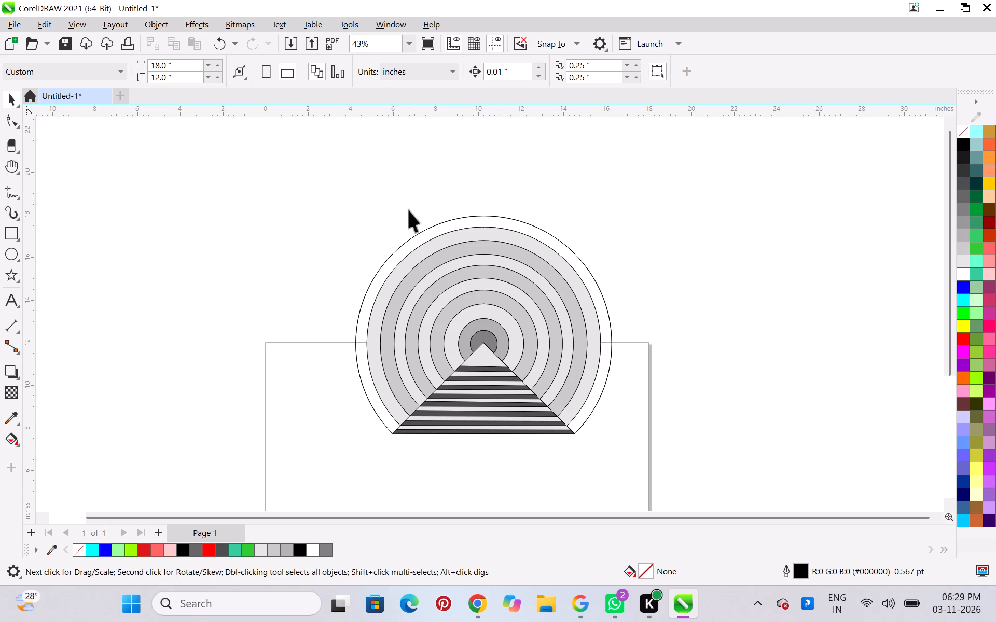
Examine the unstriped tip of the triangle above the top dark bar, ending with the Pick tool active.
scroll(542, 362, "up", 6)
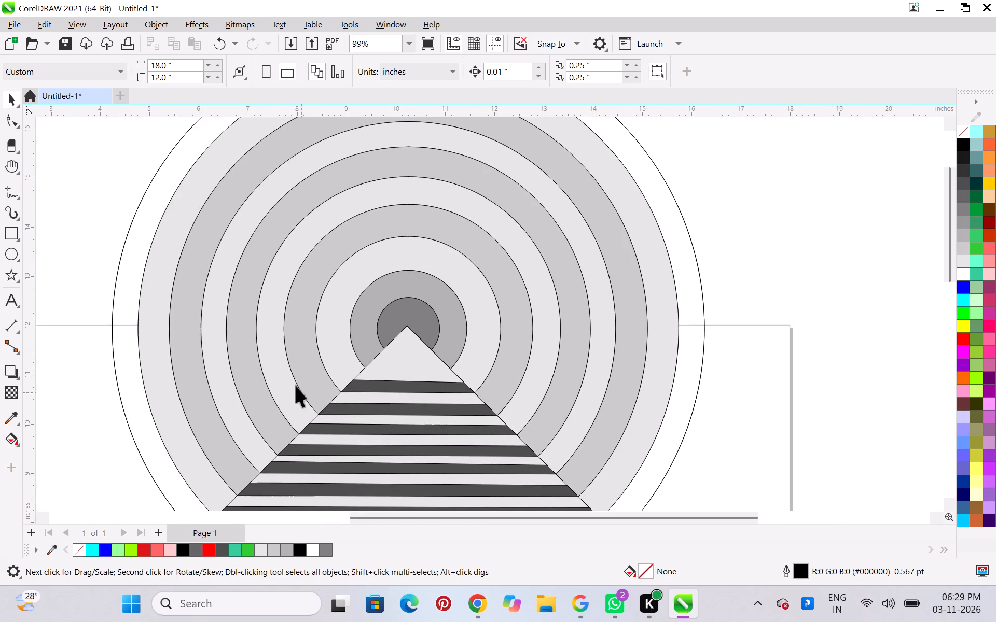
scroll(362, 298, "up", 4)
scroll(376, 309, "down", 7)
scroll(401, 350, "up", 9)
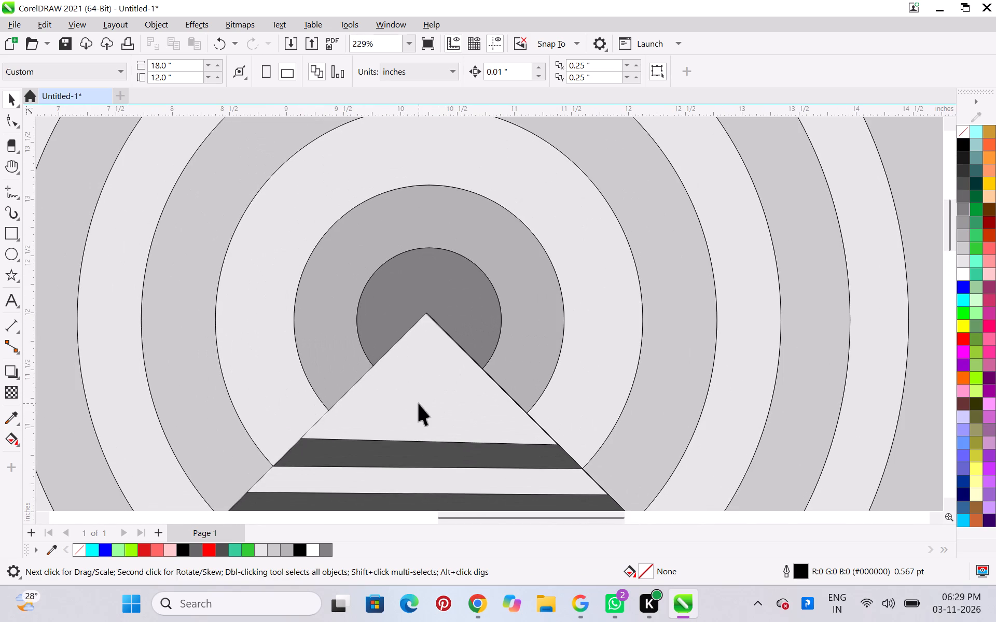
scroll(419, 403, "up", 4)
scroll(419, 403, "down", 5)
scroll(419, 403, "up", 5)
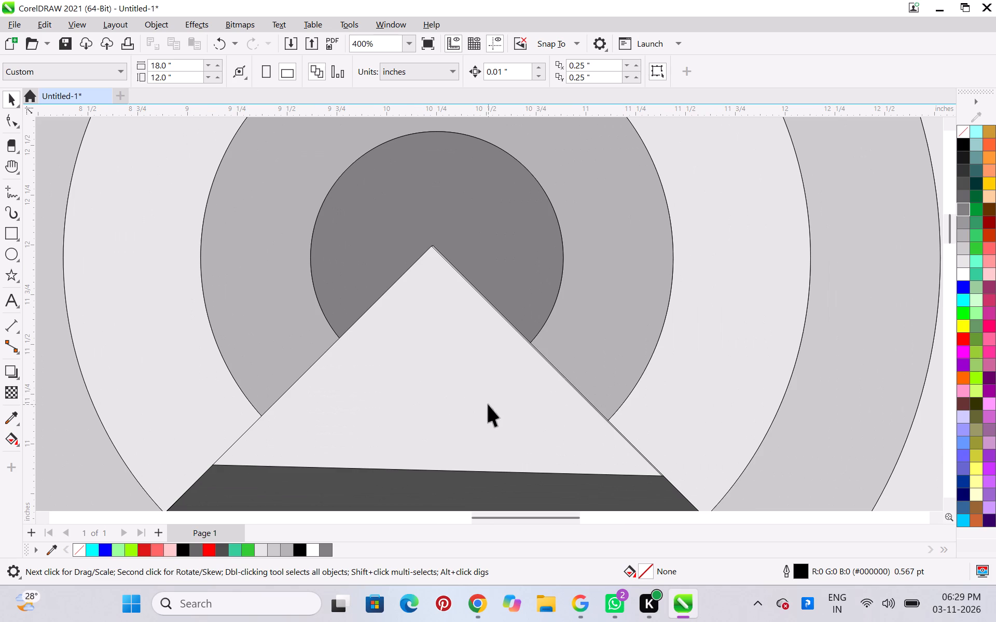
key("ctrl+space")
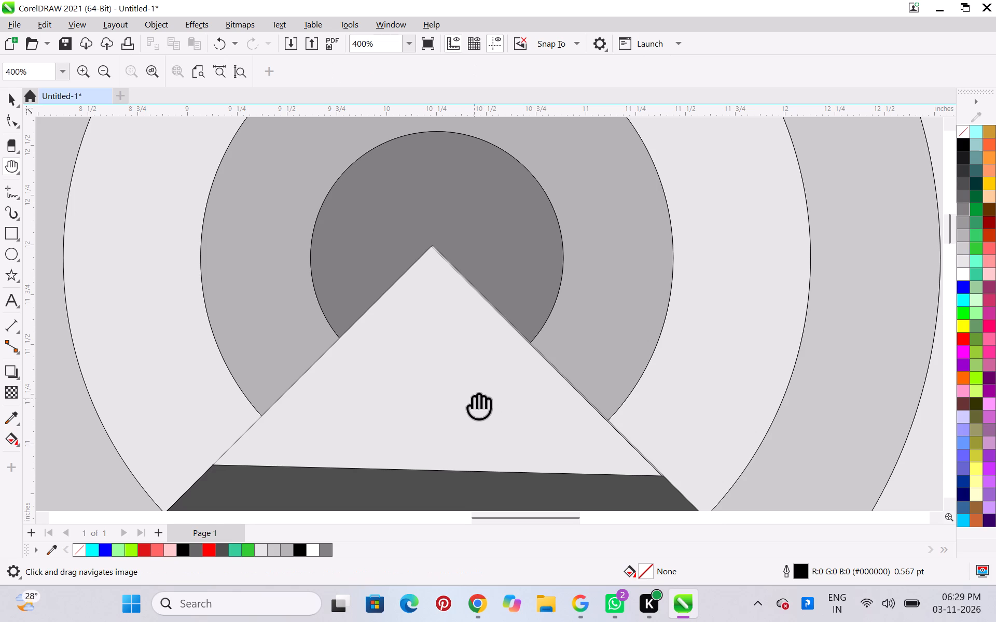
key("space")
key("space")
key("space")
key("space")
key("space")
scroll(465, 401, "down", 6)
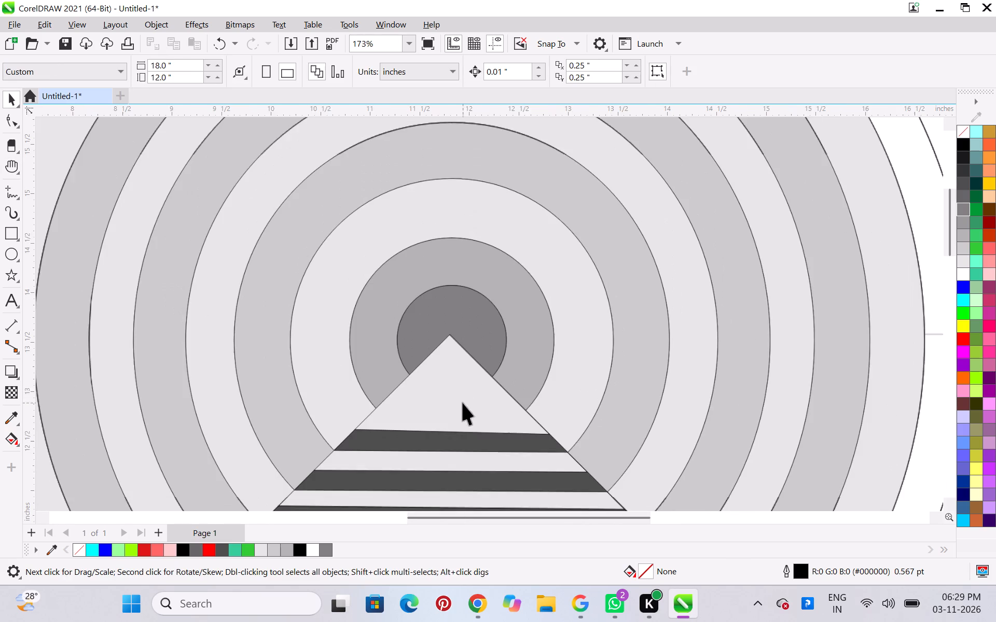
Place a copy of the top dark bar 0.5 inch above the original, across the triangle's unstriped tip.
left_click(441, 442)
scroll(441, 442, "up", 6)
left_click_drag(445, 439, 445, 439, "ctrl")
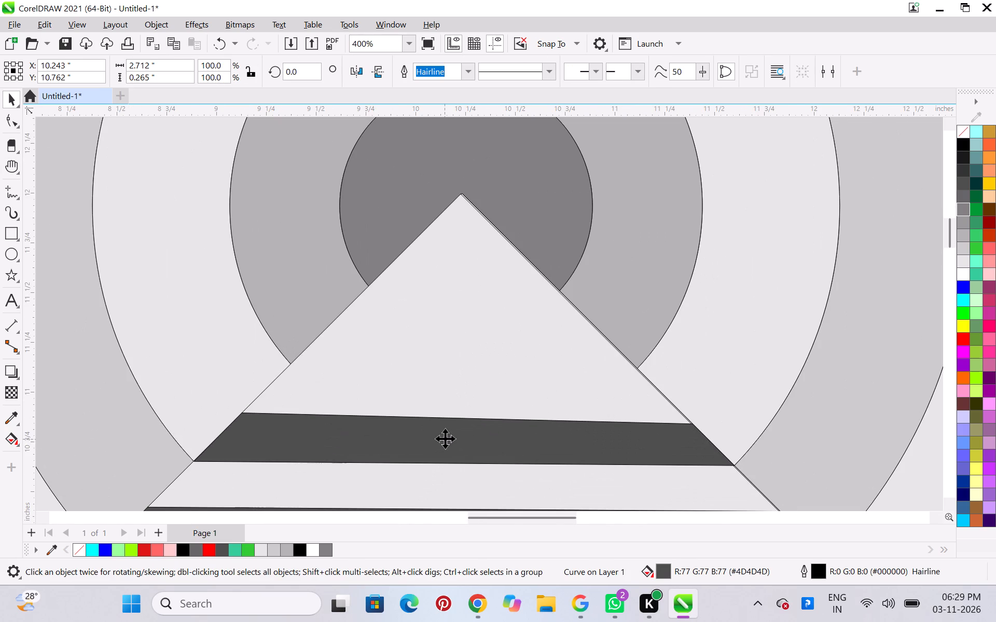
left_click_drag(445, 439, 453, 338, "ctrl")
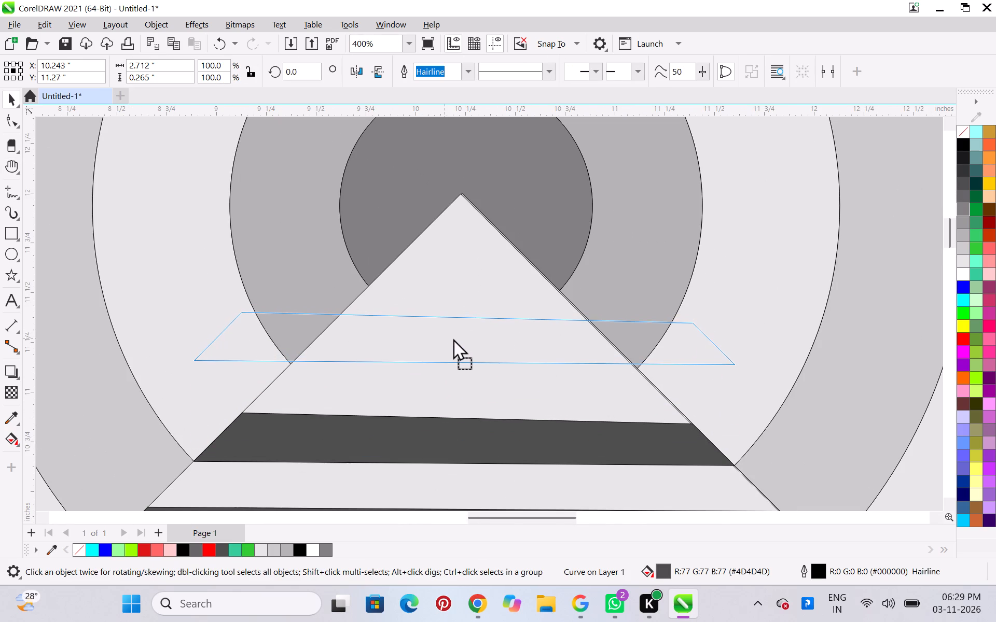
left_click_drag(453, 338, 448, 340, "ctrl")
right_click(448, 340, "ctrl")
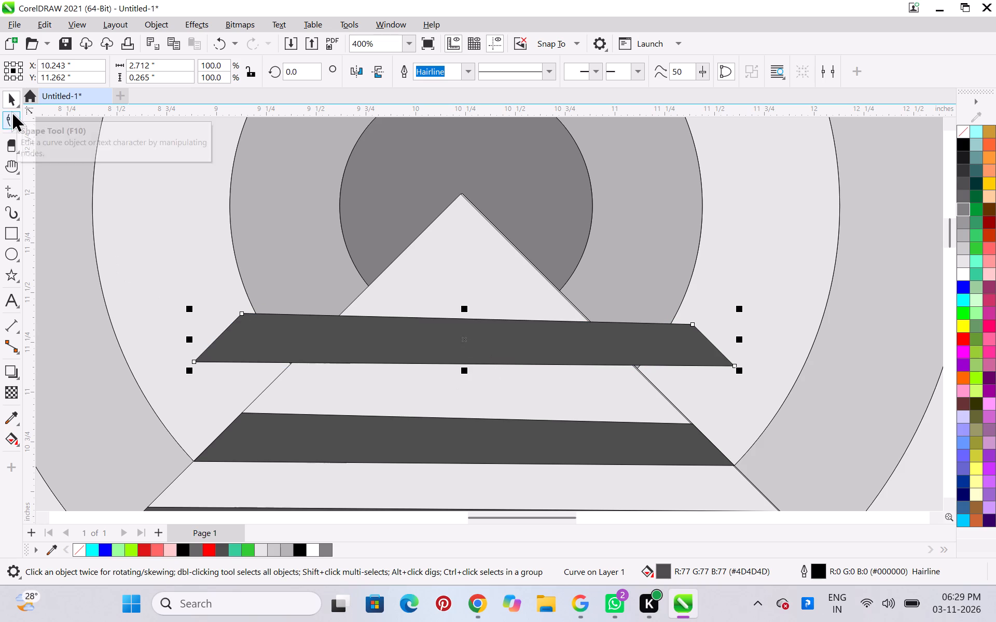
Reshape the copied bar's left end with the Shape tool so its lower and upper corners sit on the triangle's left edge.
left_click(12, 120)
scroll(223, 361, "up", 1)
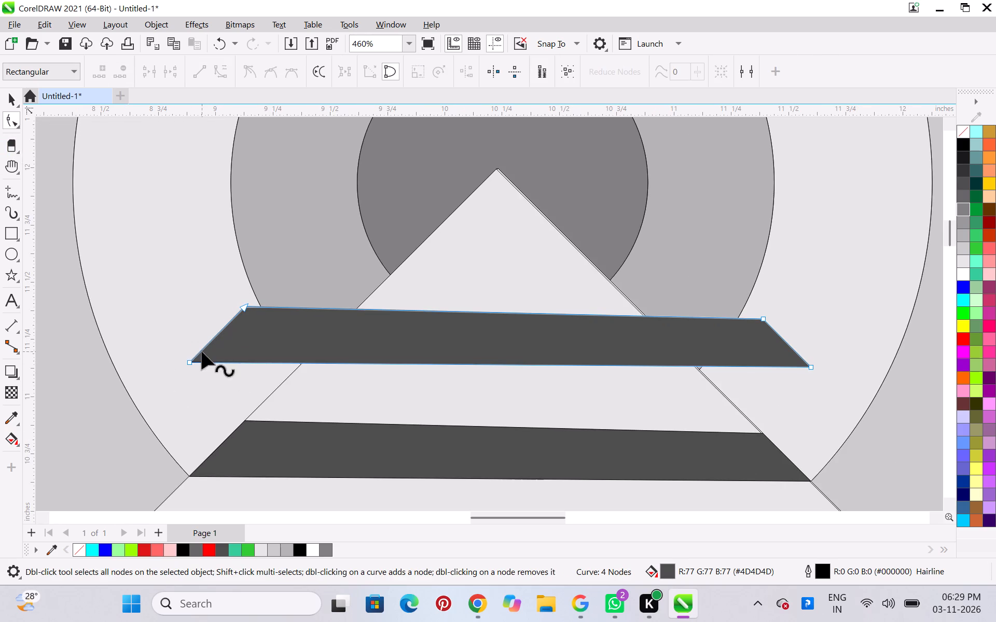
left_click_drag(190, 362, 309, 361)
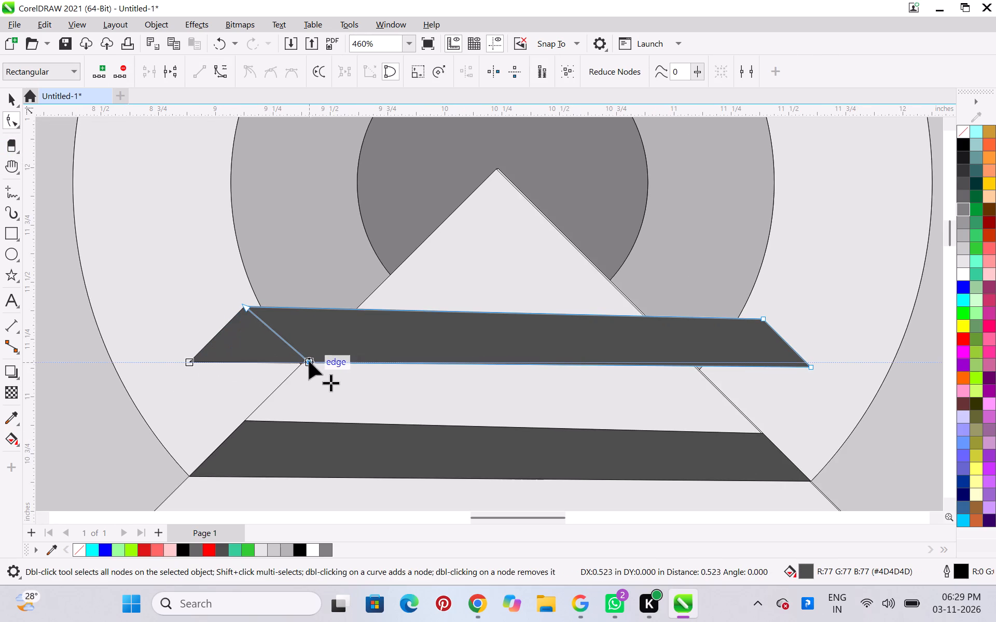
left_click_drag(309, 361, 303, 362)
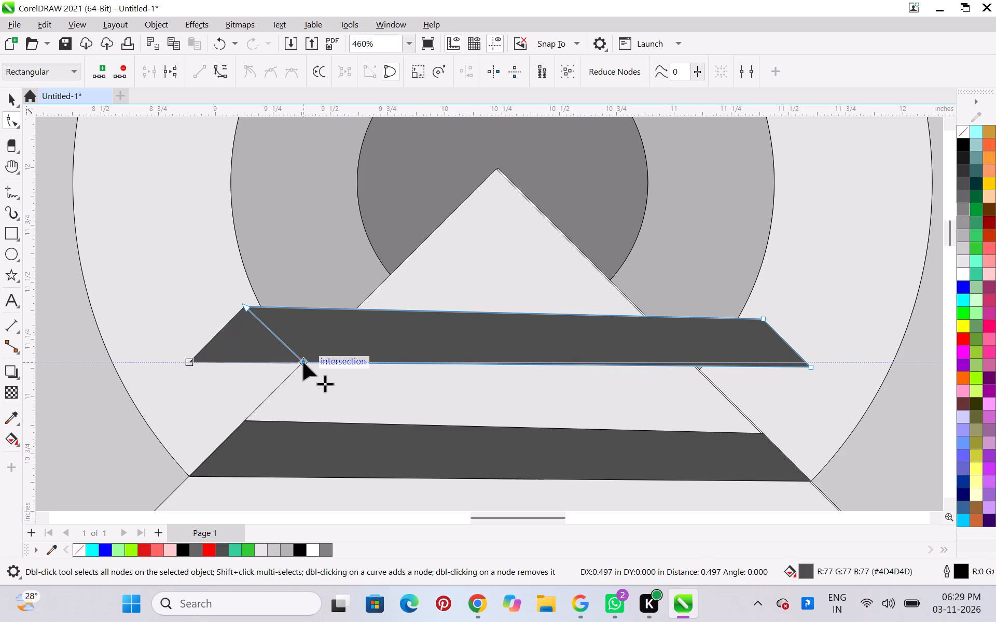
left_click_drag(303, 362, 302, 364)
key("F3")
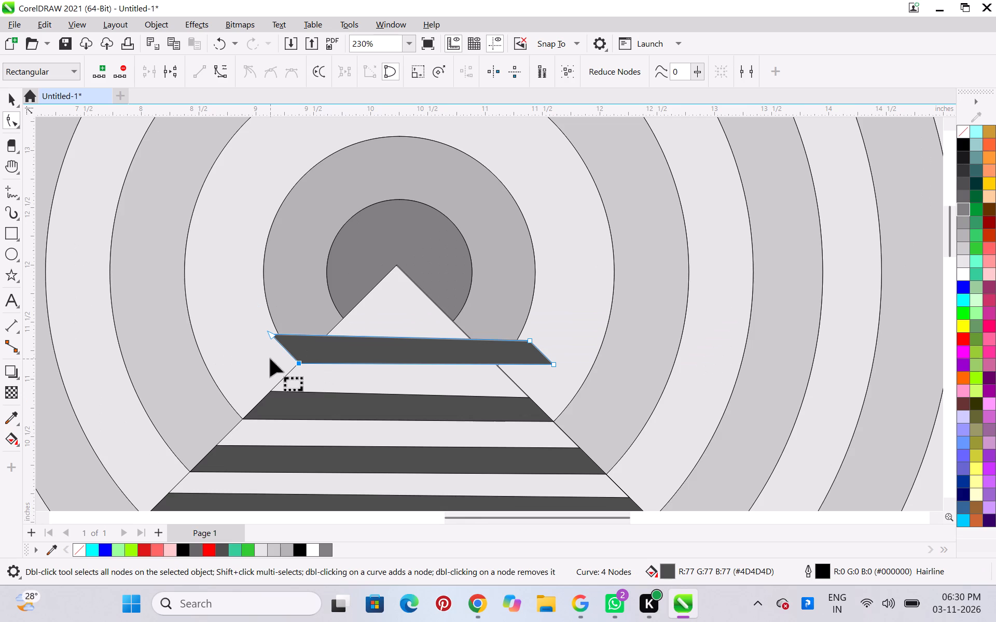
scroll(301, 331, "up", 2)
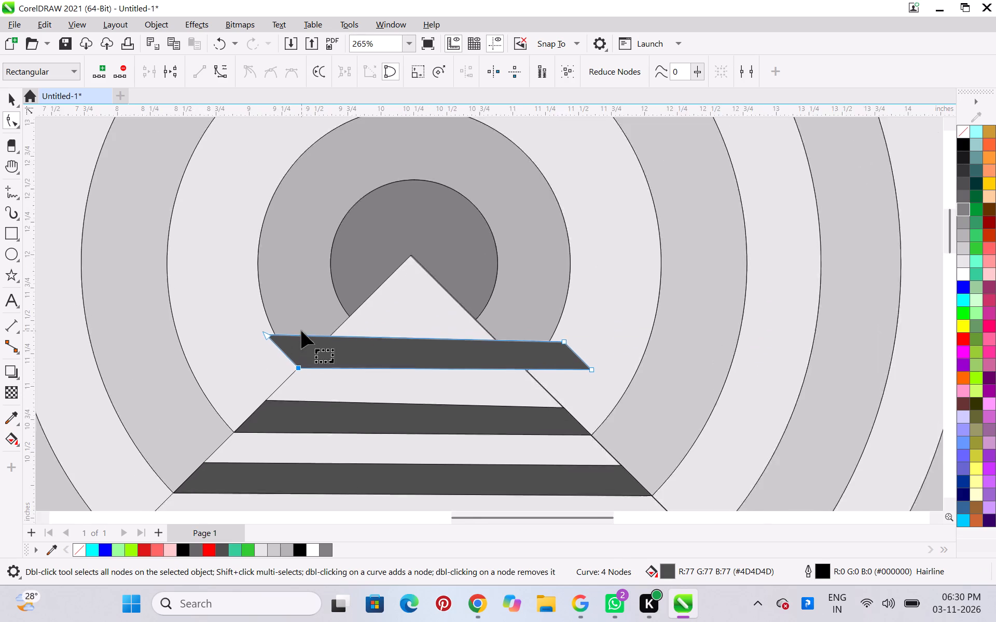
scroll(301, 331, "up", 2)
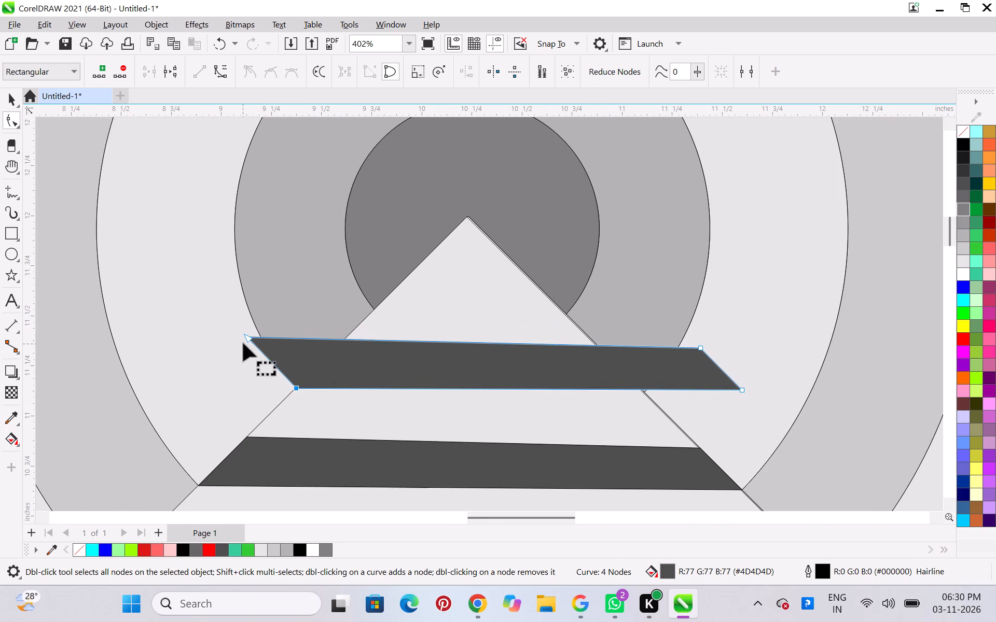
left_click_drag(250, 339, 342, 341)
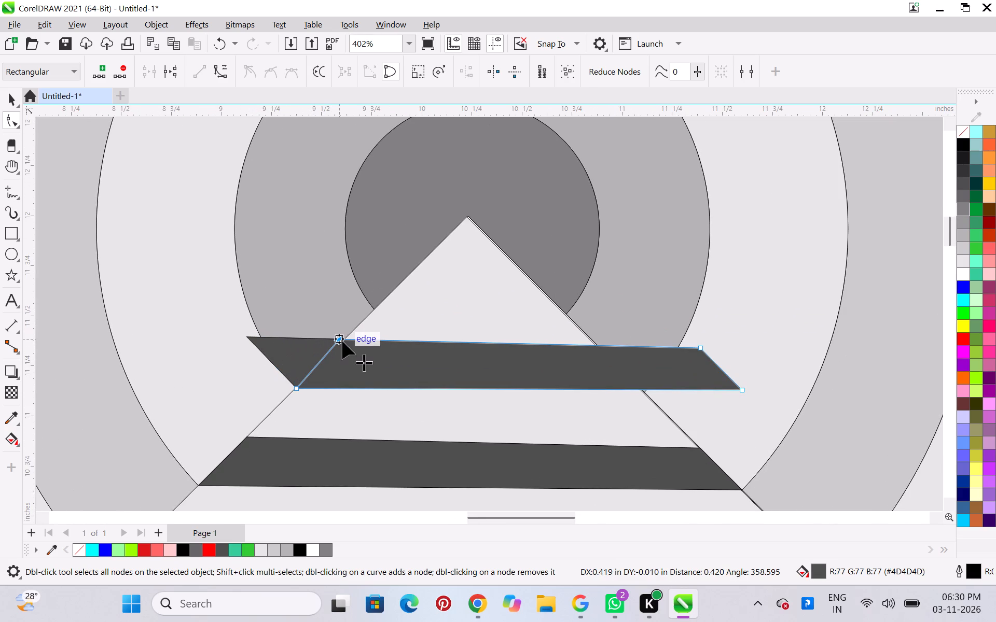
left_click_drag(342, 341, 353, 333)
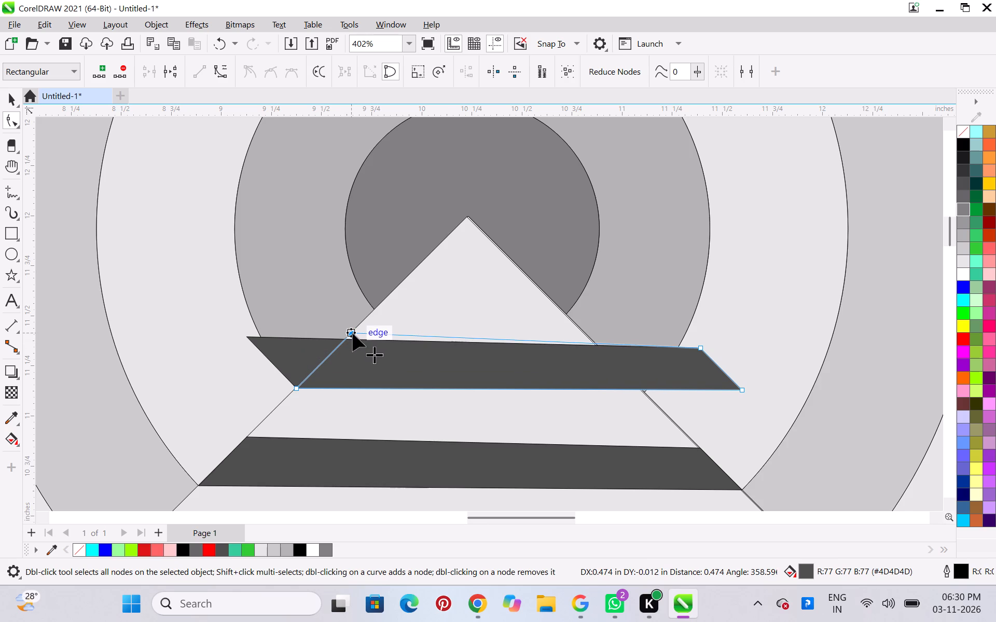
left_click_drag(353, 333, 351, 335)
Bring the copied bar's lower and upper right corners in onto the triangle's right edge.
scroll(350, 339, "down", 6)
scroll(521, 346, "up", 6)
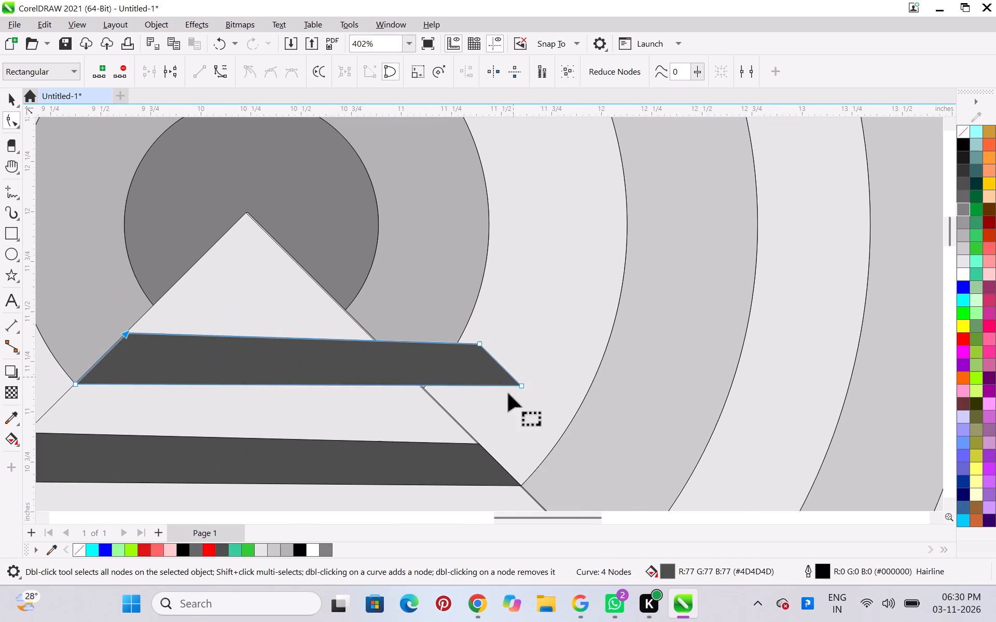
left_click_drag(521, 386, 495, 389)
left_click_drag(495, 389, 429, 381)
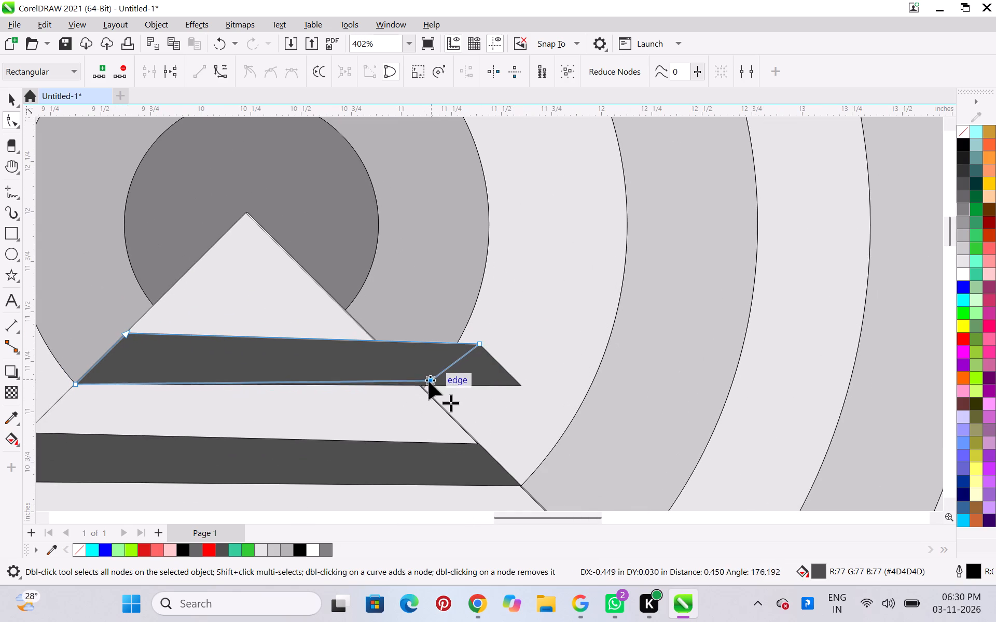
left_click_drag(429, 381, 424, 389)
left_click_drag(479, 343, 383, 340)
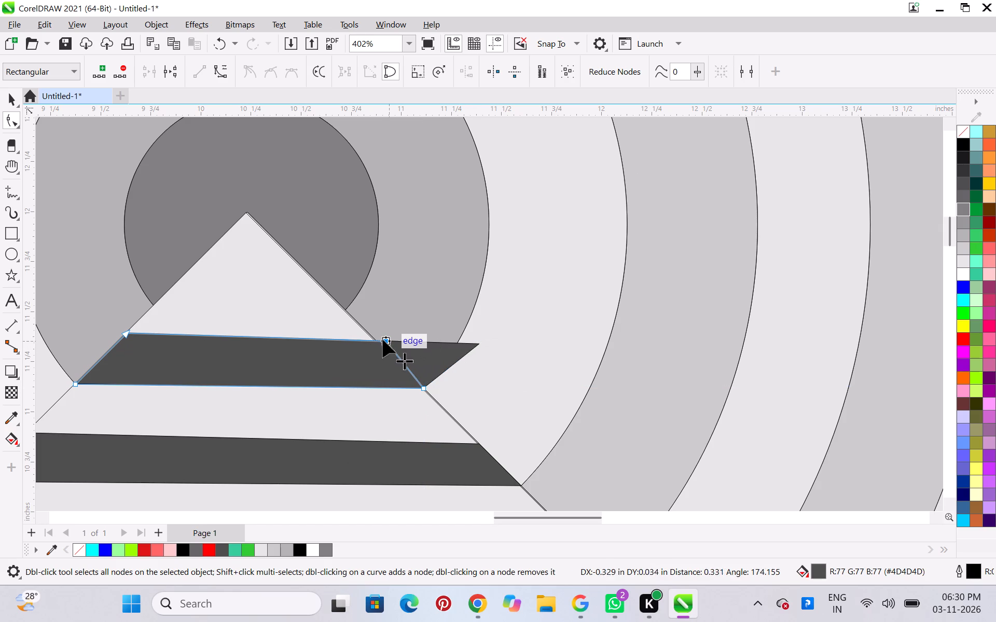
left_click_drag(383, 340, 376, 340)
Review the striped triangle and rings across the page, ending with nothing selected.
scroll(331, 347, "down", 6)
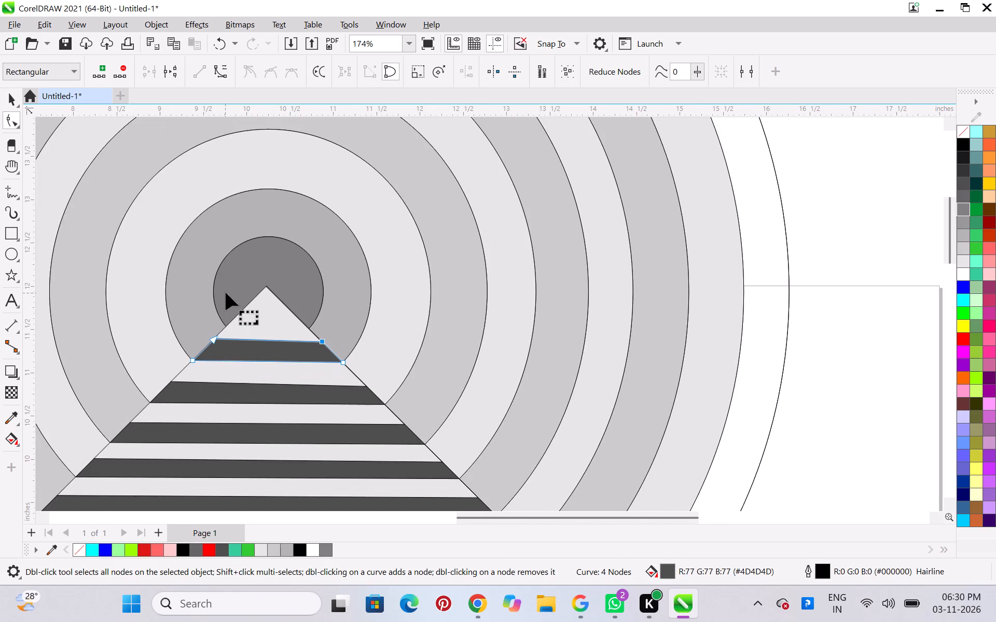
scroll(260, 301, "down", 5)
left_click(260, 312)
scroll(260, 312, "down", 6)
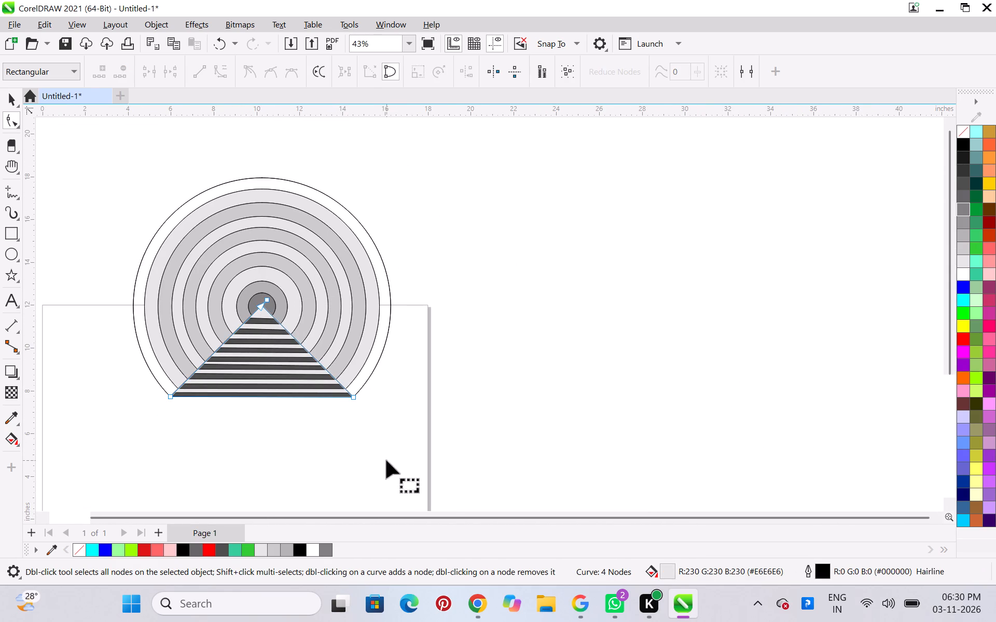
left_click(386, 460)
scroll(170, 324, "down", 1)
scroll(158, 289, "up", 8)
scroll(158, 288, "down", 6)
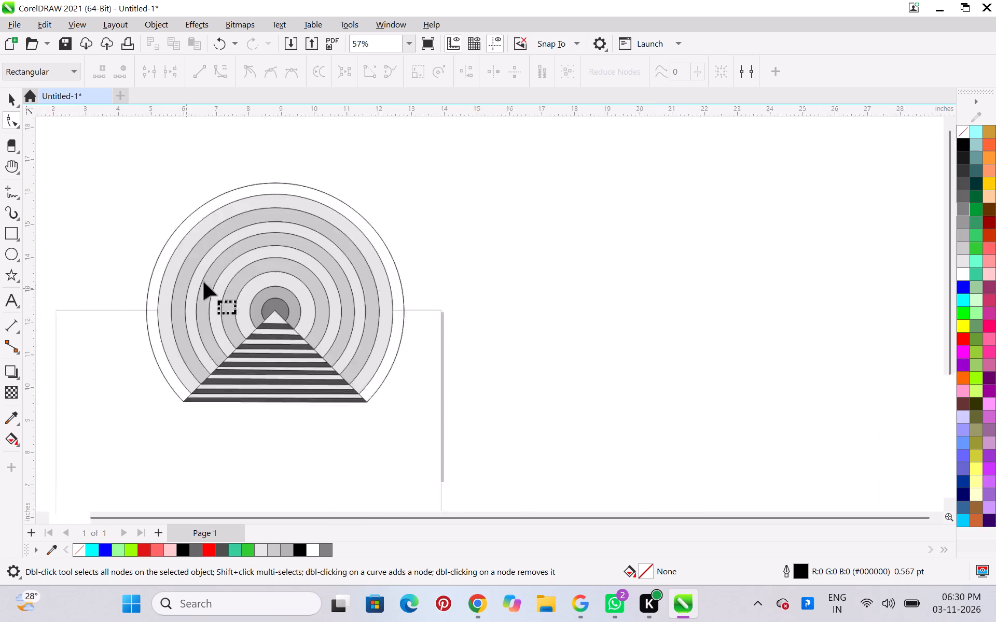
scroll(204, 282, "down", 2)
scroll(170, 385, "up", 7)
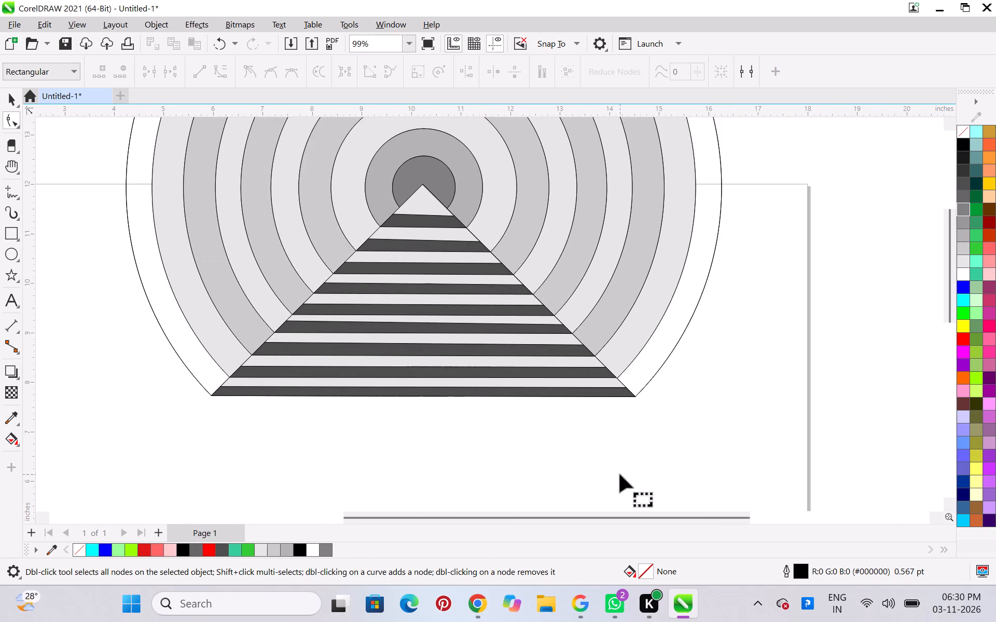
left_click(669, 421)
Place a copy of the top dark bar higher up, across the triangle's tip just below the apex.
key("ctrl+space")
left_click(612, 449)
scroll(427, 183, "up", 2)
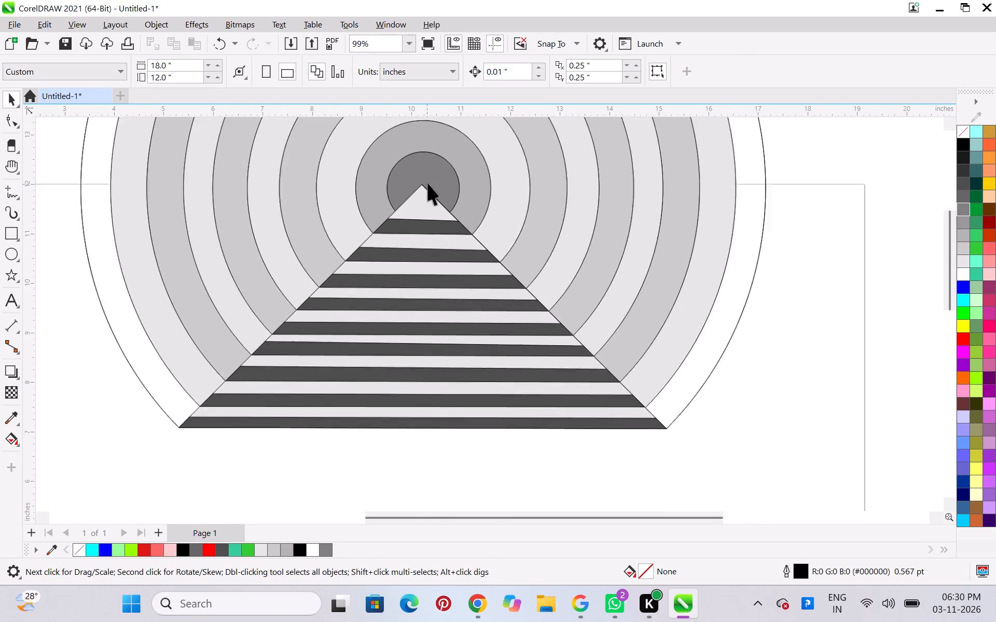
scroll(428, 183, "up", 5)
left_click(408, 287)
left_click_drag(408, 287, 406, 258)
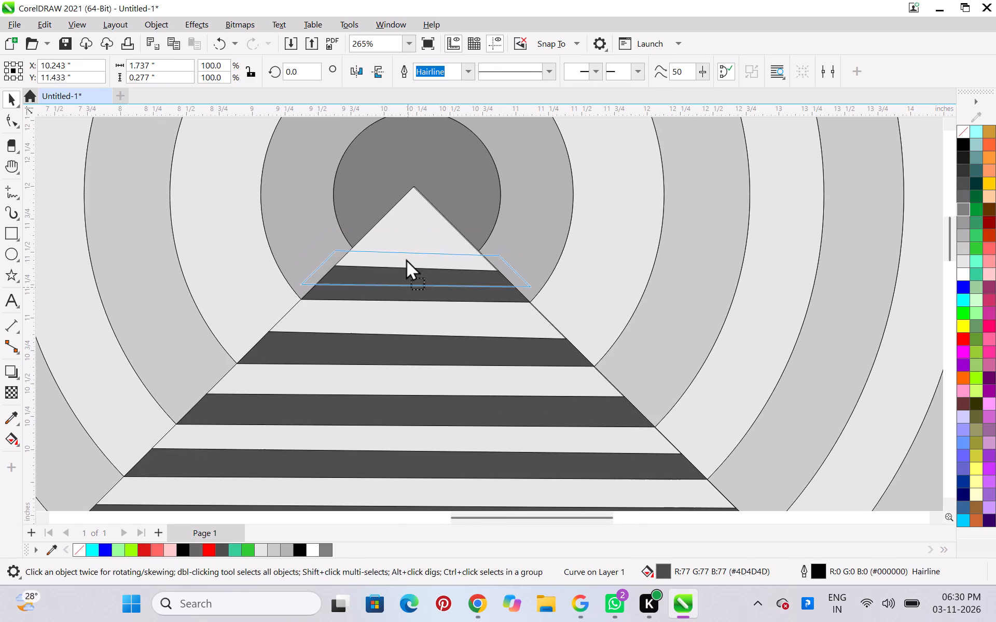
left_click_drag(406, 258, 414, 228)
right_click(414, 228, "ctrl")
left_click(593, 238)
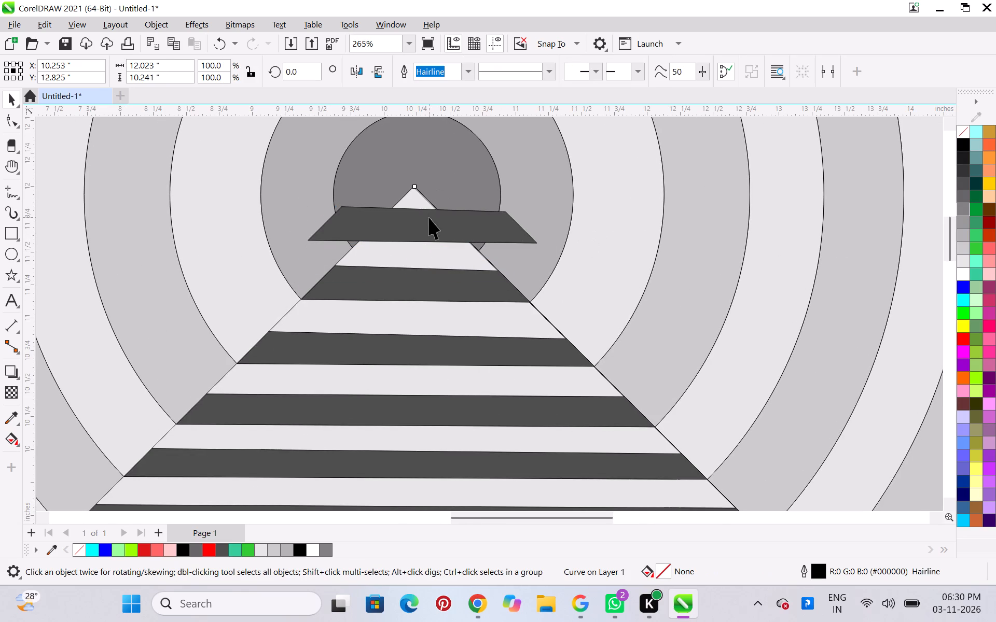
Move the new bar's two bottom corners to where the innermost circle meets the triangle's left and right edges.
left_click(429, 217)
left_click(8, 115)
scroll(335, 233, "up", 6)
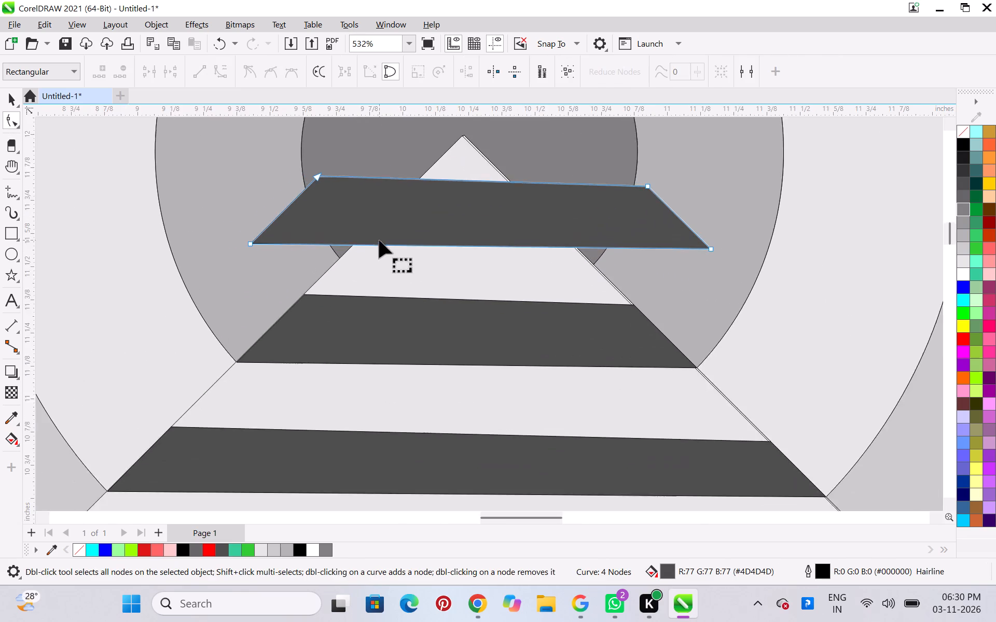
left_click_drag(233, 245, 324, 262)
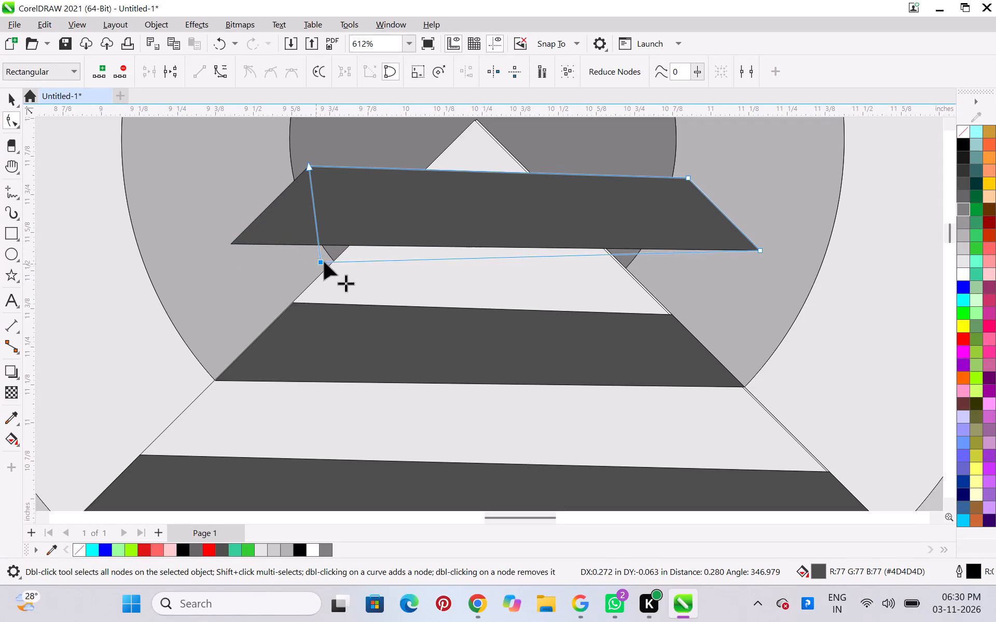
left_click_drag(324, 262, 338, 262)
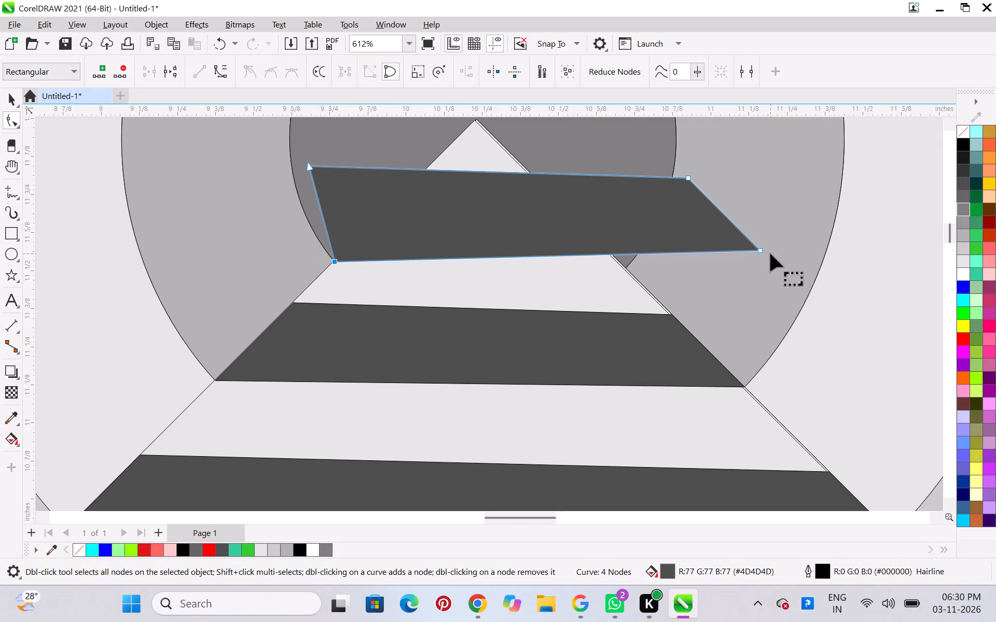
left_click_drag(759, 250, 626, 268)
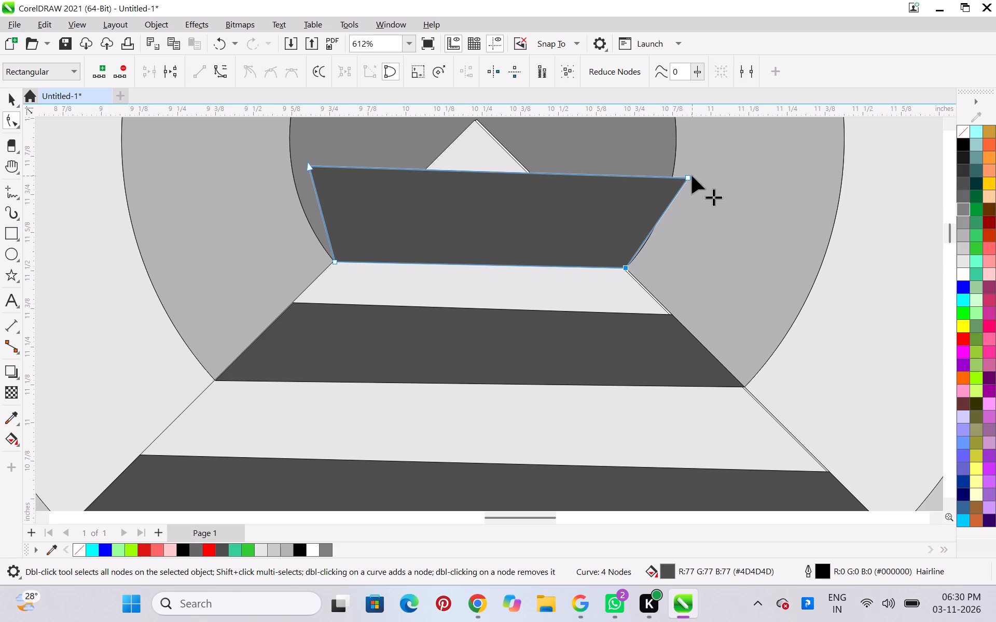
Pull the new bar's two upper corners inward onto the triangle's right and left edges, just below the apex.
left_click_drag(689, 177, 640, 184)
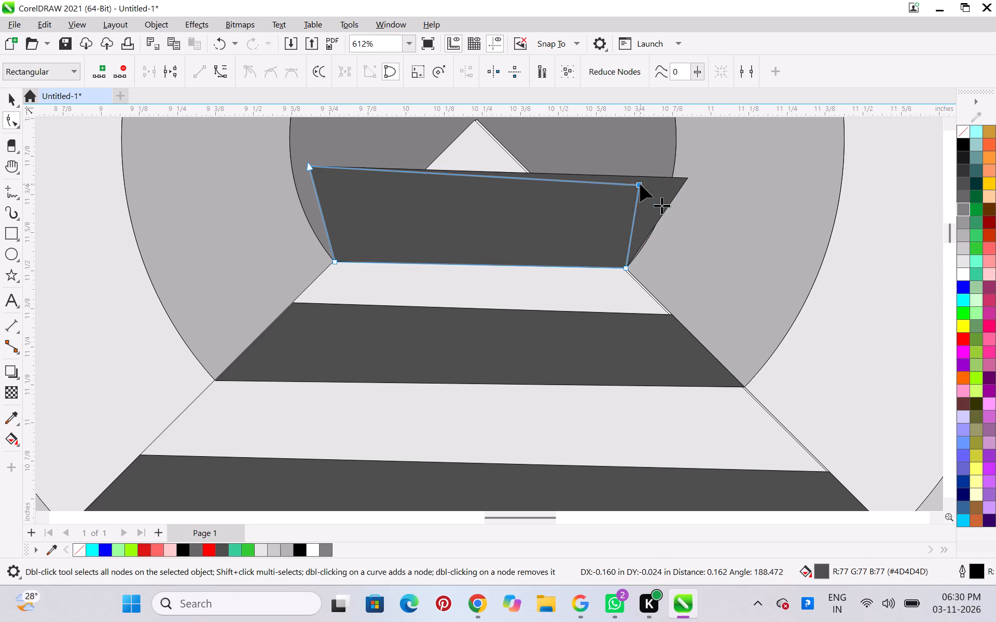
left_click_drag(640, 184, 550, 194)
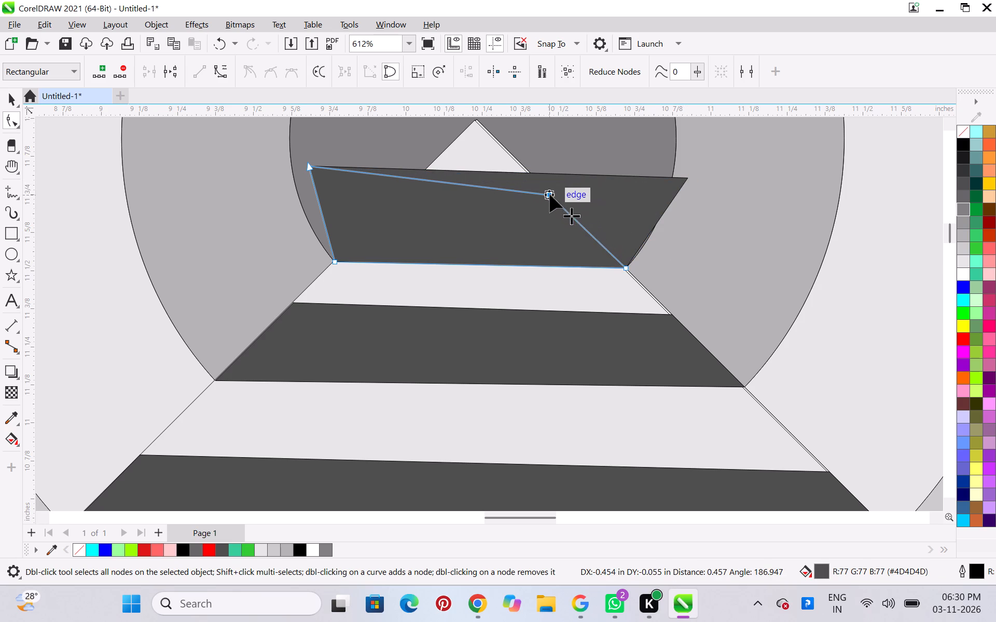
left_click_drag(550, 194, 555, 193)
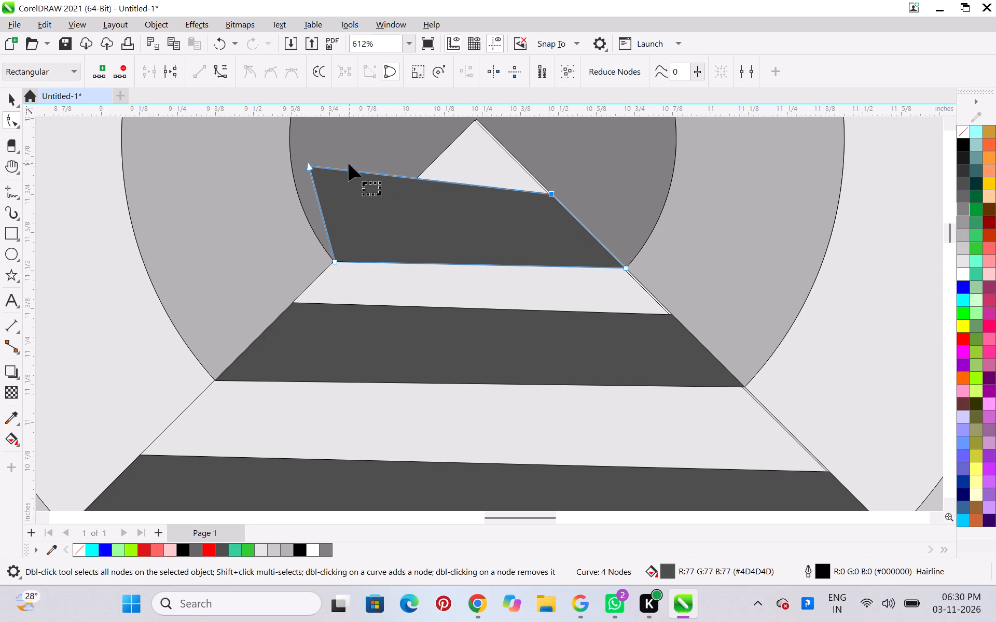
left_click_drag(310, 167, 398, 189)
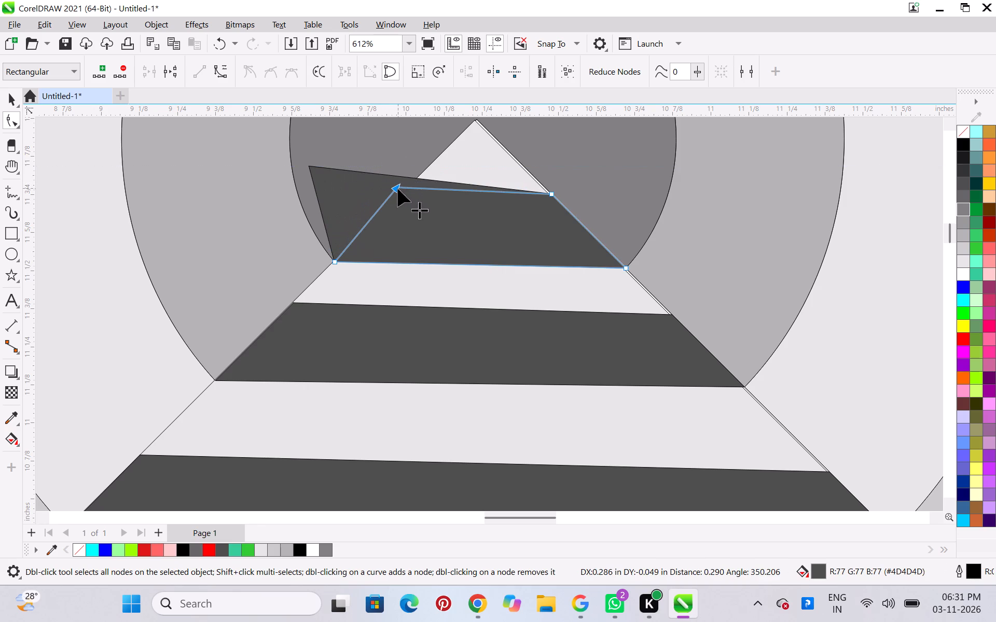
left_click_drag(398, 189, 403, 191)
Examine the striped graphic with the light gray triangle selected, down to the triangle's bottom right corner node.
scroll(403, 191, "down", 9)
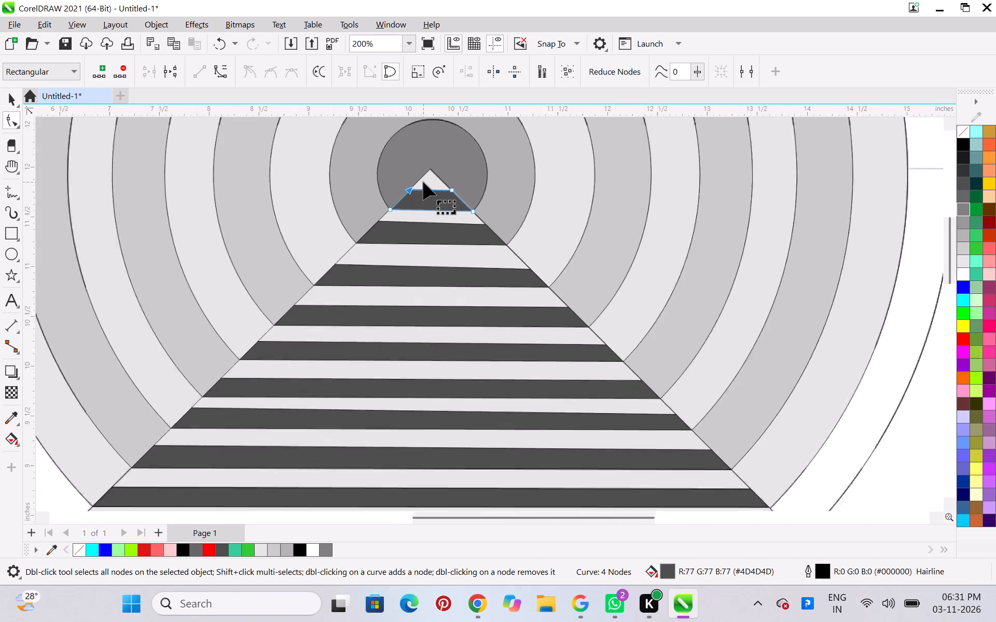
scroll(423, 182, "down", 1)
left_click(425, 181)
scroll(425, 181, "down", 6)
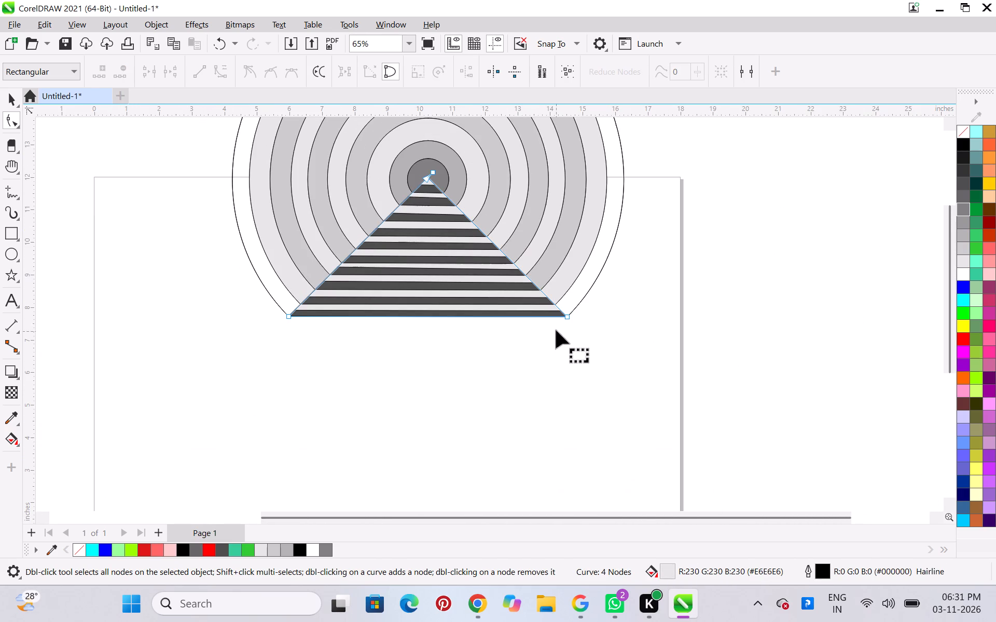
scroll(553, 323, "up", 6)
scroll(506, 262, "down", 5)
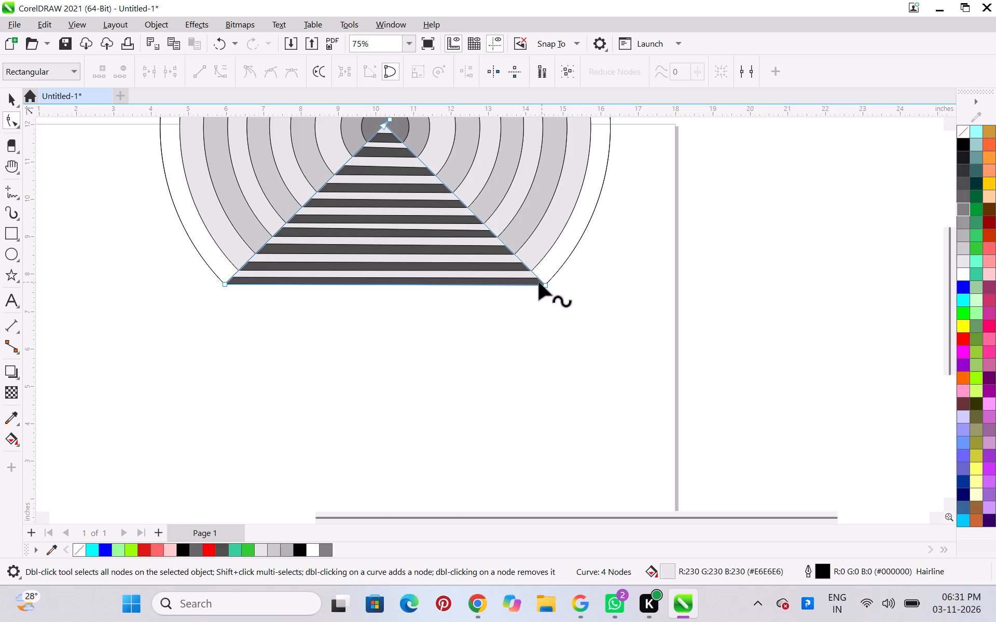
scroll(539, 282, "up", 5)
left_click(552, 286)
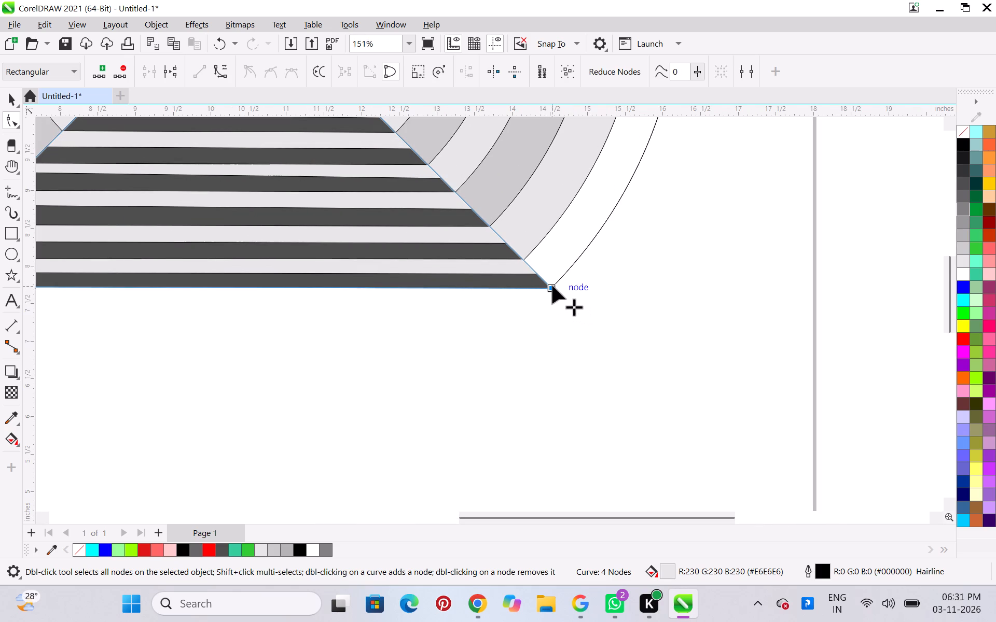
Merge the light gray triangle's two top nodes into a single apex at the point where the black edge lines meet.
scroll(554, 286, "down", 6)
scroll(409, 153, "up", 7)
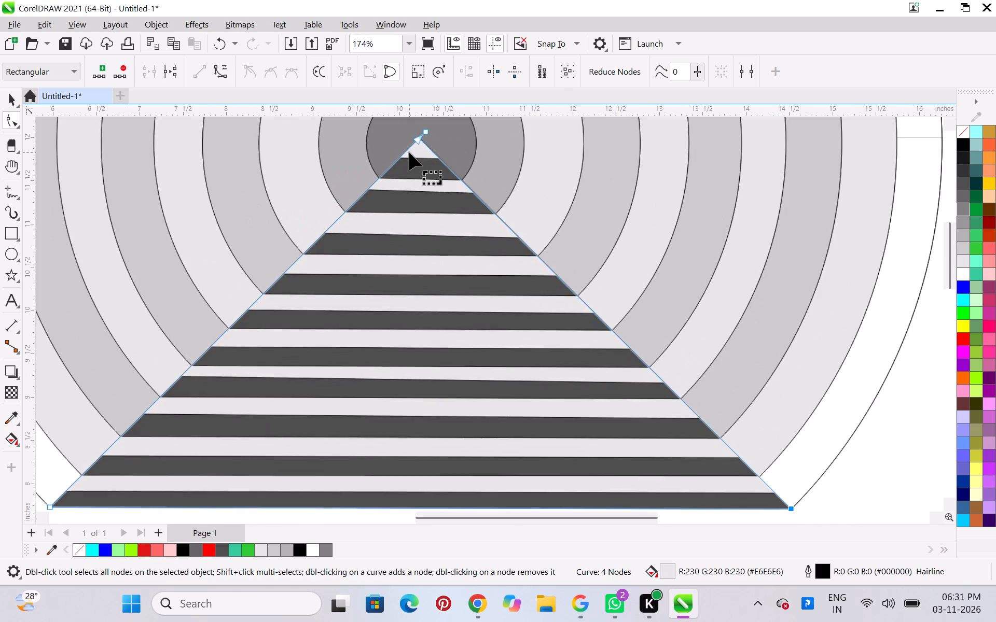
scroll(431, 120, "up", 13)
scroll(398, 169, "up", 5)
scroll(392, 240, "up", 3)
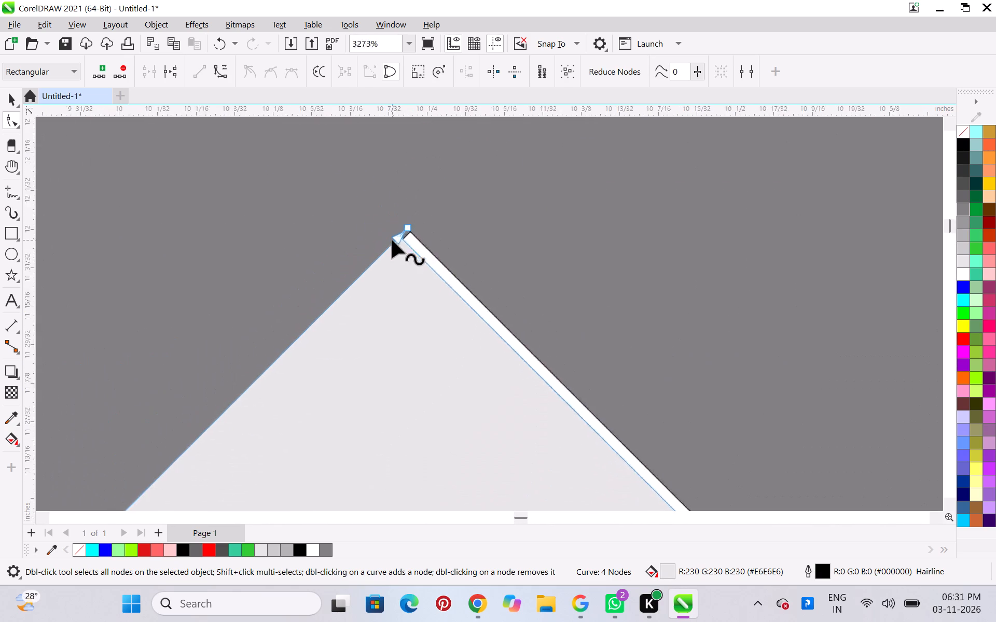
scroll(392, 240, "up", 3)
left_click_drag(403, 235, 417, 230)
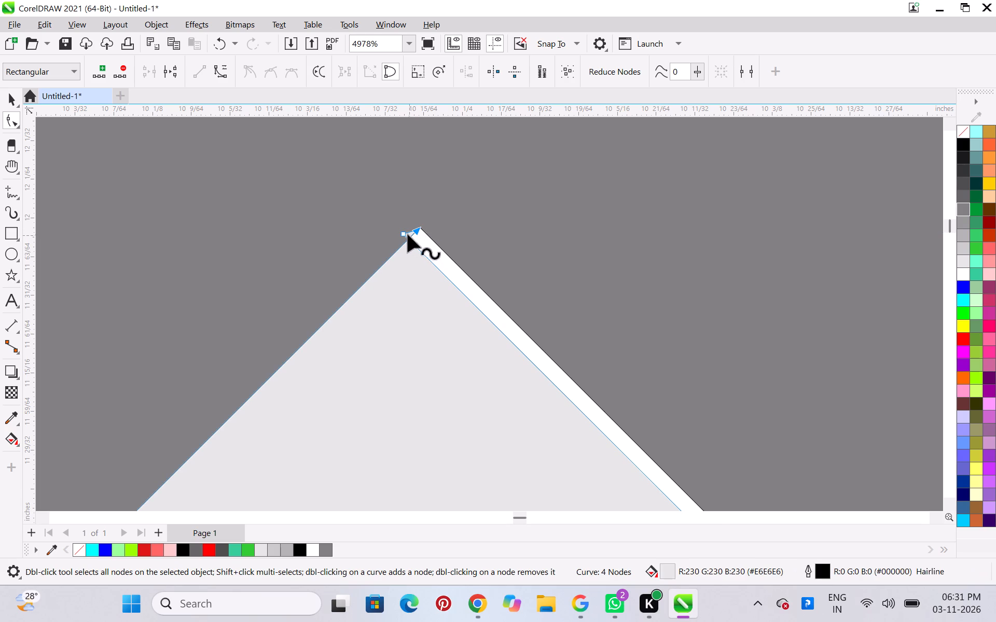
left_click(406, 234)
left_click_drag(406, 234, 413, 234)
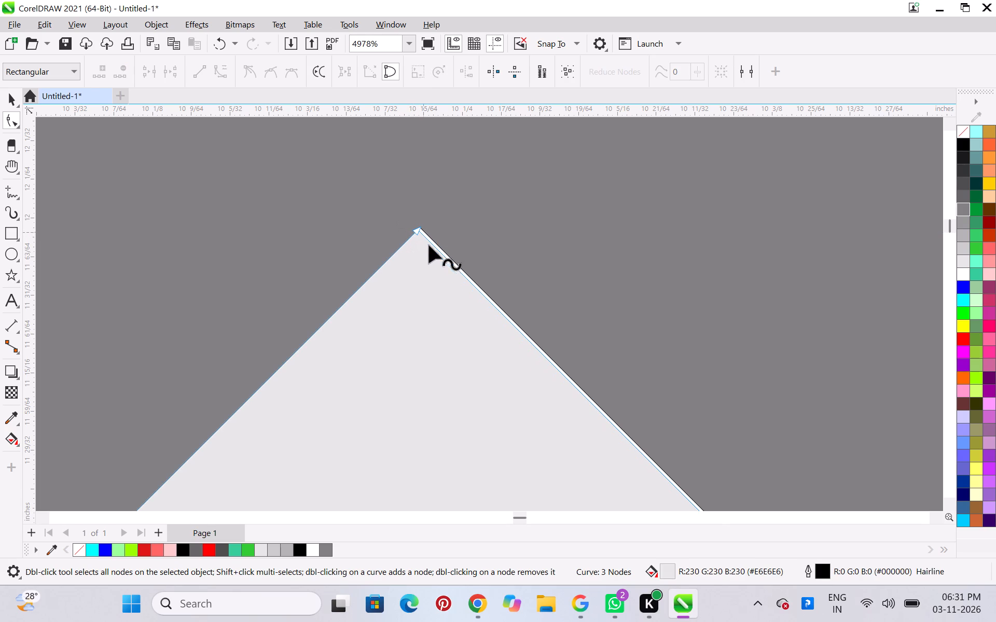
left_click(430, 275)
left_click(454, 265)
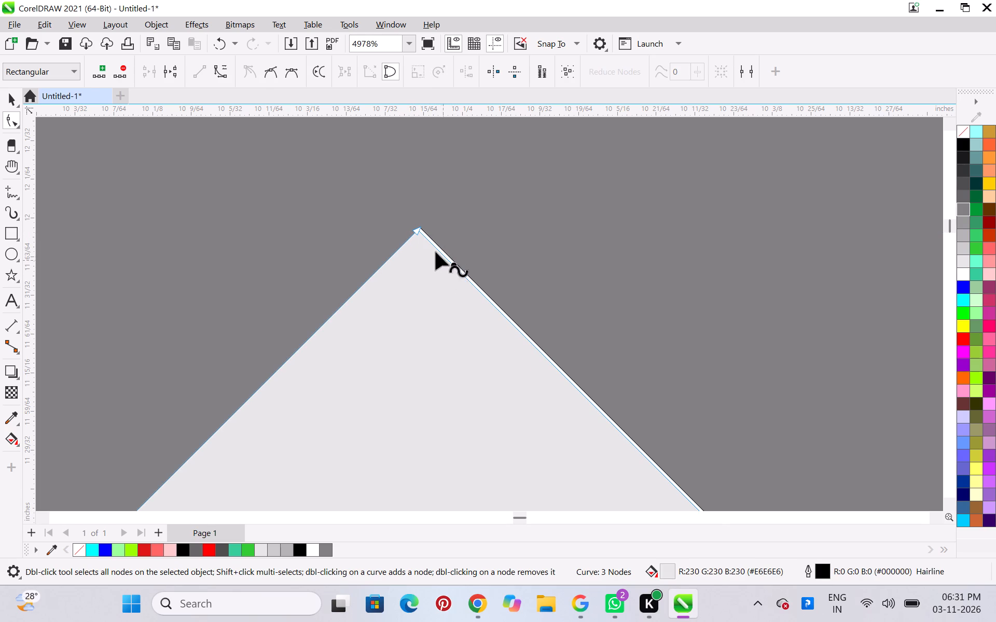
left_click(419, 232)
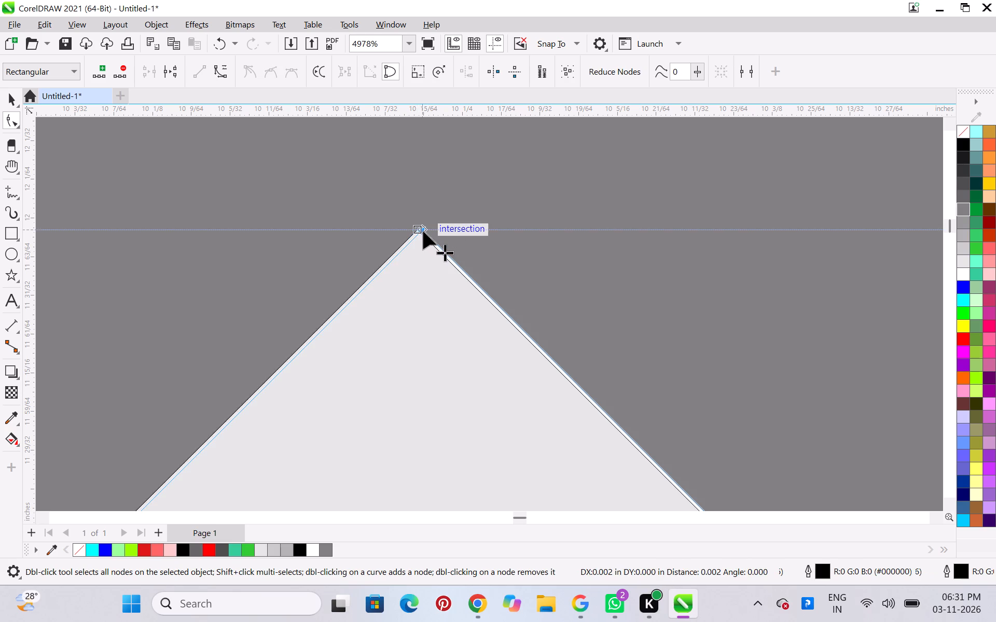
left_click(473, 228)
Examine the whole graphic, from the corrected apex down to the triangle's bottom right corner and the outer rings.
scroll(469, 234, "down", 7)
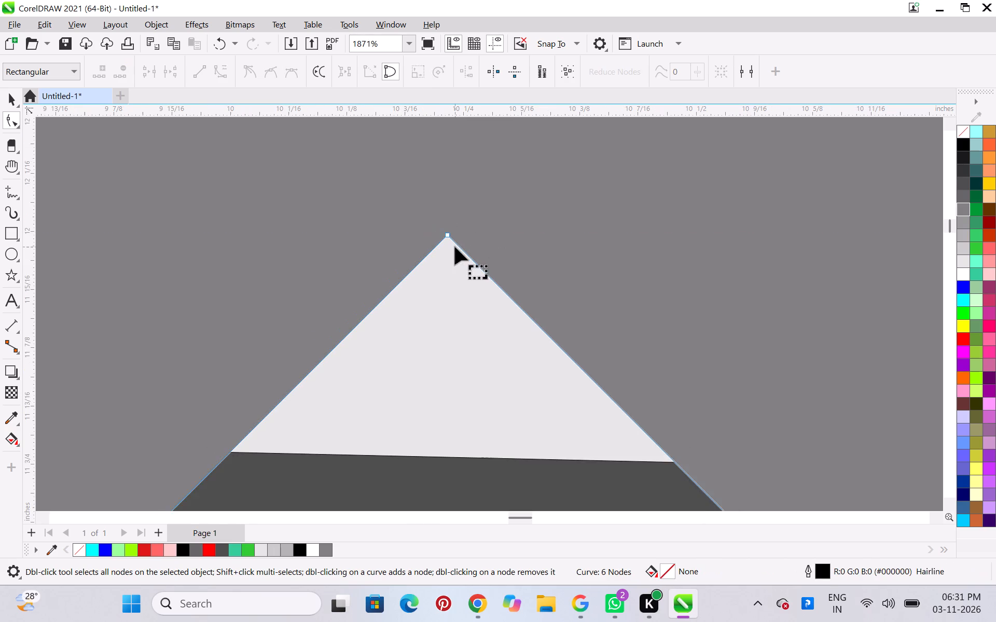
scroll(454, 251, "down", 7)
scroll(549, 331, "down", 6)
scroll(682, 431, "down", 8)
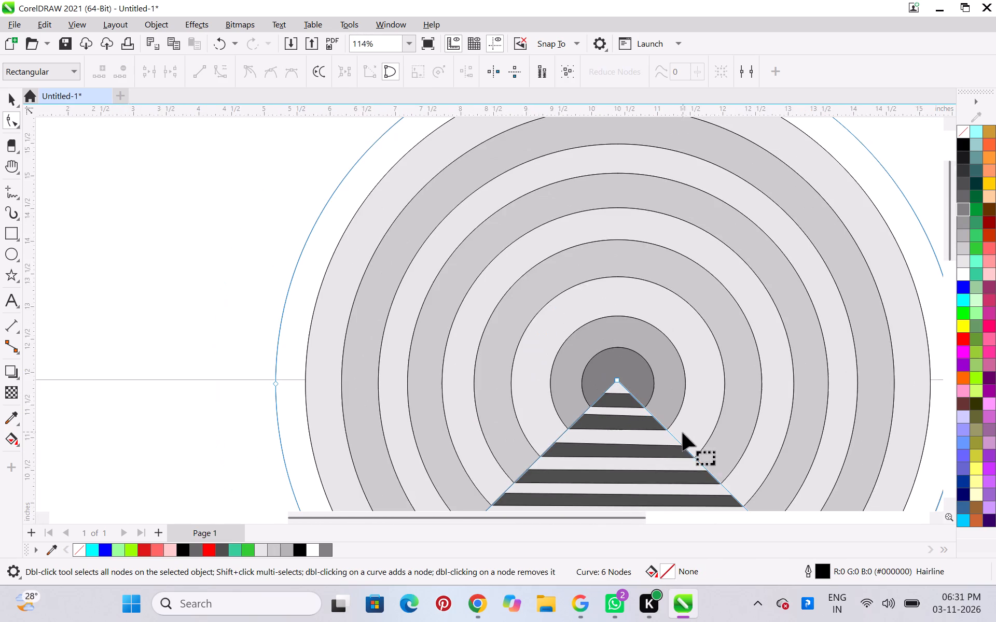
scroll(711, 468, "down", 8)
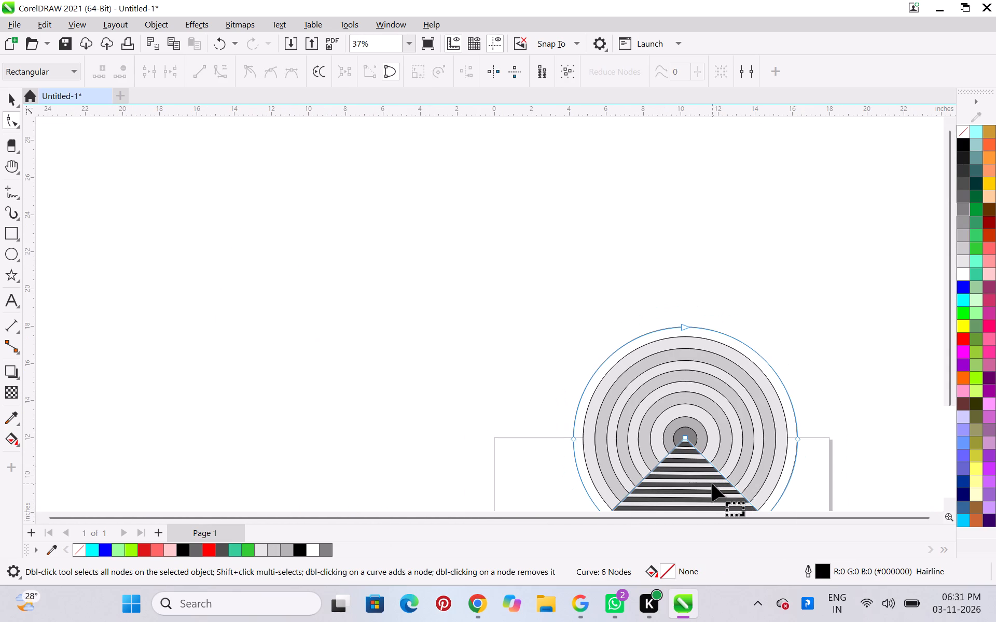
key("h")
left_click_drag(719, 476, 589, 355)
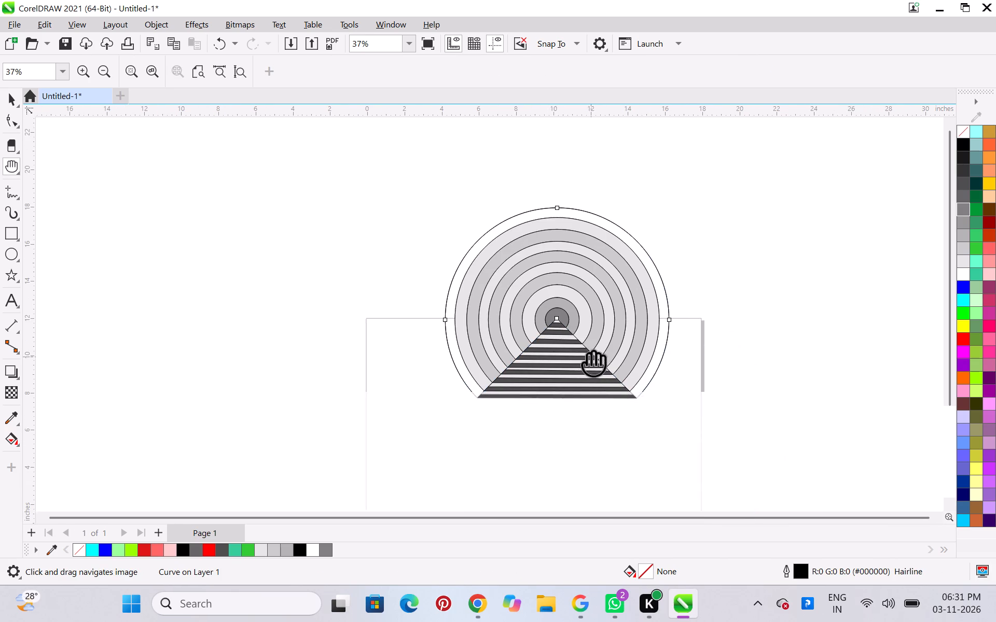
left_click_drag(589, 355, 580, 353)
scroll(595, 323, "up", 14)
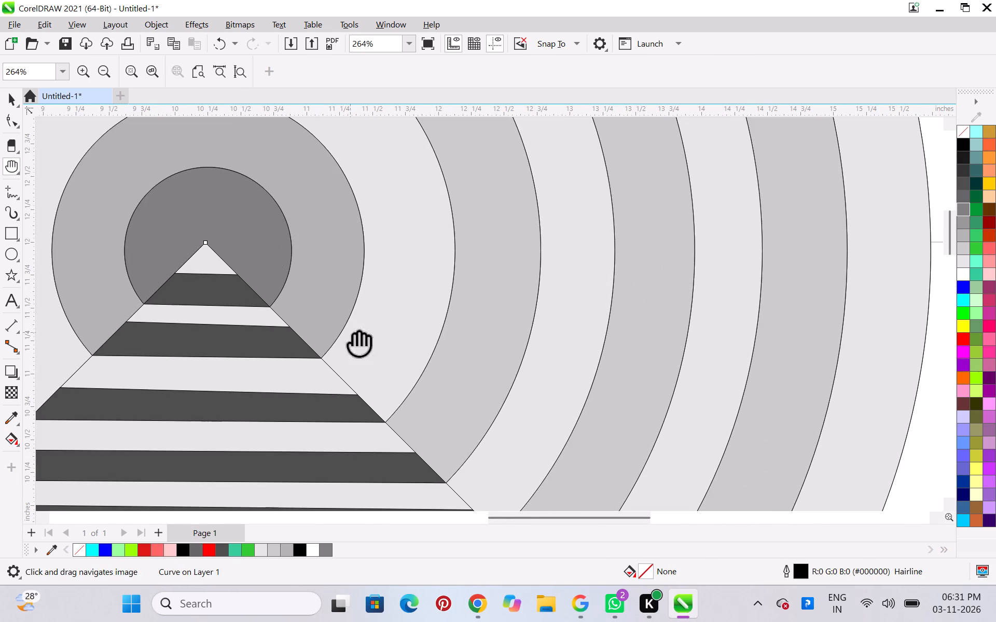
scroll(411, 476, "up", 8)
scroll(400, 404, "down", 16)
left_click_drag(413, 401, 495, 332)
scroll(633, 453, "up", 6)
left_click(682, 437)
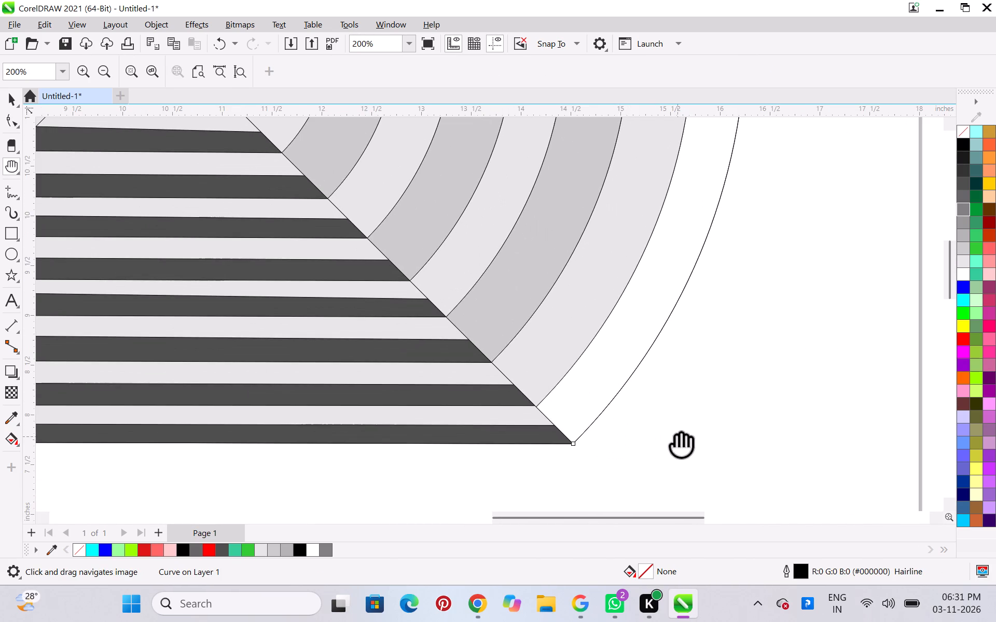
key("space")
scroll(532, 420, "down", 12)
scroll(8, 216, "down", 6)
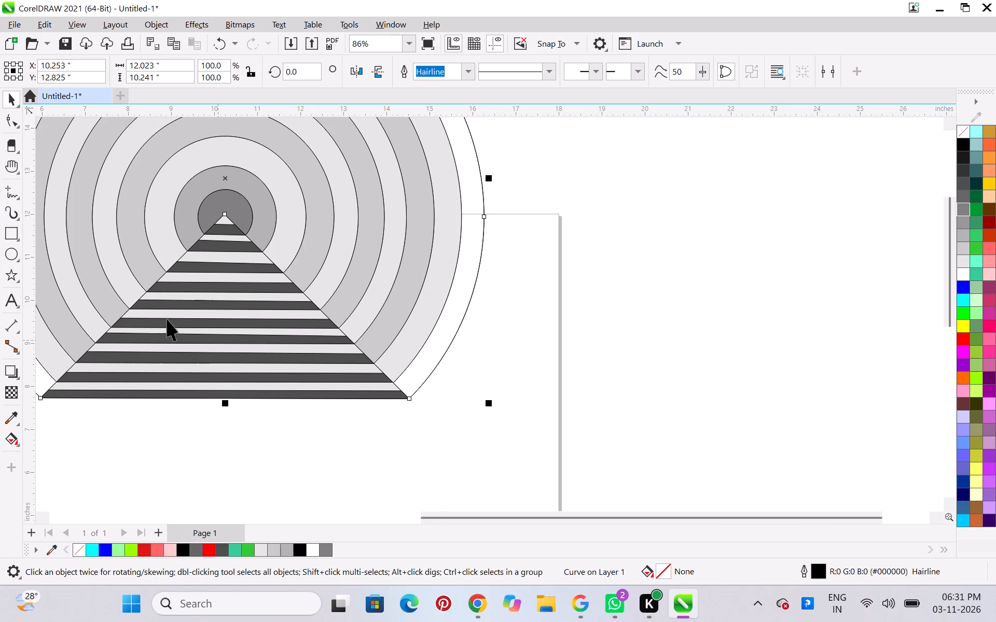
scroll(166, 318, "down", 6)
scroll(11, 235, "down", 7)
scroll(46, 168, "down", 1)
scroll(27, 220, "up", 7)
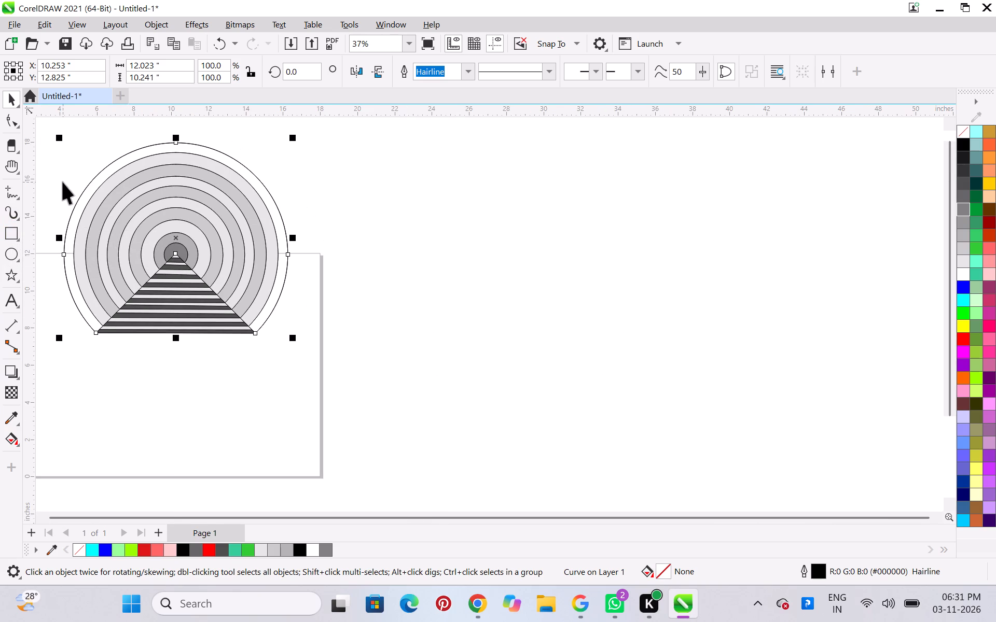
scroll(63, 182, "up", 6)
scroll(52, 246, "up", 7)
scroll(120, 240, "down", 7)
scroll(258, 296, "down", 5)
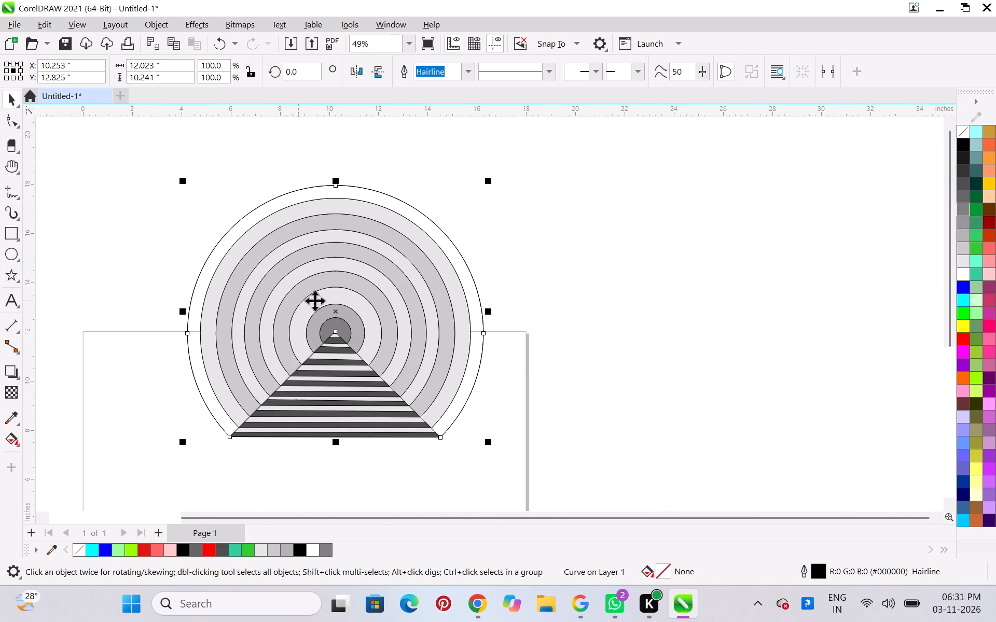
Group the light gray triangle, its dark bars and the two innermost gray circles.
left_click(616, 370)
left_click_drag(131, 171, 531, 508)
left_click(608, 406)
left_click_drag(490, 425, 489, 425)
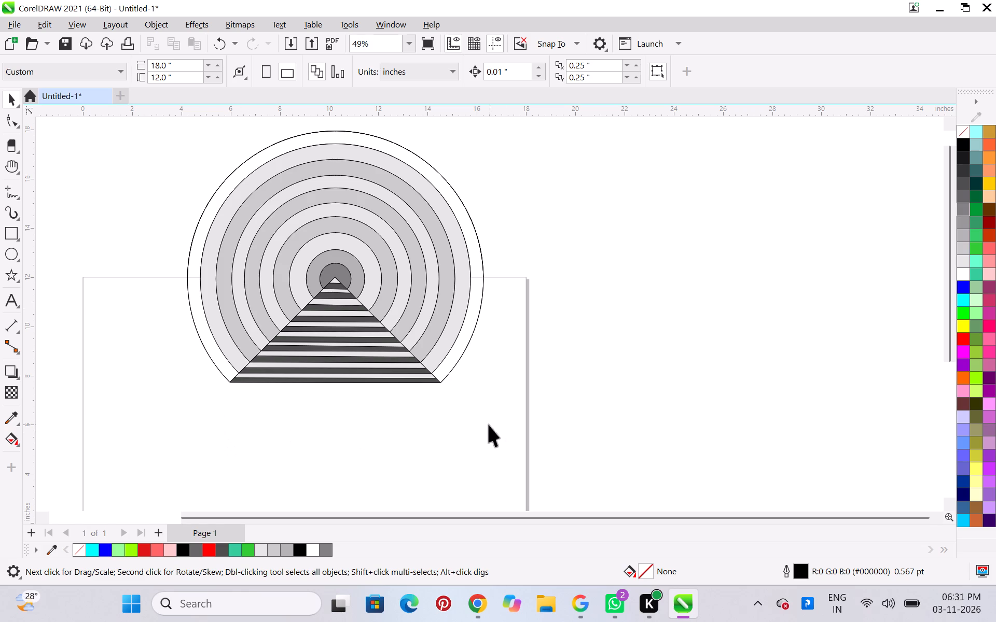
left_click_drag(489, 425, 196, 258)
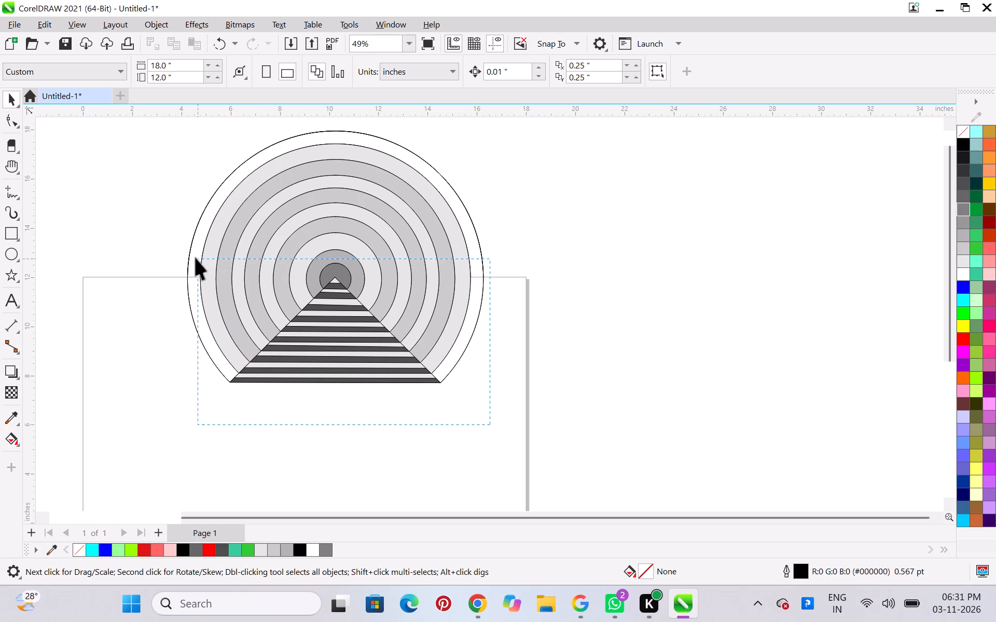
left_click_drag(196, 258, 178, 247)
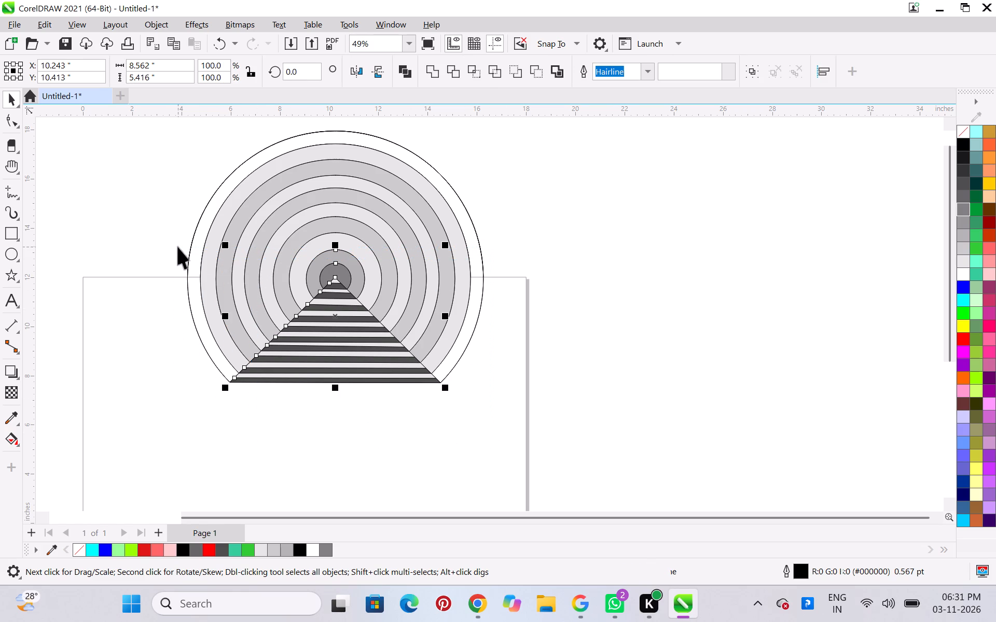
key("ctrl+g")
Move the striped triangle group out of the rings to the empty area just beyond the page's right edge.
left_click_drag(353, 377, 438, 374)
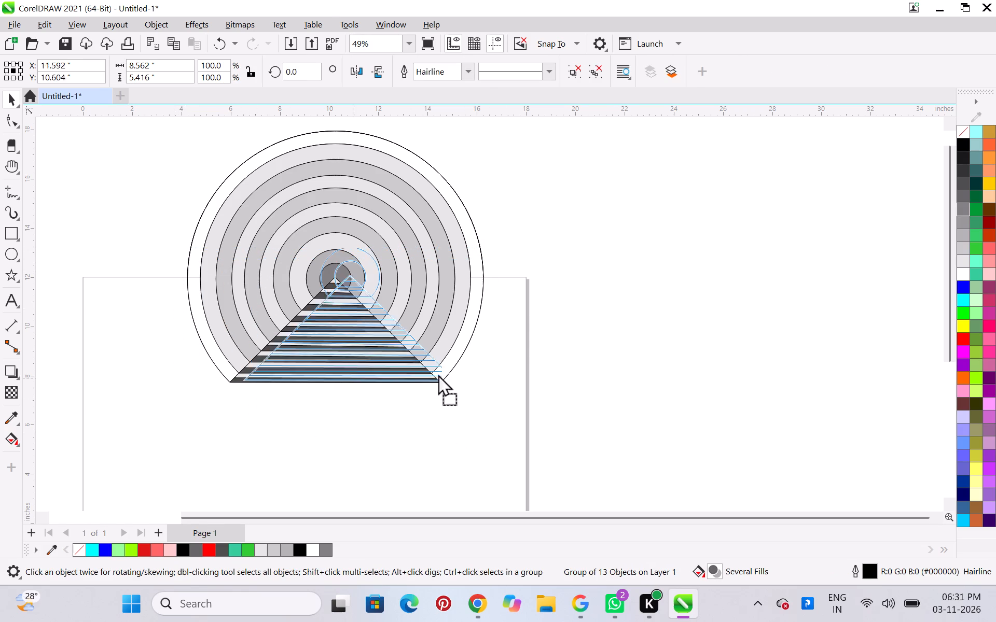
left_click_drag(438, 374, 655, 366)
left_click(340, 434)
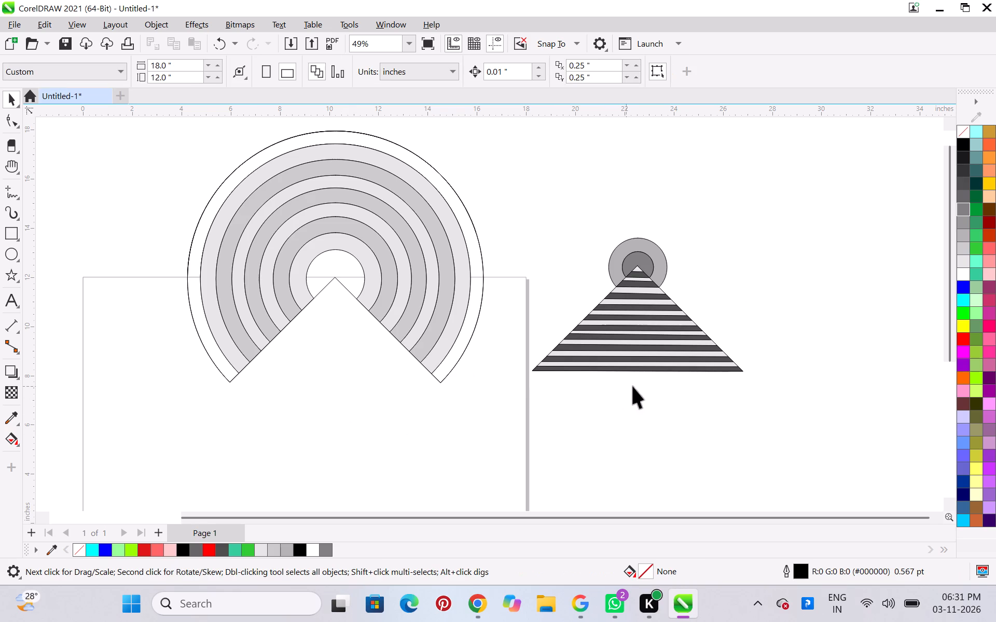
Erase the unfilled notched outline curve lying over the rings, using the Eraser tool with a 1.0 inch round nib.
left_click(431, 373)
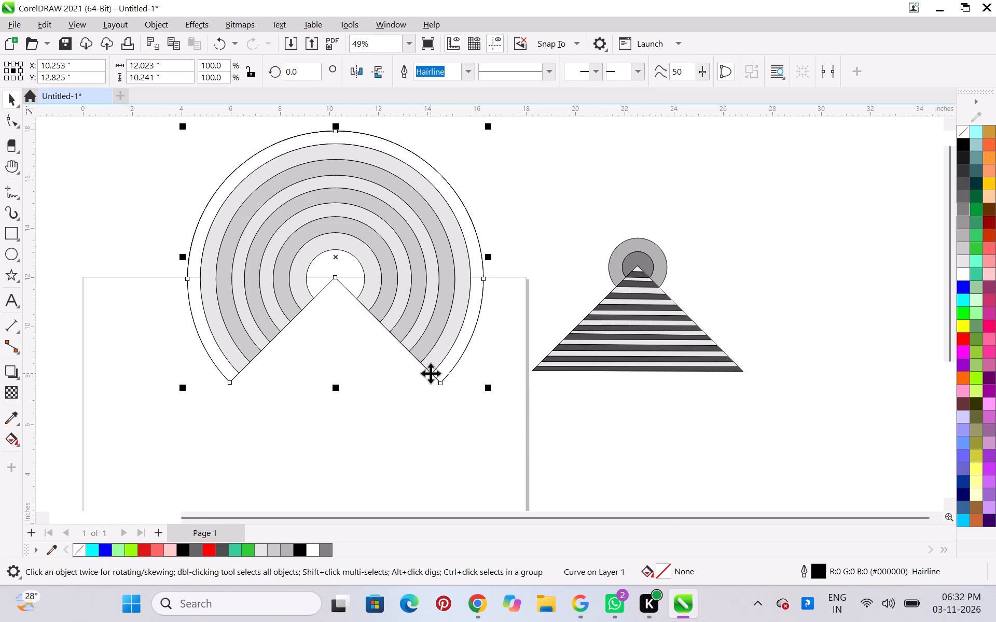
left_click_drag(349, 417, 361, 419)
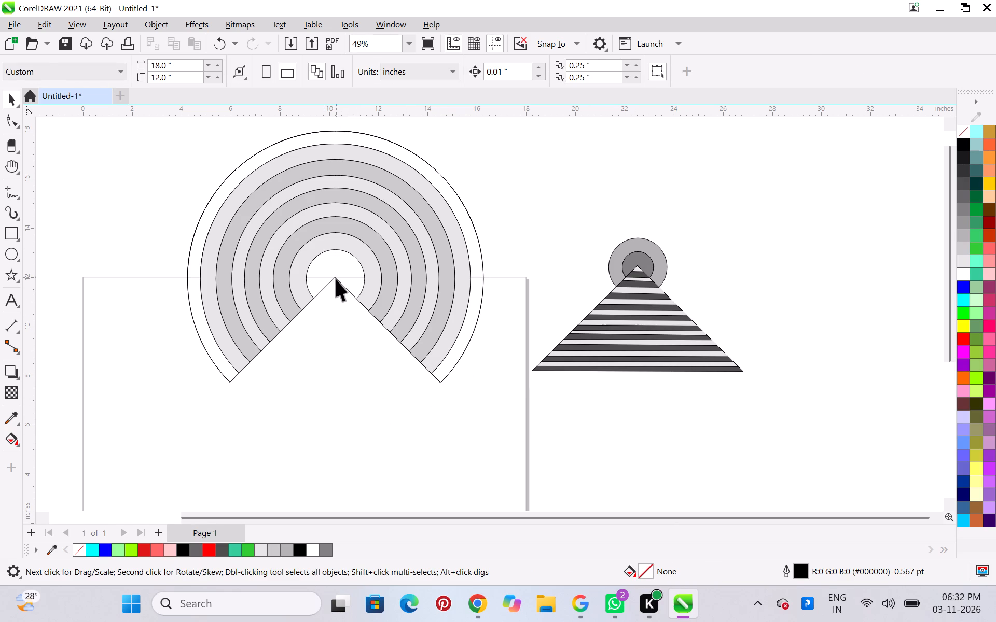
left_click(336, 279)
left_click(403, 463)
left_click(8, 144)
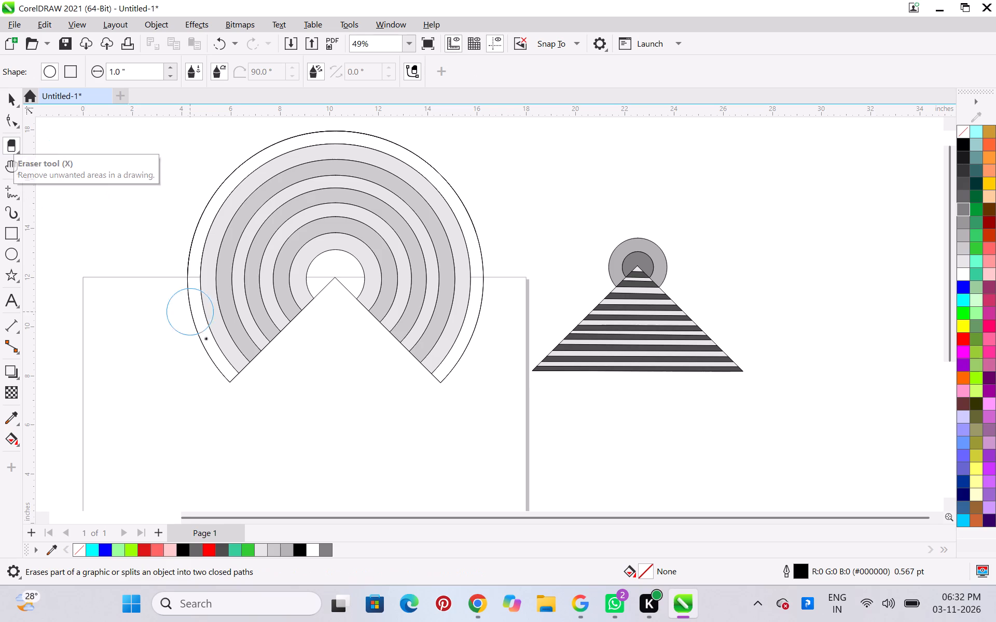
left_click(398, 333)
left_click_drag(398, 329, 433, 259)
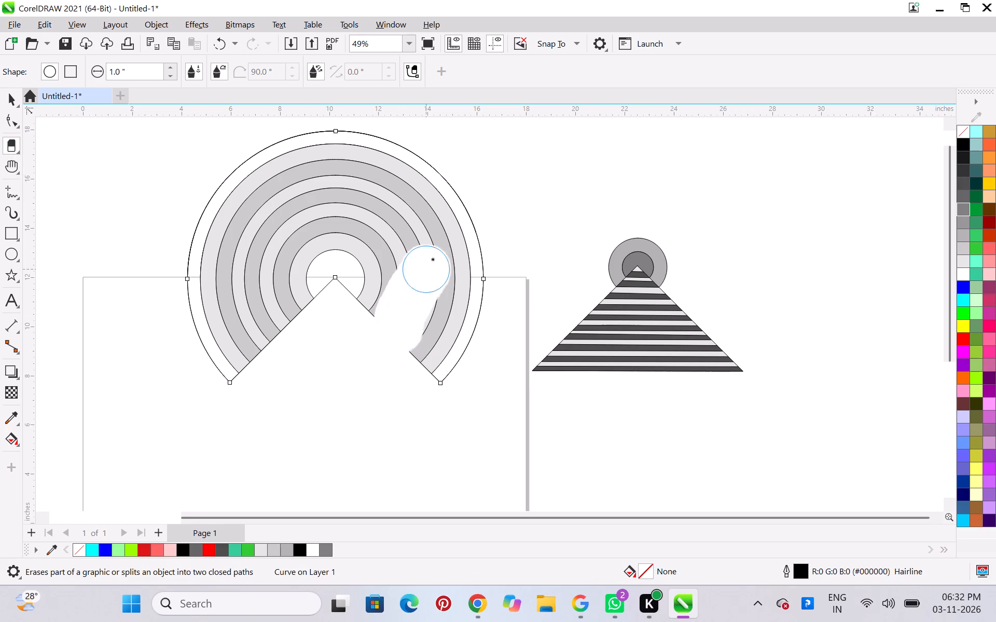
left_click_drag(433, 259, 433, 258)
left_click_drag(306, 342, 237, 259)
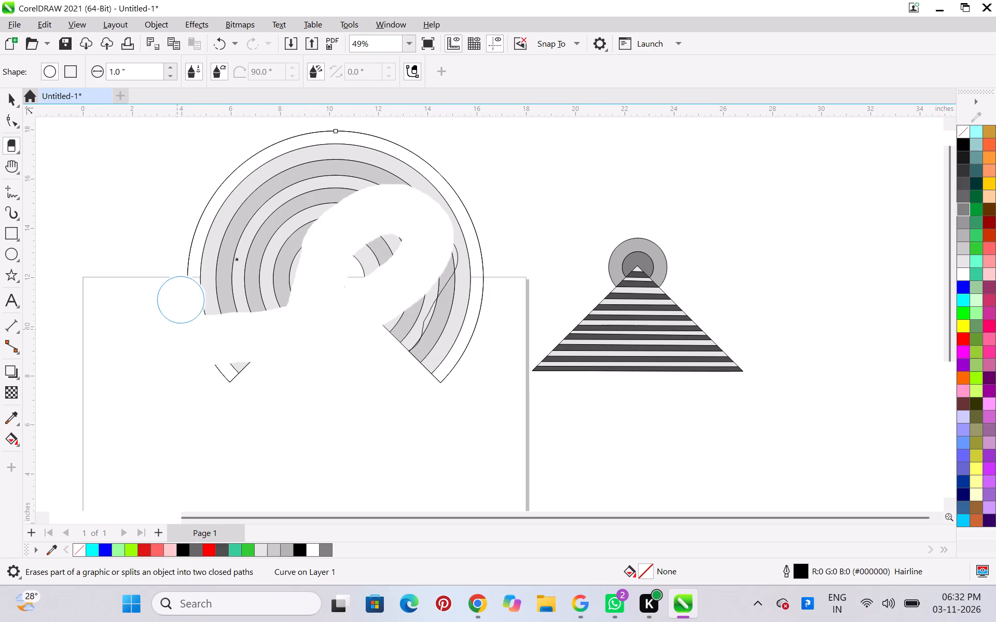
left_click_drag(237, 259, 0, 593)
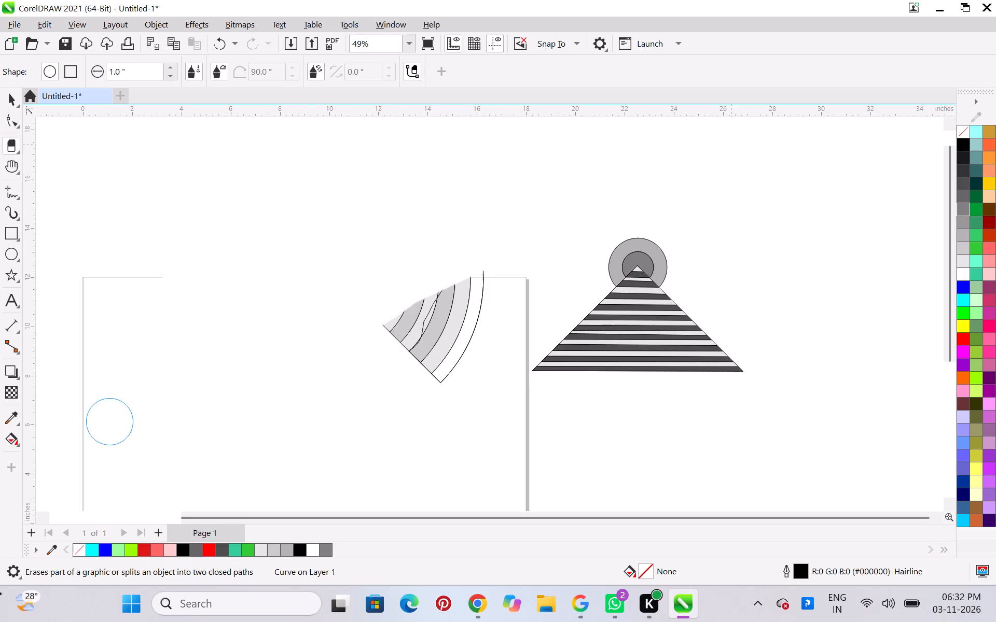
left_click_drag(0, 593, 362, 359)
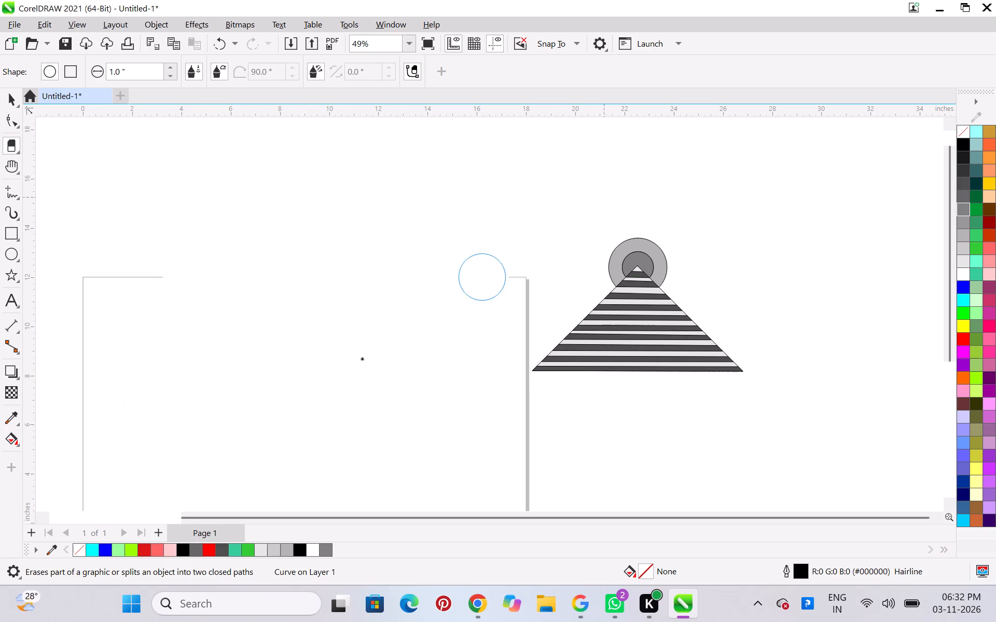
left_click_drag(362, 359, 531, 335)
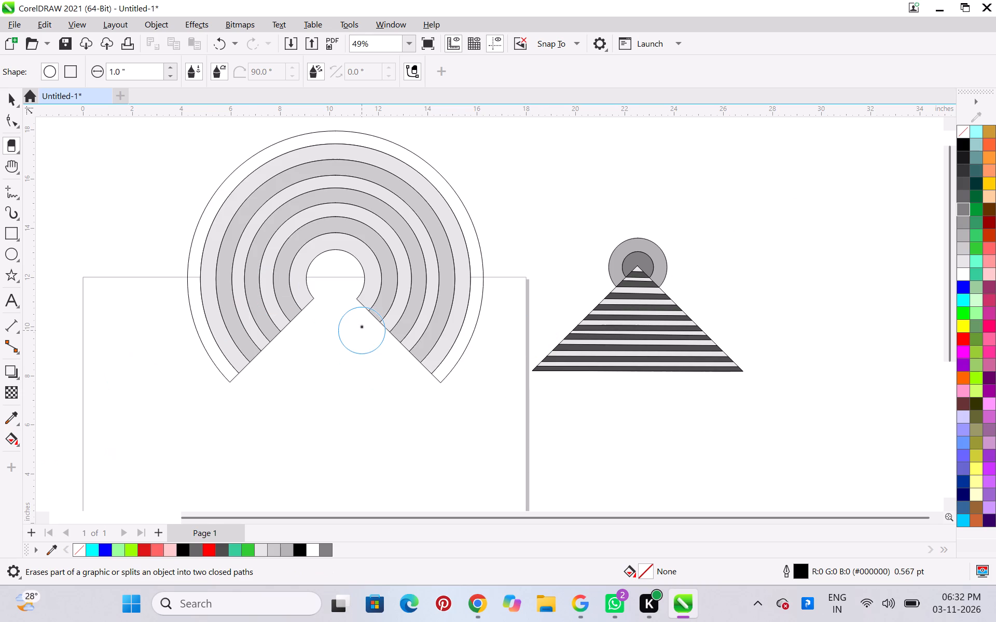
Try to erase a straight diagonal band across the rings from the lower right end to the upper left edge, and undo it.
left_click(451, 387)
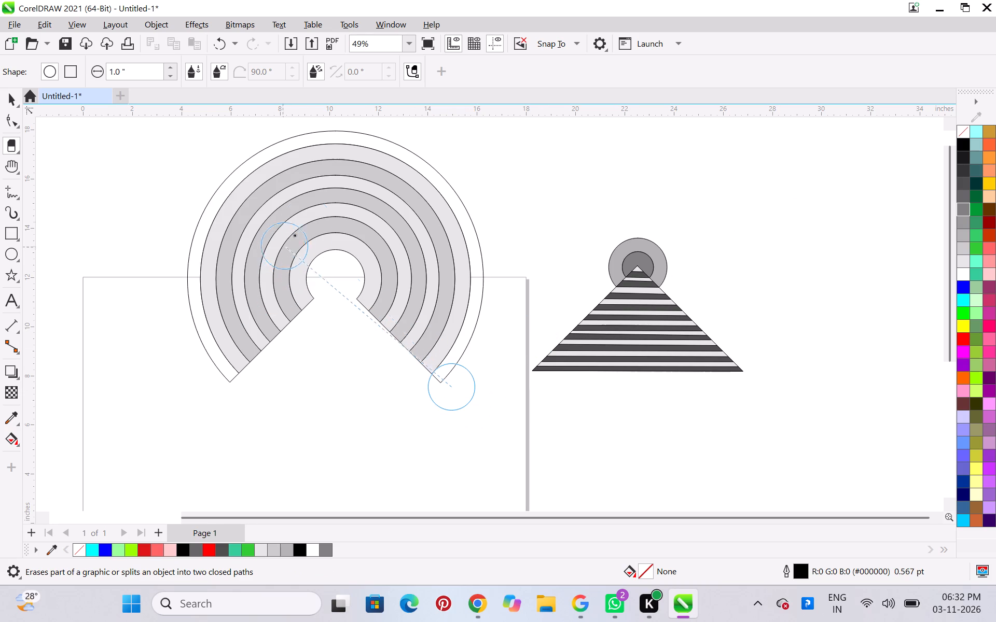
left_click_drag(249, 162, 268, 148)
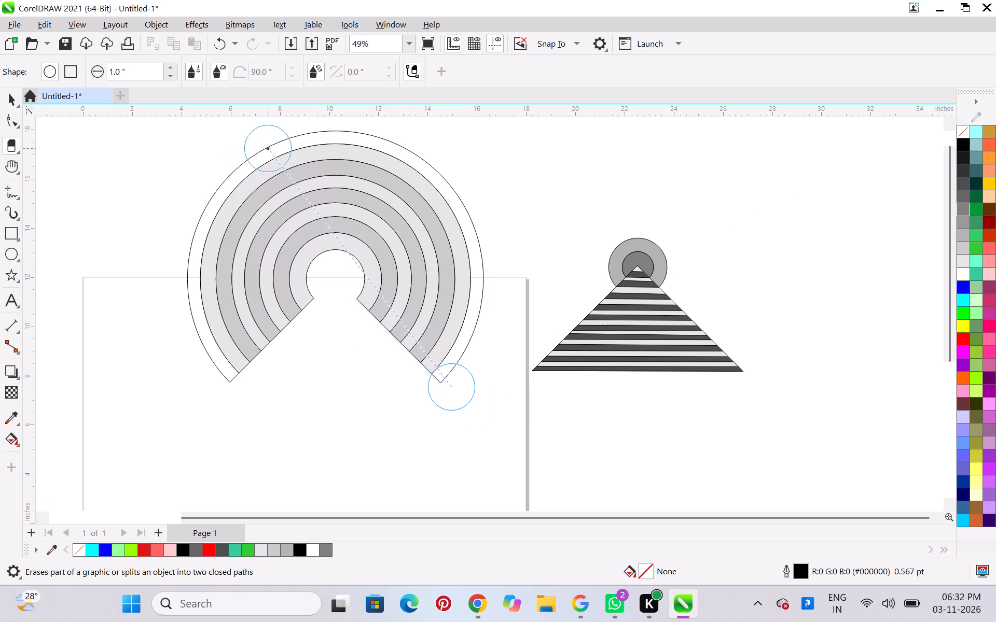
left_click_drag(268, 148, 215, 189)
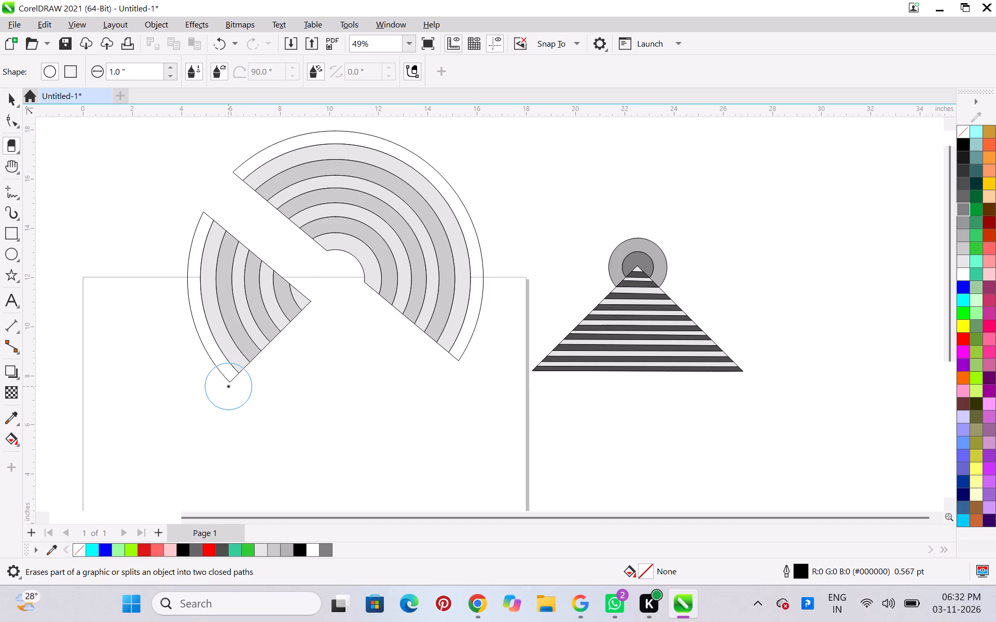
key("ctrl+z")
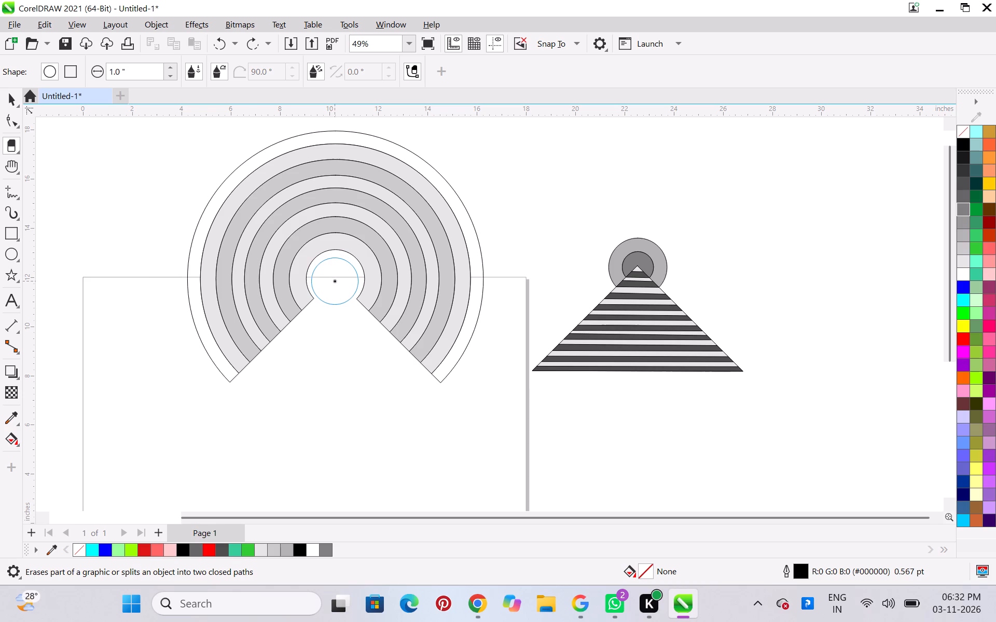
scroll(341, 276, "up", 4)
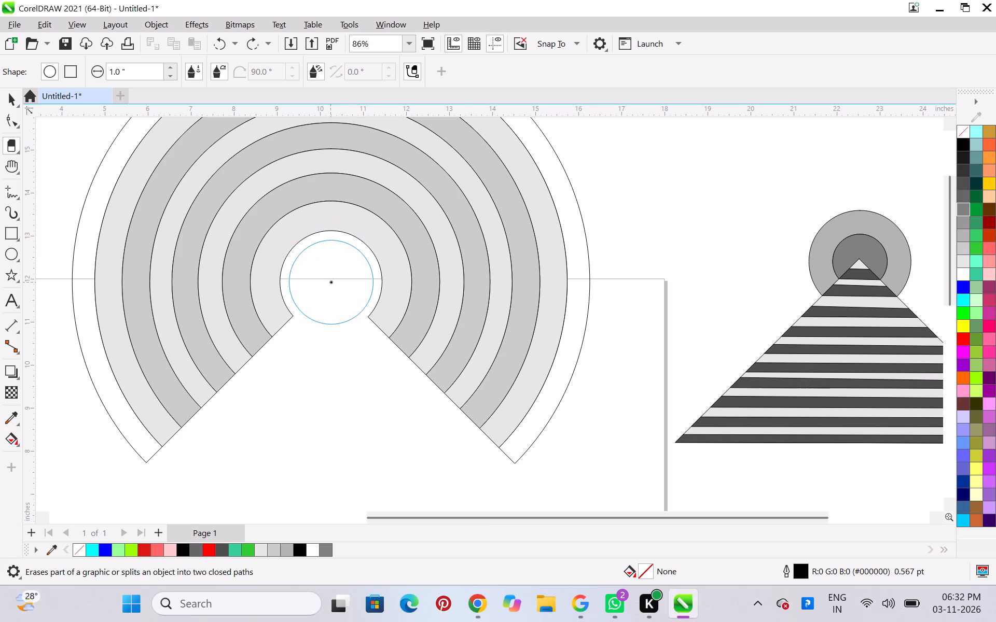
Erase straight bands across the ring centre with the 1.0 inch round nib, separating the upper half-rings from the two lower pieces.
left_click(330, 282)
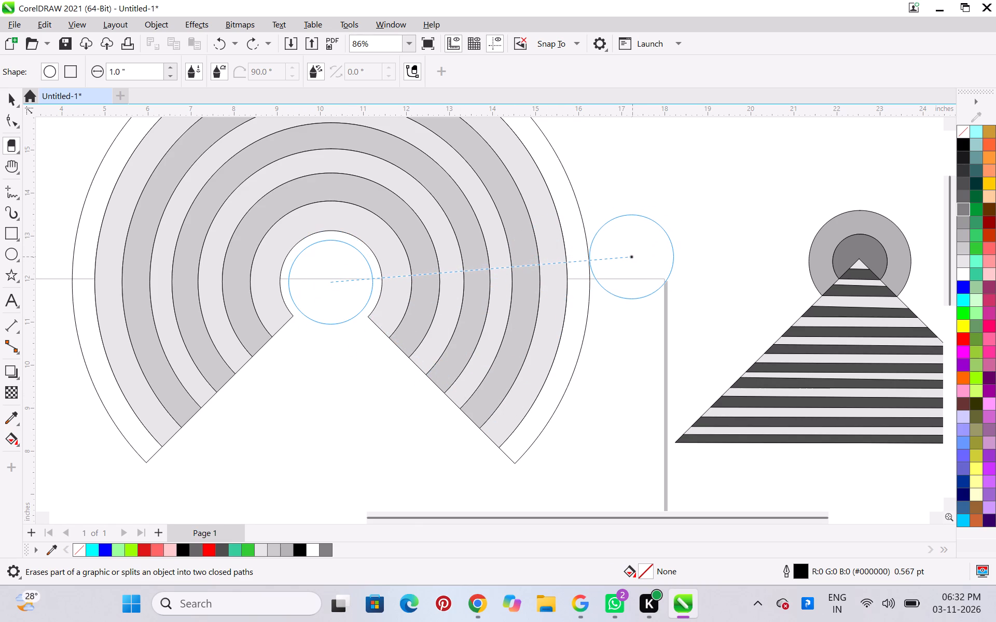
left_click(631, 257)
scroll(631, 257, "down", 3)
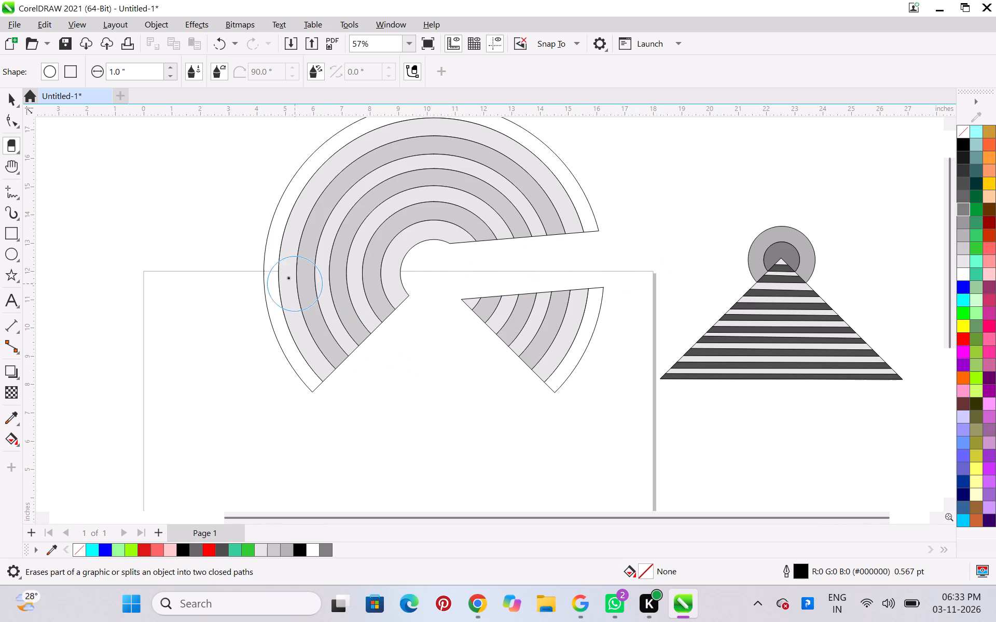
left_click(193, 263)
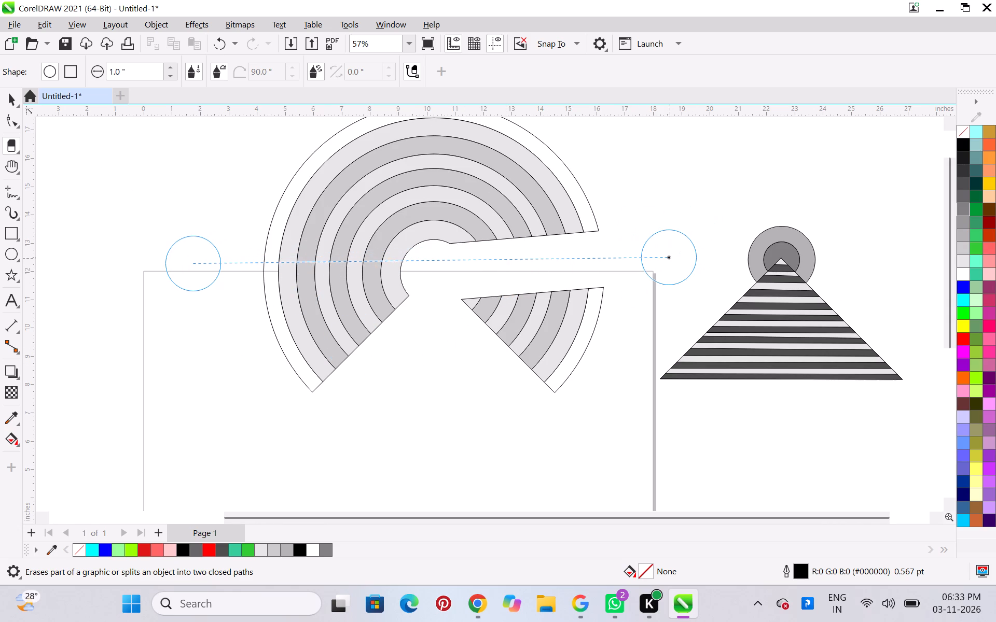
left_click(652, 270)
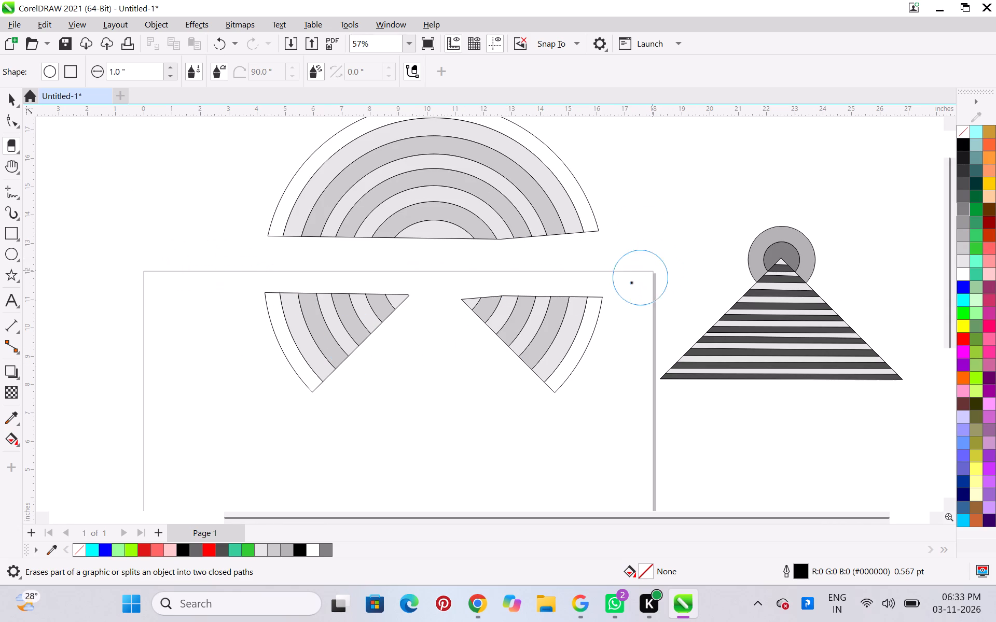
left_click(189, 296)
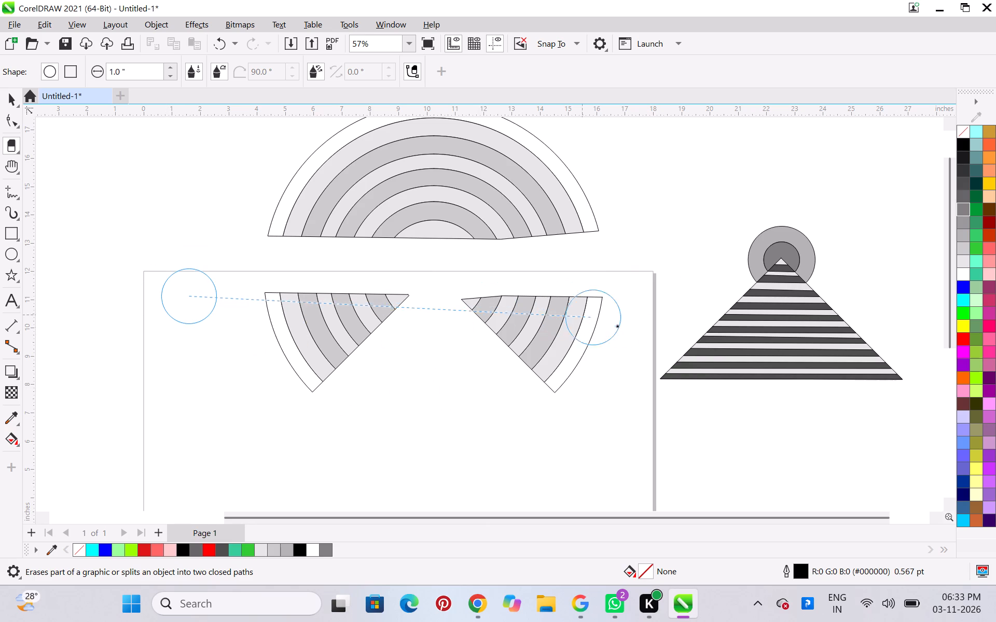
left_click(632, 300)
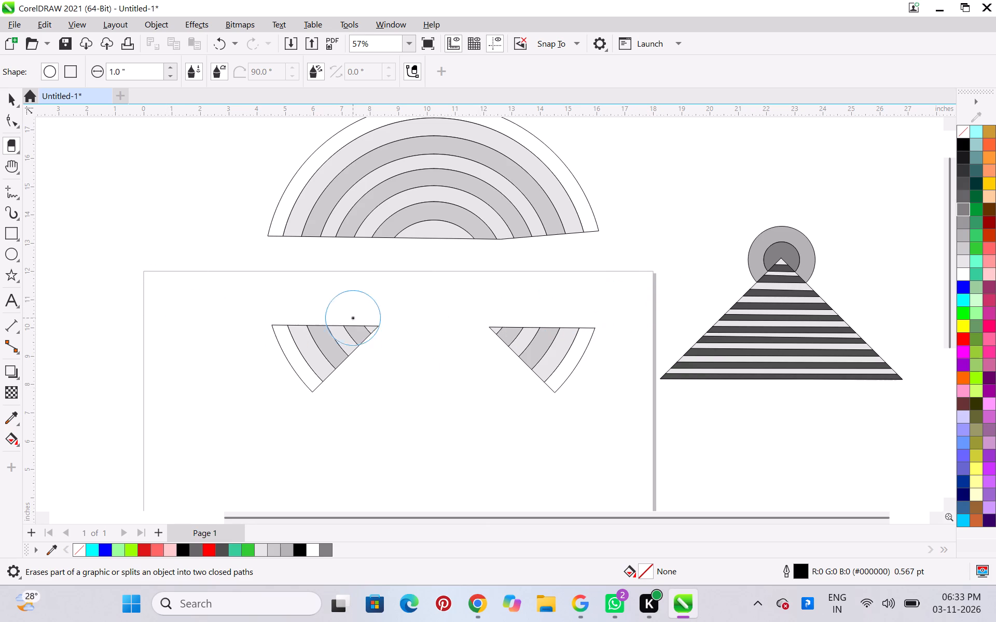
Erase the unfilled outer outline section from the lower right ring piece.
left_click(275, 329)
left_click(626, 333)
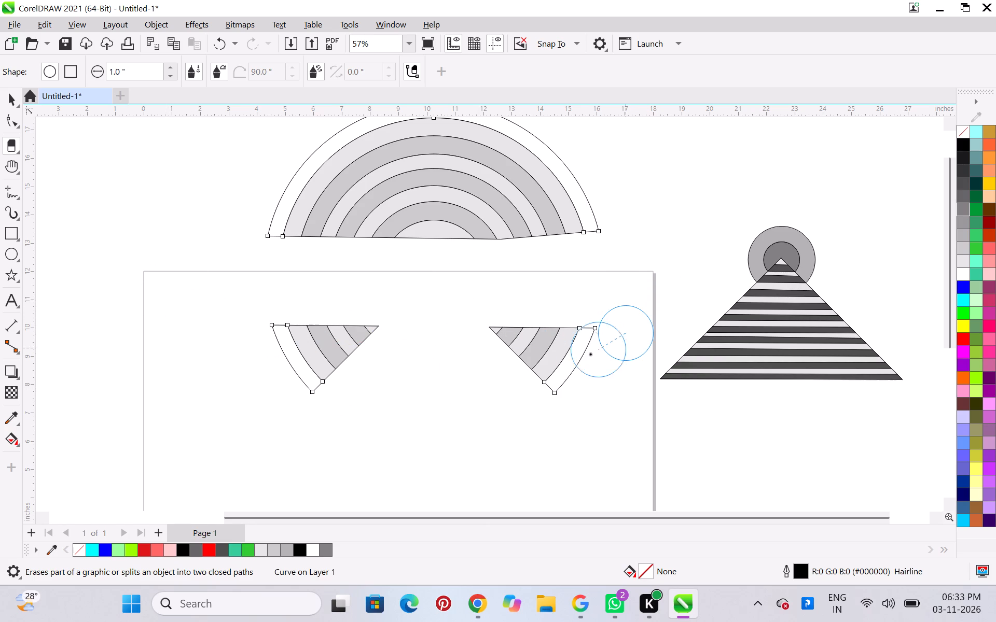
left_click(510, 342)
left_click_drag(490, 333, 529, 381)
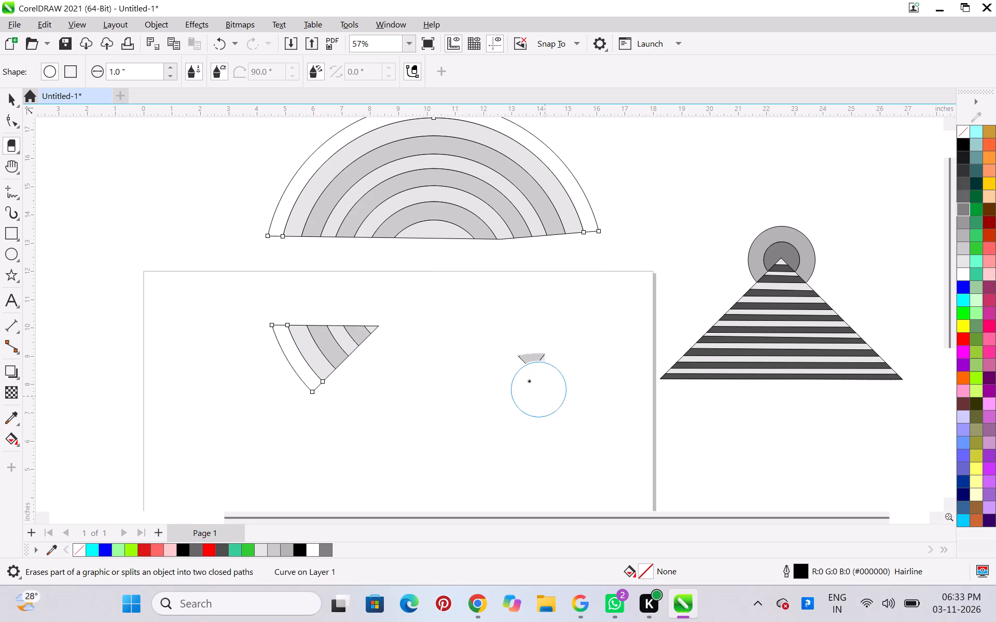
left_click_drag(529, 381, 537, 389)
left_click(522, 369)
left_click_drag(521, 330, 520, 379)
left_click_drag(548, 336, 569, 381)
Erase the upper part of the unfilled outer outline on the lower left ring piece.
left_click(251, 338)
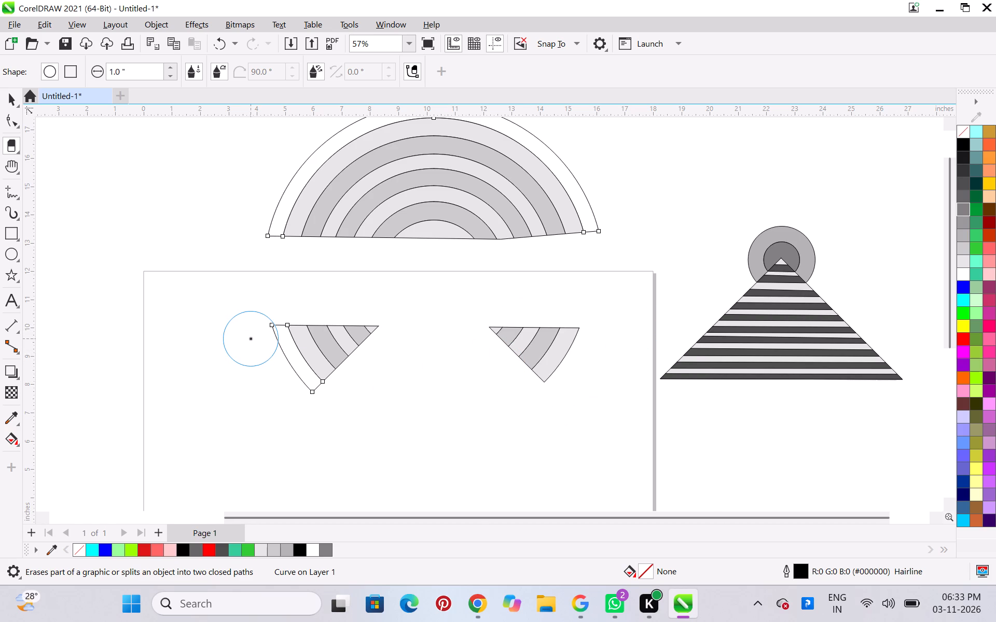
left_click(314, 336)
left_click_drag(365, 339, 386, 342)
Erase the outer dark gray arc from the lower right ring piece.
left_click(315, 332)
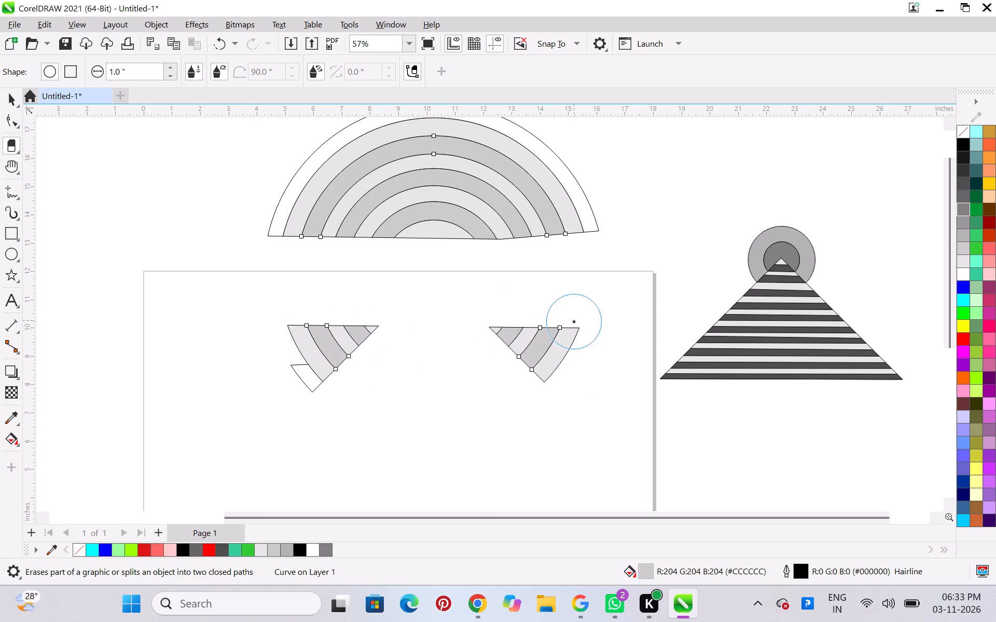
left_click(550, 346)
left_click(592, 292)
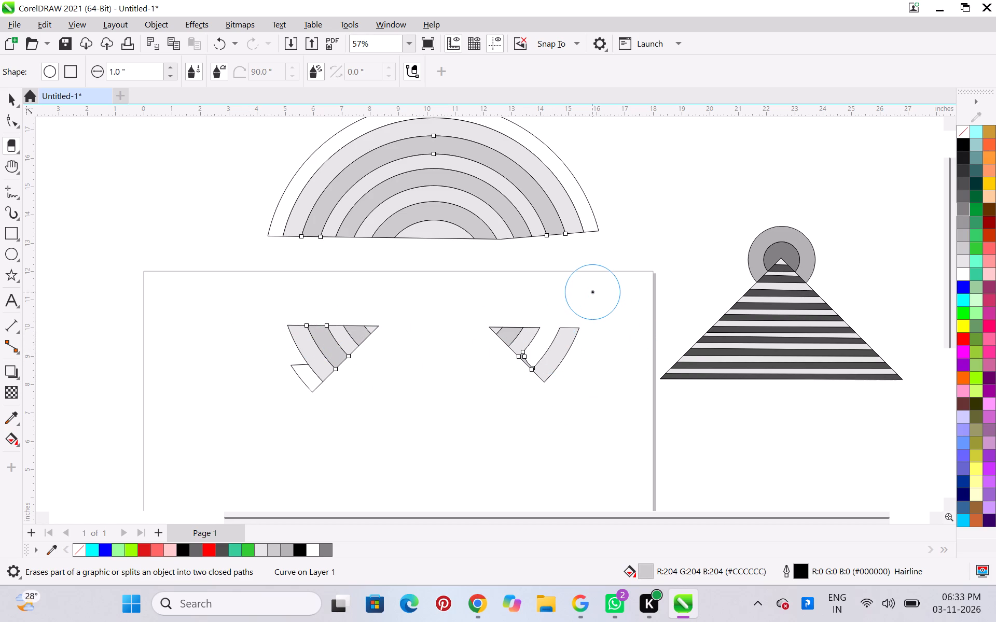
left_click(438, 321)
left_click(614, 360)
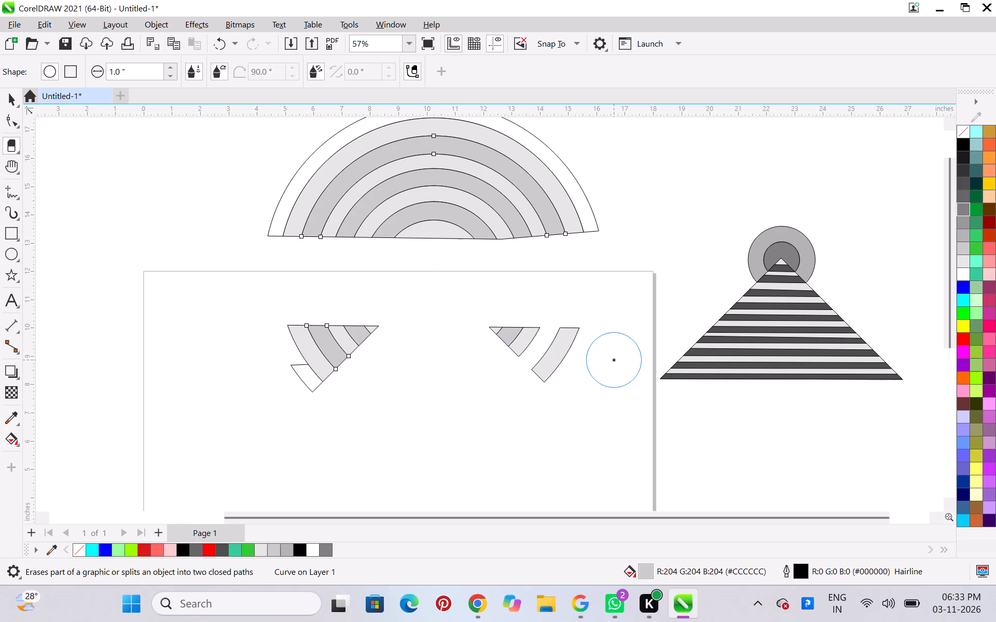
left_click(500, 398)
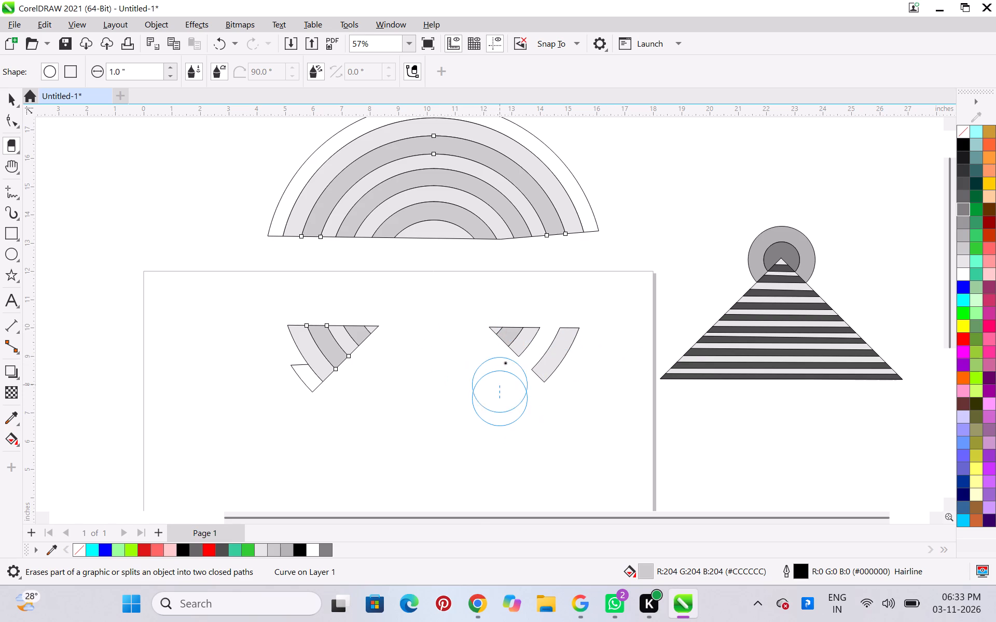
left_click(525, 298)
left_click_drag(511, 332, 489, 339)
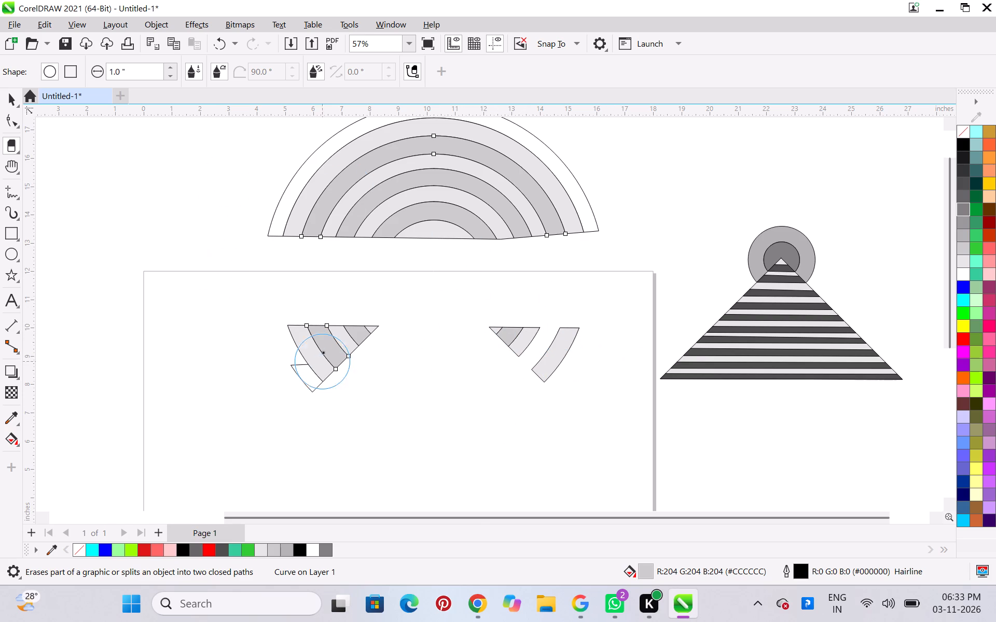
Erase the light gray arc between the two dark gray arcs of the lower left ring piece.
left_click(331, 331)
left_click_drag(328, 331, 275, 337)
left_click(279, 331)
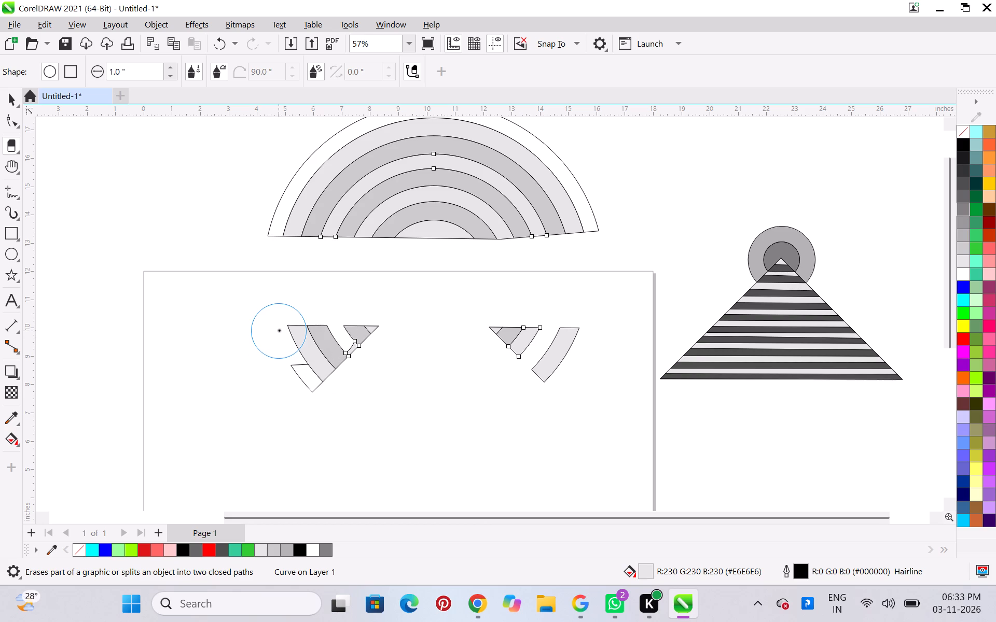
left_click(219, 346)
left_click(260, 443)
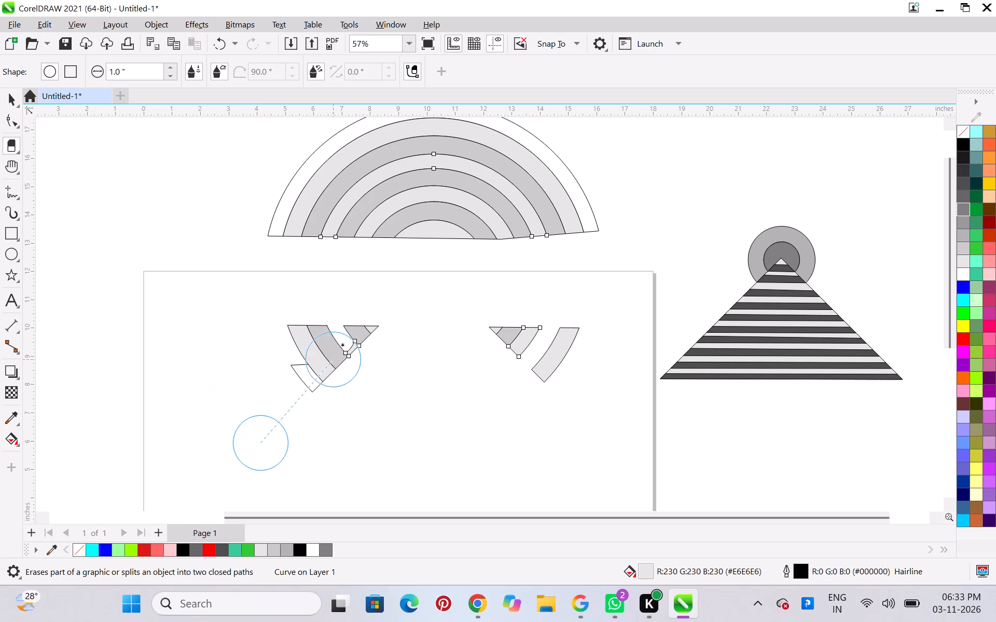
left_click(391, 292)
Erase the inner dark gray arc section from the lower left ring piece.
left_click(350, 330)
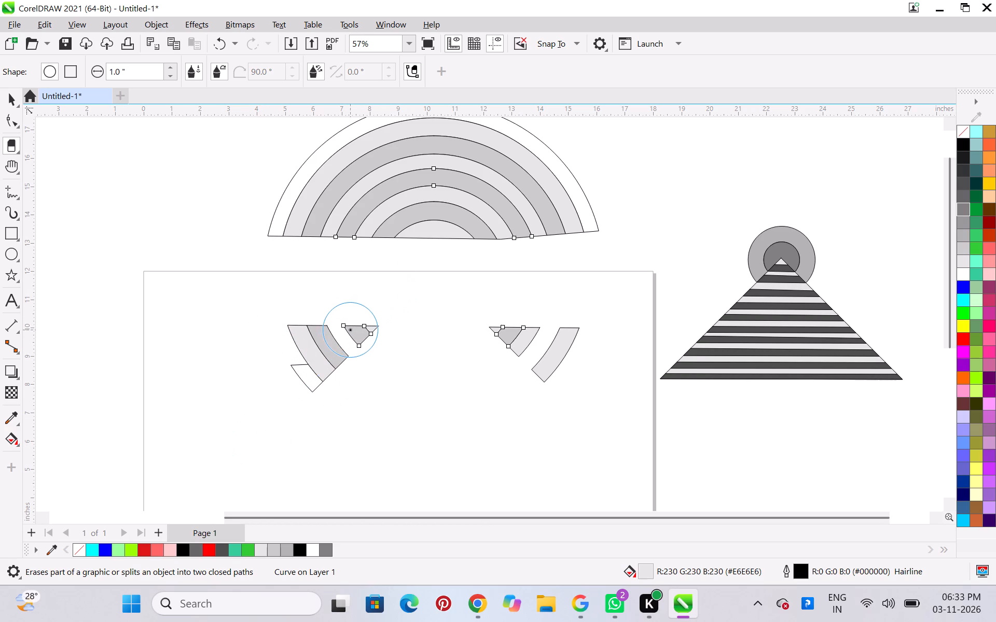
left_click(314, 377)
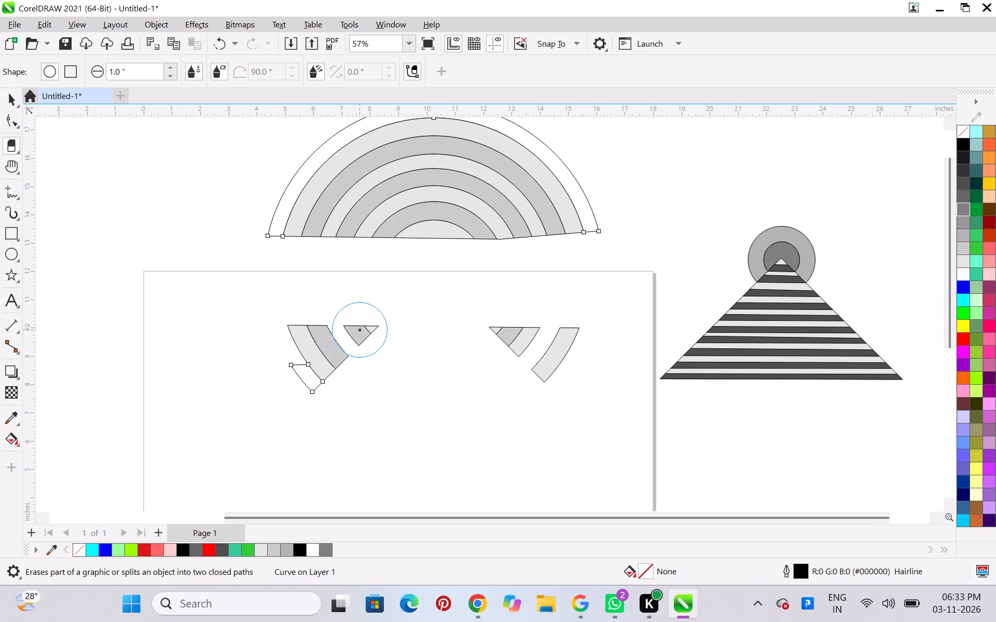
left_click(359, 330)
left_click_drag(359, 330, 319, 353)
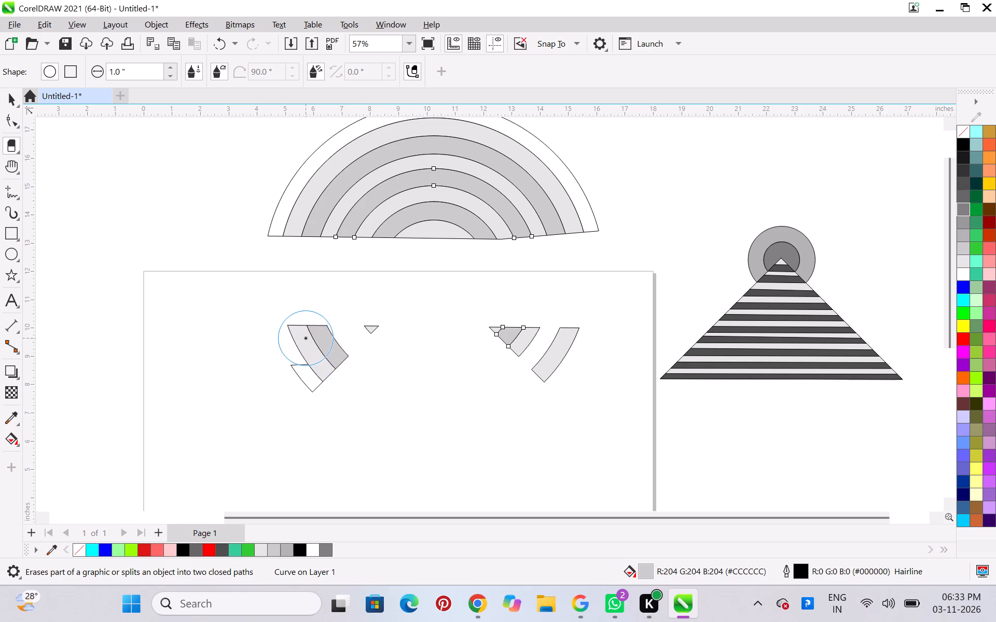
left_click_drag(306, 338, 309, 365)
left_click_drag(334, 346, 311, 372)
left_click_drag(313, 322, 301, 375)
left_click_drag(345, 299, 321, 356)
left_click_drag(345, 297, 370, 339)
left_click(370, 327)
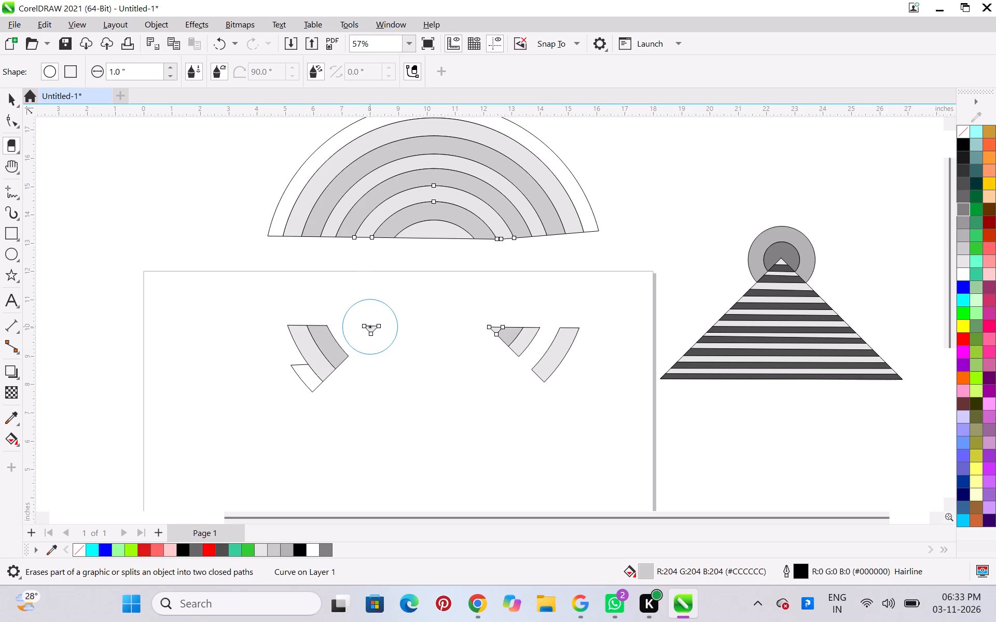
Erase most of the outer light gray and dark gray arcs in the lower left ring piece.
left_click(315, 350)
left_click(315, 350)
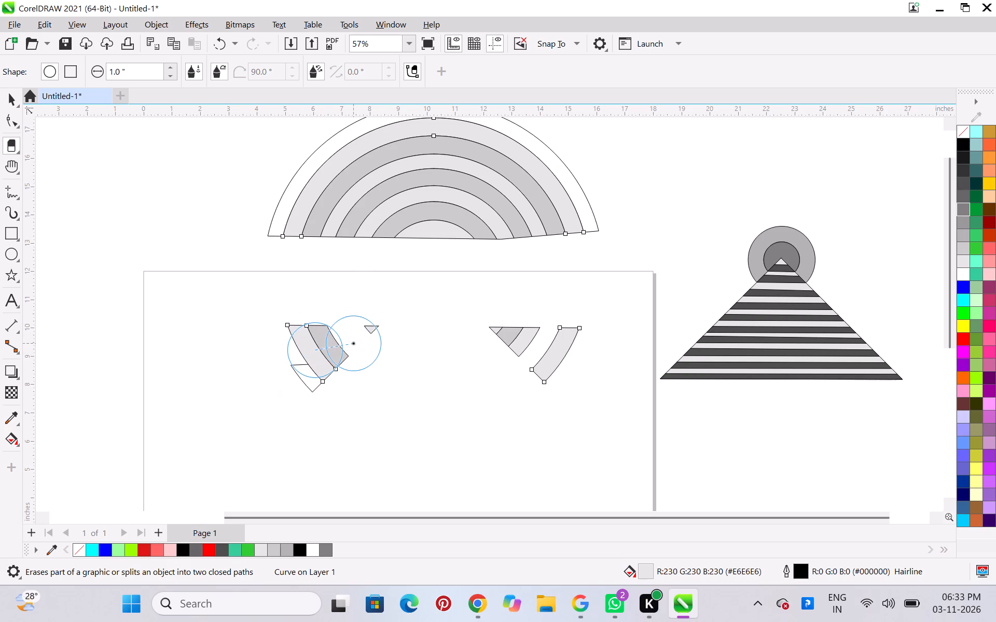
left_click(370, 330)
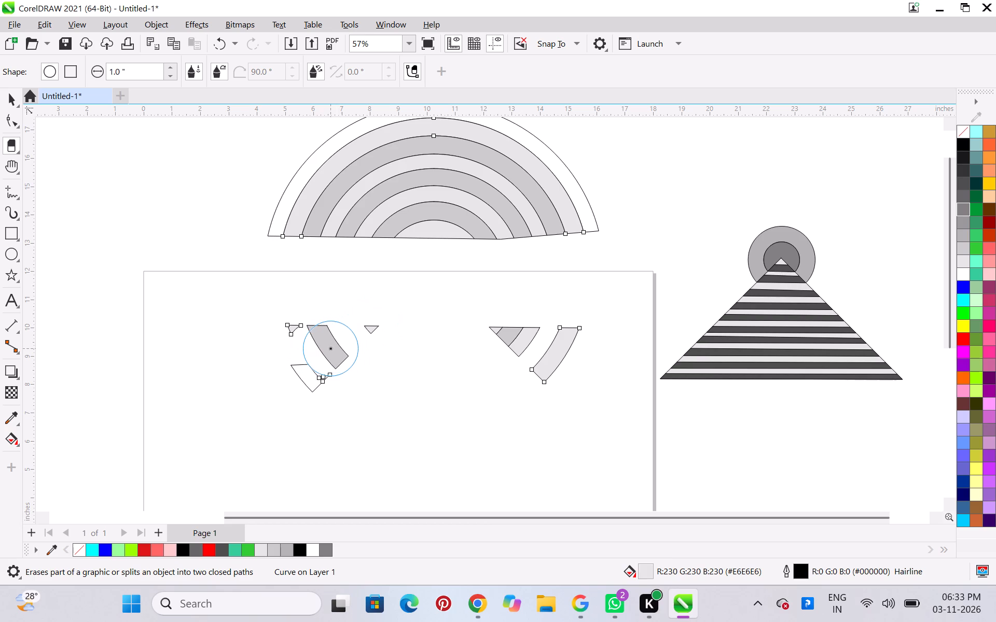
double_click(330, 348)
Erase the remaining small gray fragments and the leftover unfilled outline piece of the lower left ring section.
left_click(371, 326)
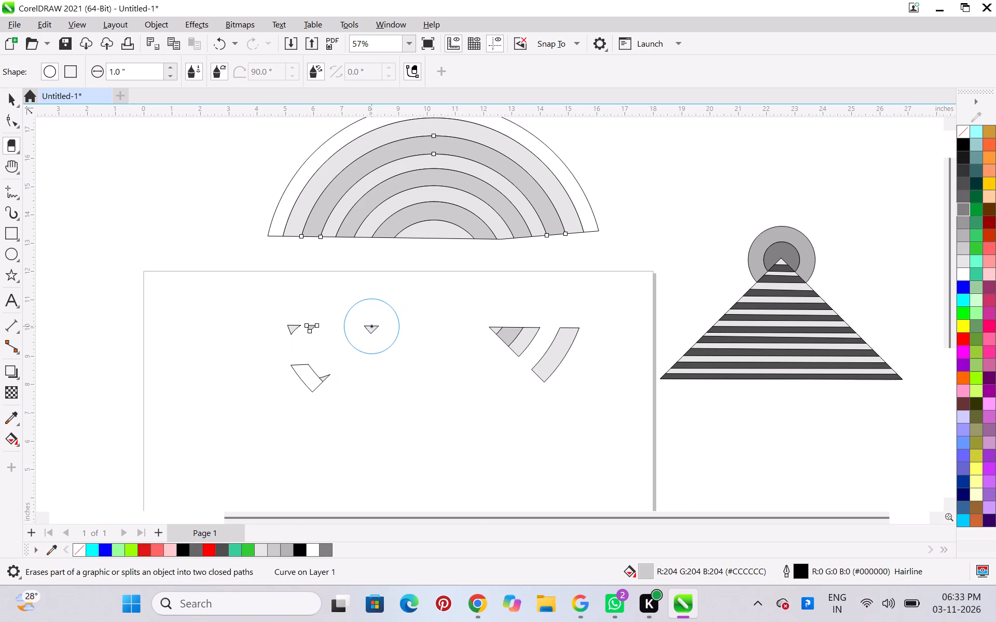
double_click(372, 329)
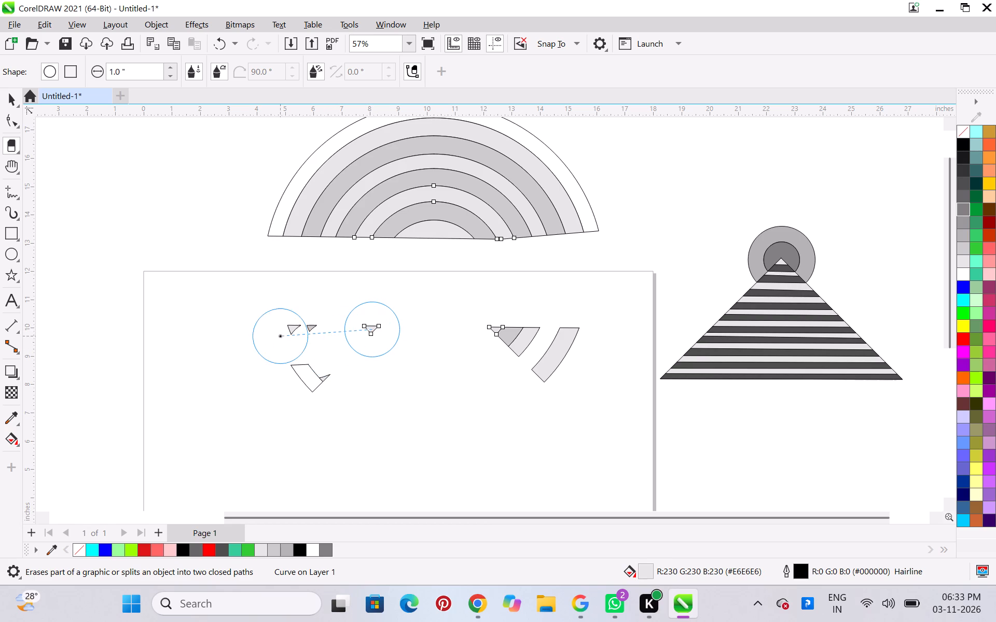
left_click(289, 329)
double_click(289, 329)
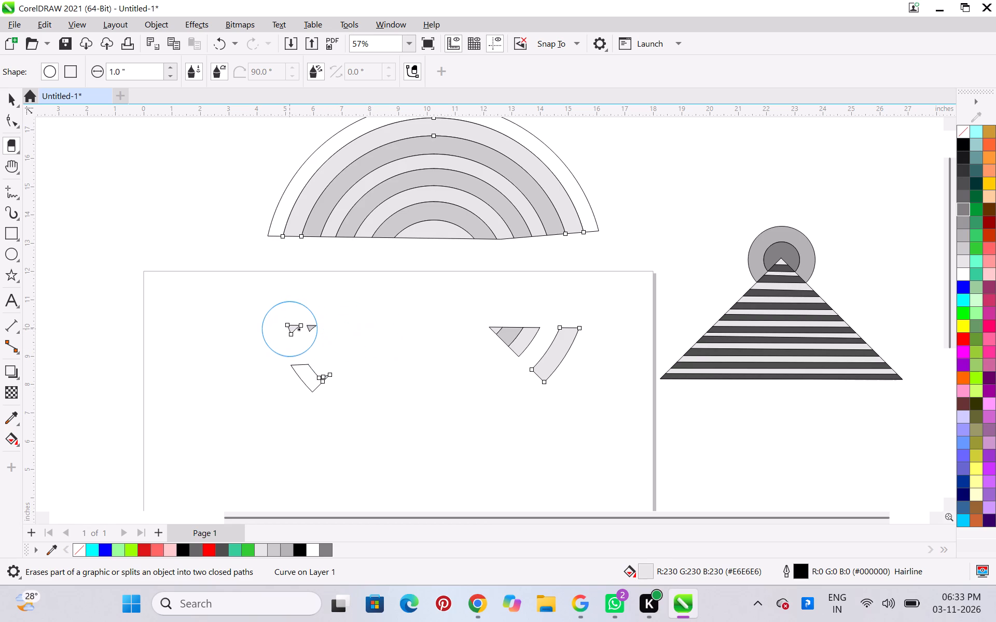
left_click(312, 327)
double_click(312, 327)
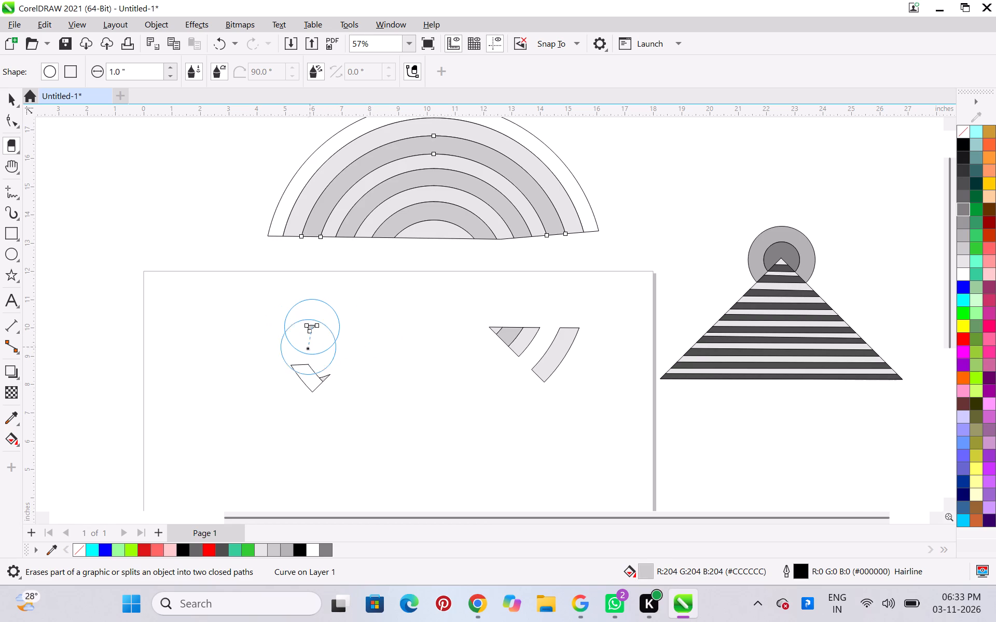
left_click(311, 379)
double_click(311, 379)
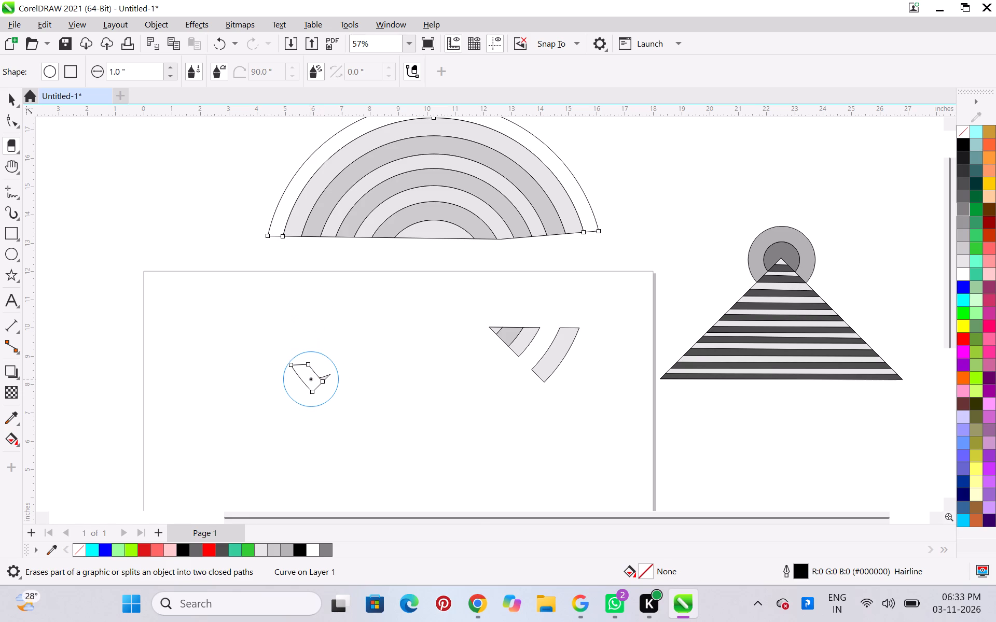
left_click(314, 377)
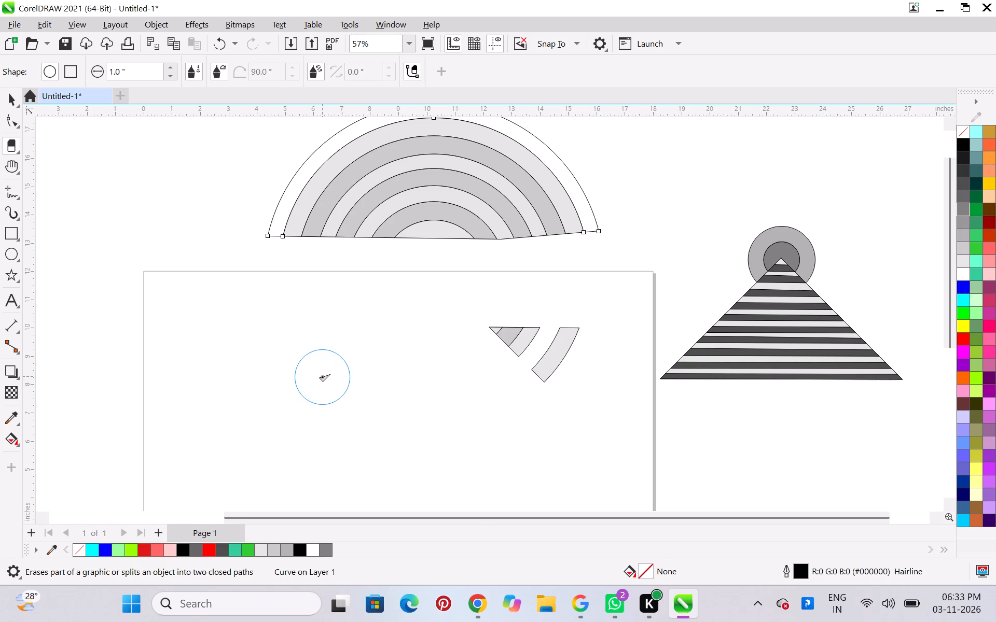
triple_click(324, 379)
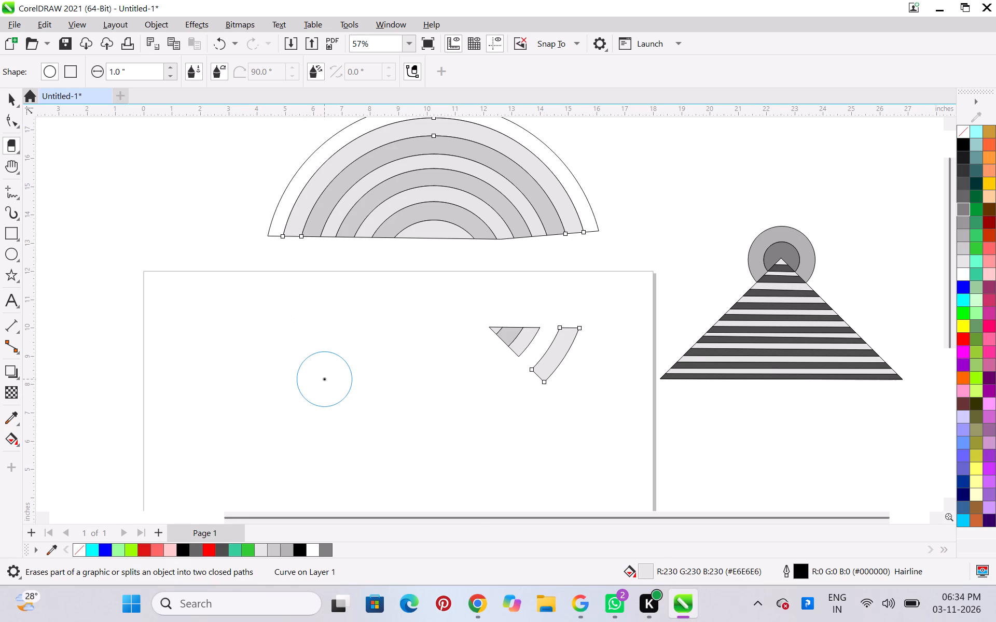
left_click(361, 382)
Erase the remaining arcs and small fragments of the lower right ring piece, leaving only the upper half-rings.
triple_click(510, 347)
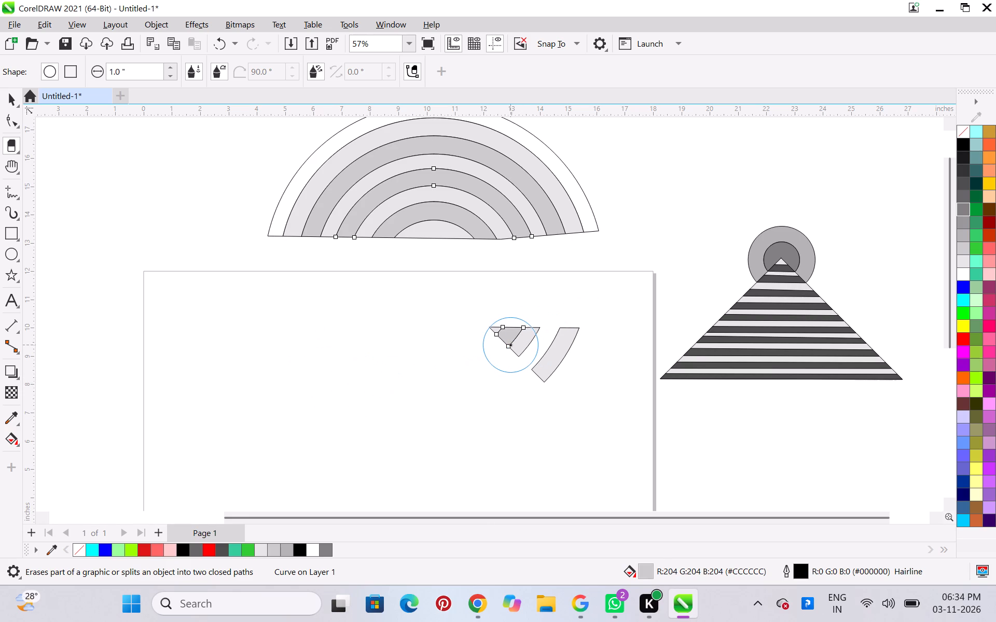
double_click(510, 345)
triple_click(521, 340)
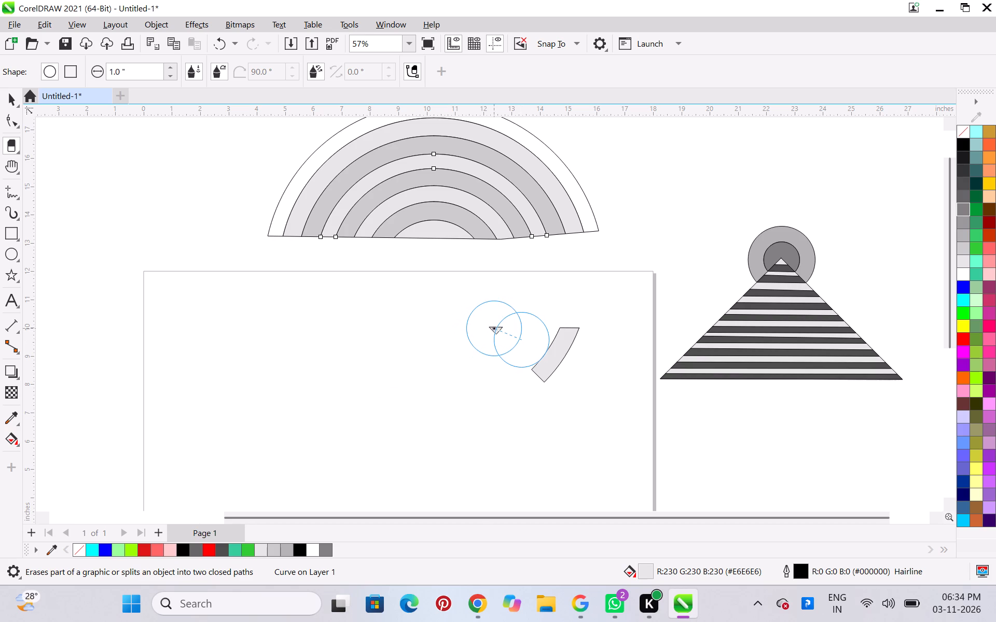
triple_click(494, 329)
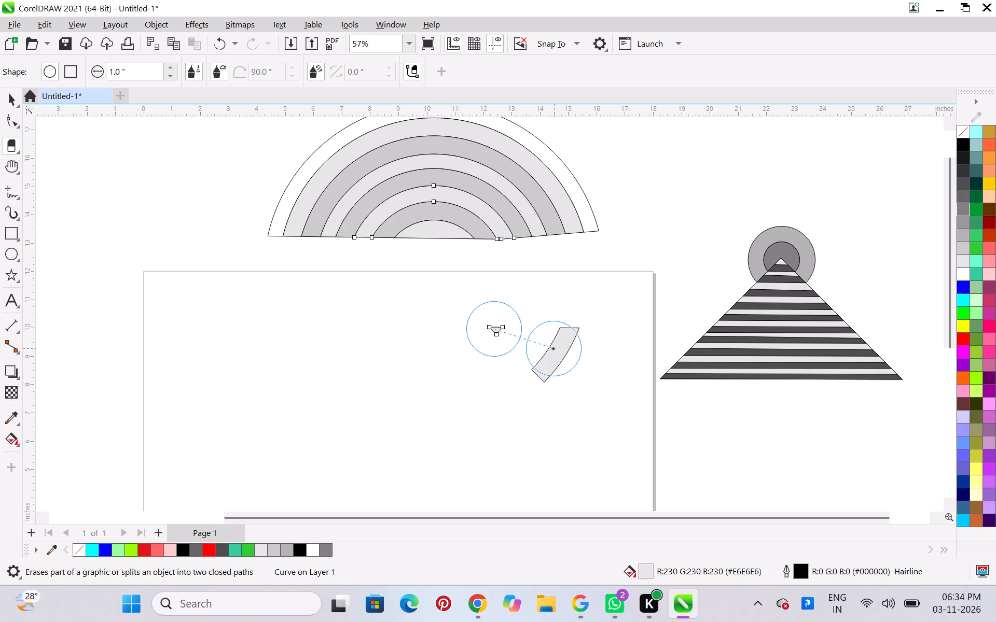
triple_click(553, 348)
left_click(553, 348)
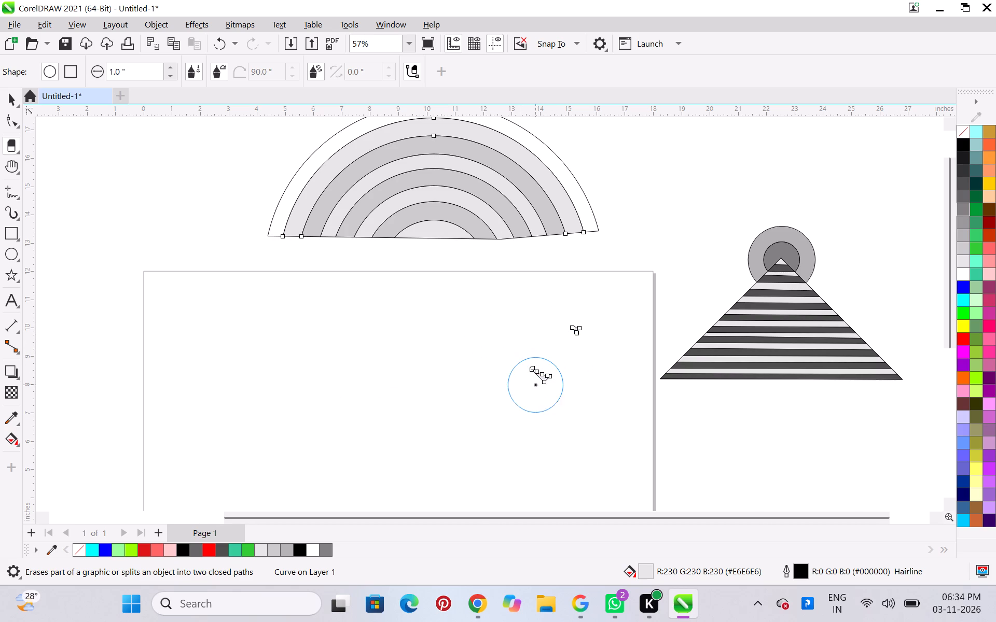
triple_click(542, 376)
double_click(576, 334)
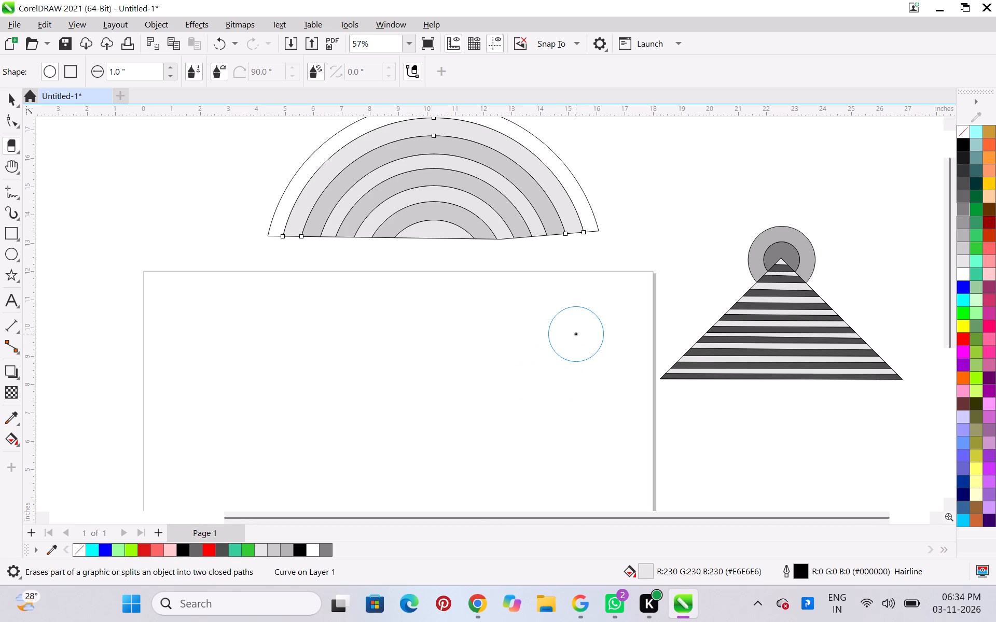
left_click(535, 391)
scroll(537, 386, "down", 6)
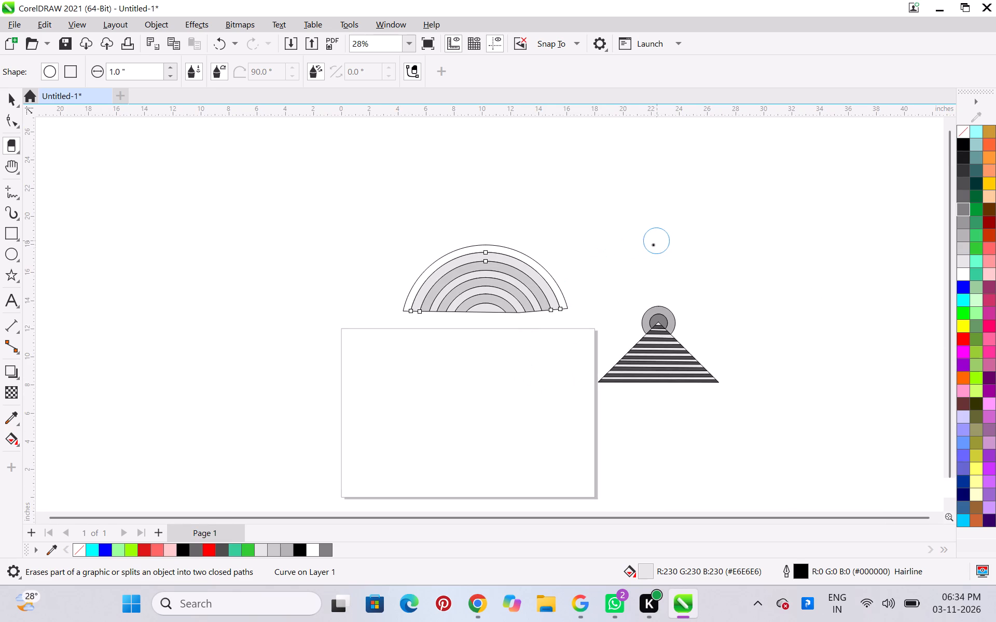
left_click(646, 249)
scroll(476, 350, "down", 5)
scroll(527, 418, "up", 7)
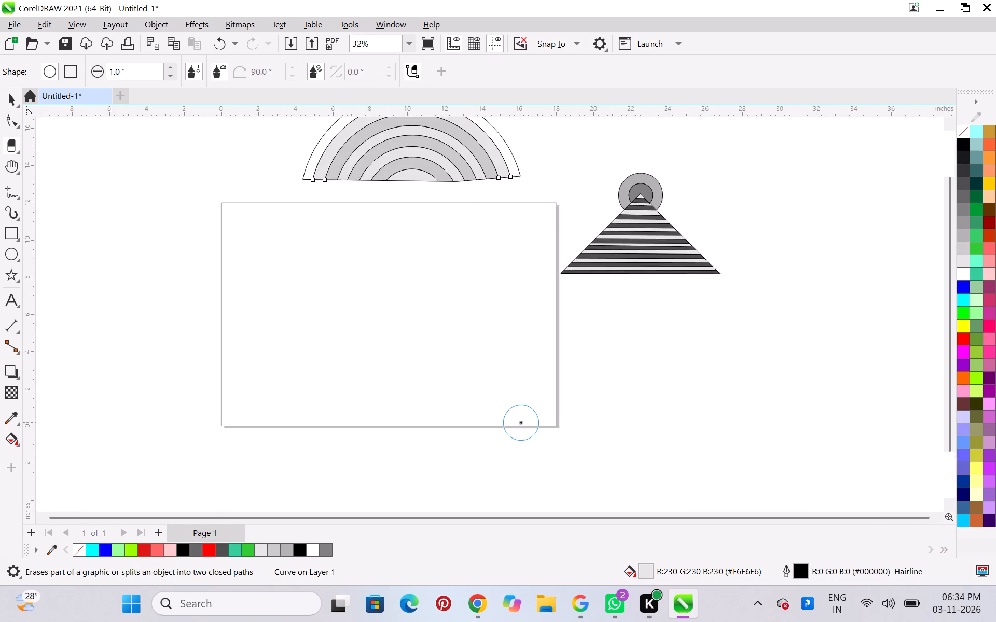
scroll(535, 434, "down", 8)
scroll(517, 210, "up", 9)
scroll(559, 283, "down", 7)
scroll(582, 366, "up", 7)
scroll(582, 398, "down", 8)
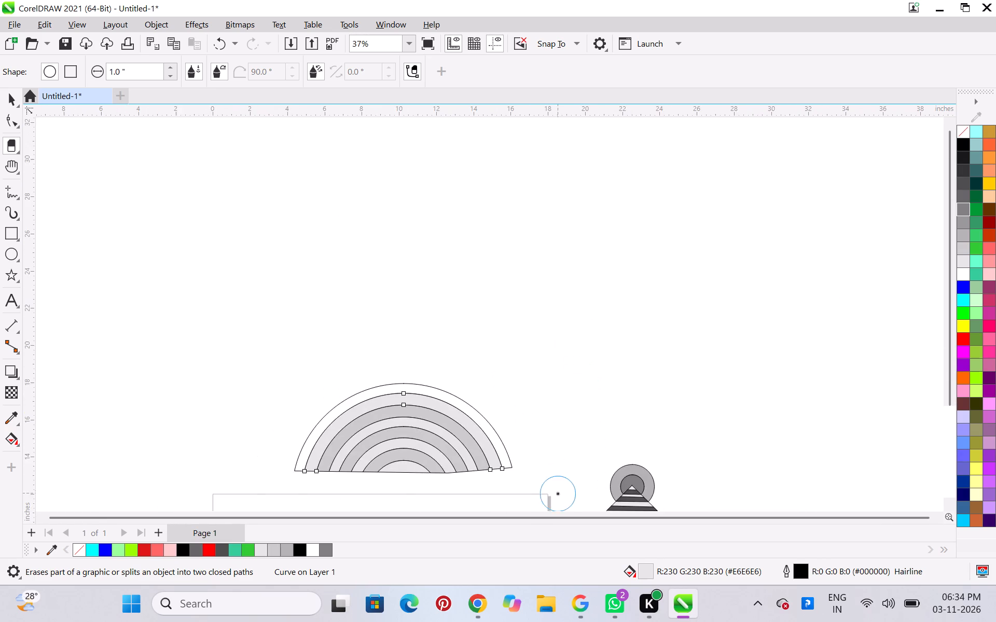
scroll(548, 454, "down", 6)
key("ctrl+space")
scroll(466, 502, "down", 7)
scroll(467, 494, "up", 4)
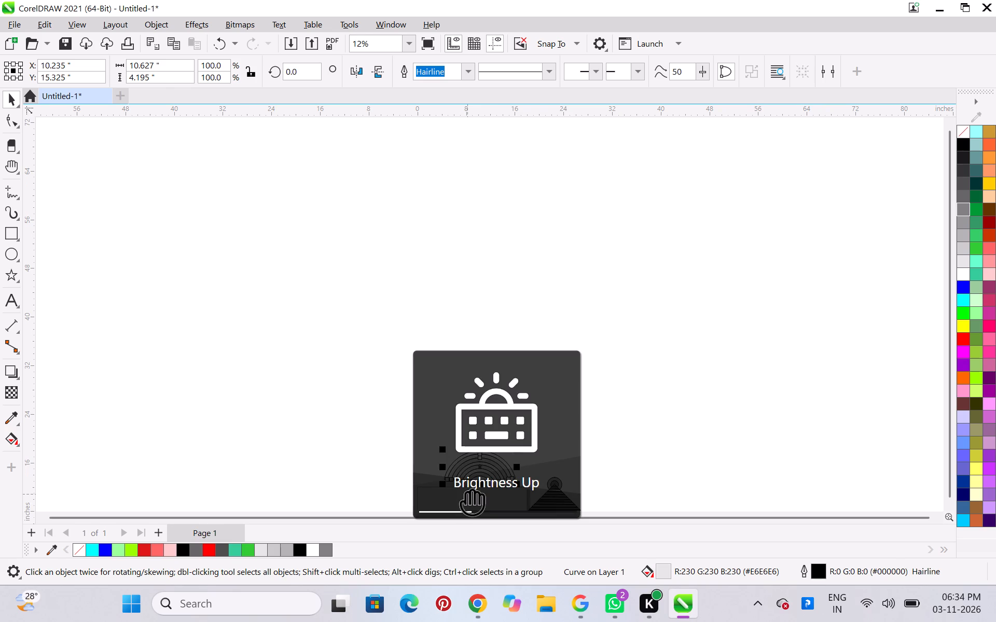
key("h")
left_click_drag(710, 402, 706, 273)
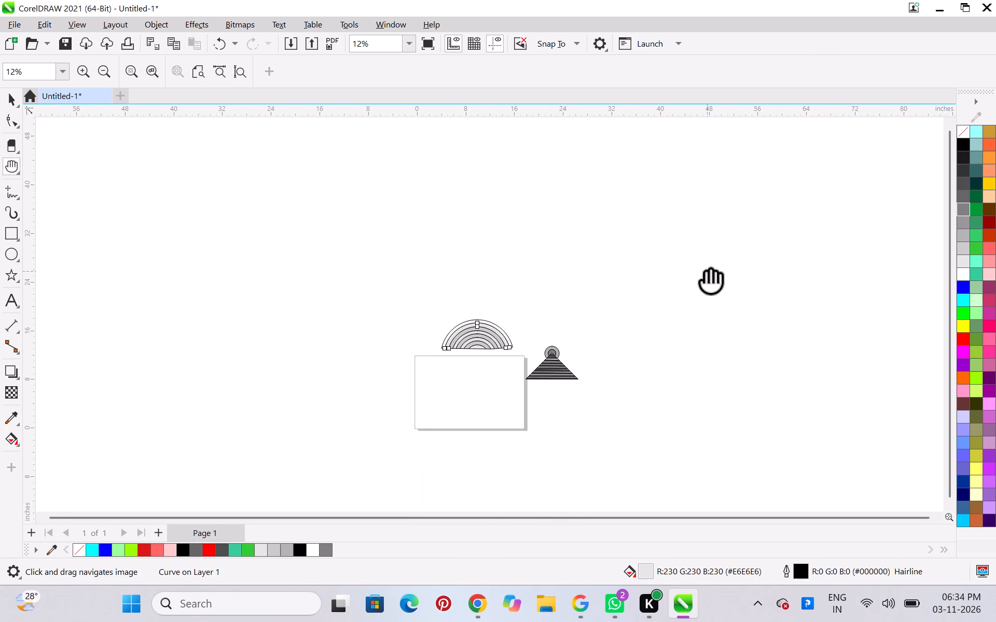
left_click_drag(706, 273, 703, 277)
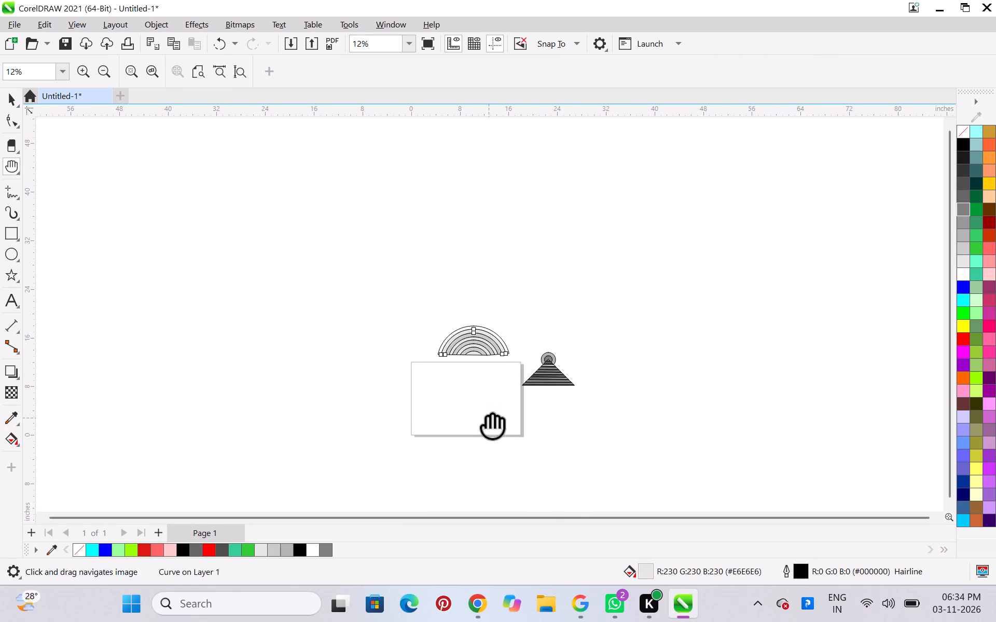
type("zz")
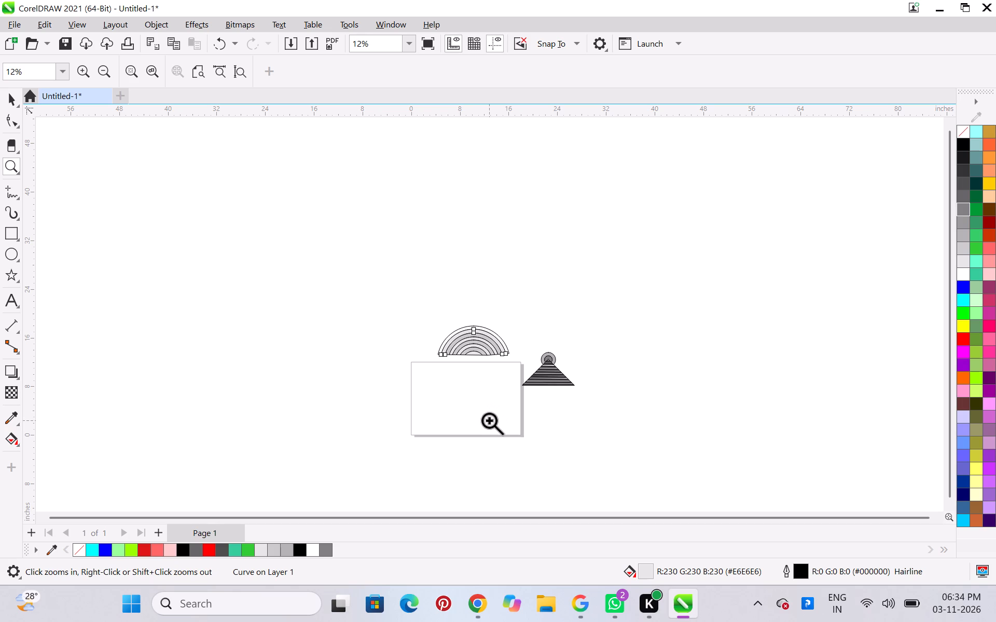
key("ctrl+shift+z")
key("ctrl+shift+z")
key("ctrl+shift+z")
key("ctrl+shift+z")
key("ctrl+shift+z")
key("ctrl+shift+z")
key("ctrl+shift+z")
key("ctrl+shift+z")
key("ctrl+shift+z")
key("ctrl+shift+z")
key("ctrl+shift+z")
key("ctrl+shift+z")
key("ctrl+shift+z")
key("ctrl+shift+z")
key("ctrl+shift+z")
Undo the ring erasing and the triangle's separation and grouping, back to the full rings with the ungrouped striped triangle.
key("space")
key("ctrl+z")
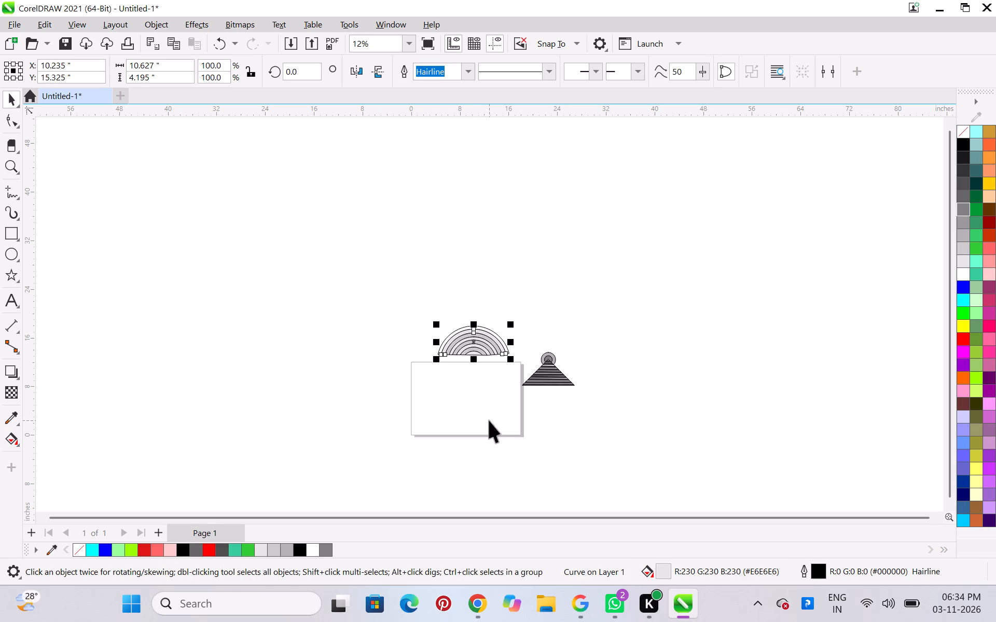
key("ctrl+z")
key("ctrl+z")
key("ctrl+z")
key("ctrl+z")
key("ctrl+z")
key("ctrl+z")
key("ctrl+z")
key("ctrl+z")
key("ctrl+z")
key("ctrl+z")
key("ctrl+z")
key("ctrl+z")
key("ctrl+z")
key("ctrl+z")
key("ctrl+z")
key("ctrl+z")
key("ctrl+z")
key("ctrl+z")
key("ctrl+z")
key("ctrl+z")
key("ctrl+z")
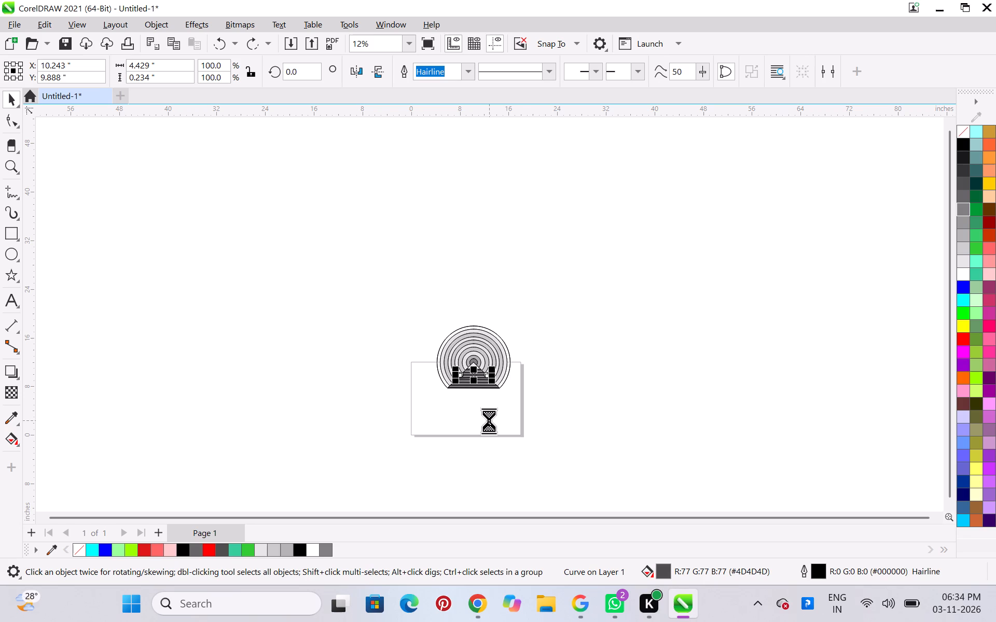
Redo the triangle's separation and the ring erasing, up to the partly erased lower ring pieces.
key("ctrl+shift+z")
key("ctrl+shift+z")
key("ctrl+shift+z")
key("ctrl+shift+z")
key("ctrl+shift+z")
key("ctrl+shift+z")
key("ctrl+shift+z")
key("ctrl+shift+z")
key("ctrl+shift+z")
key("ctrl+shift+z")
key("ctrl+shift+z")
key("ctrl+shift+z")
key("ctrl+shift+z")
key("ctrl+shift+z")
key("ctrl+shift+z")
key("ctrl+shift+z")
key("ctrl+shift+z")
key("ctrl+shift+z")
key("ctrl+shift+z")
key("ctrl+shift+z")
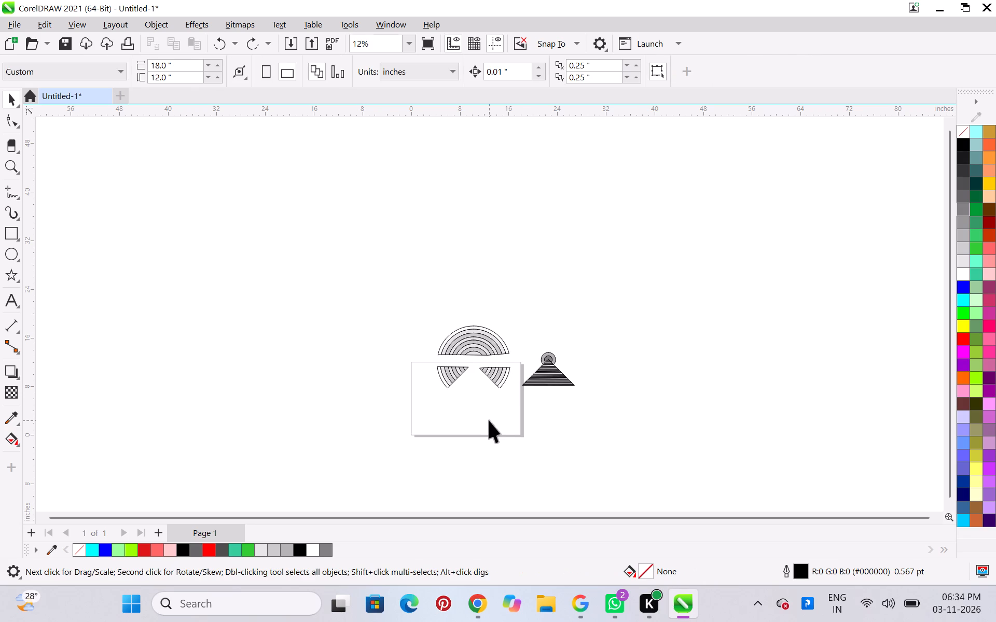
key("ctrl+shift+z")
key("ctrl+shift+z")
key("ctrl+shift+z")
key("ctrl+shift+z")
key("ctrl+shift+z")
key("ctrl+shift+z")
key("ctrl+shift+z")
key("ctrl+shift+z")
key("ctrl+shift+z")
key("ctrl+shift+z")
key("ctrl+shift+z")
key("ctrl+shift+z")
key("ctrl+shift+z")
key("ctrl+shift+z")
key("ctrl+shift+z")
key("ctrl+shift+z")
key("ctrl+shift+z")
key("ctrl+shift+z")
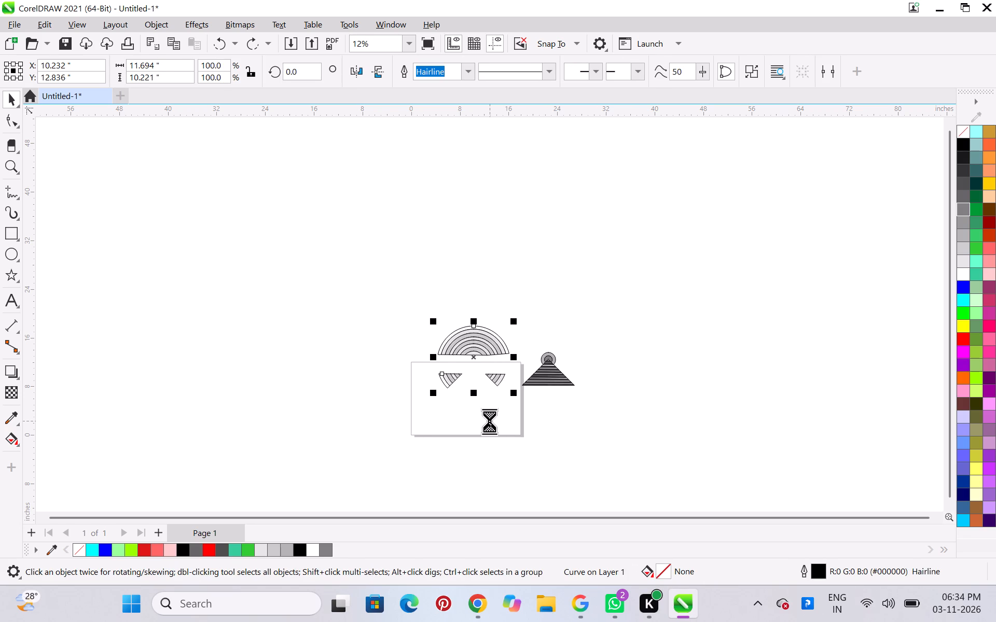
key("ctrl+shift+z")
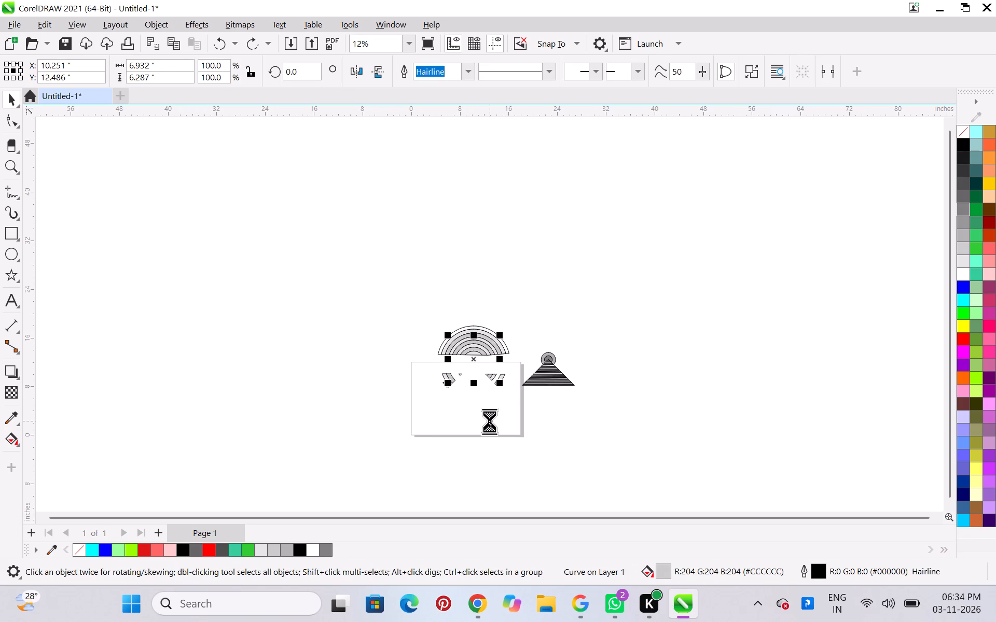
Undo the ring erasing and the triangle's move, restoring the grouped striped triangle on the full concentric rings.
key("ctrl+z")
key("ctrl+z")
key("ctrl+z")
key("ctrl+z")
key("ctrl+z")
key("ctrl+z")
key("ctrl+z")
key("ctrl+z")
key("ctrl+z")
key("ctrl+z")
key("ctrl+z")
key("ctrl+z")
key("ctrl+z")
key("ctrl+z")
key("ctrl+z")
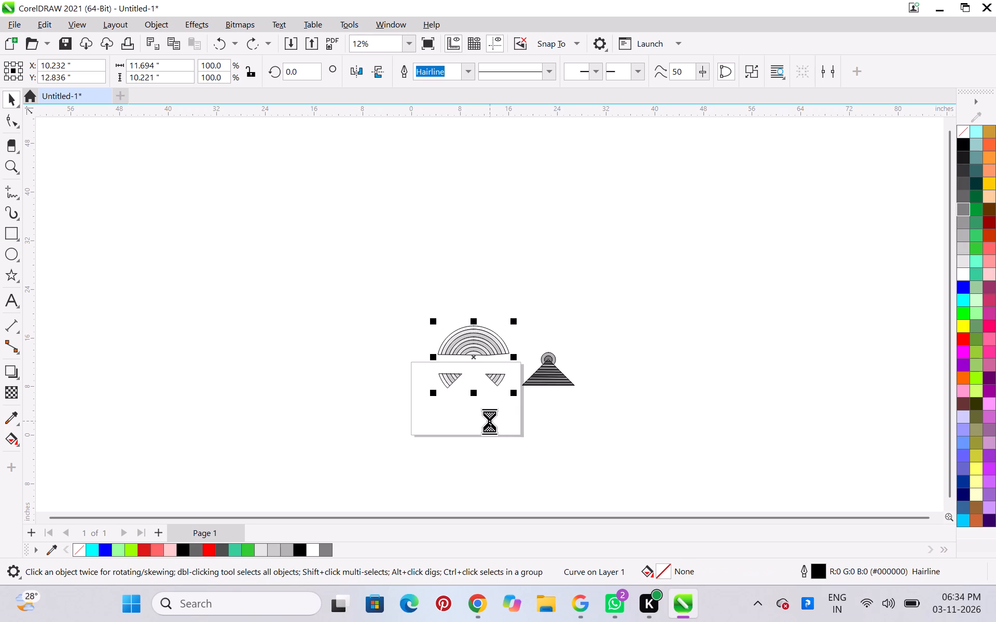
key("ctrl+z")
key("ctrl+z")
key("ctrl+z")
key("ctrl+z")
key("ctrl+z")
key("ctrl+z")
key("ctrl+z")
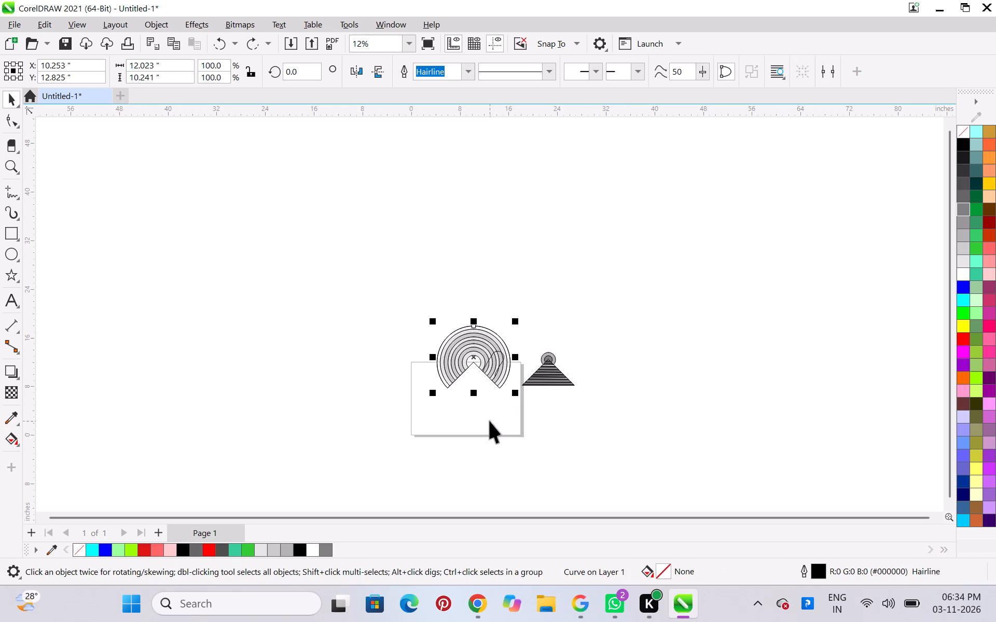
key("ctrl+z")
key("ctrl+z")
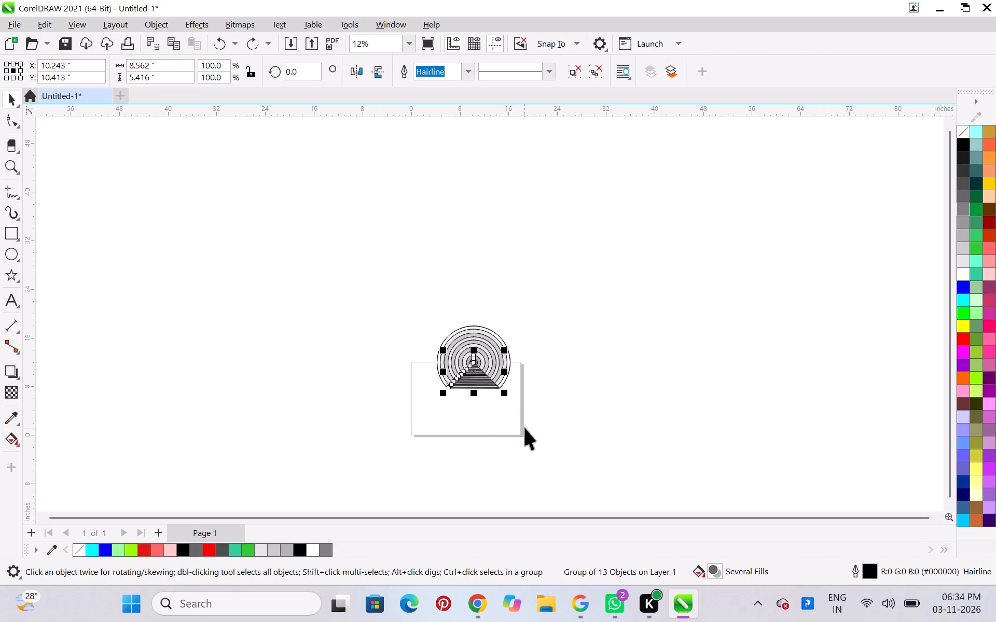
Examine the concentric rings and the grouped striped triangle up close.
left_click(525, 427)
scroll(460, 412, "up", 8)
scroll(504, 381, "down", 9)
scroll(510, 235, "up", 9)
scroll(533, 244, "down", 7)
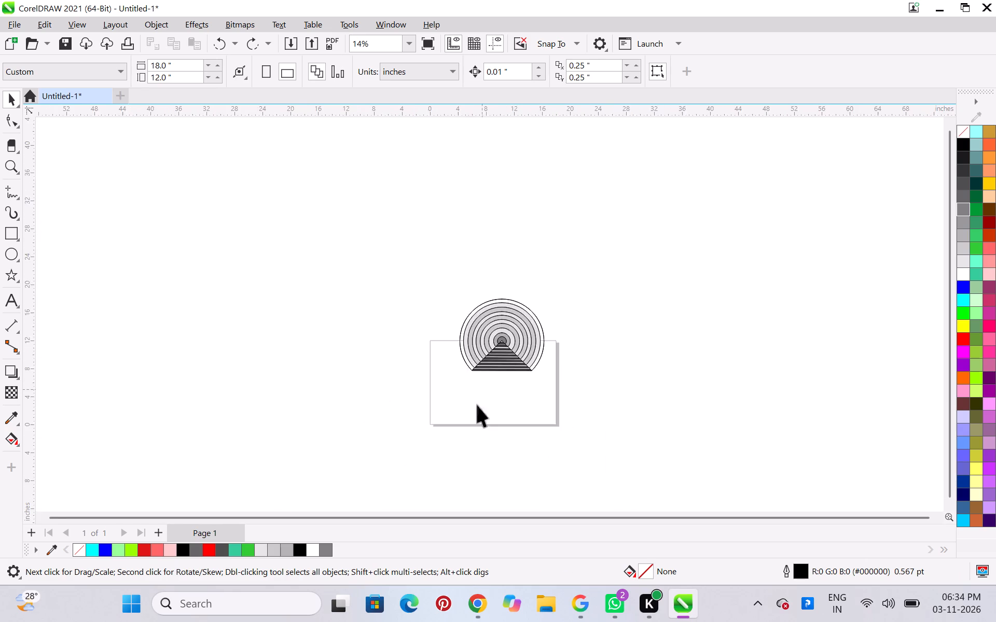
scroll(472, 459, "up", 8)
scroll(501, 458, "down", 8)
scroll(543, 356, "up", 8)
scroll(691, 296, "up", 4)
scroll(685, 300, "down", 5)
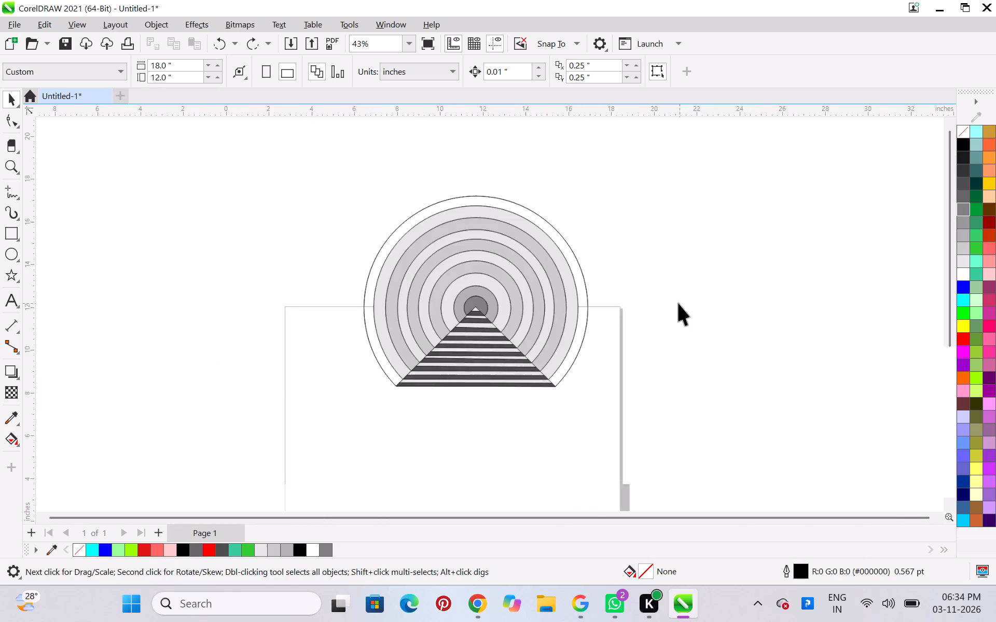
scroll(462, 299, "up", 7)
scroll(465, 293, "down", 6)
scroll(500, 318, "up", 4)
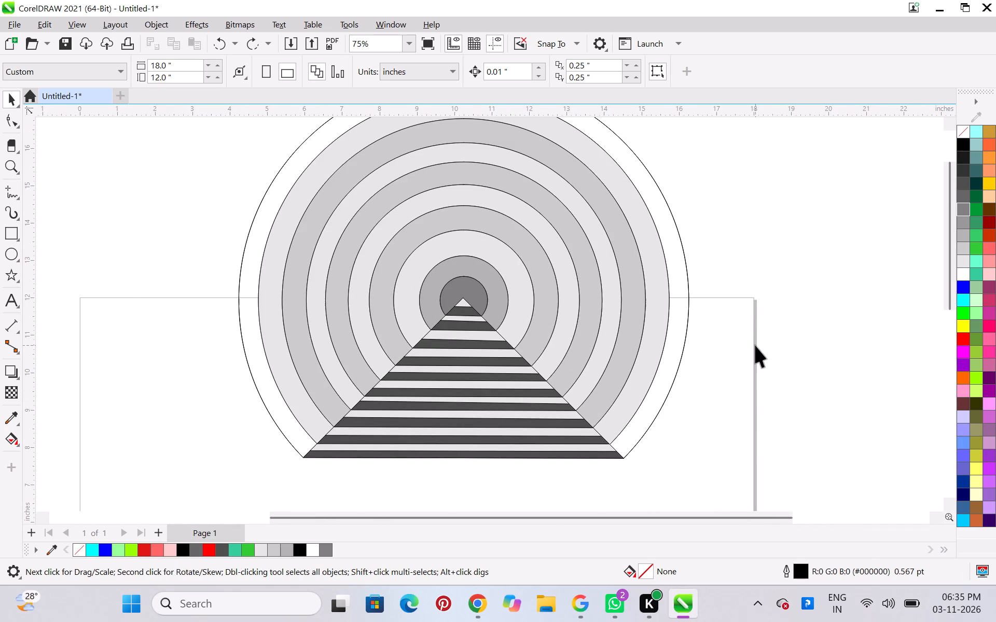
left_click(841, 263)
left_click(557, 453)
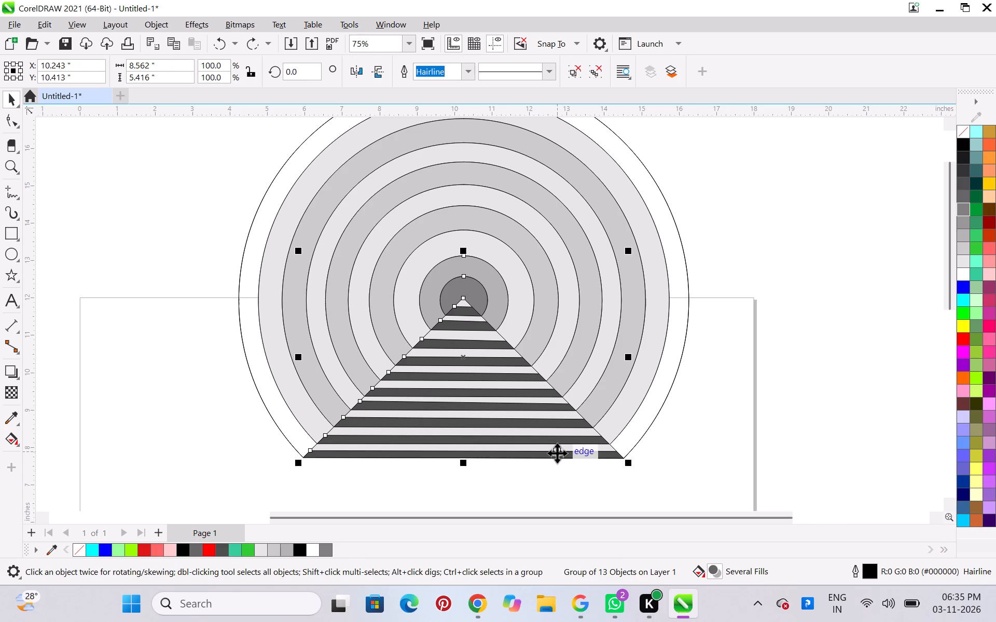
left_click(738, 440)
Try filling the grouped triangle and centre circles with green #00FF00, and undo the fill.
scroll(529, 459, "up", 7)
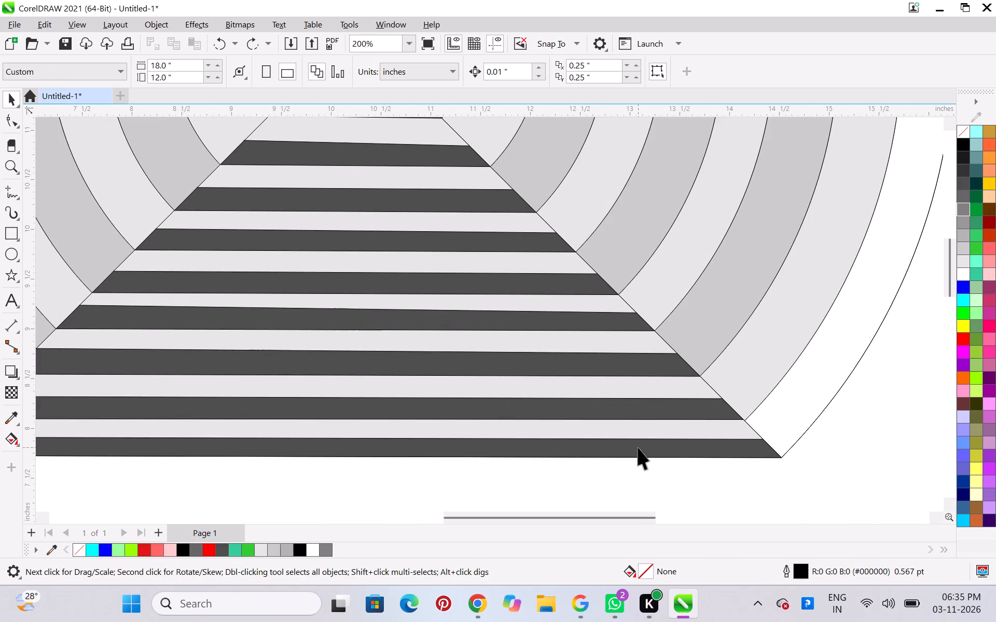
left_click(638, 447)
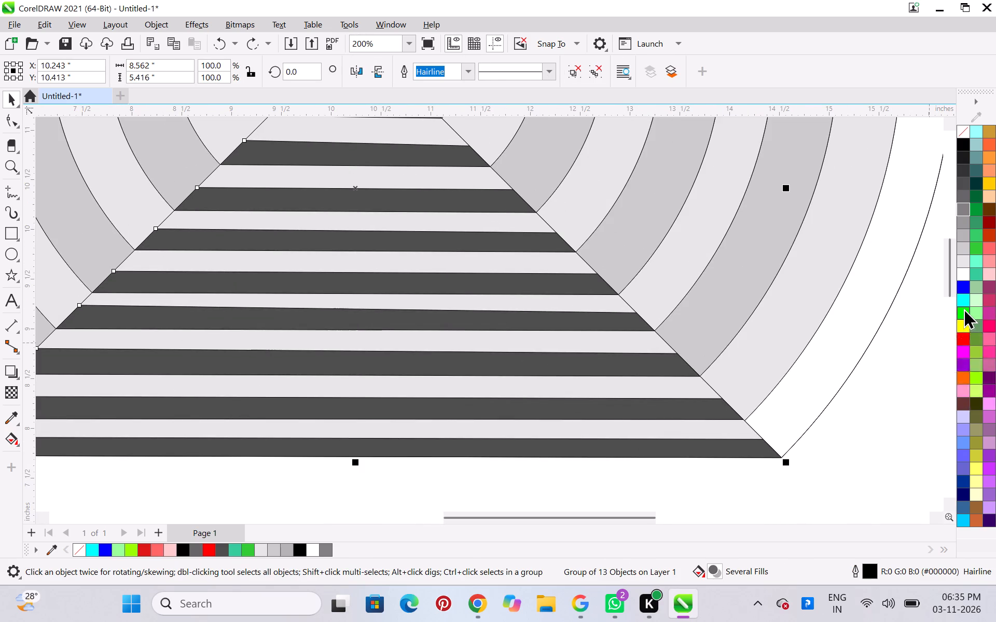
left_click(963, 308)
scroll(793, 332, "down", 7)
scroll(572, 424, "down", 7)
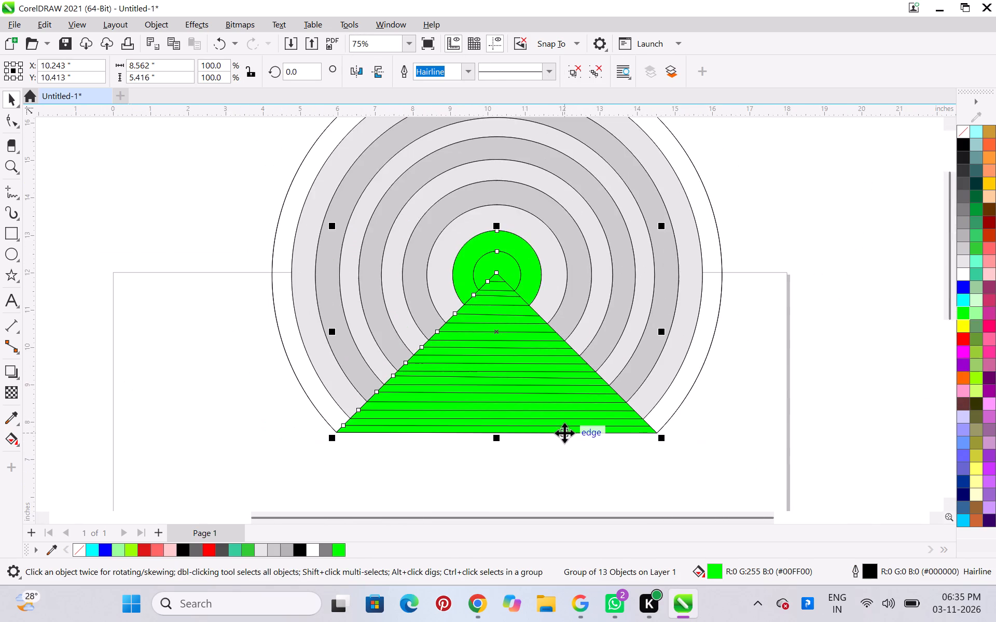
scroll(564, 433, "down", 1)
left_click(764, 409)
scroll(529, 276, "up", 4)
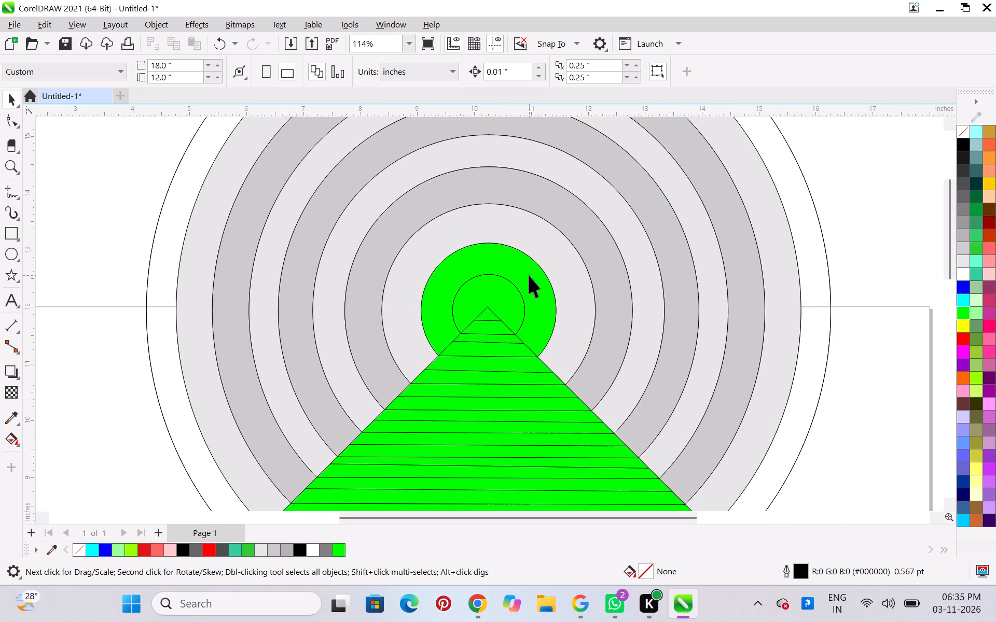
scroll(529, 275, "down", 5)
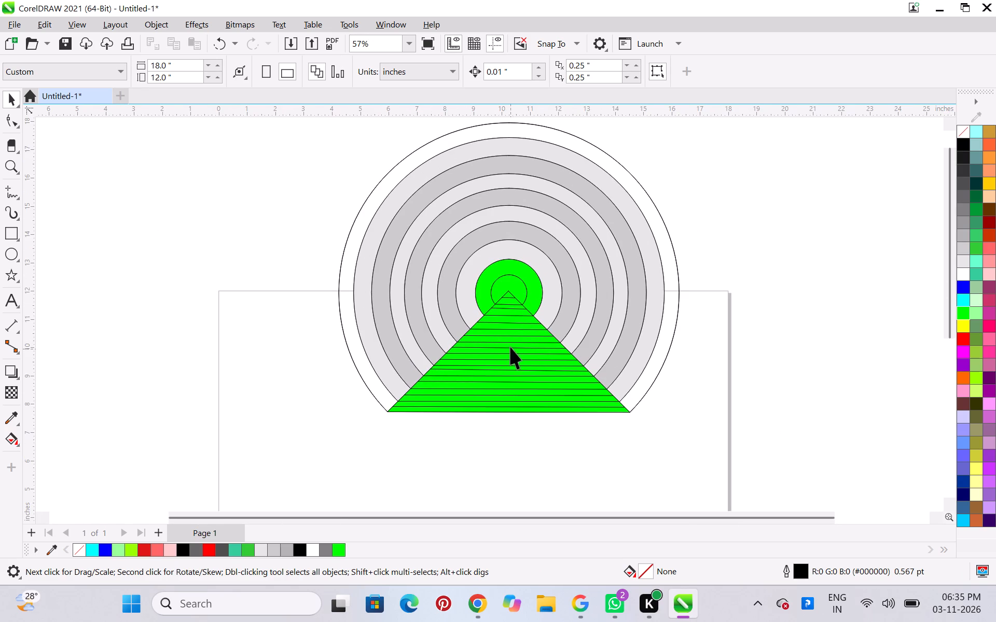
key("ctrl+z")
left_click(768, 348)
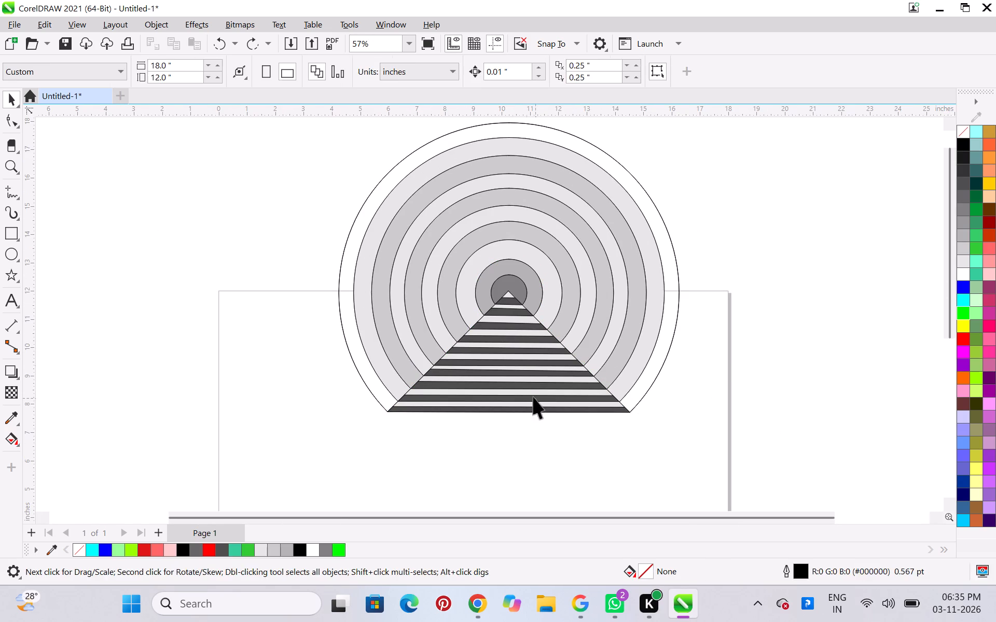
Ungroup the striped triangle and centre circles into separate objects.
left_click(520, 384)
key("ctrl+u")
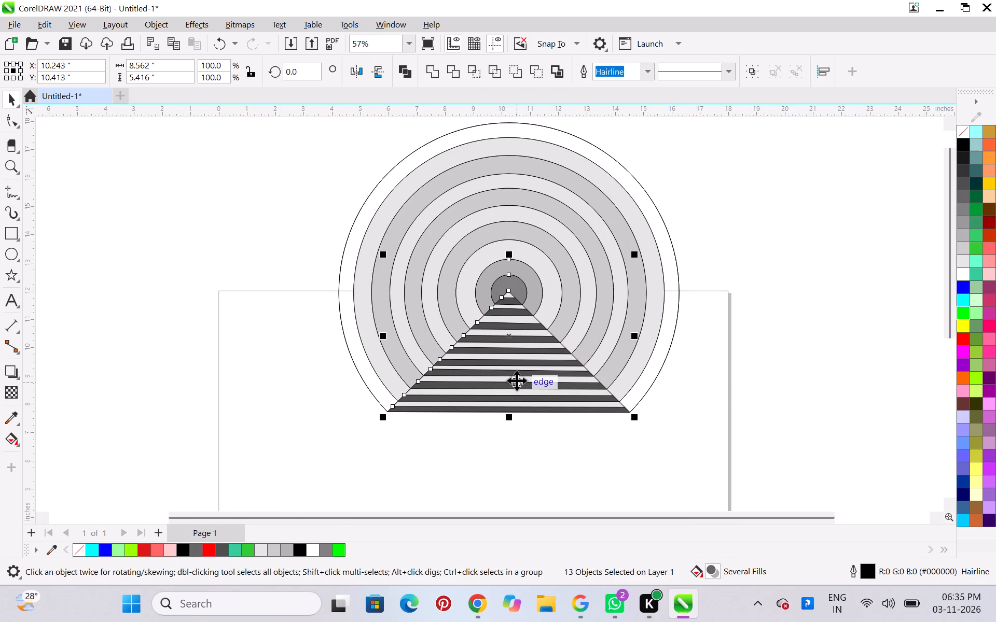
left_click(716, 374)
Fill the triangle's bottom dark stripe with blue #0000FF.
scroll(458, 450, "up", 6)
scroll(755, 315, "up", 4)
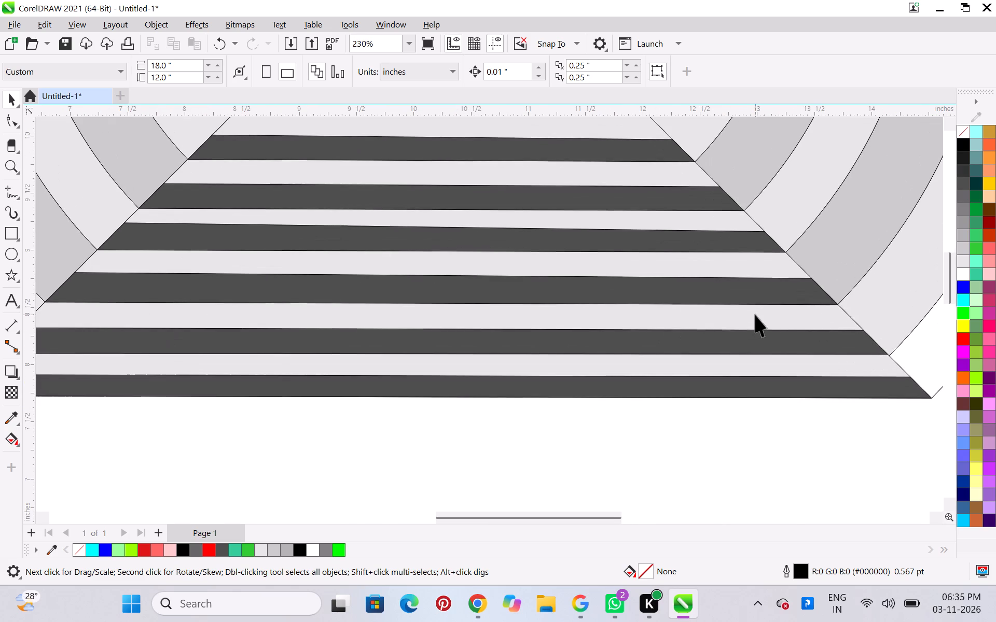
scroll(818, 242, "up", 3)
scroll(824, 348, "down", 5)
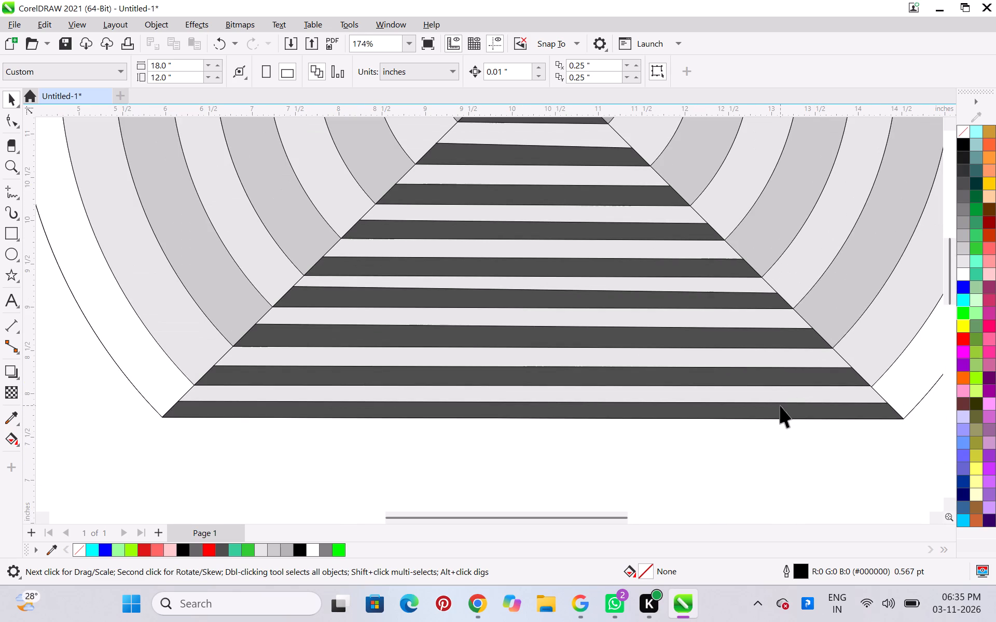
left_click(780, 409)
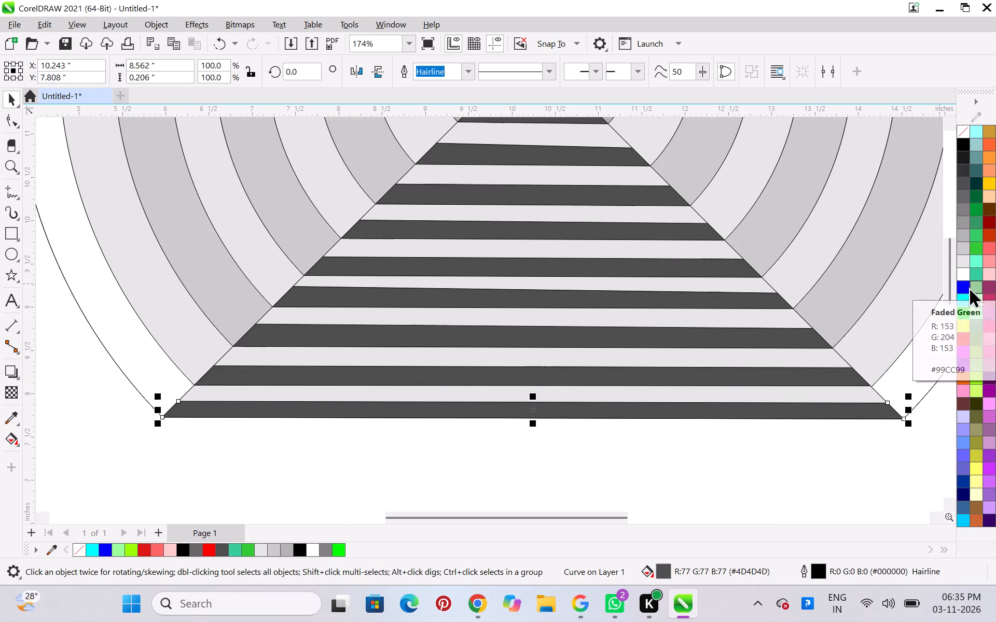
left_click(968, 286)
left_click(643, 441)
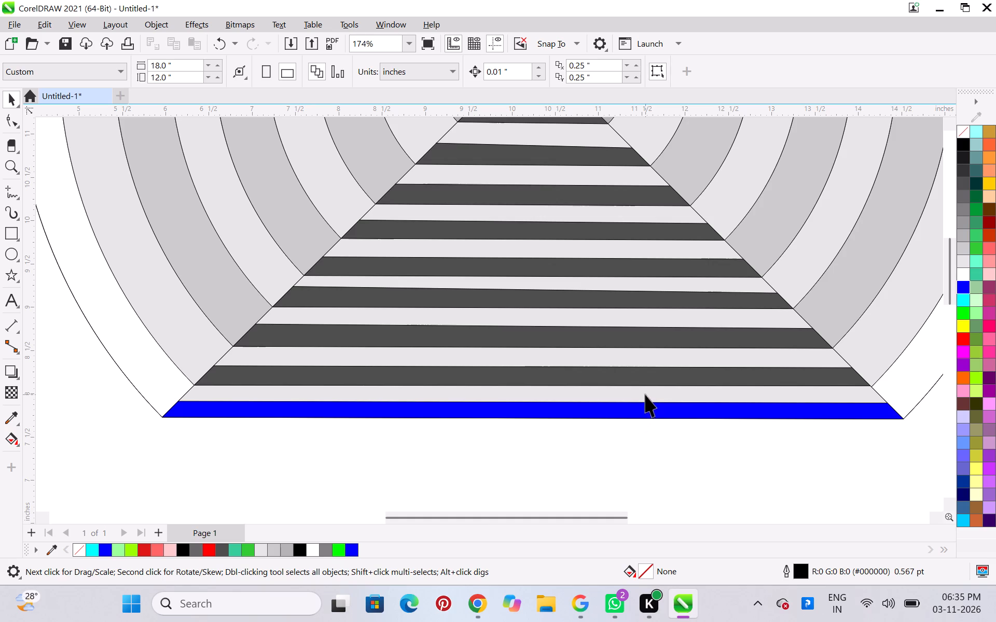
Clear the fill of the triangle's bottom stripe and apply white to it.
left_click(647, 410)
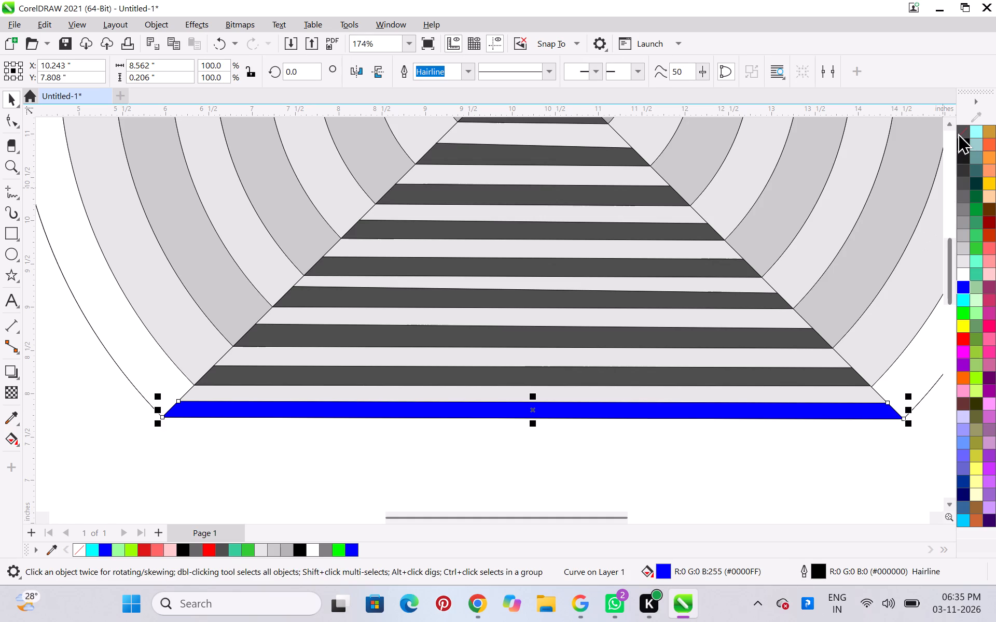
left_click(958, 133)
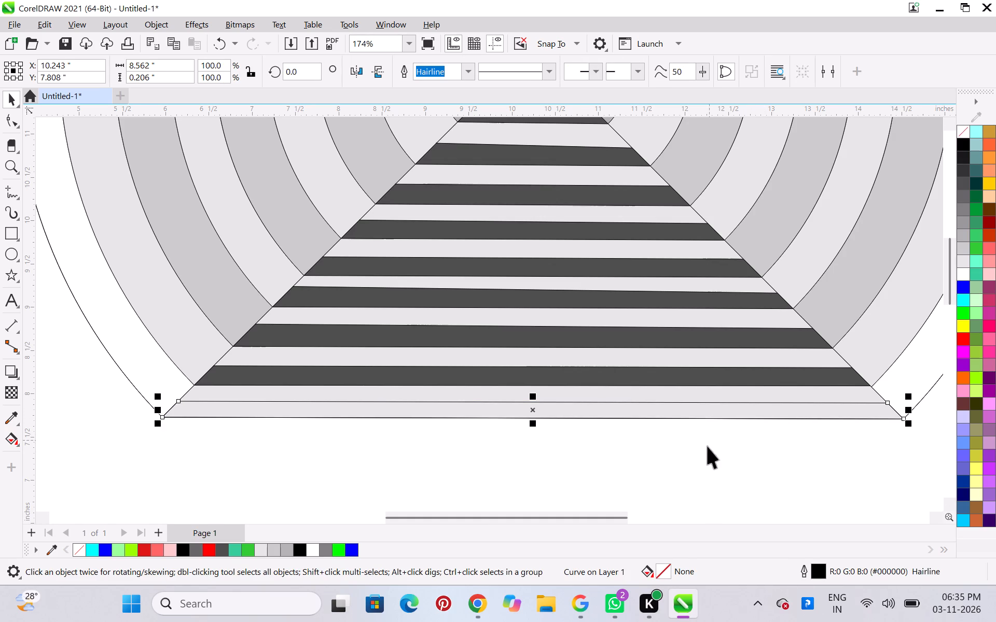
left_click(965, 275)
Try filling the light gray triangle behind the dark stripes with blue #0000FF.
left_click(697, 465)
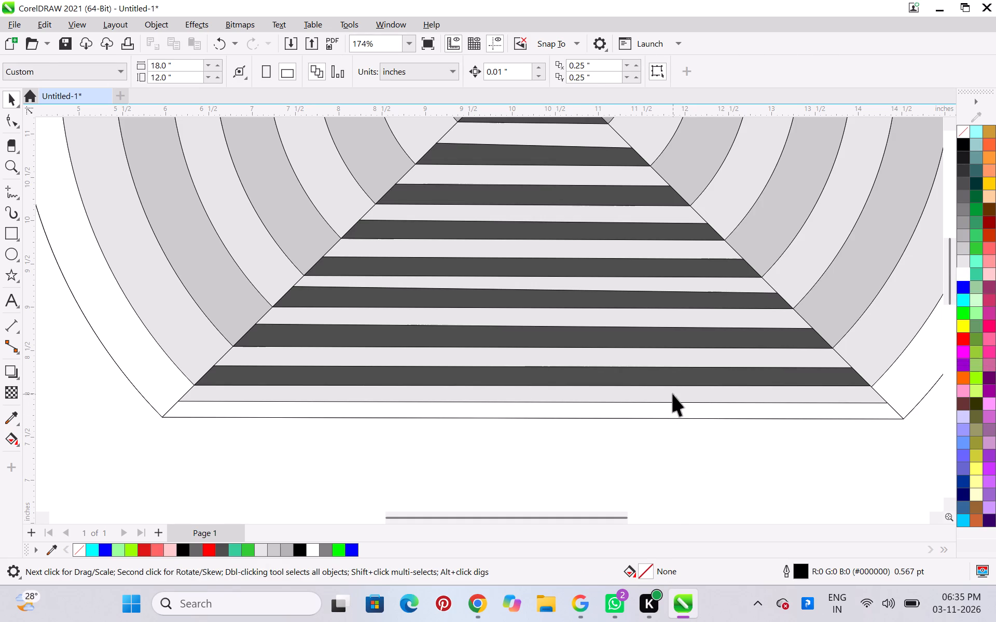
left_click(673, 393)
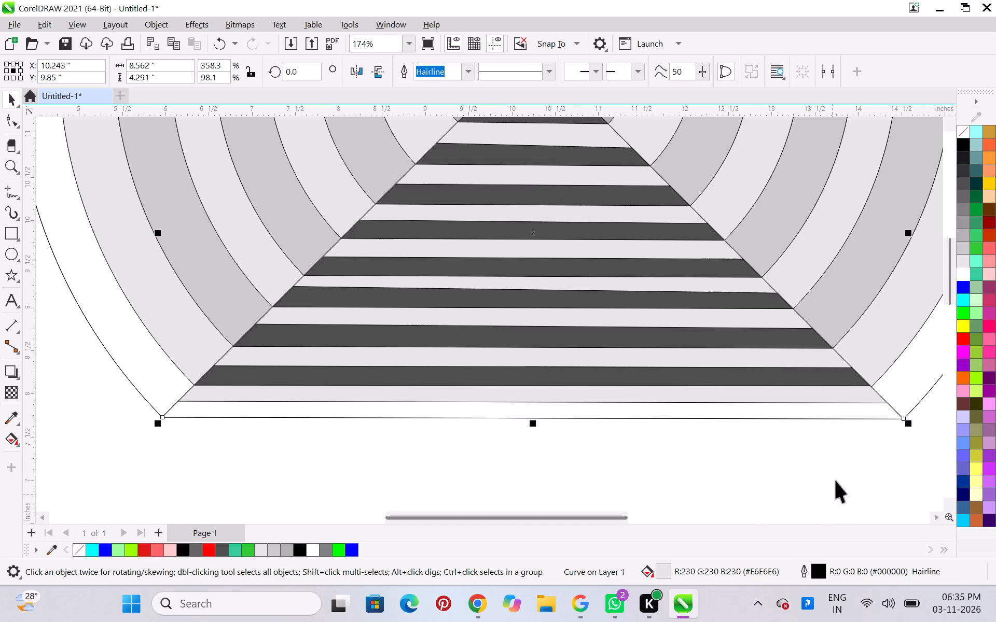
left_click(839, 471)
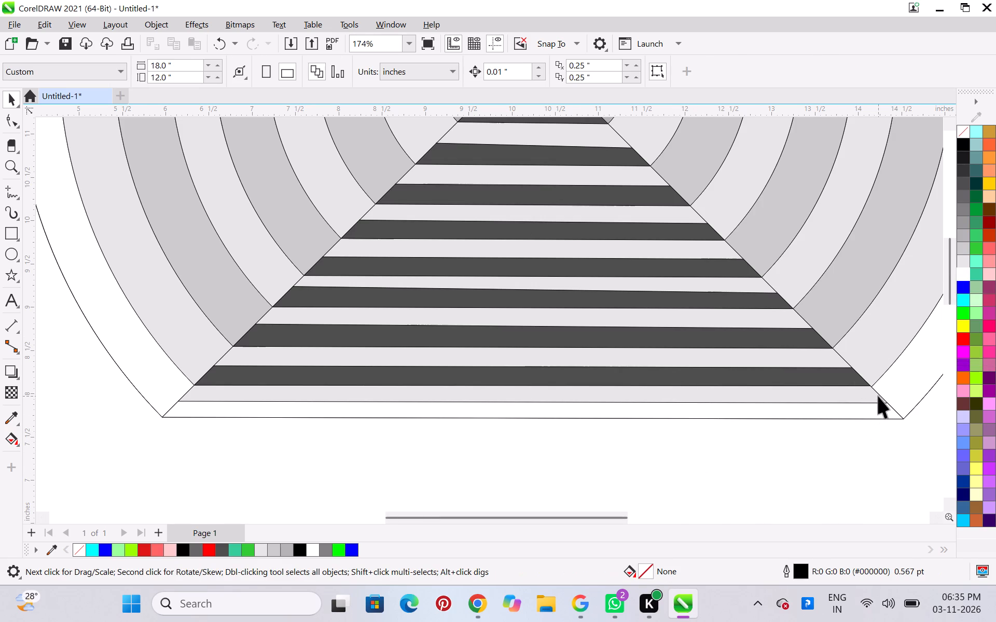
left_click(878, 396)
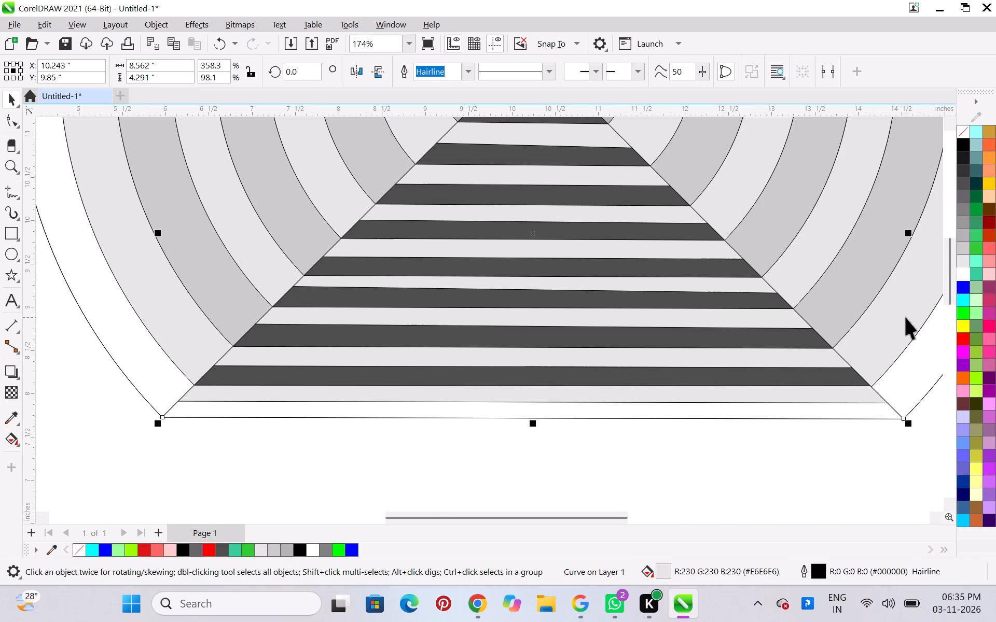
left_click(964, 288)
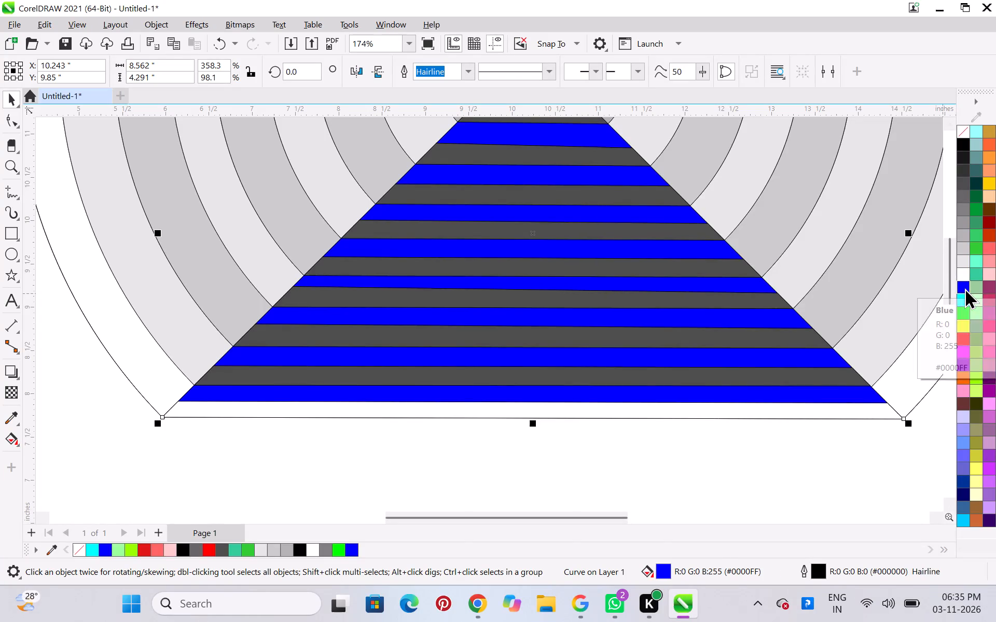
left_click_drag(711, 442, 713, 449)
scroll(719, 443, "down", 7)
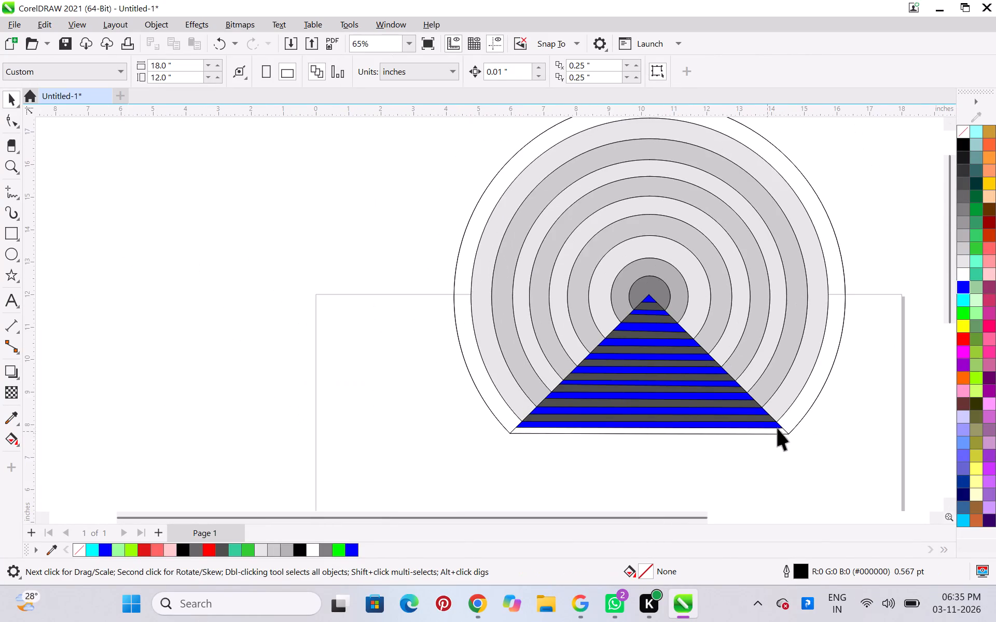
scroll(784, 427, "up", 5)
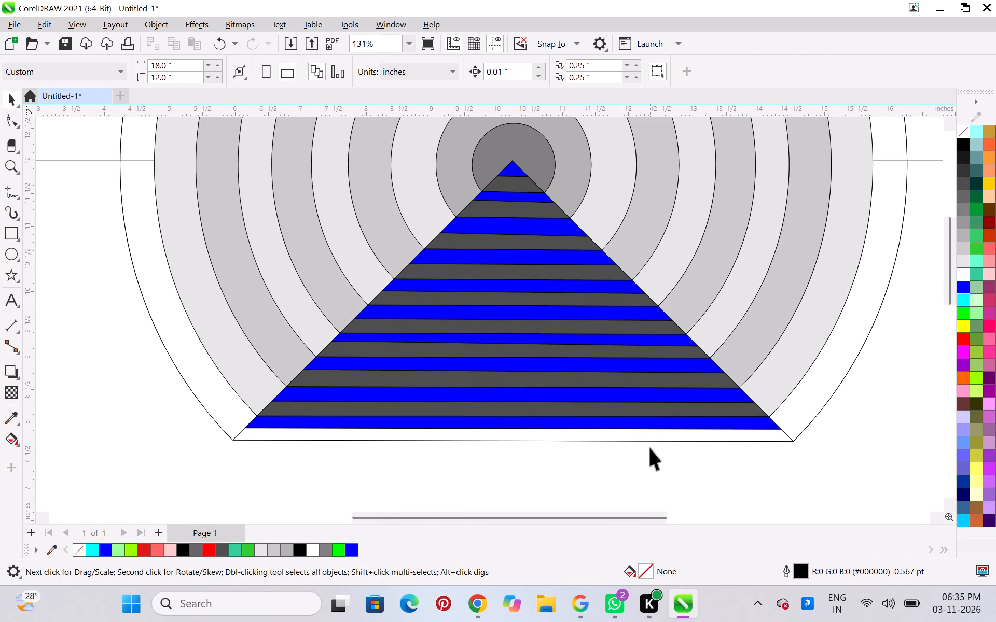
Undo the triangle's blue fill and the bottom stripe's white, cleared and blue fills, back to its dark gray.
key("ctrl+z")
key("ctrl+z")
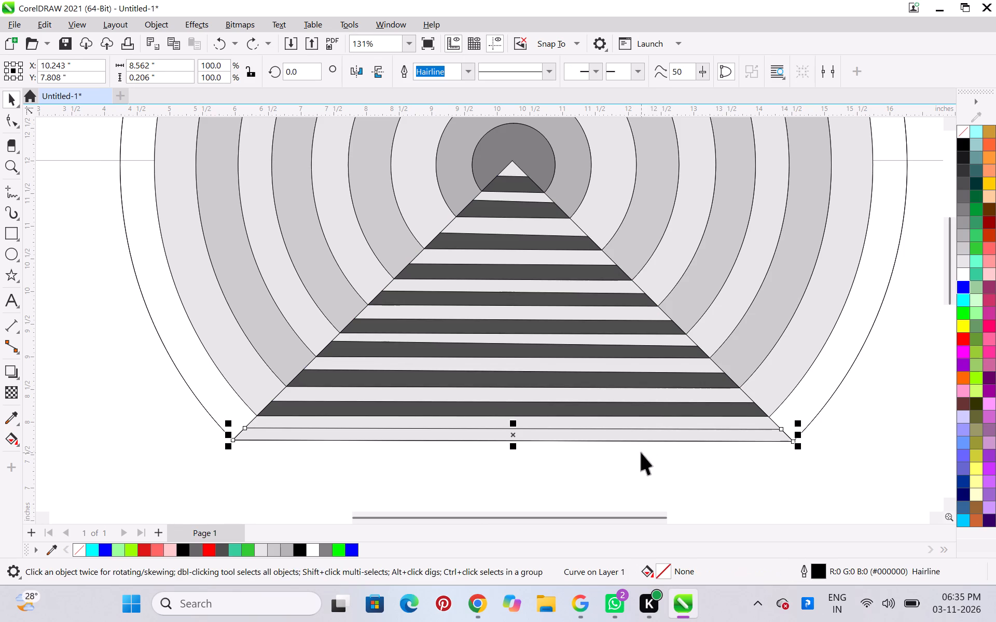
key("ctrl+z")
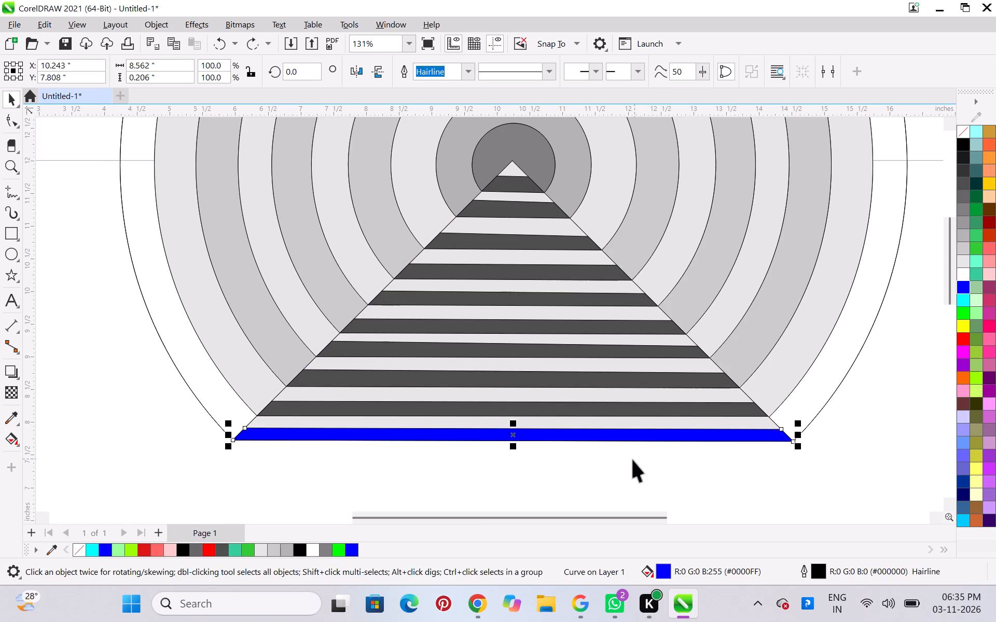
key("ctrl+z")
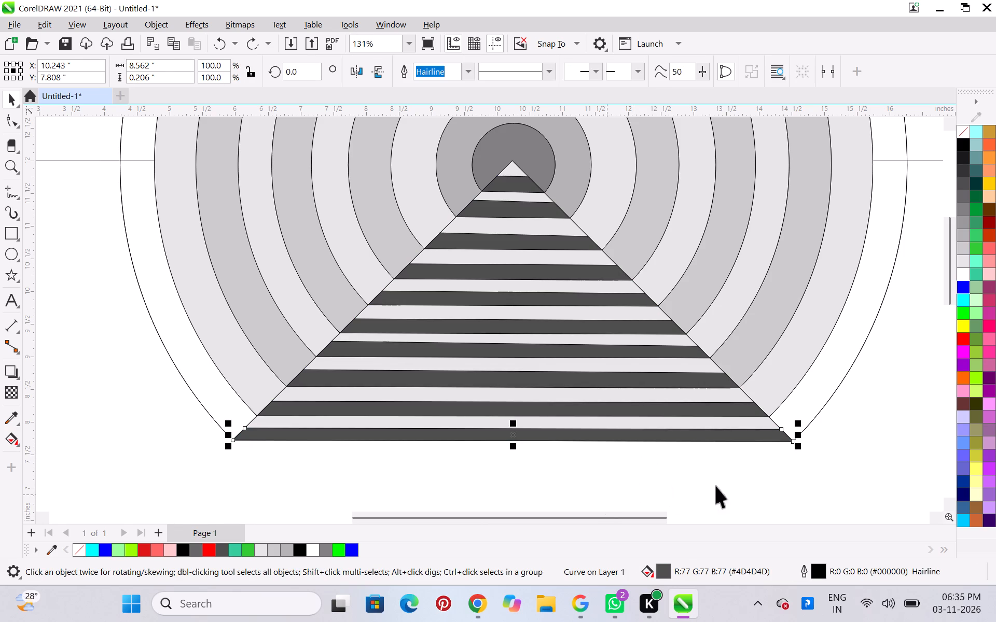
left_click(767, 466)
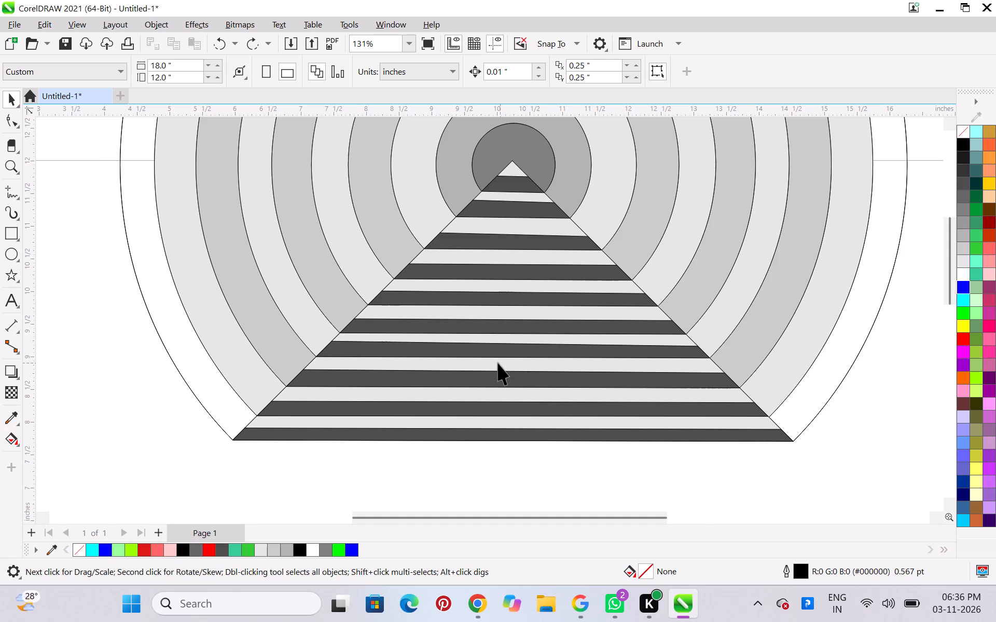
Fill the light gray triangle behind the dark stripes with light red #FF6666.
left_click(542, 422)
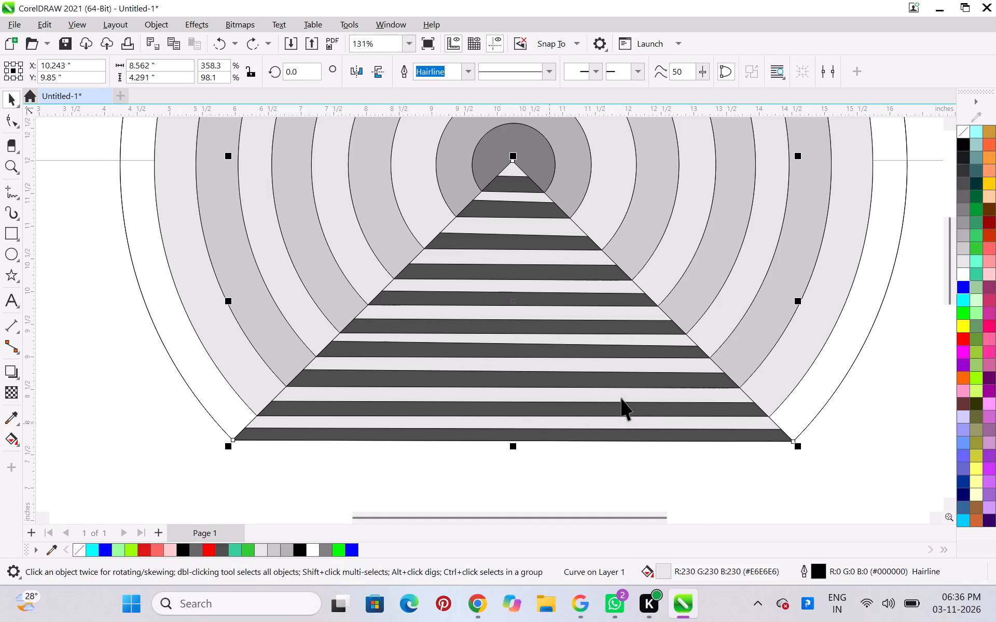
left_click(992, 246)
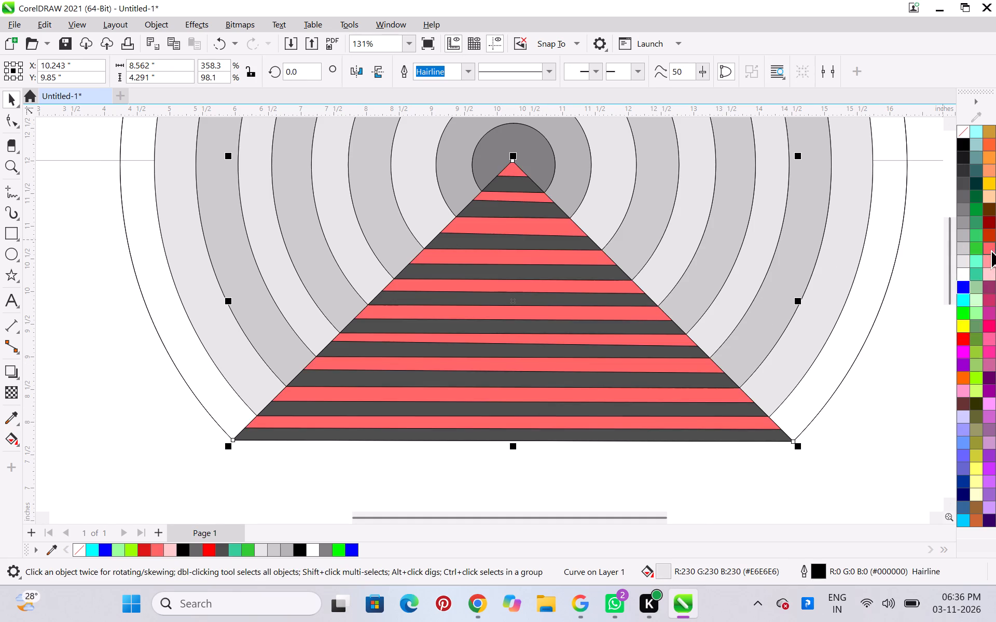
scroll(855, 338, "down", 5)
scroll(825, 276, "down", 5)
scroll(887, 172, "up", 6)
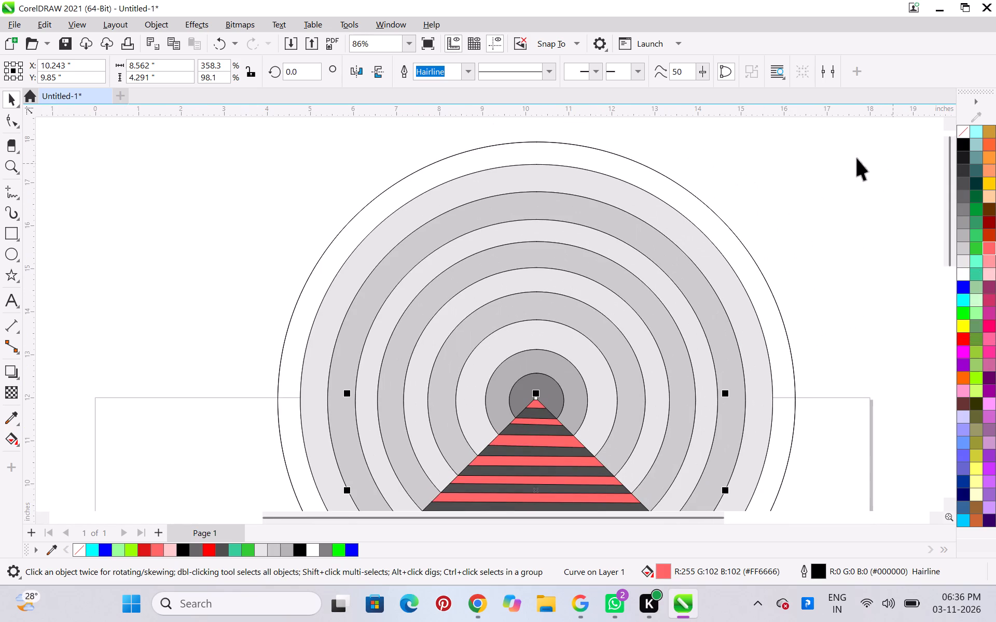
scroll(848, 193, "down", 4)
scroll(859, 225, "up", 2)
left_click(859, 225)
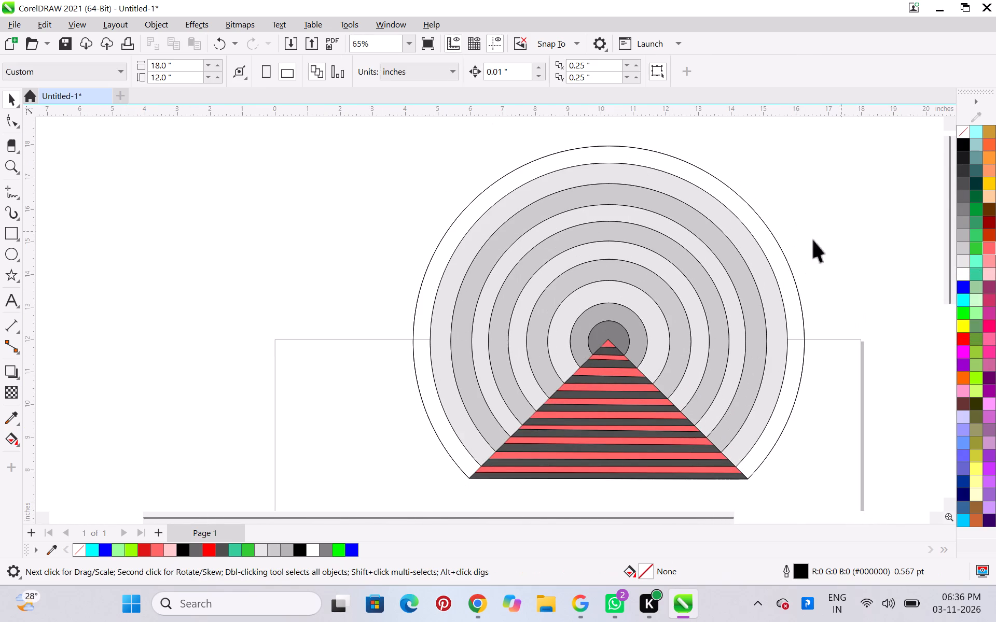
scroll(707, 268, "down", 4)
scroll(801, 306, "up", 5)
scroll(803, 304, "down", 4)
scroll(803, 305, "up", 1)
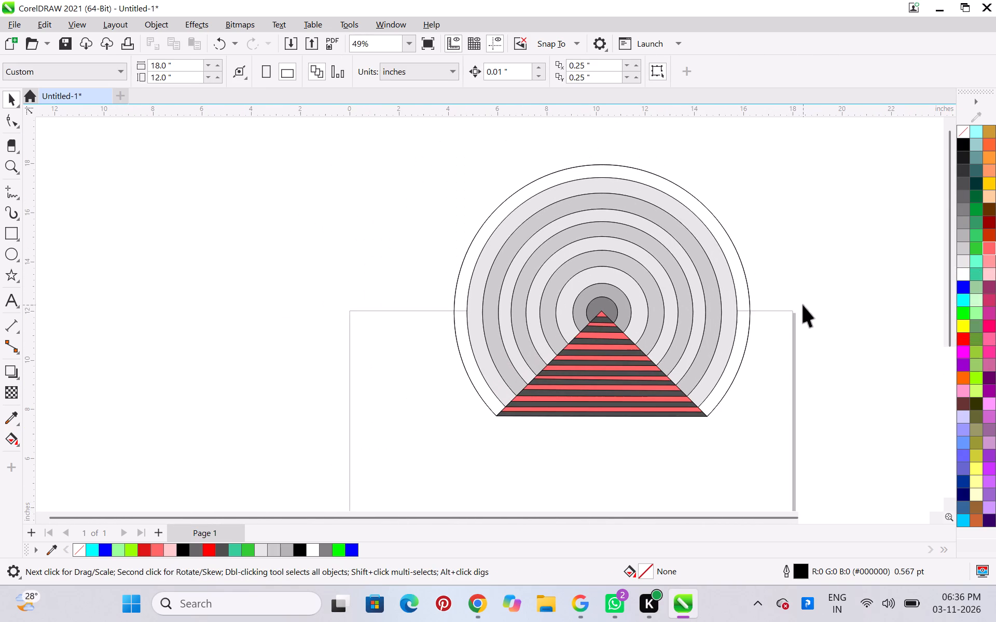
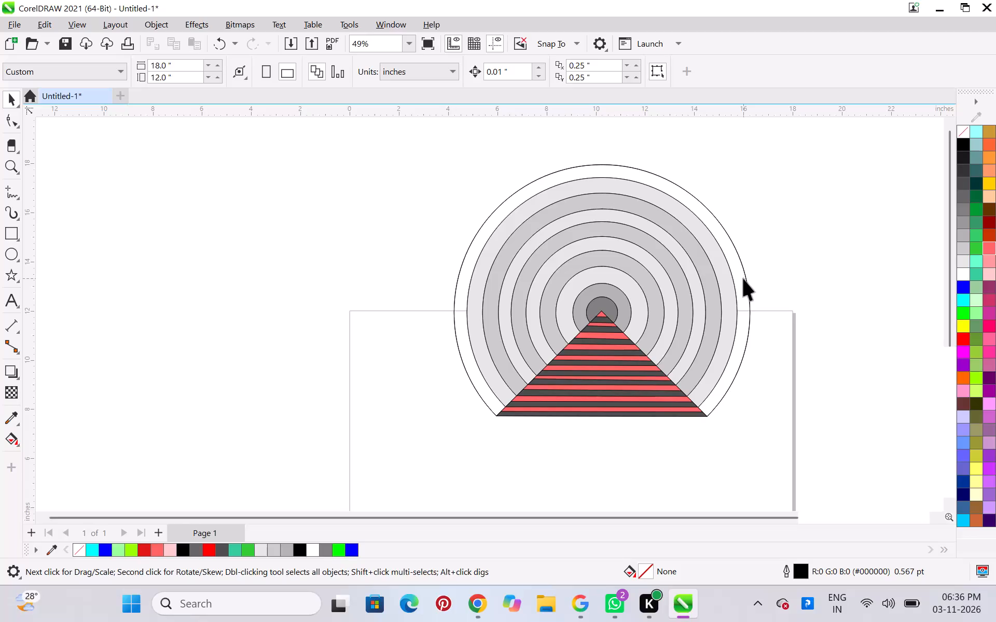
Recolour the triangle's red stripes, trying 10% Black, 20% Black and Brick Red before settling on the Sand fill (#FFCC99).
scroll(743, 278, "up", 2)
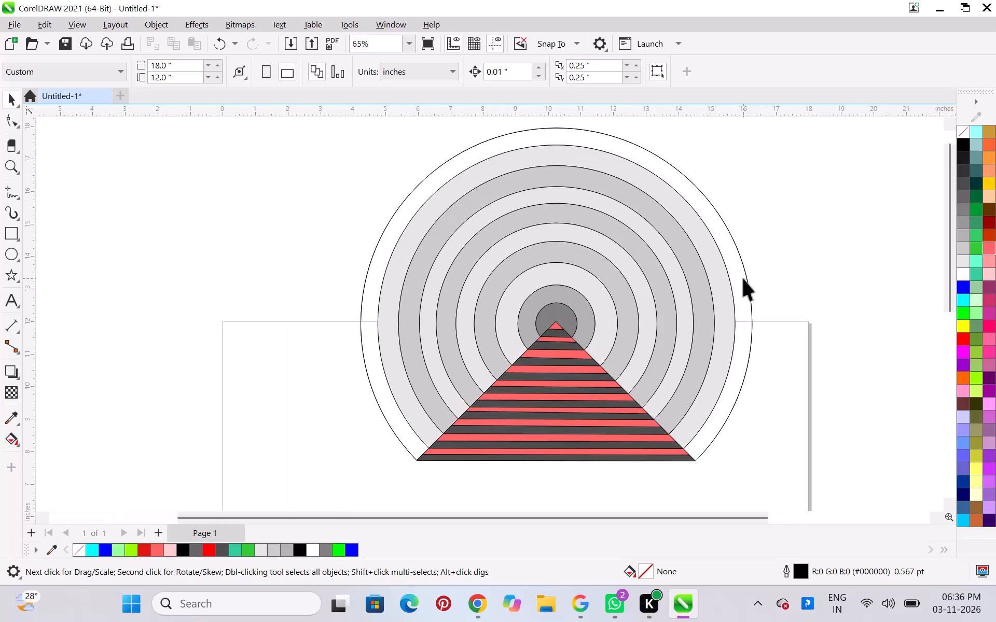
left_click(760, 210)
scroll(765, 195, "up", 1)
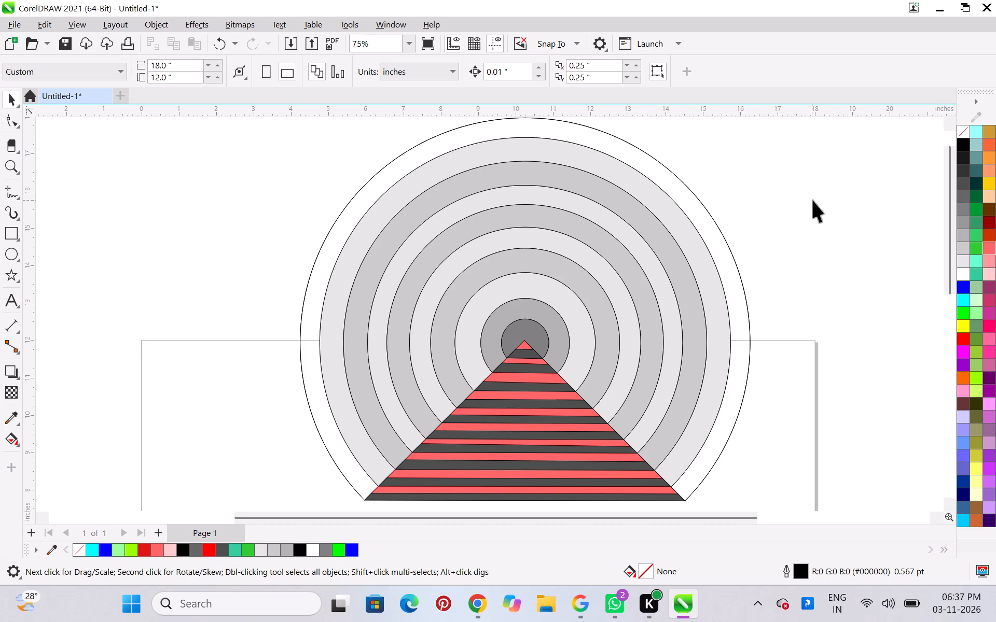
scroll(811, 192, "down", 2)
scroll(812, 220, "up", 3)
scroll(795, 246, "down", 4)
scroll(789, 373, "up", 6)
scroll(620, 436, "down", 1)
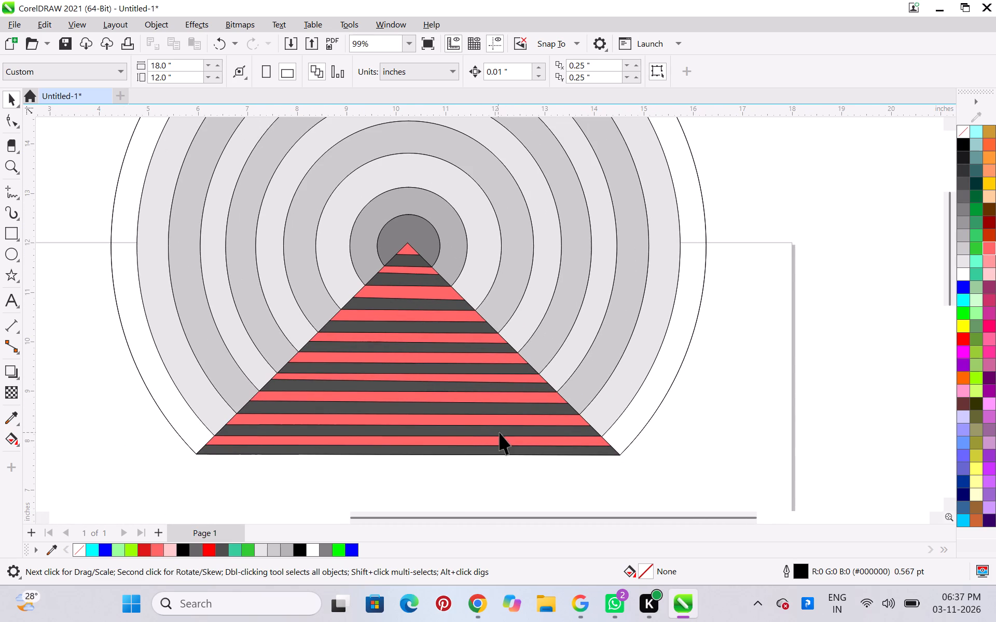
left_click(504, 440)
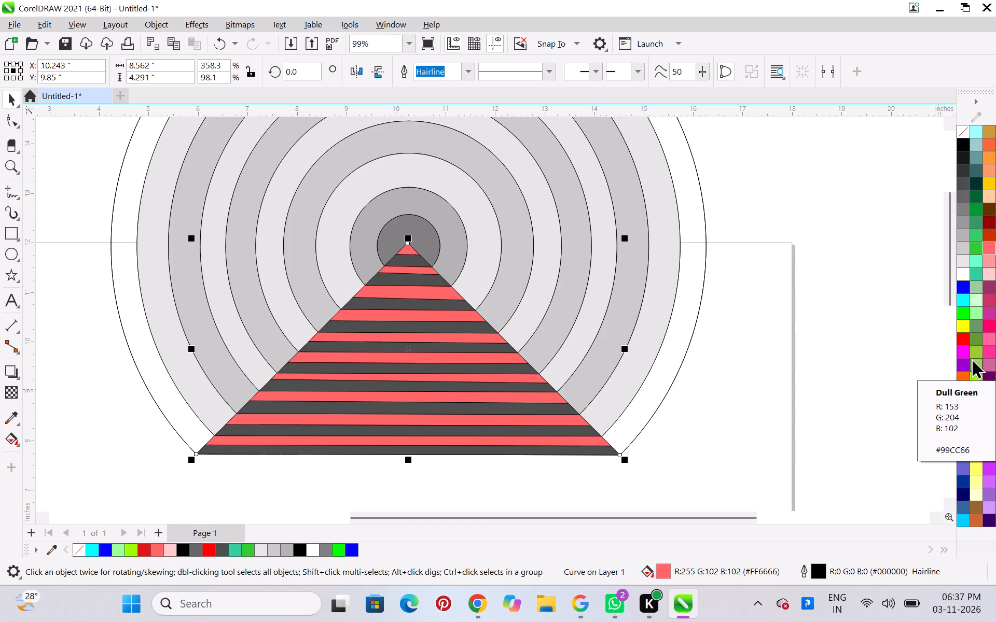
left_click(962, 258)
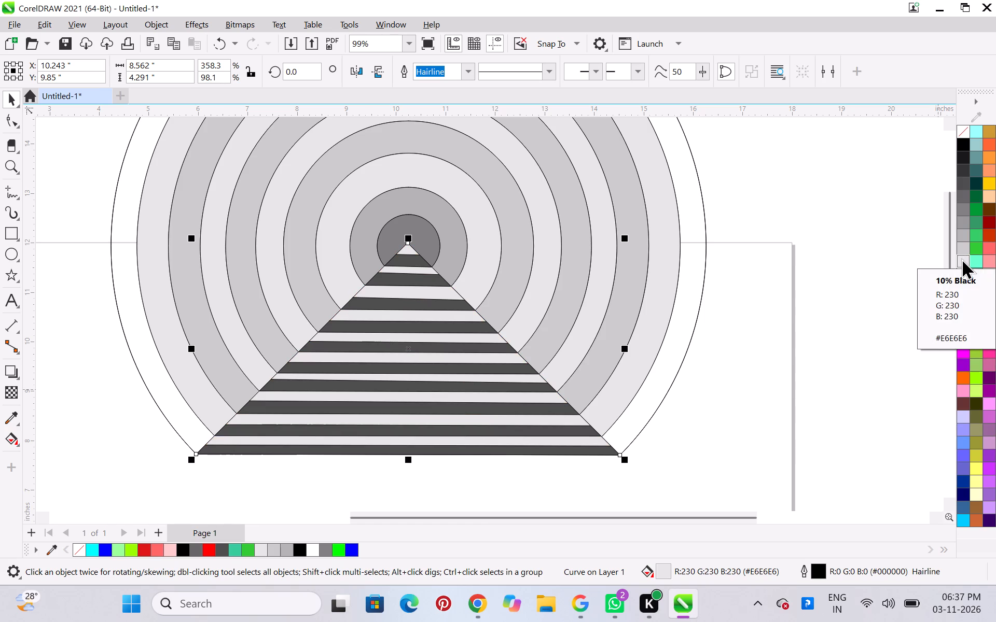
left_click(959, 247)
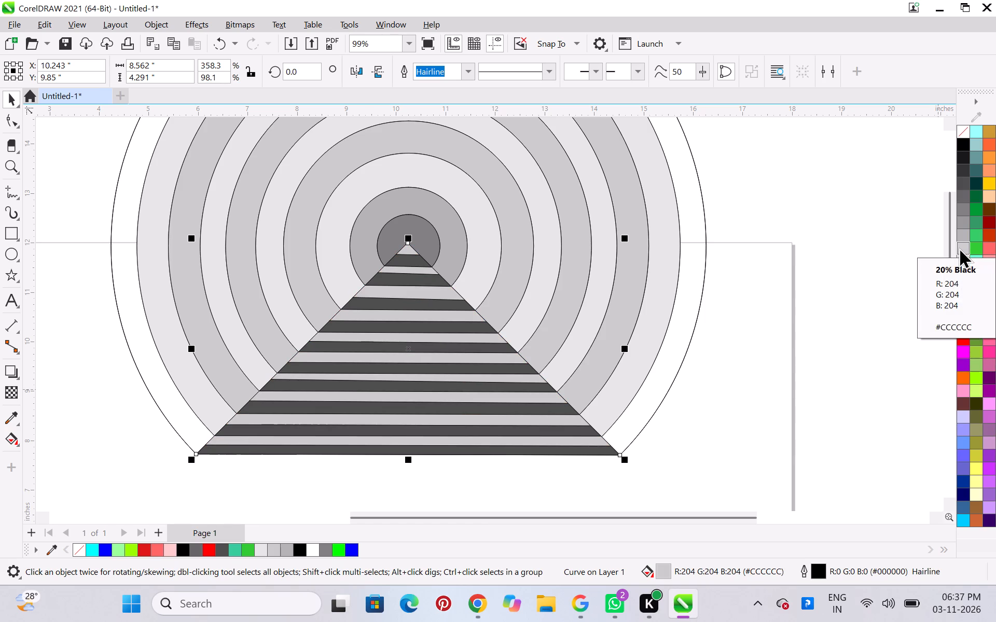
left_click(985, 235)
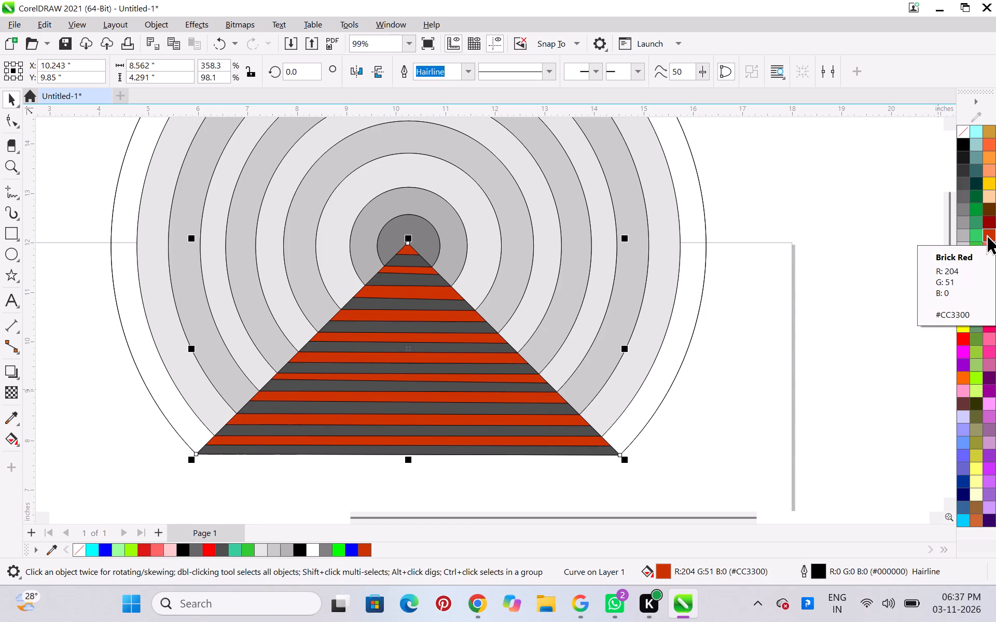
left_click(993, 196)
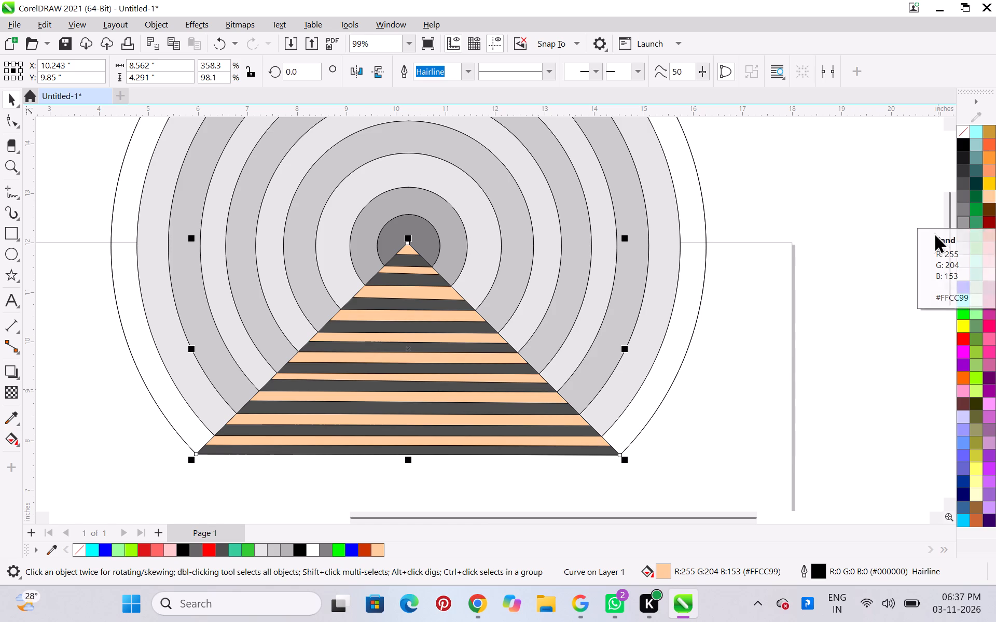
Fill the unfilled outermost circle shape with yellow (#FFCC00) and move it back in the stacking order behind the grey rings.
left_click(685, 432)
left_click(654, 412)
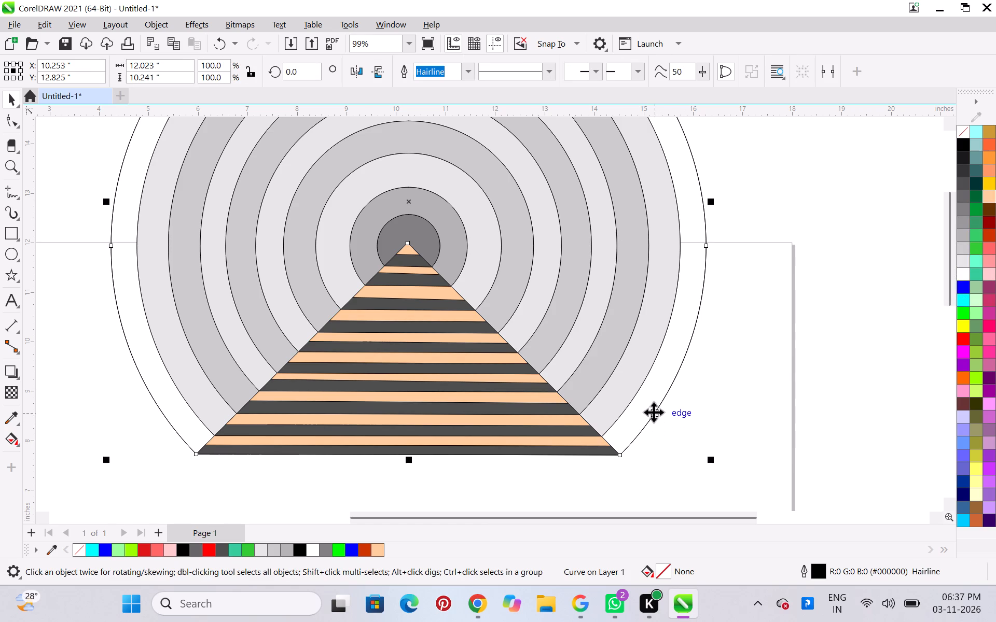
left_click(652, 361)
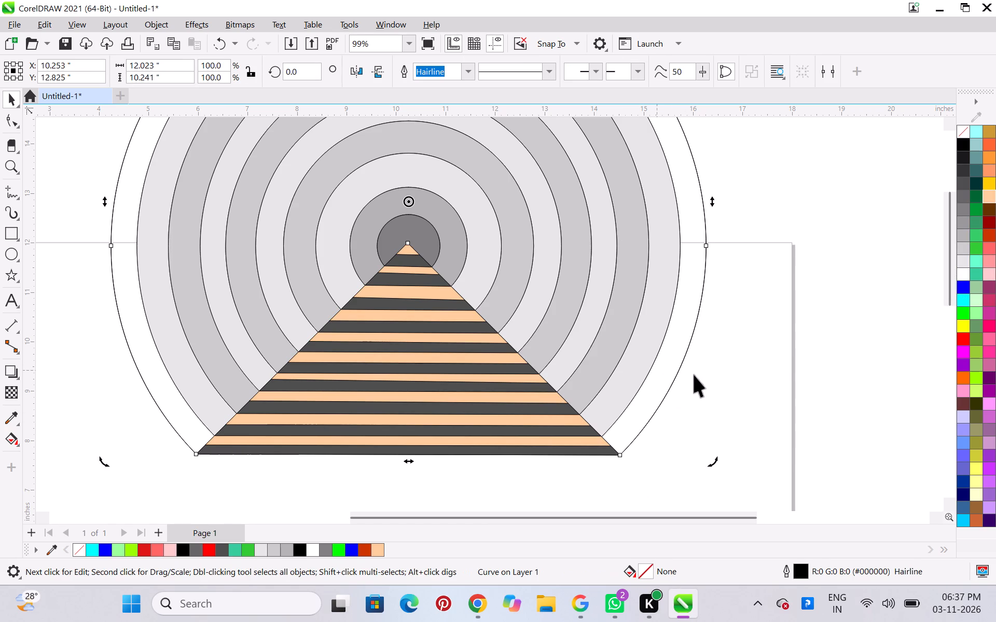
left_click(702, 373)
left_click(676, 376)
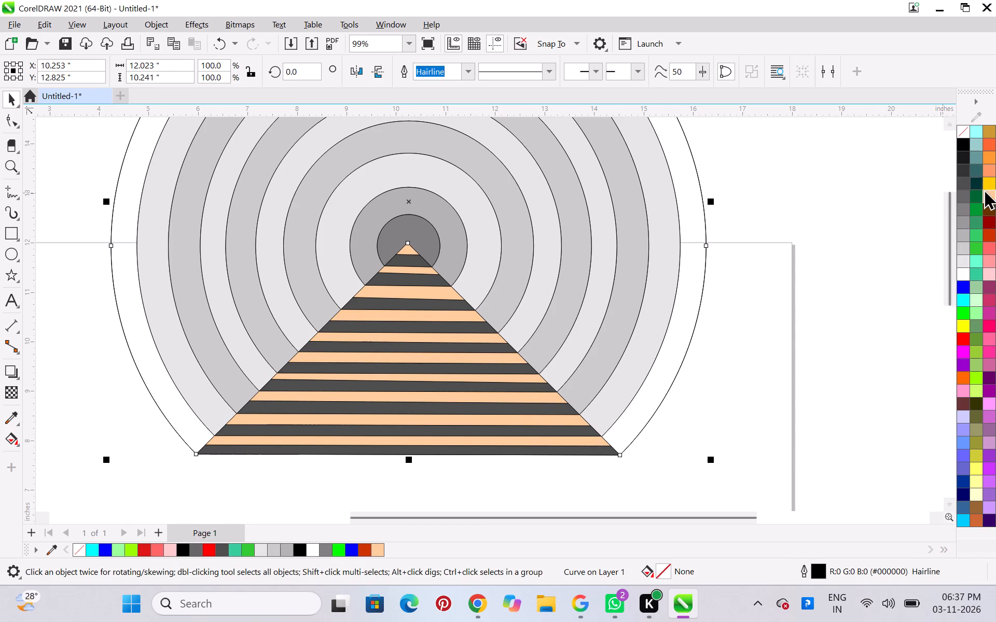
left_click(989, 182)
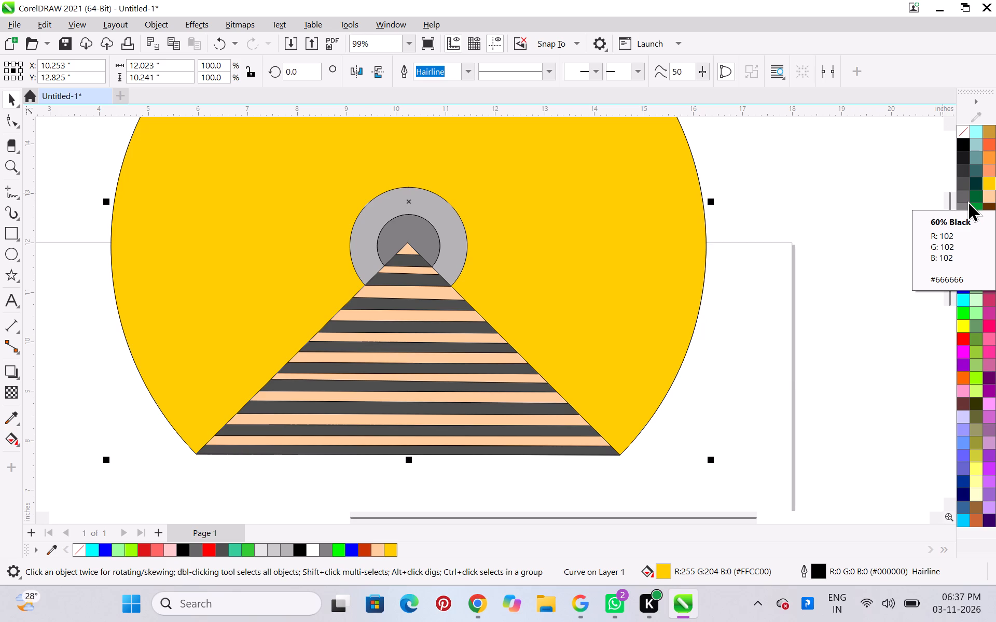
key("ctrl+Page_Down")
key("ctrl+Page_Down")
key("ctrl+Page_Down")
key("ctrl+Page_Down")
key("ctrl+Page_Down")
key("ctrl+Page_Down")
key("ctrl+Page_Down")
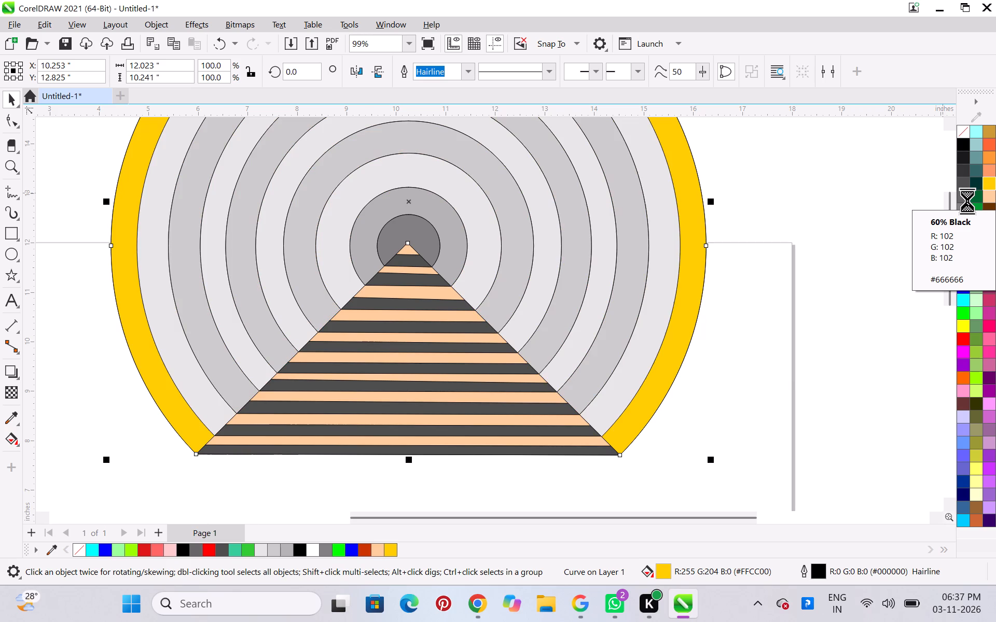
Change the outermost ring's fill to Black (#000000).
scroll(883, 233, "down", 6)
scroll(501, 263, "down", 6)
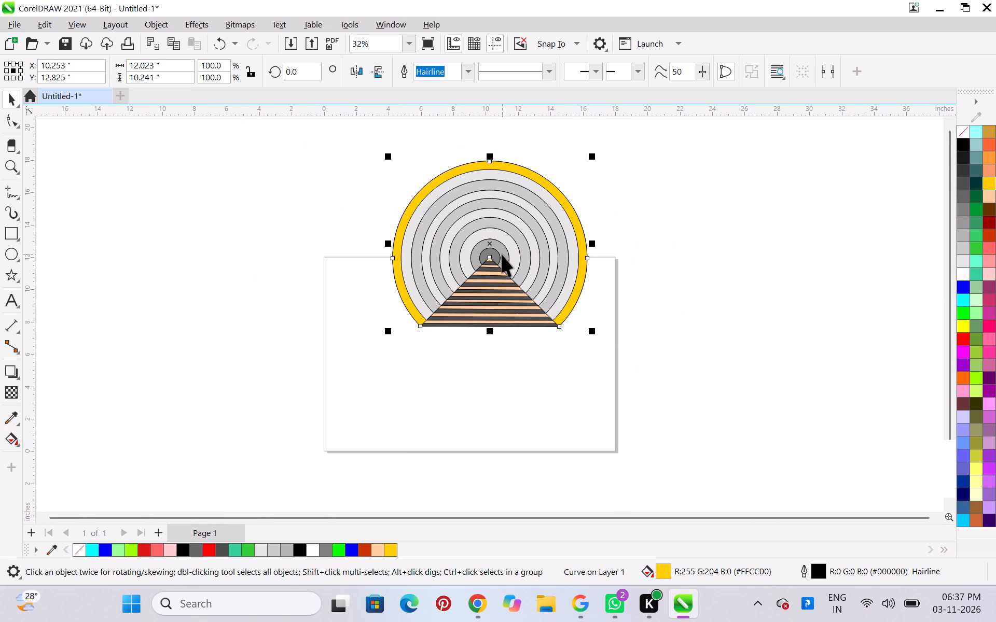
scroll(488, 101, "up", 8)
scroll(536, 176, "down", 5)
scroll(549, 240, "up", 5)
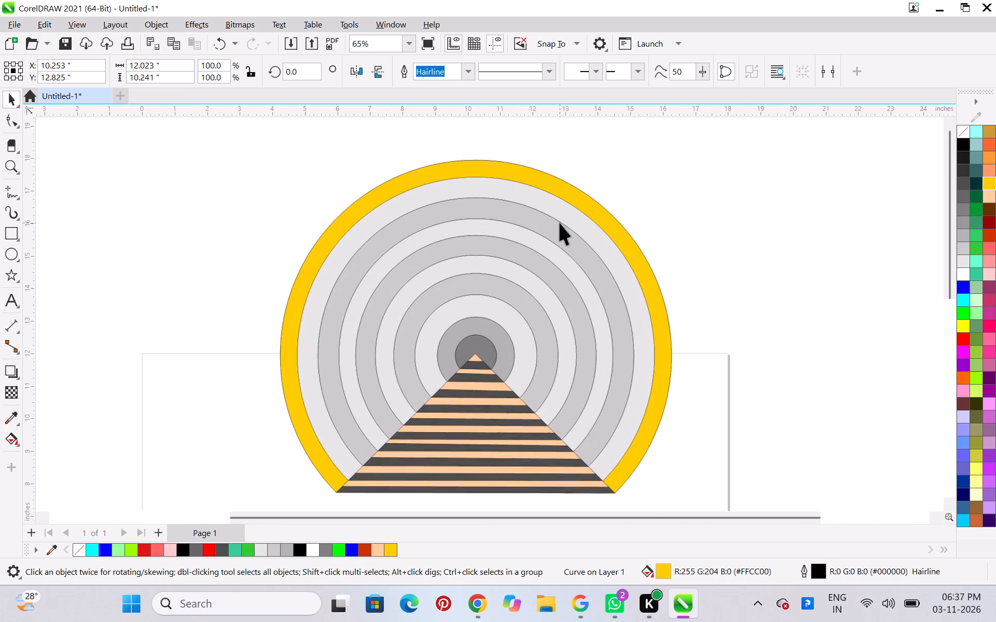
left_click(764, 232)
left_click(647, 261)
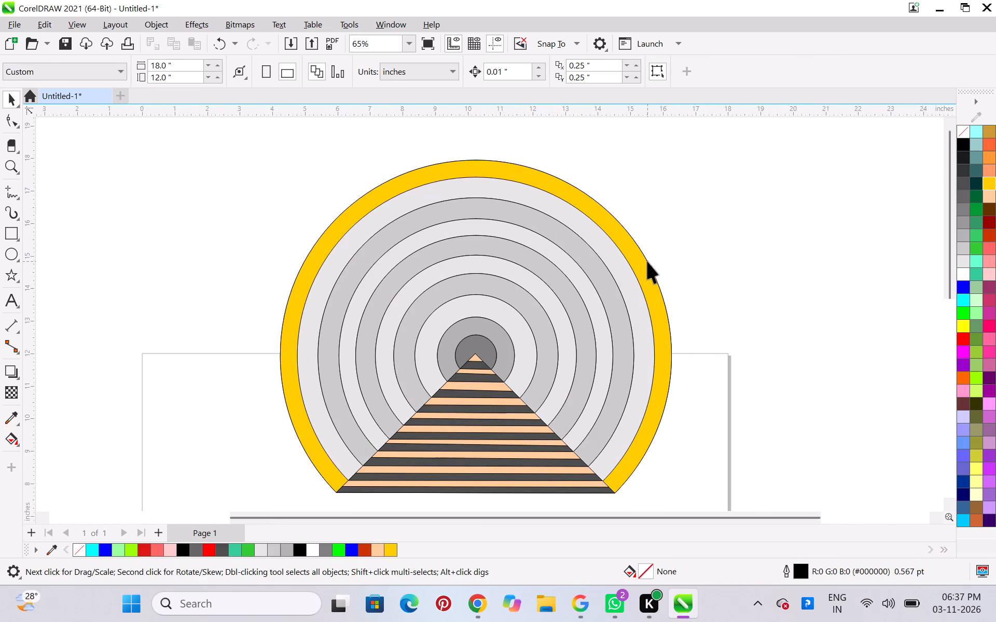
left_click(966, 146)
left_click(809, 215)
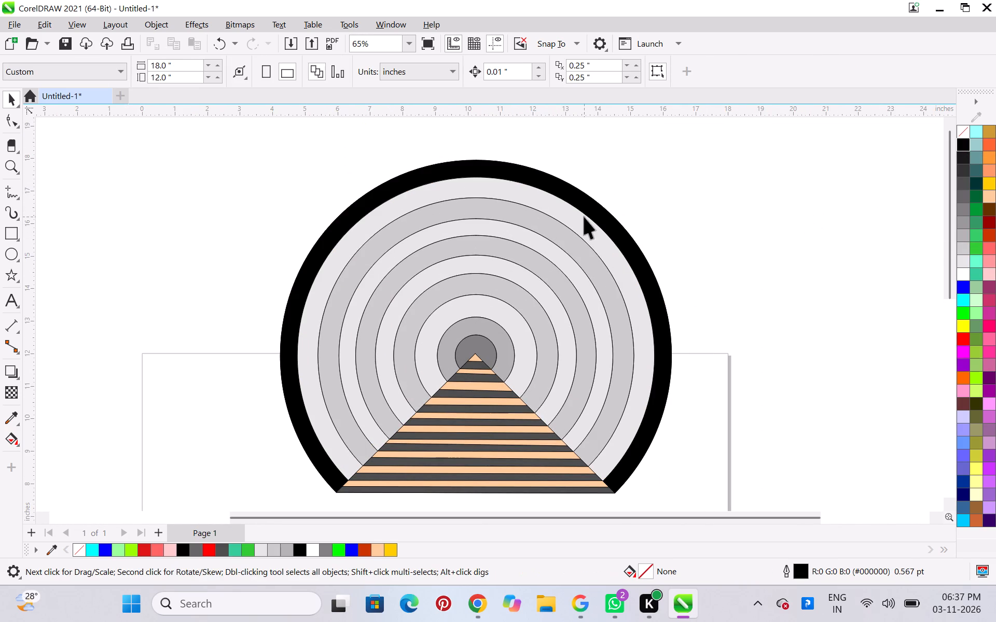
Fill the three 20% Black rings and the mid-grey ring around the centre circle with Black, leaving the light rings between them.
left_click(561, 225)
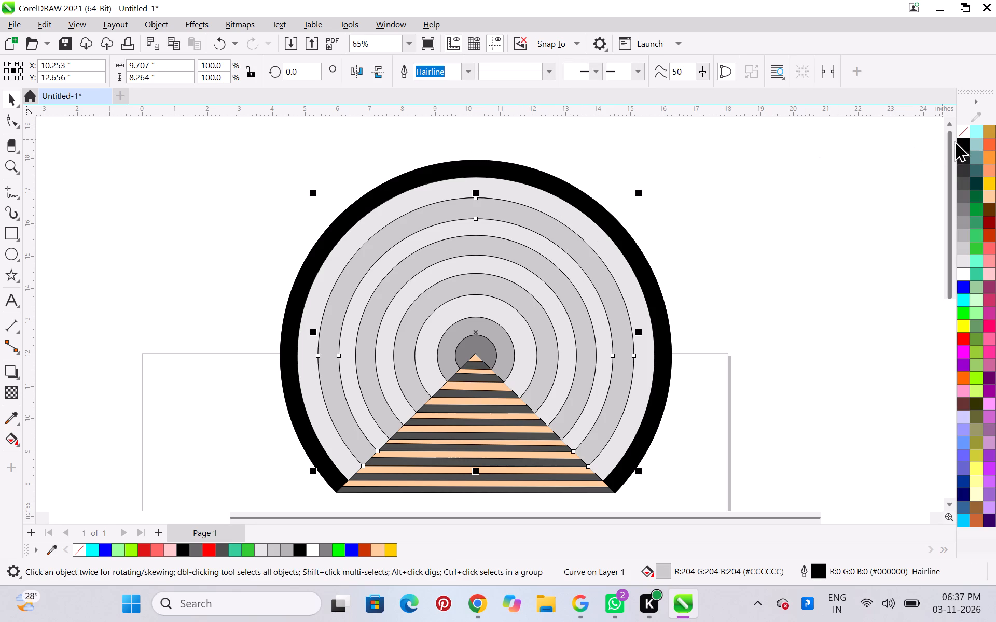
left_click(963, 141)
left_click(872, 163)
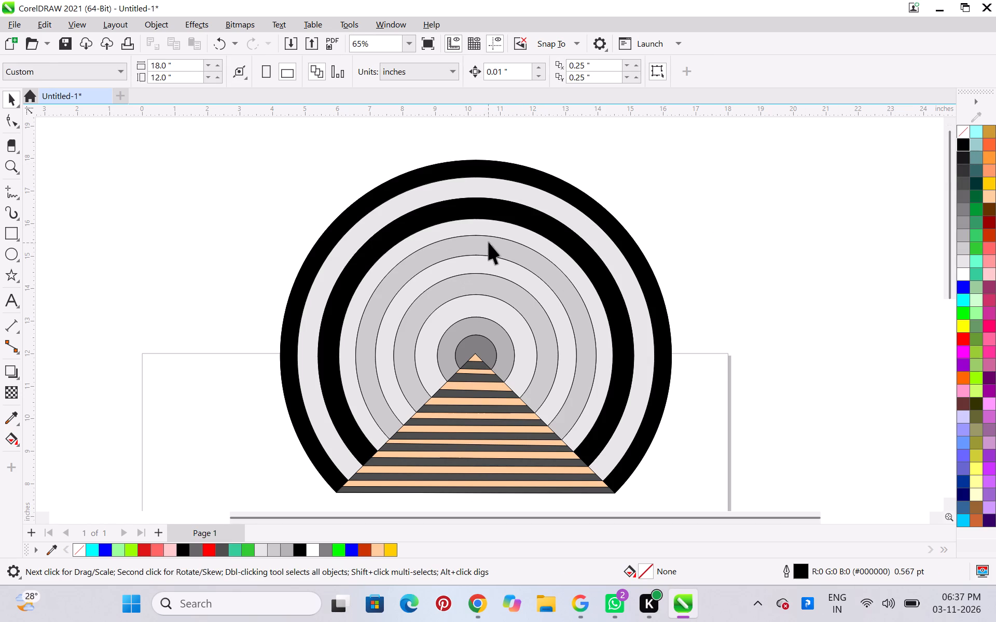
left_click(489, 242)
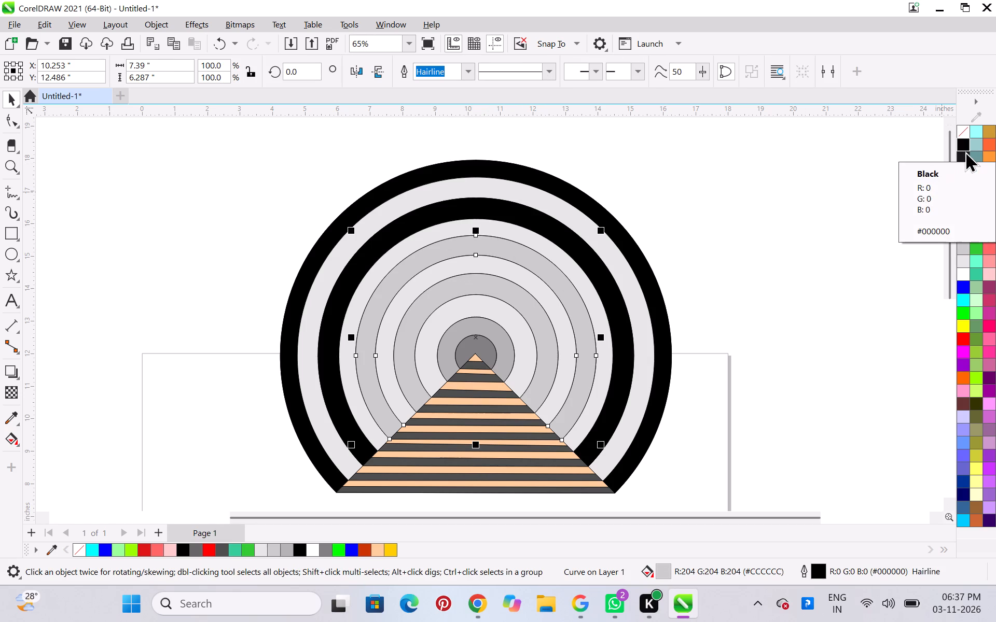
left_click(965, 145)
left_click(830, 193)
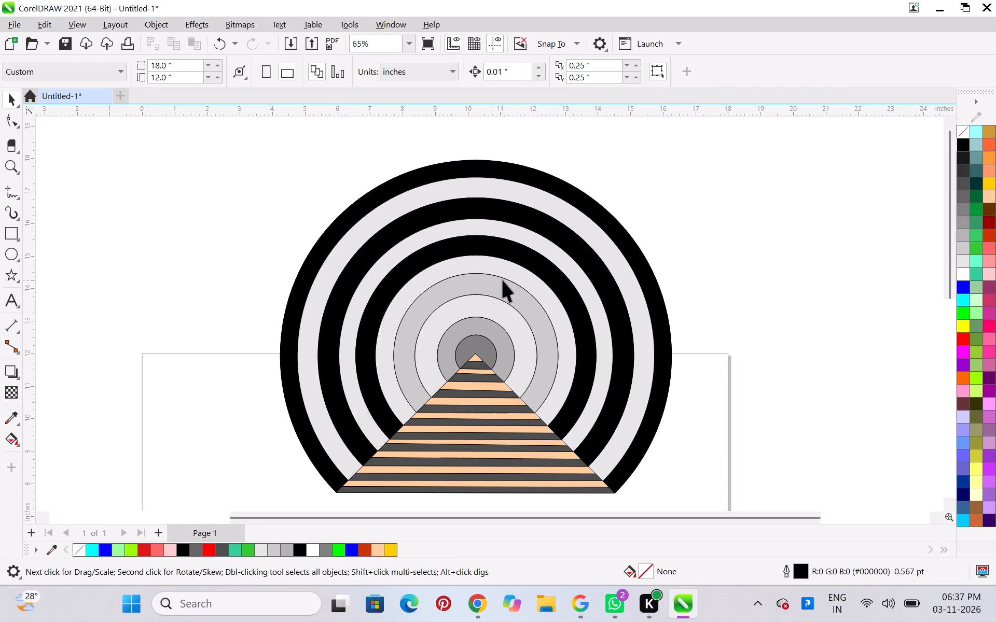
left_click(503, 282)
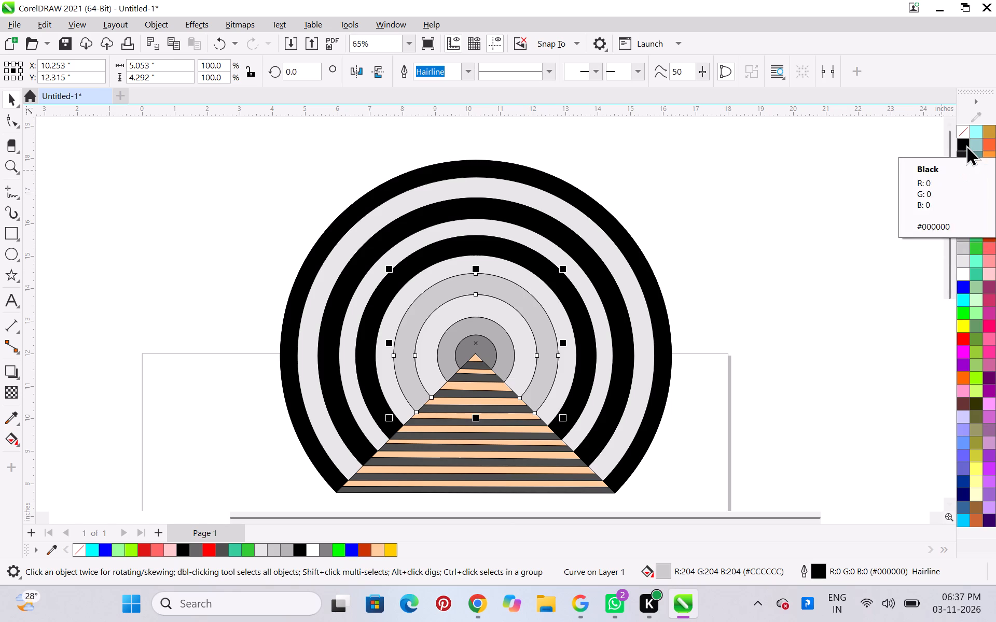
left_click(962, 144)
left_click(750, 212)
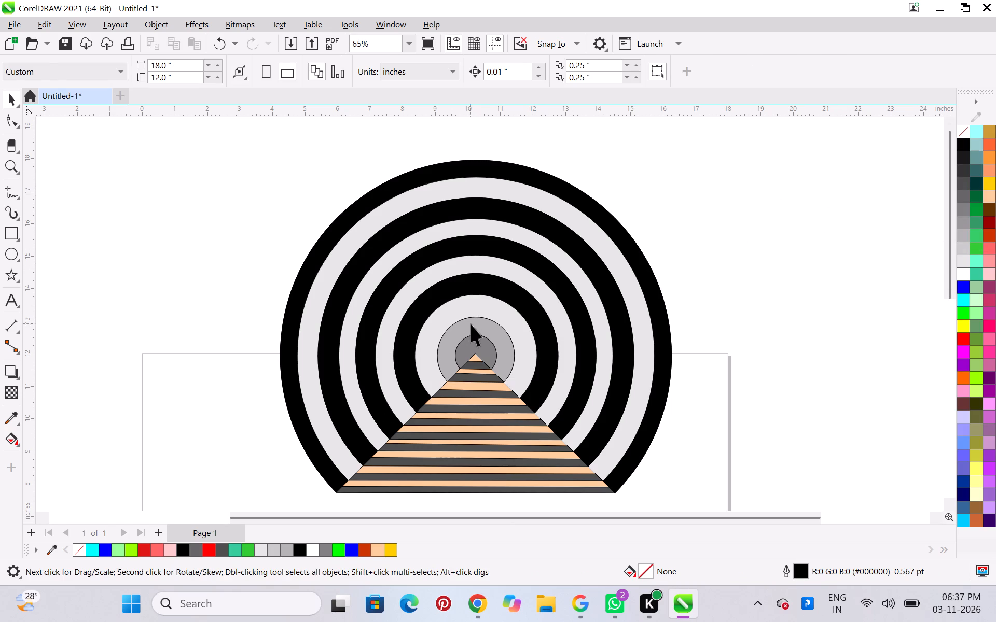
left_click(473, 325)
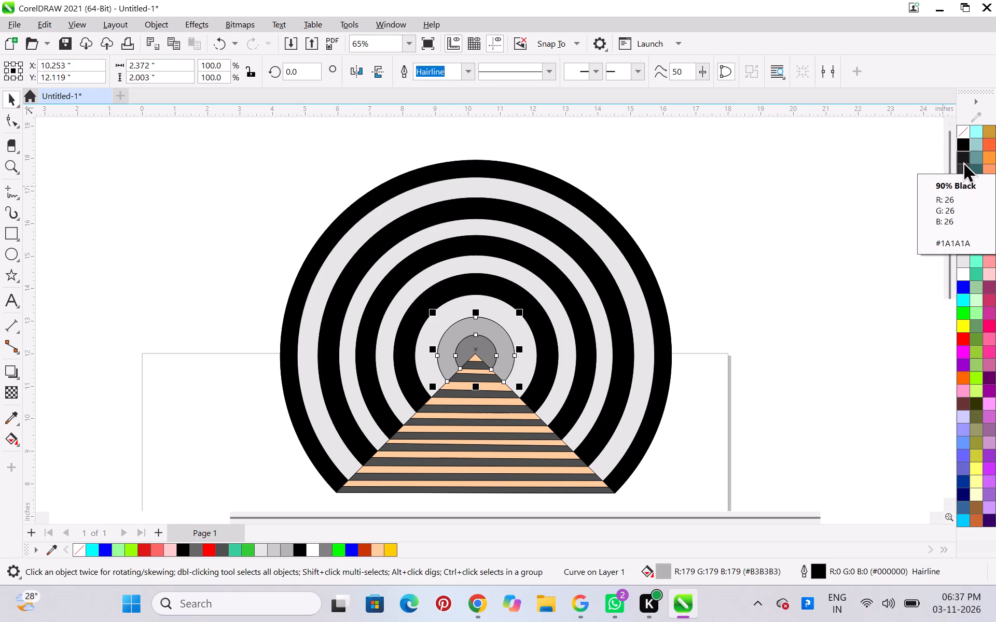
left_click(962, 146)
left_click(848, 208)
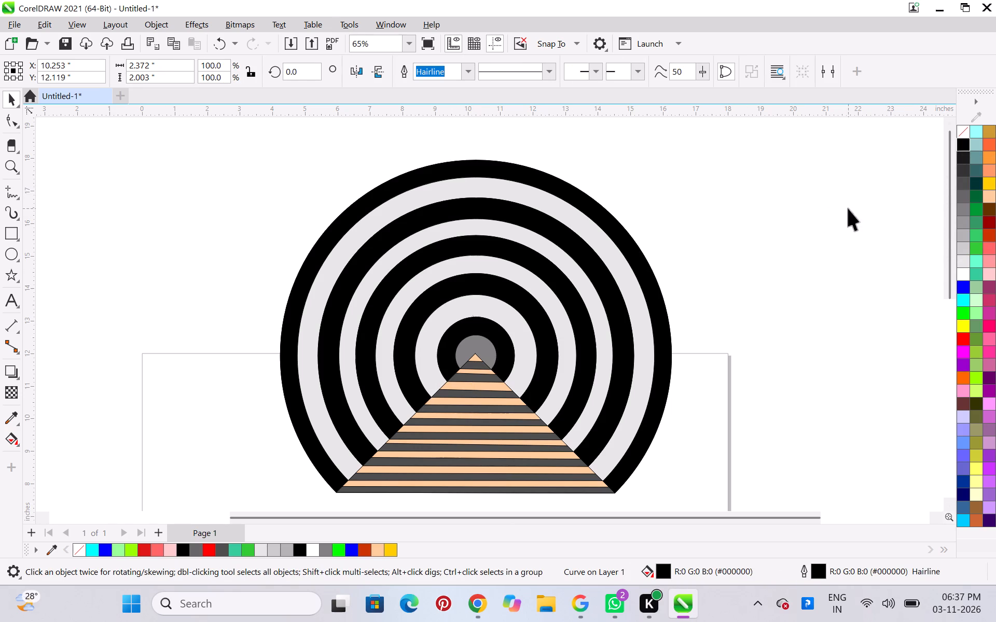
Fill the grey centre circle at the triangle's apex with white.
left_click(483, 350)
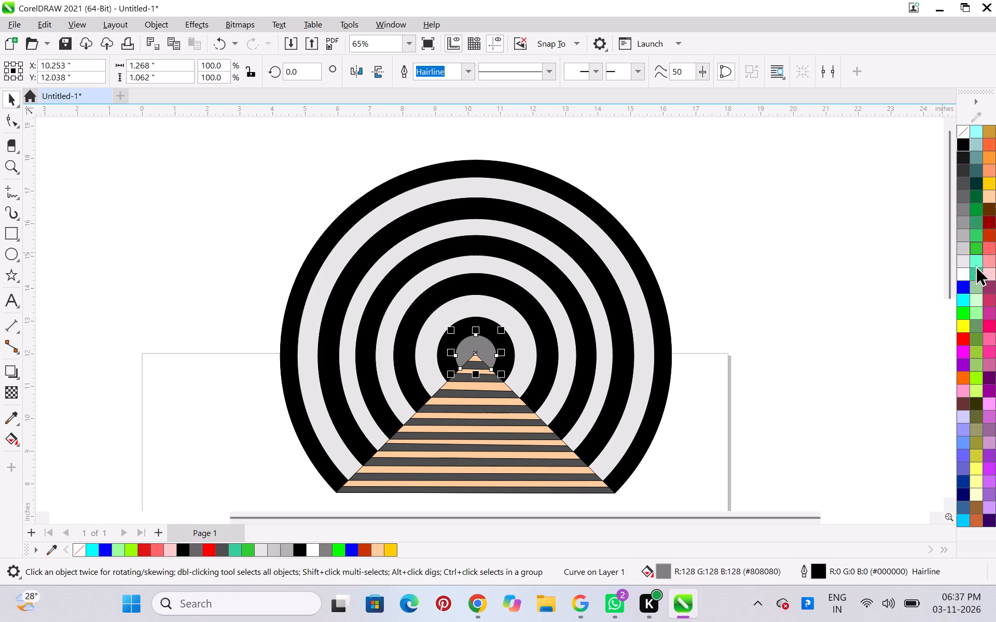
left_click(964, 273)
left_click(813, 280)
Draw a rectangle about 1.06 by 0.23 inches over the topmost dark stripe of the triangle.
scroll(548, 317, "down", 6)
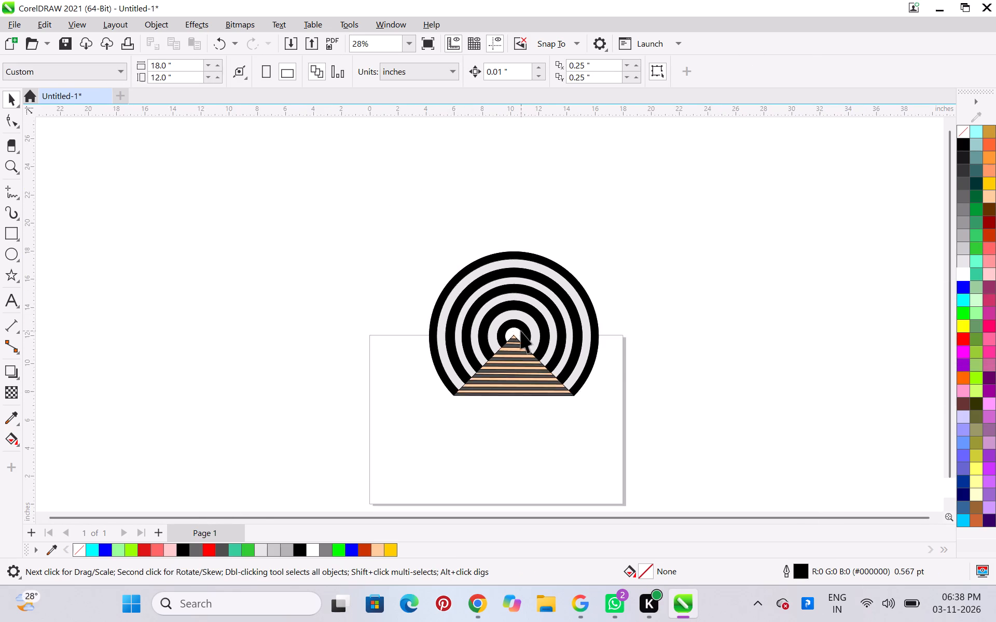
scroll(506, 334, "up", 13)
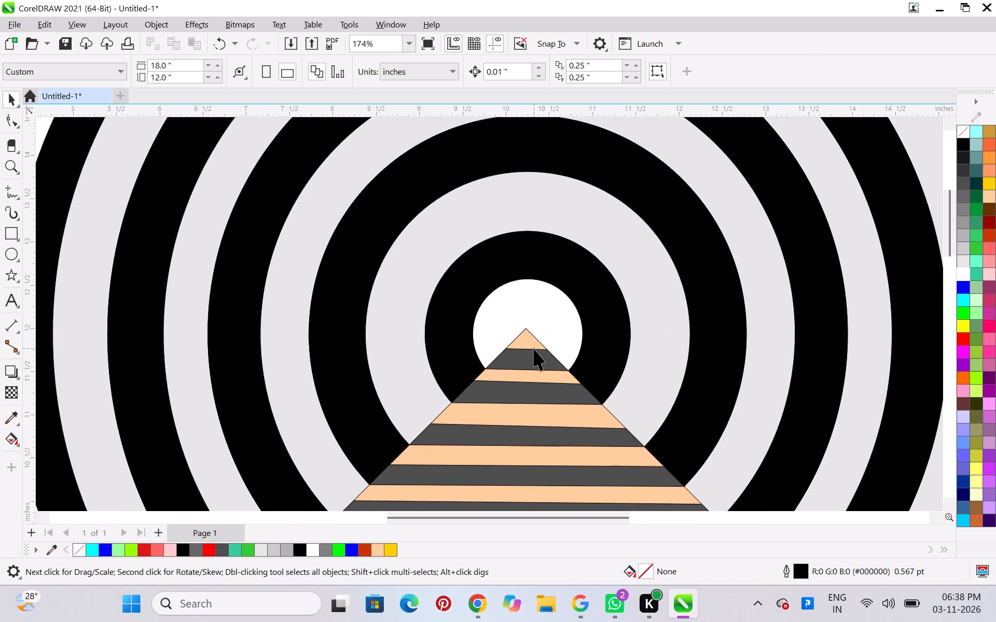
scroll(534, 348, "up", 6)
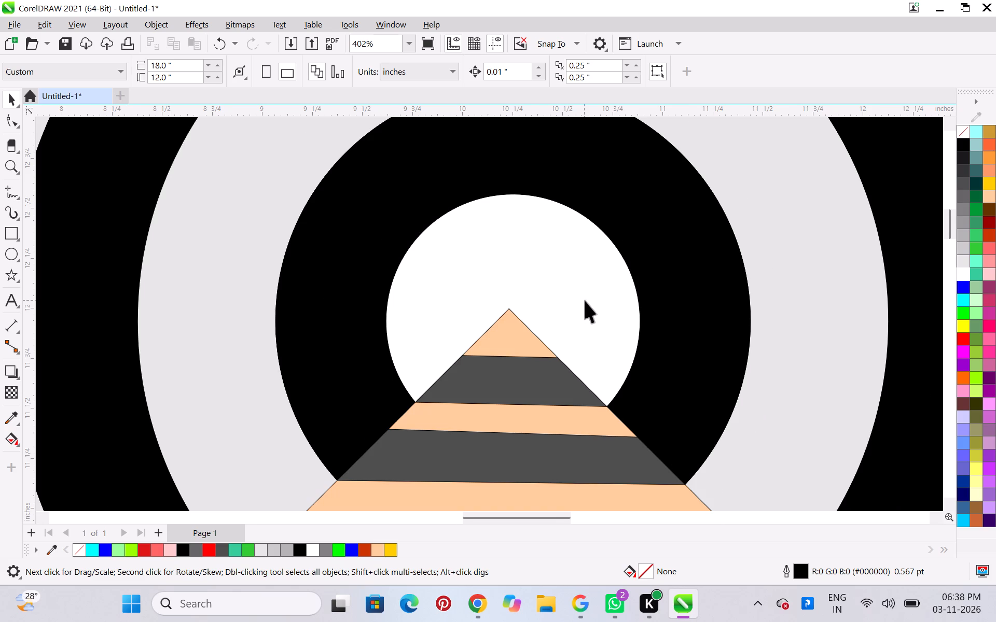
scroll(585, 301, "up", 3)
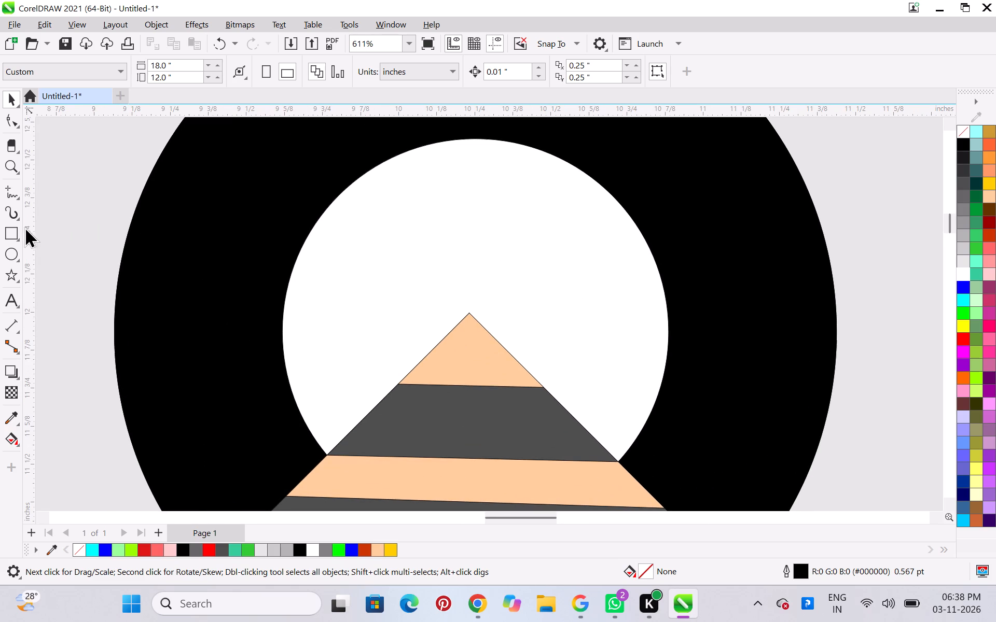
left_click(11, 230)
left_click_drag(300, 388, 543, 447)
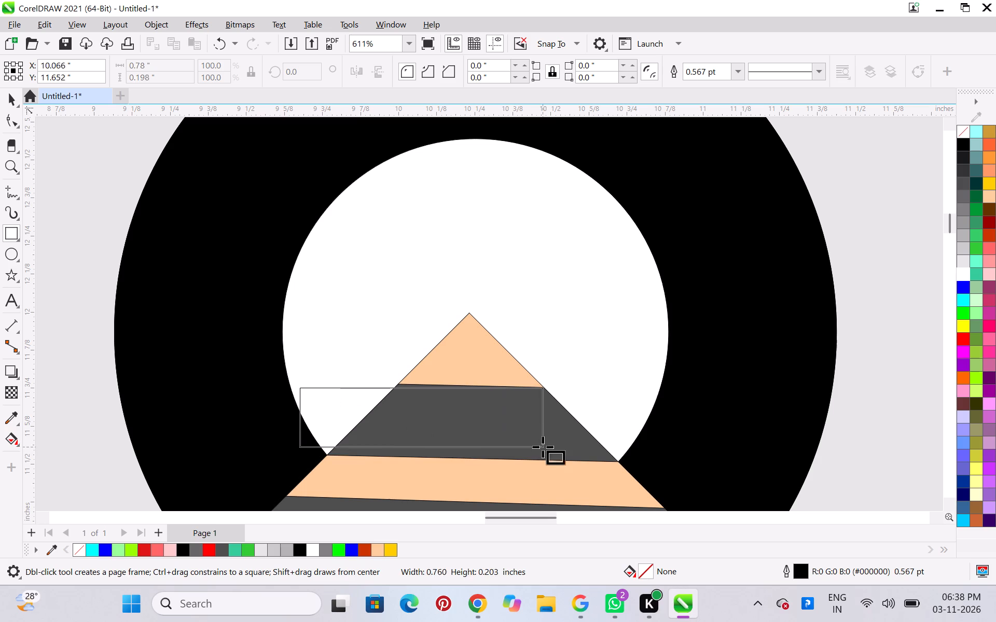
left_click_drag(543, 447, 622, 457)
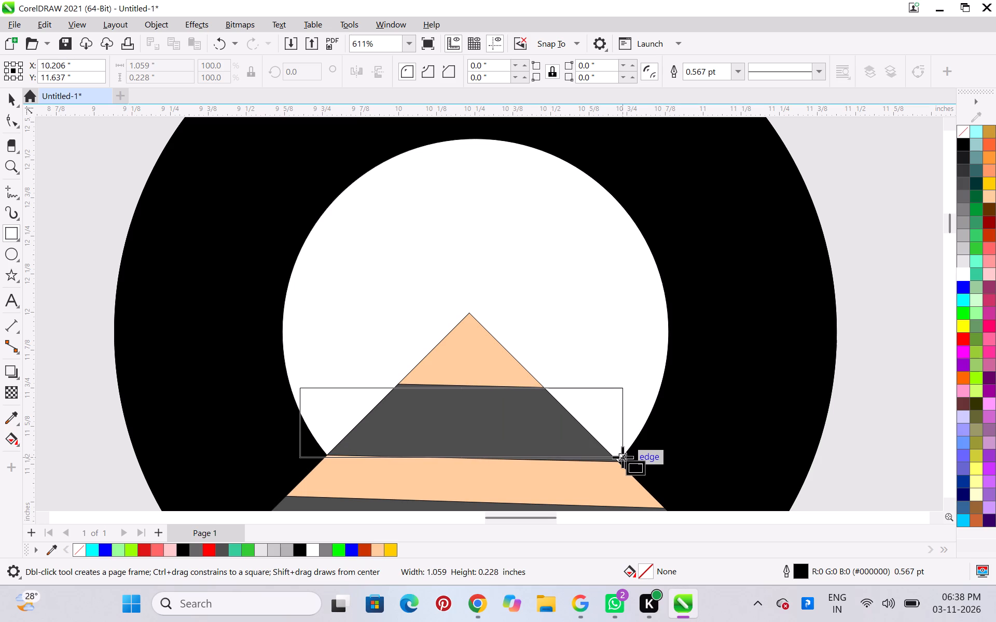
left_click_drag(622, 457, 624, 458)
key("ctrl+space")
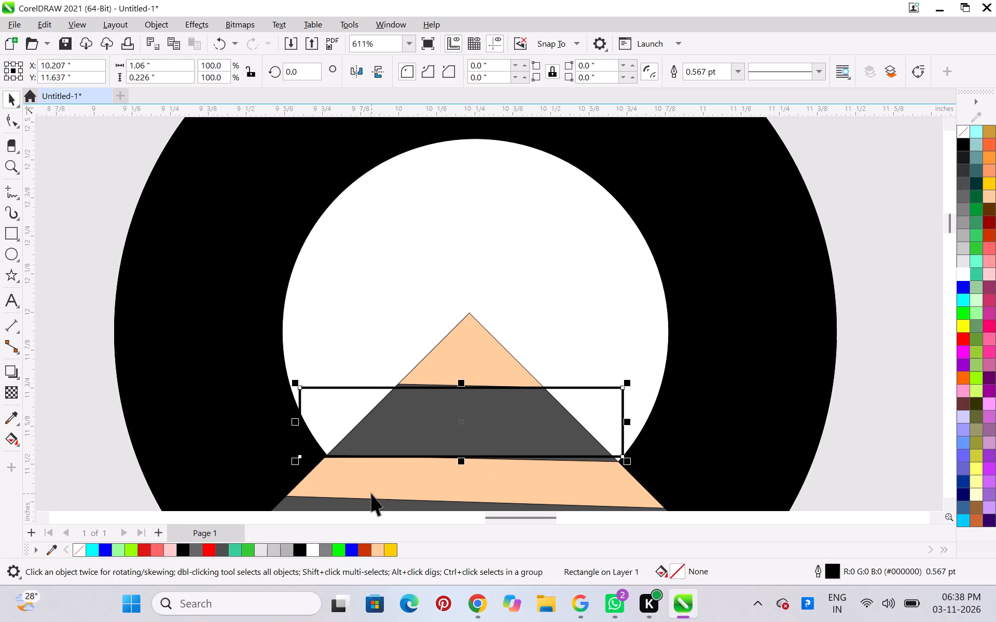
Convert the rectangle to curves and snap its corners to the triangle's apex, right edge and the topmost dark stripe's lower ends.
left_click(9, 123)
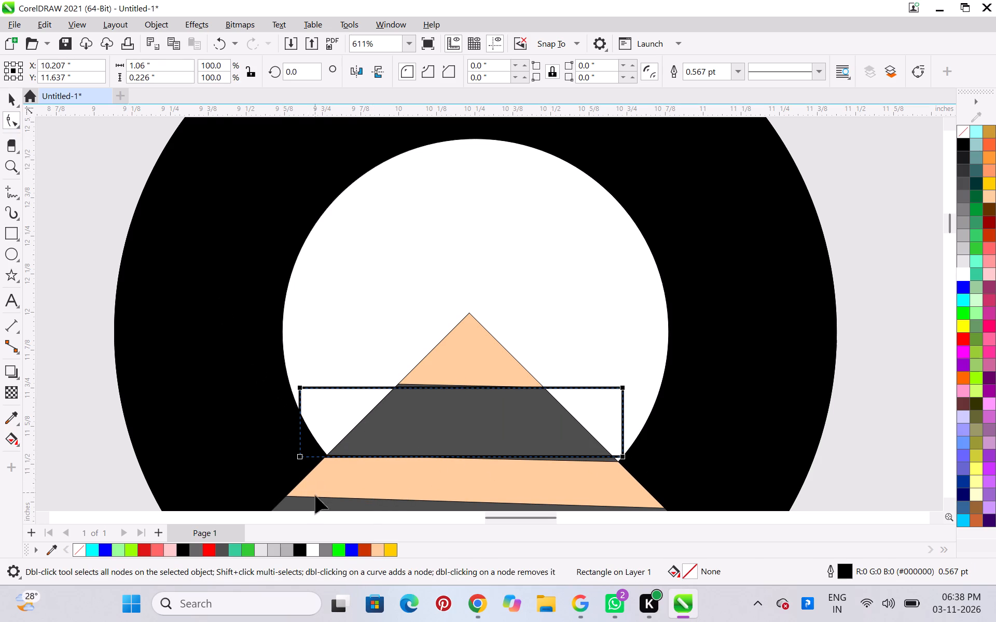
key("ctrl+q")
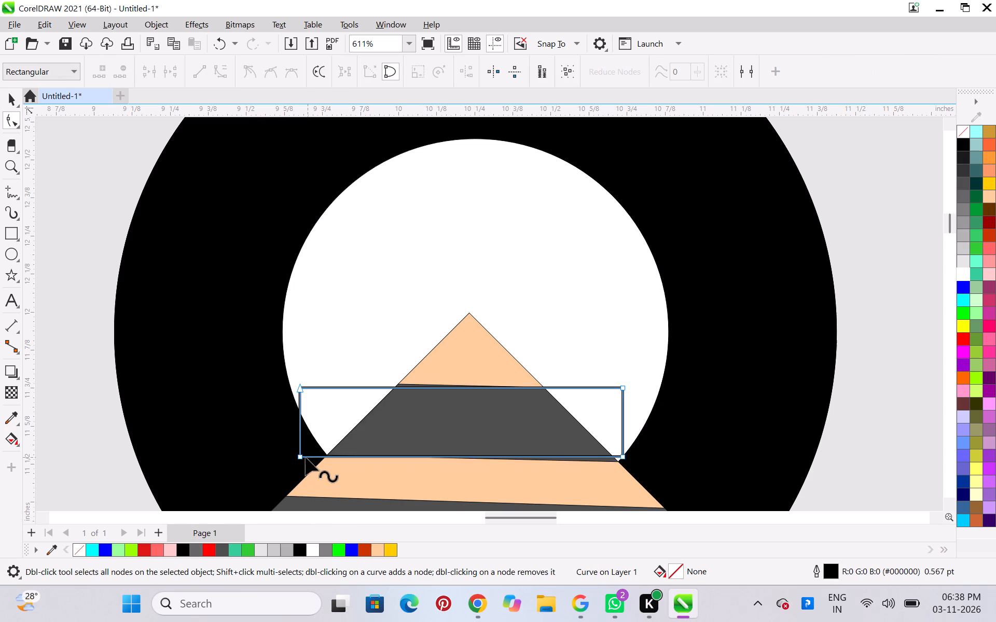
left_click_drag(300, 456, 326, 455)
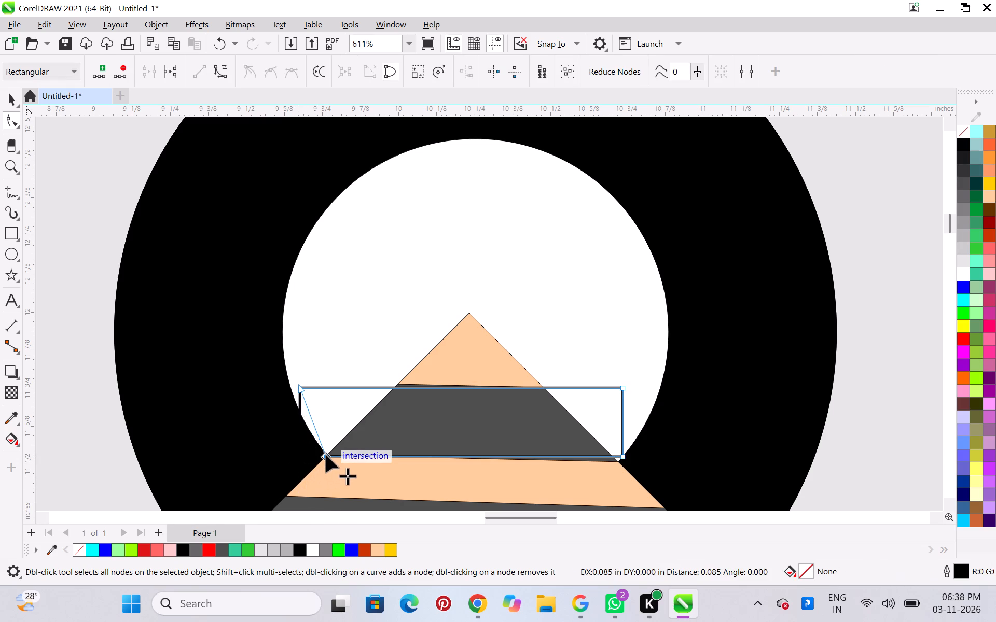
left_click_drag(326, 455, 326, 456)
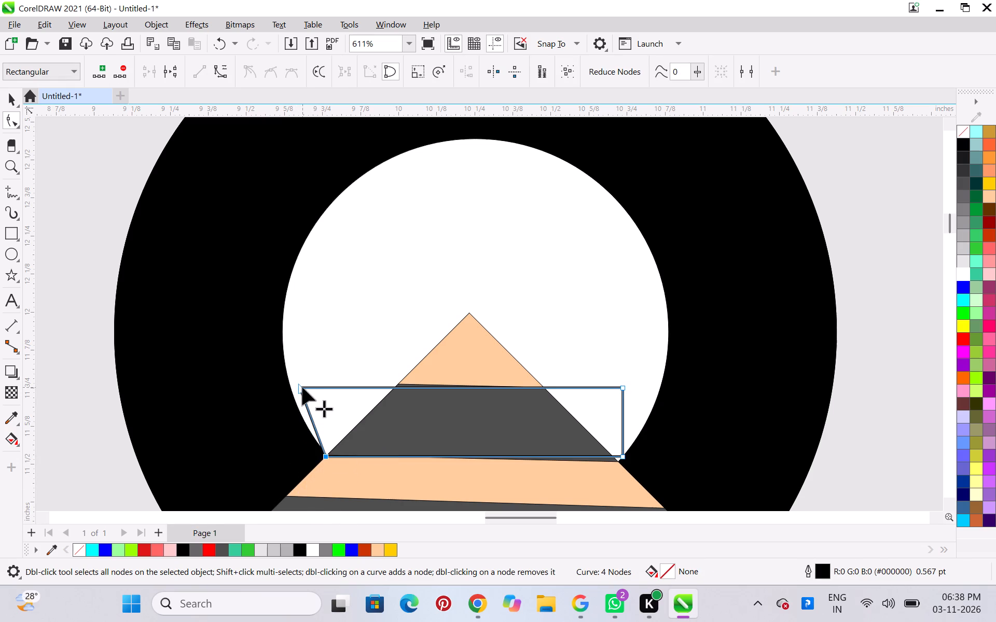
left_click_drag(301, 387, 464, 318)
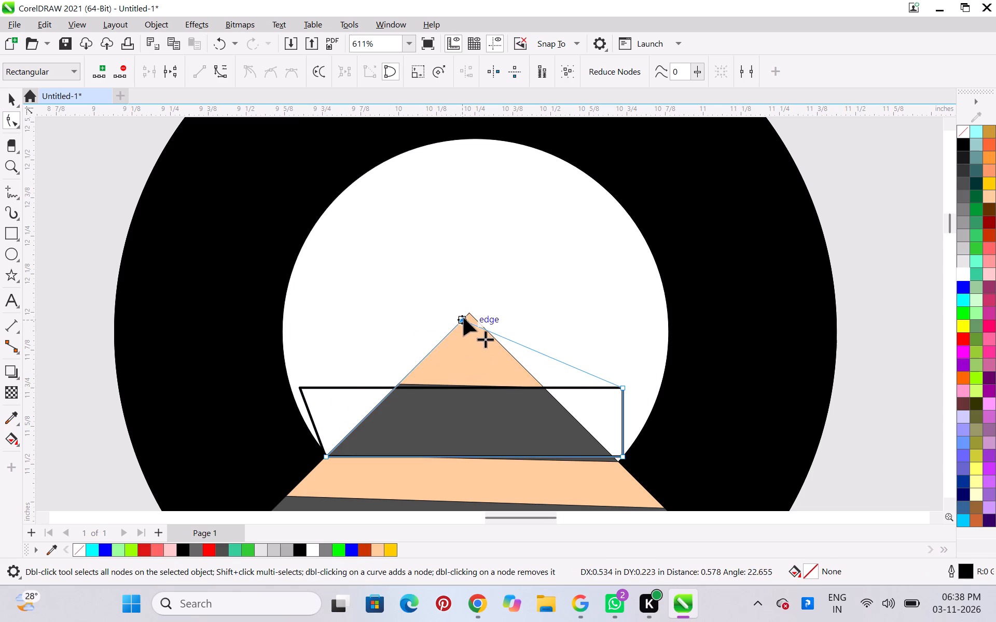
left_click_drag(464, 318, 466, 312)
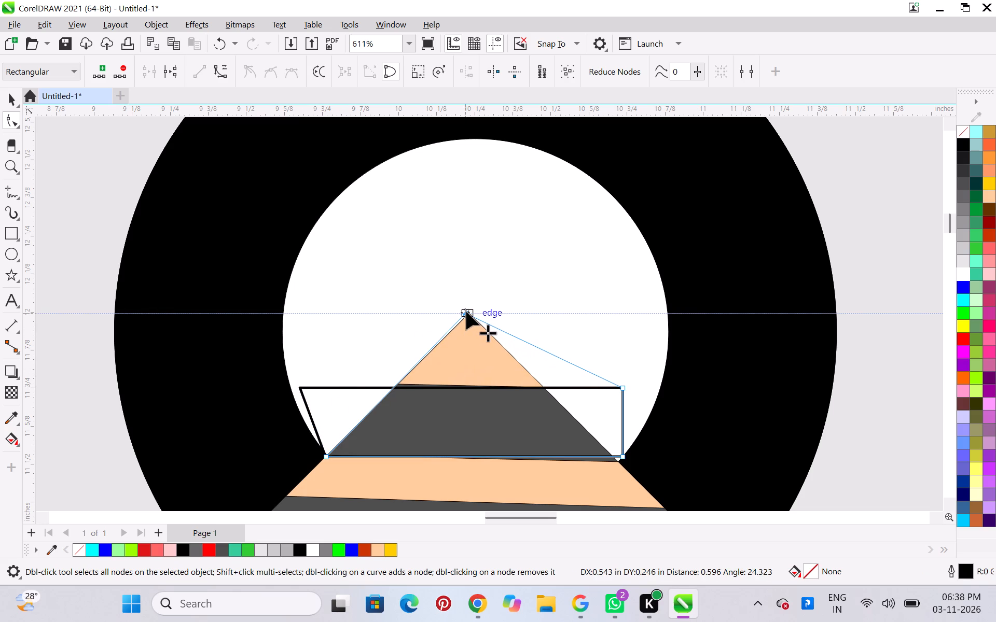
left_click_drag(466, 312, 467, 313)
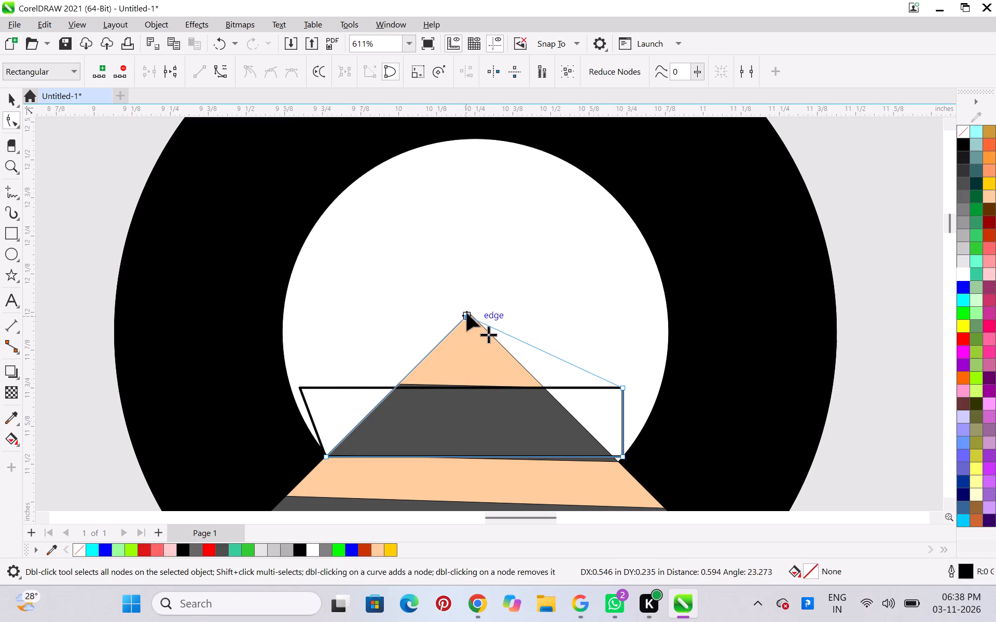
left_click_drag(467, 313, 469, 313)
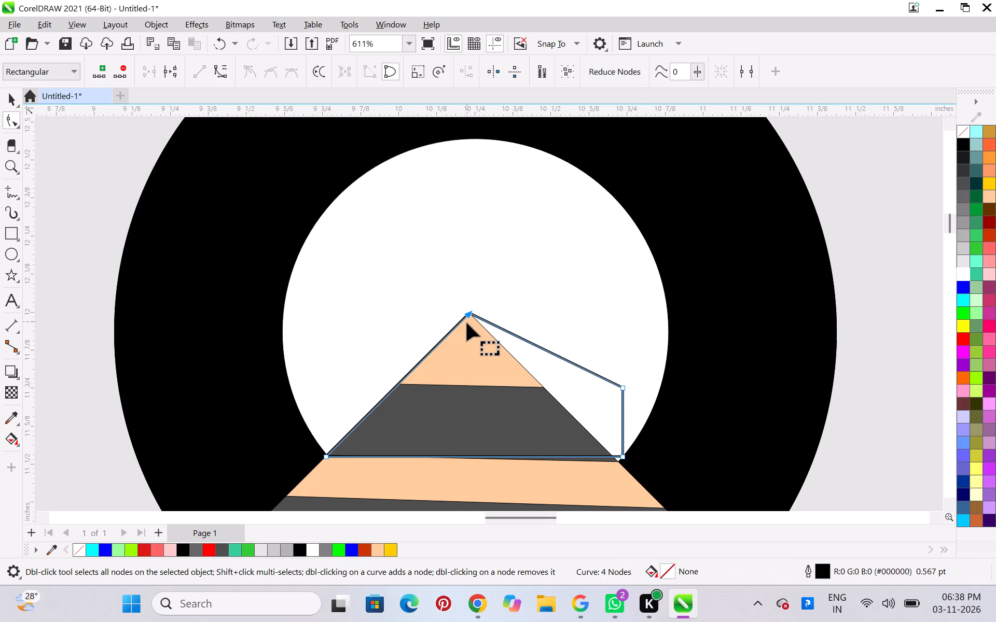
scroll(467, 323, "down", 1)
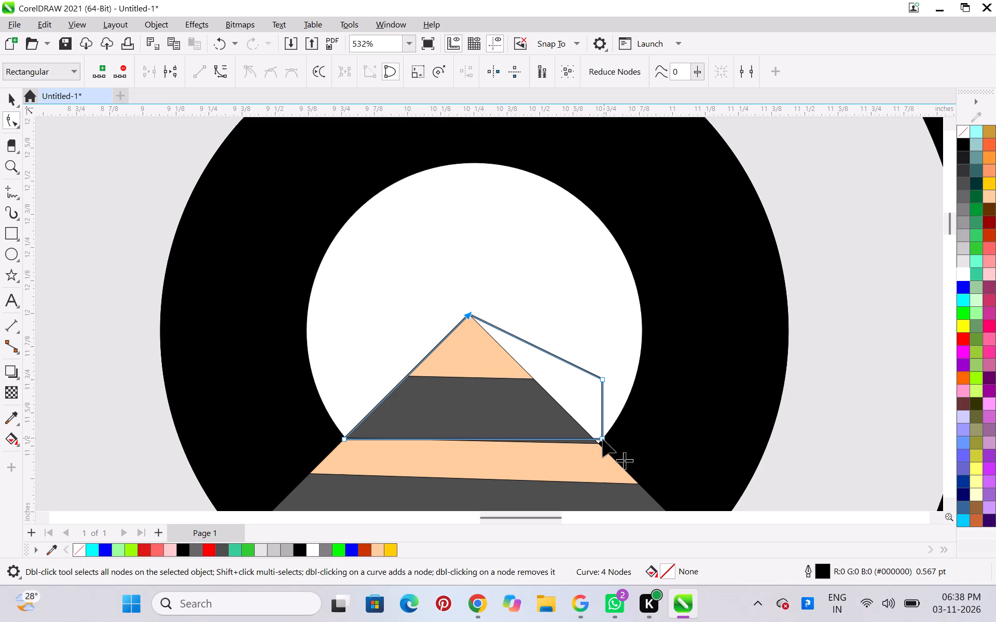
left_click(603, 439)
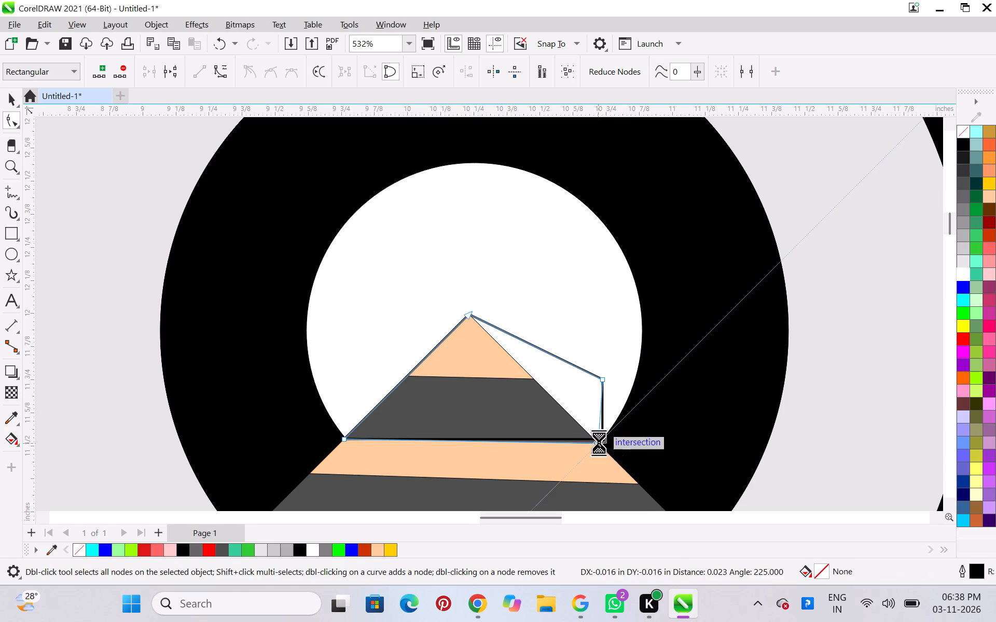
left_click_drag(603, 379, 518, 349)
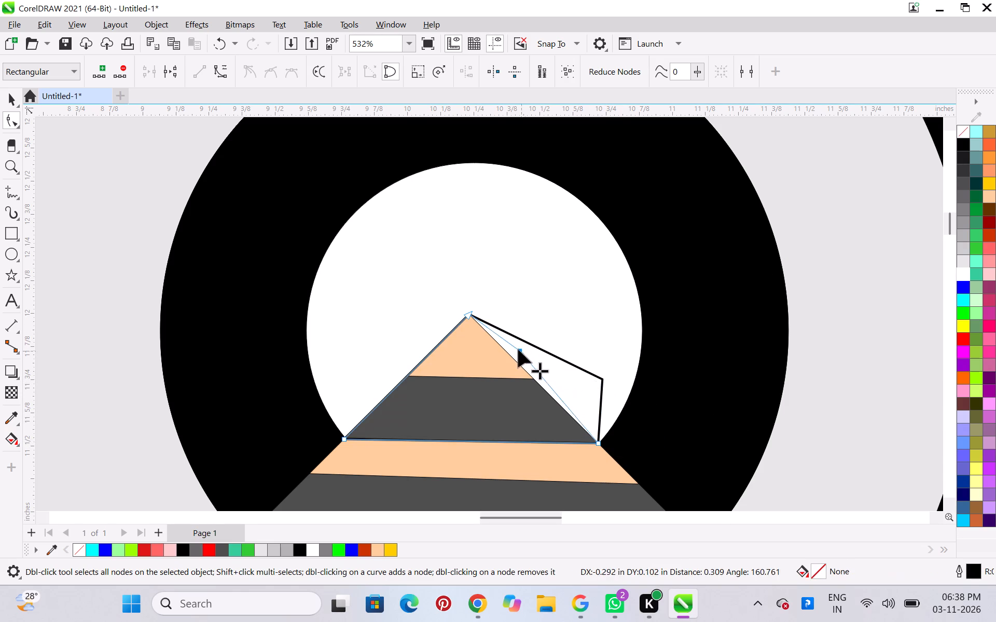
left_click_drag(518, 349, 497, 342)
Give the reshaped shape over the triangle's tip a white (#FFFFFF) fill and a white outline.
scroll(500, 346, "down", 6)
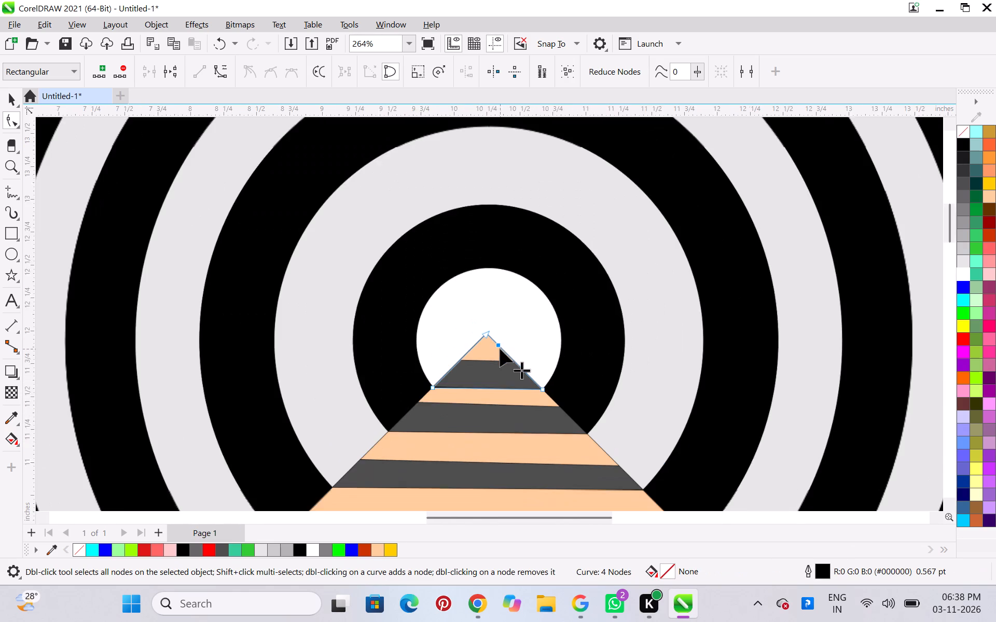
scroll(500, 349, "up", 4)
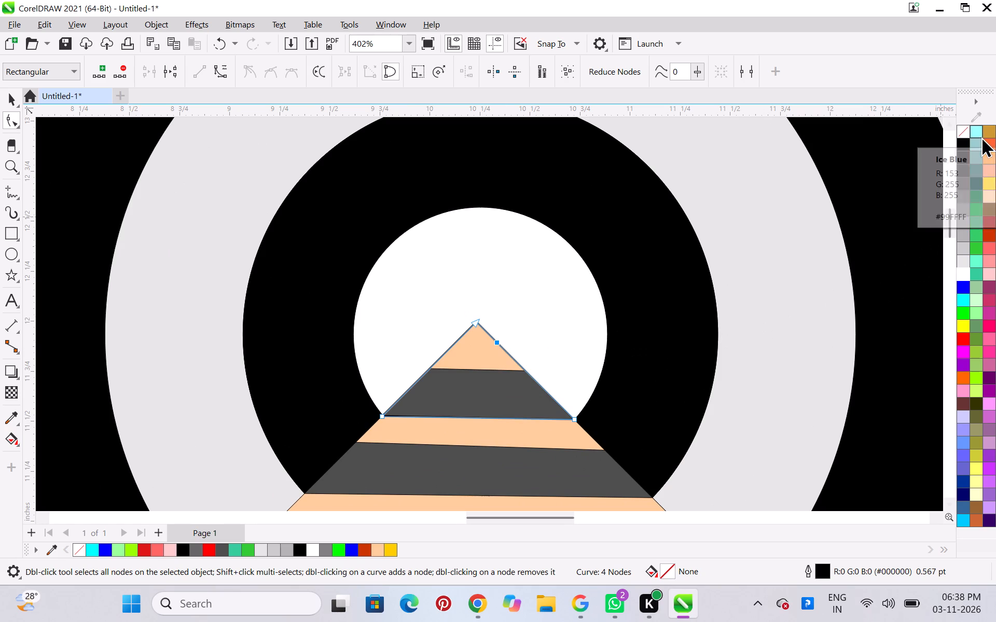
left_click(959, 272)
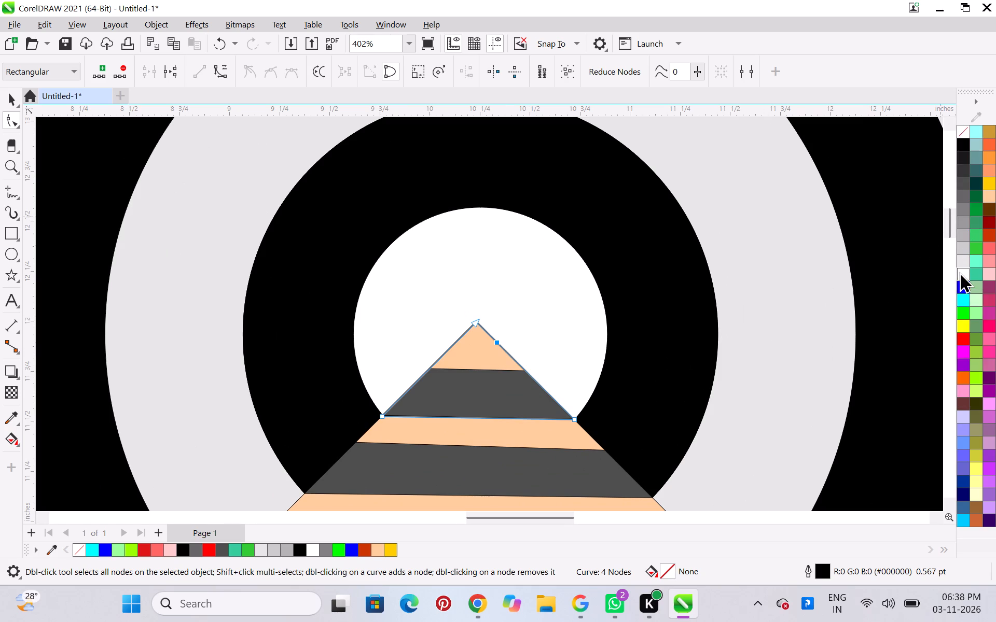
left_click(798, 381)
scroll(664, 380, "down", 5)
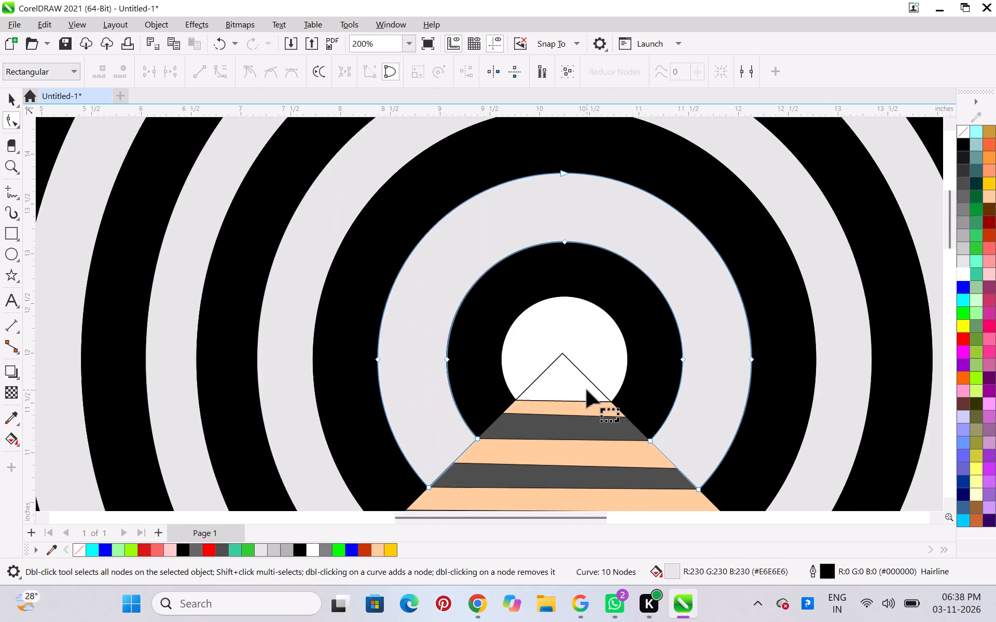
scroll(586, 388, "up", 6)
right_click(586, 388)
left_click(495, 371)
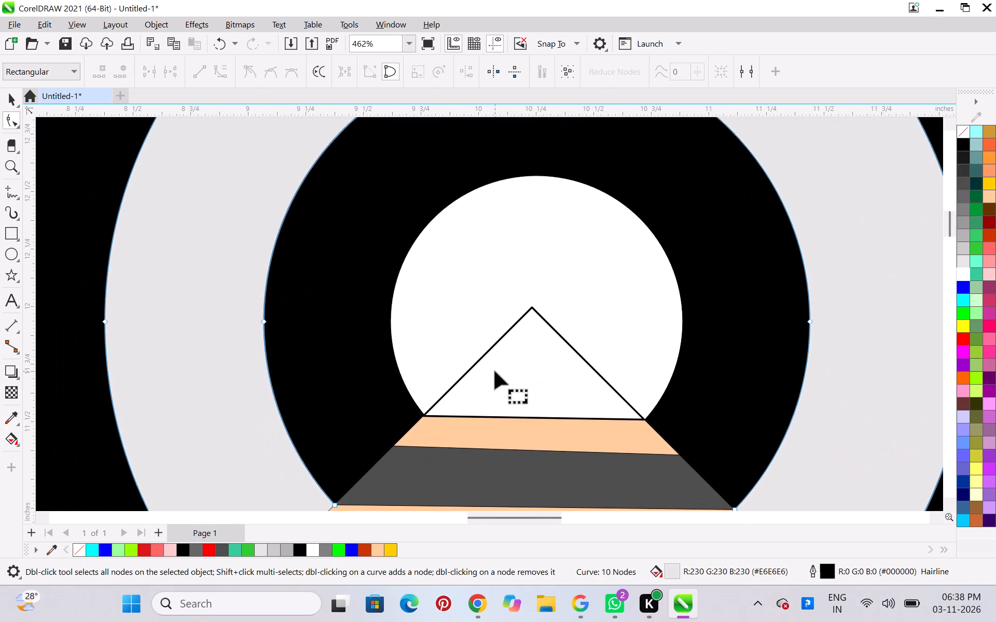
right_click(961, 270)
left_click(940, 274)
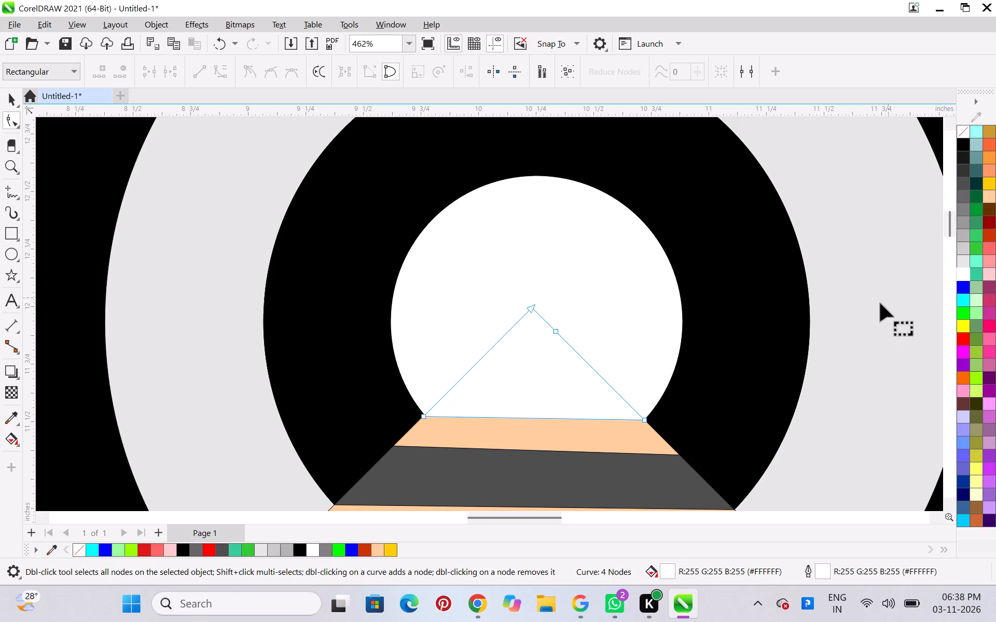
left_click(880, 303)
Examine how the white shape over the triangle's tip blends with the centre circle and the whole illustration.
scroll(769, 322, "down", 6)
scroll(706, 333, "up", 2)
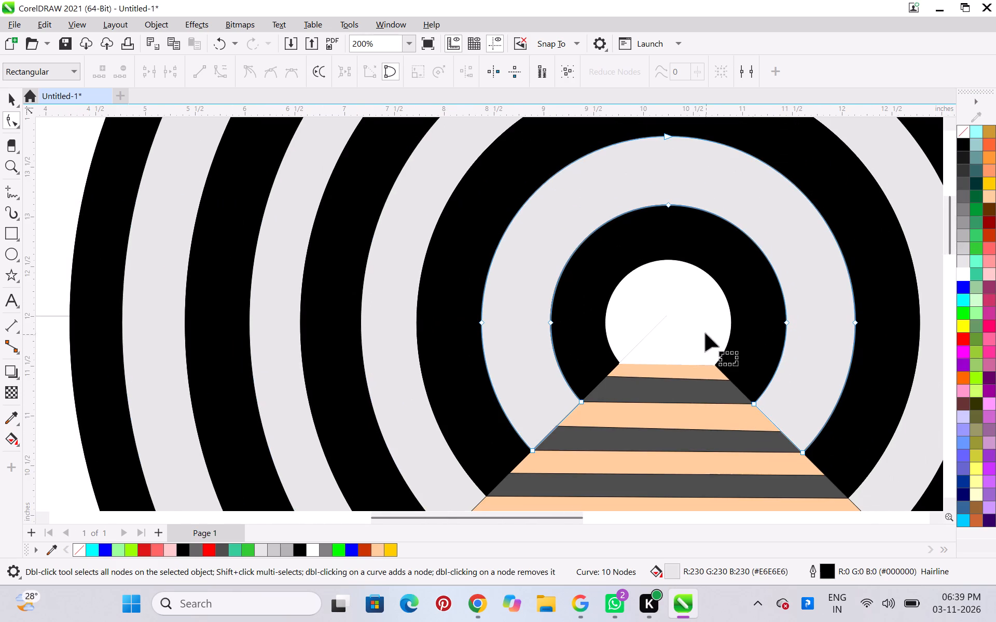
scroll(706, 333, "up", 3)
scroll(612, 335, "down", 12)
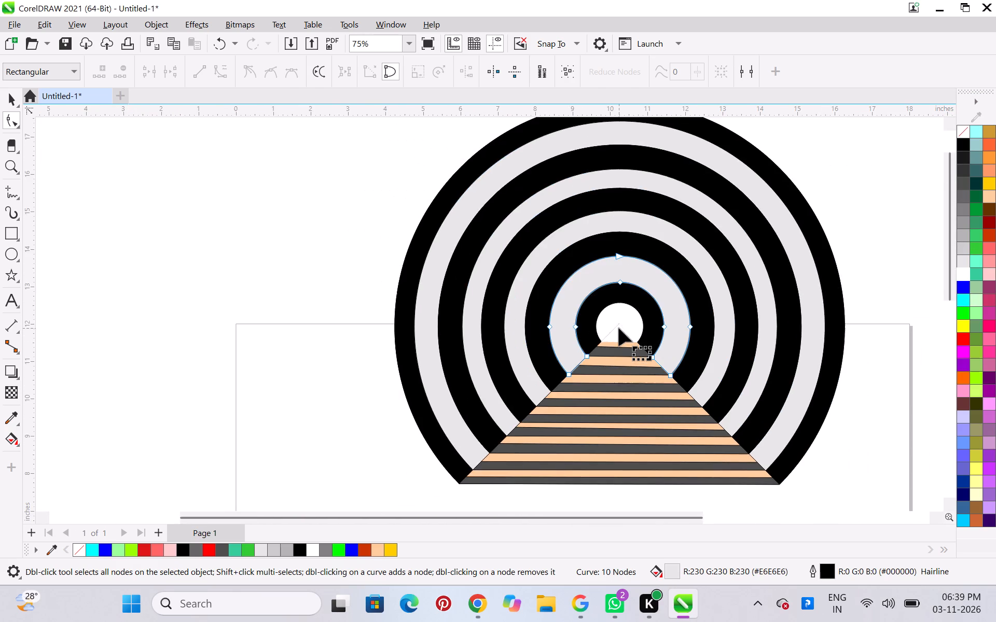
scroll(617, 331, "down", 6)
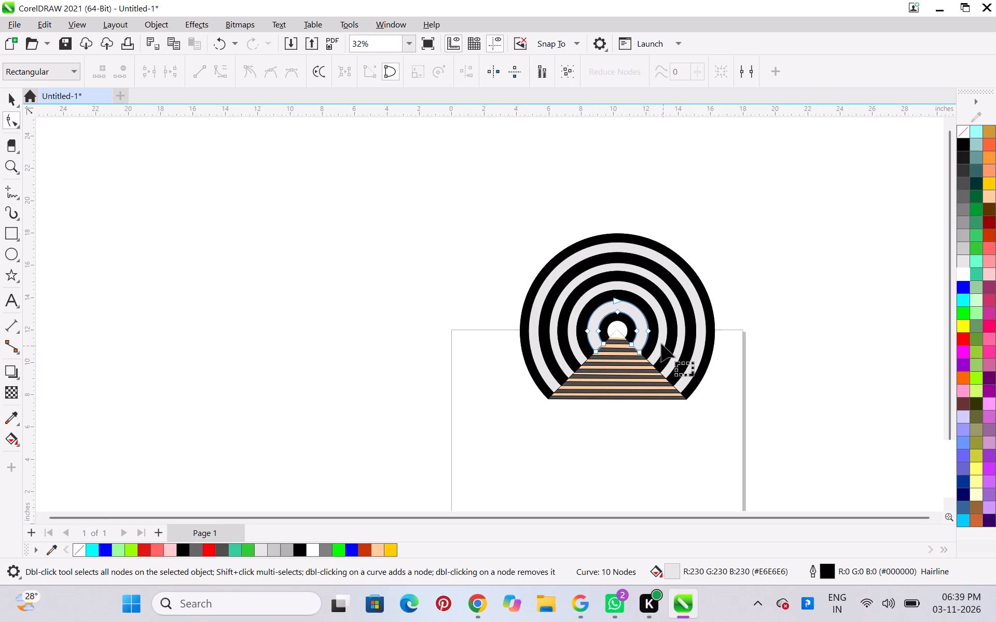
scroll(649, 342, "up", 8)
scroll(563, 337, "up", 6)
scroll(560, 332, "down", 3)
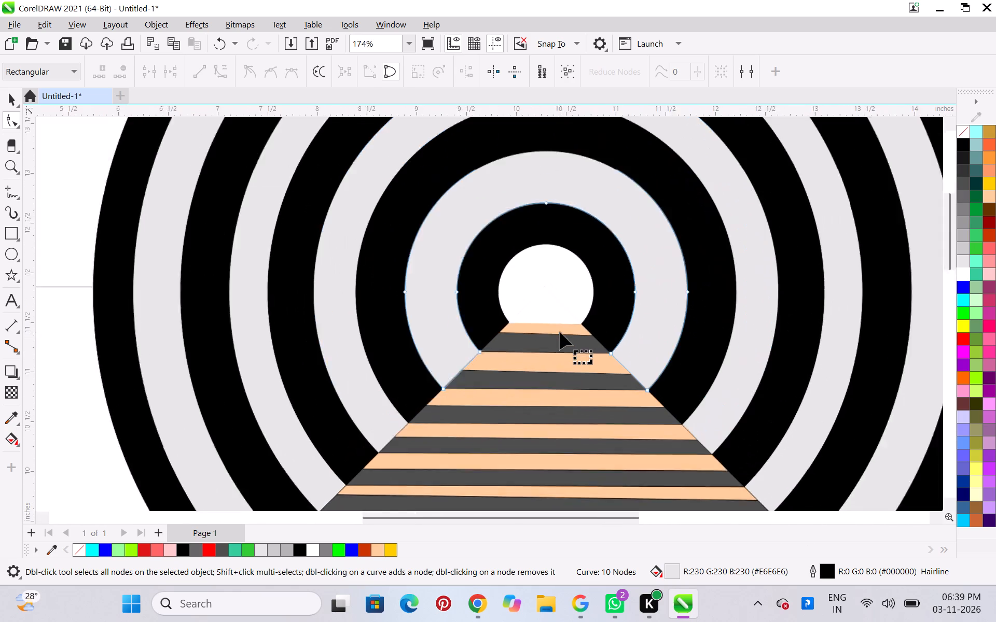
scroll(560, 332, "down", 7)
scroll(522, 264, "up", 7)
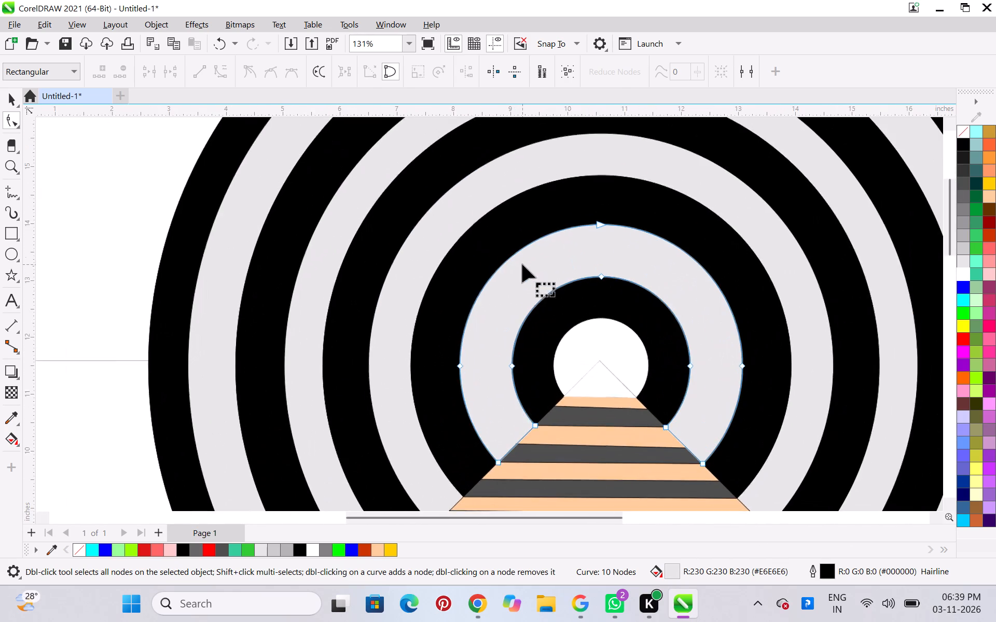
scroll(661, 370, "up", 6)
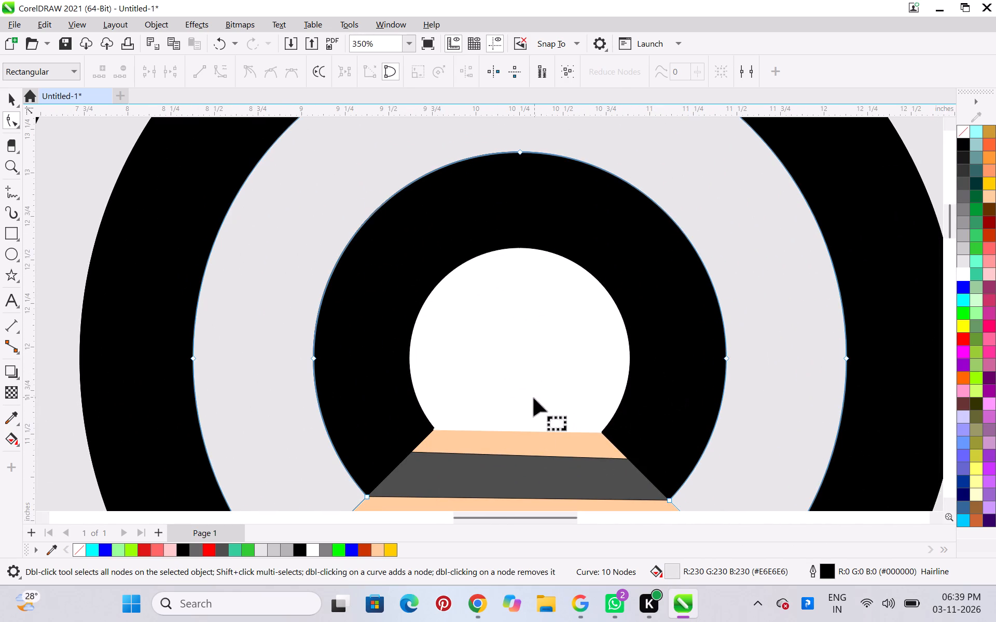
left_click(534, 398)
scroll(533, 399, "down", 10)
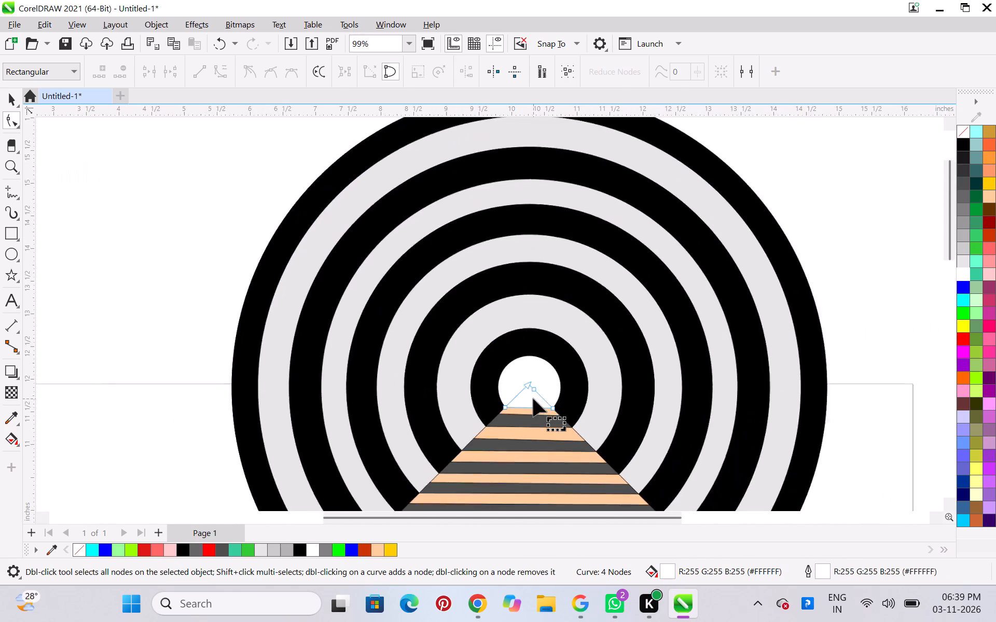
scroll(533, 399, "down", 5)
left_click(784, 373)
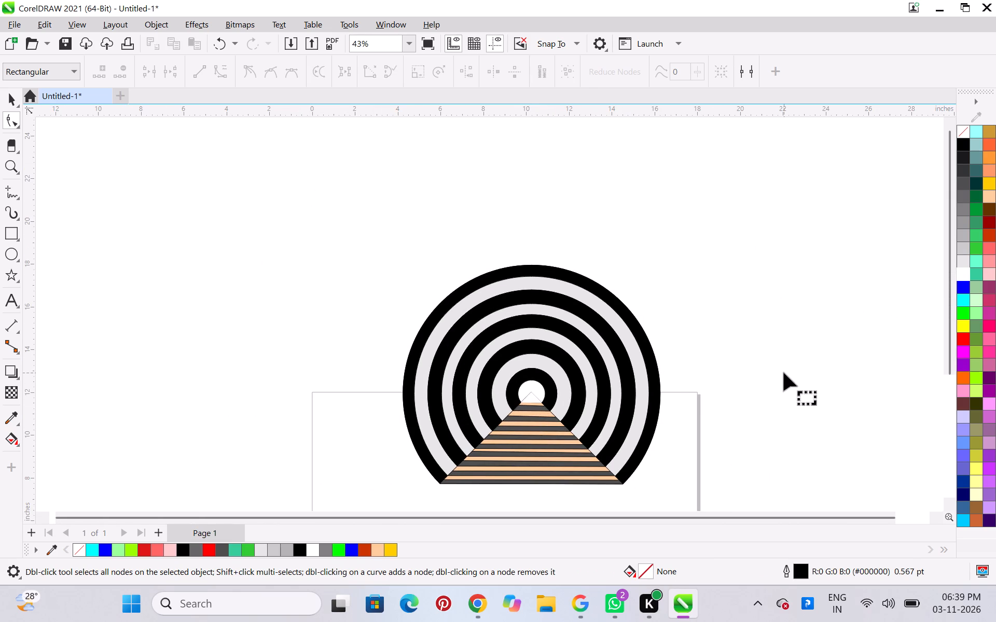
Open the closed curve of the white shape covering the triangle's tip.
scroll(538, 412, "up", 9)
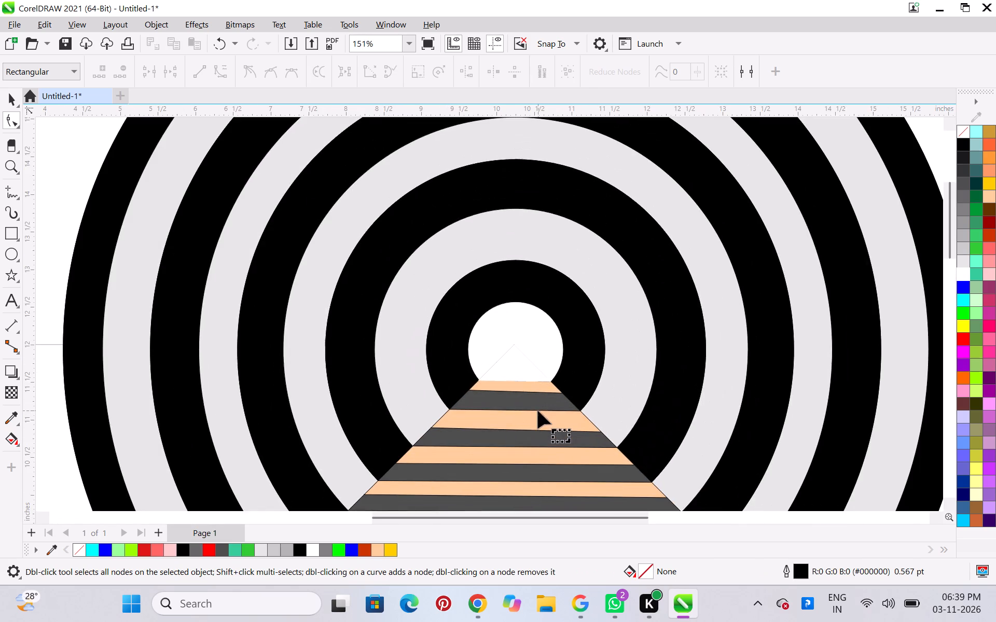
scroll(535, 337, "up", 7)
left_click(468, 420)
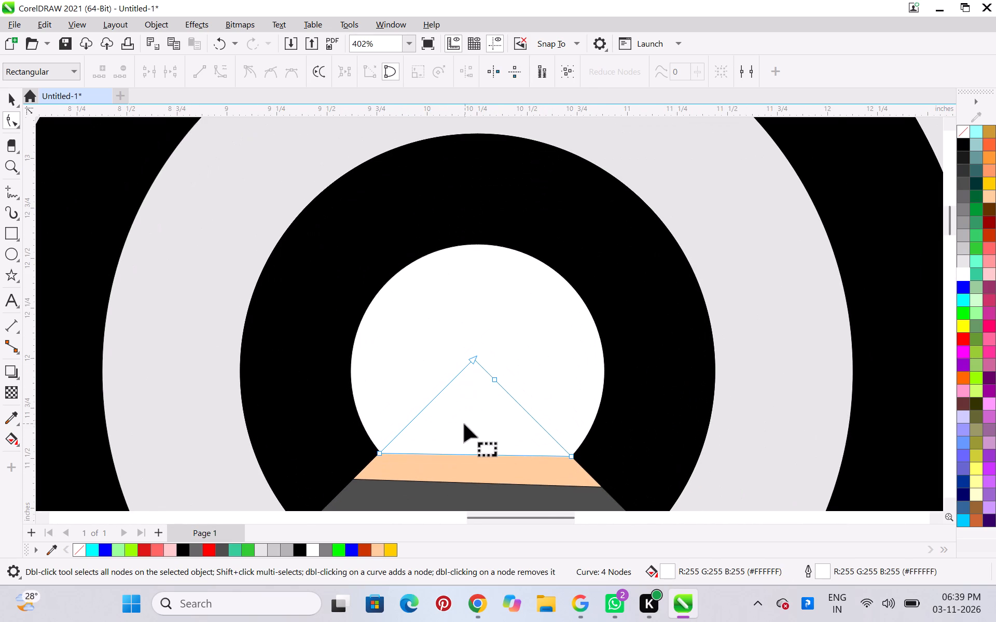
scroll(464, 422, "up", 3)
scroll(464, 422, "down", 4)
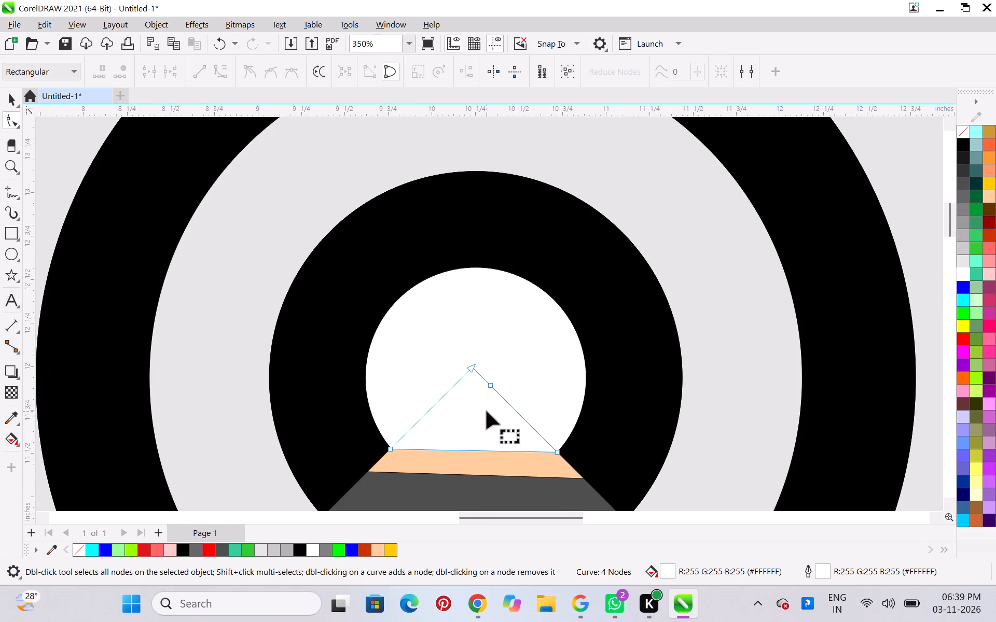
key("ctrl+q")
right_click(480, 408)
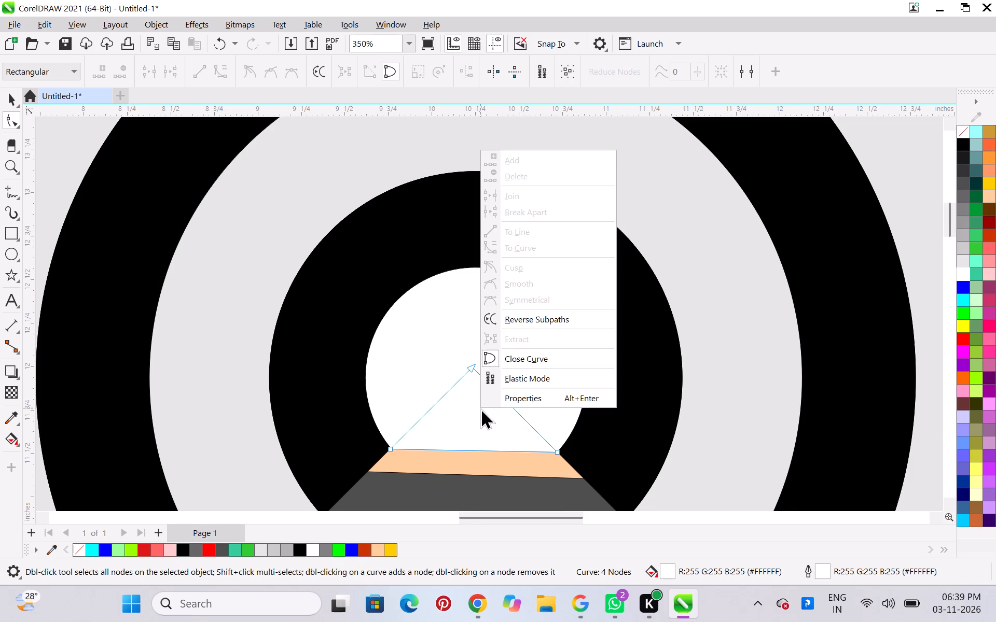
left_click(520, 357)
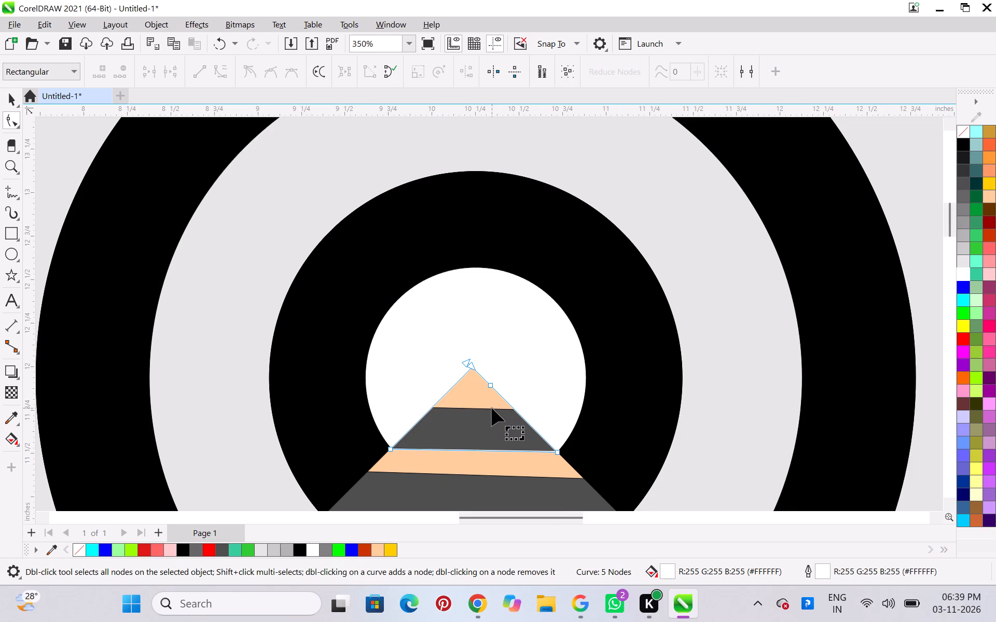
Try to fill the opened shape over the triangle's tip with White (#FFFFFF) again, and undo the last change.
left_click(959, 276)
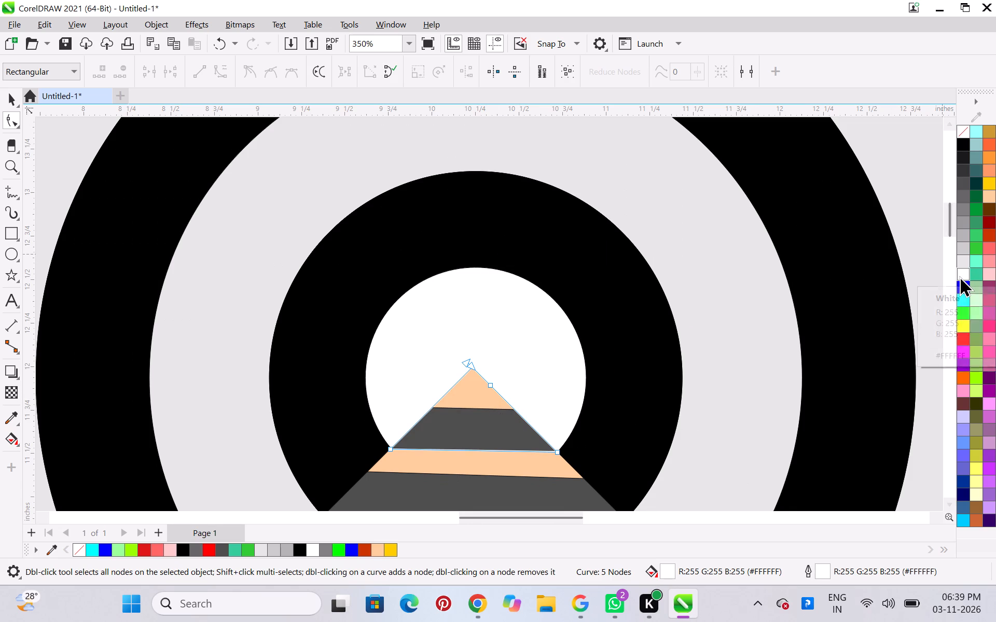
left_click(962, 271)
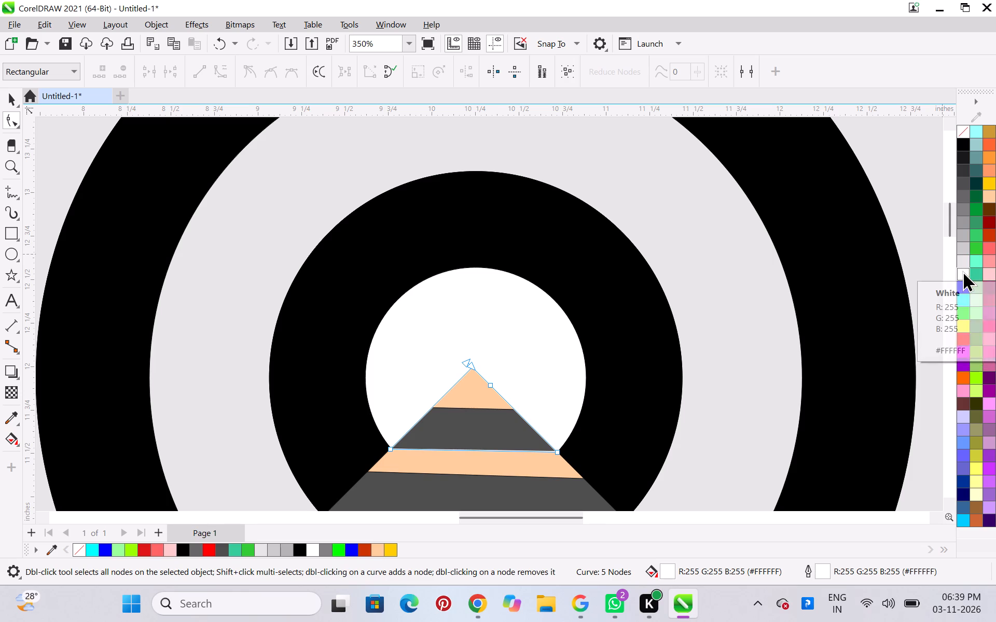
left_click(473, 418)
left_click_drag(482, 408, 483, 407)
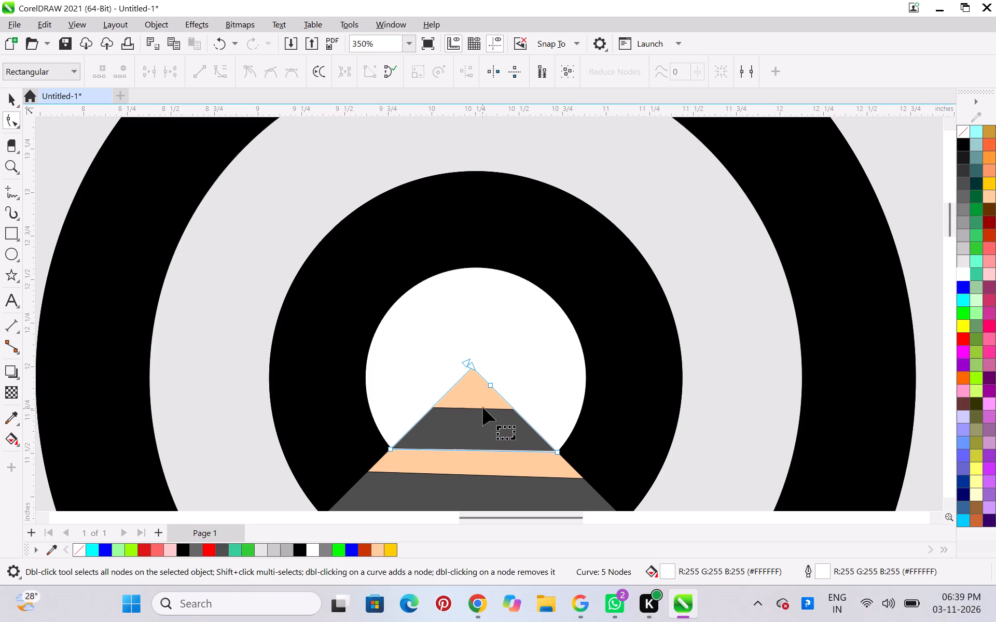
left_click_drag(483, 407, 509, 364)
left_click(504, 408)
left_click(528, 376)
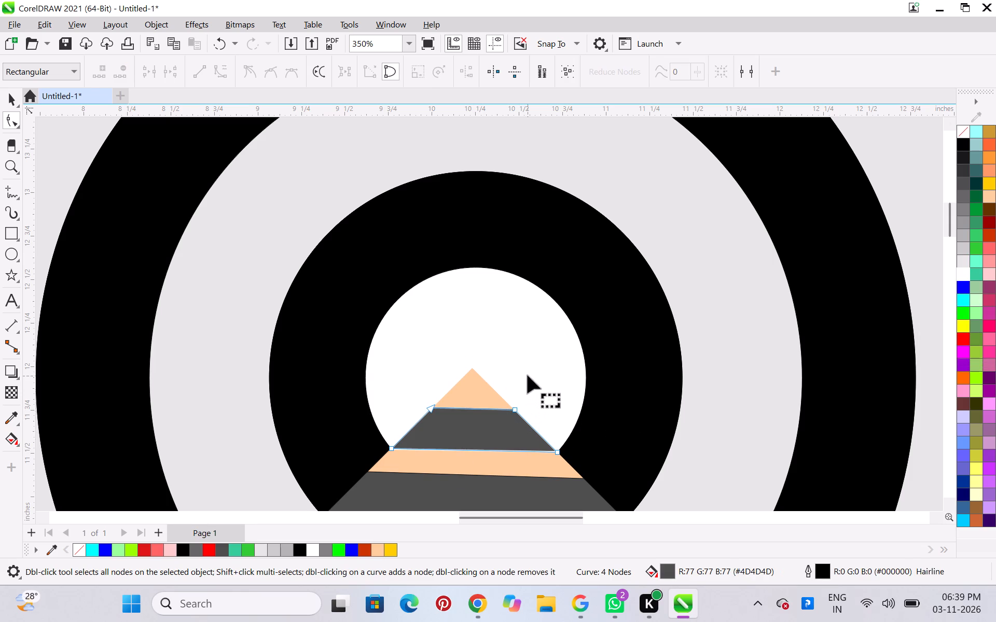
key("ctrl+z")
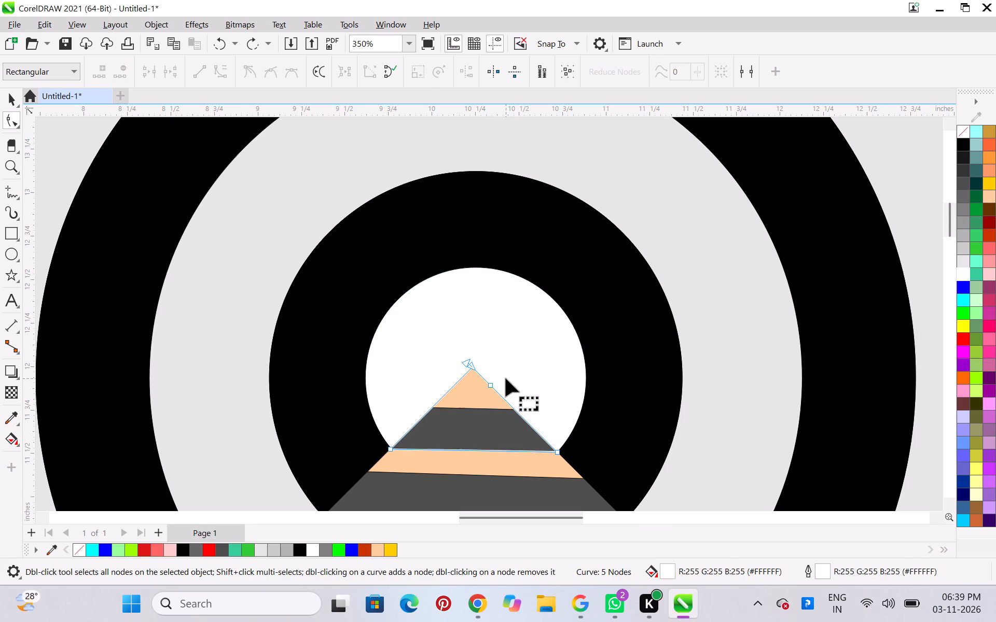
Undo the opening of the white shape's curve over the triangle's tip and deselect the shape.
key("ctrl+z")
key("ctrl+z")
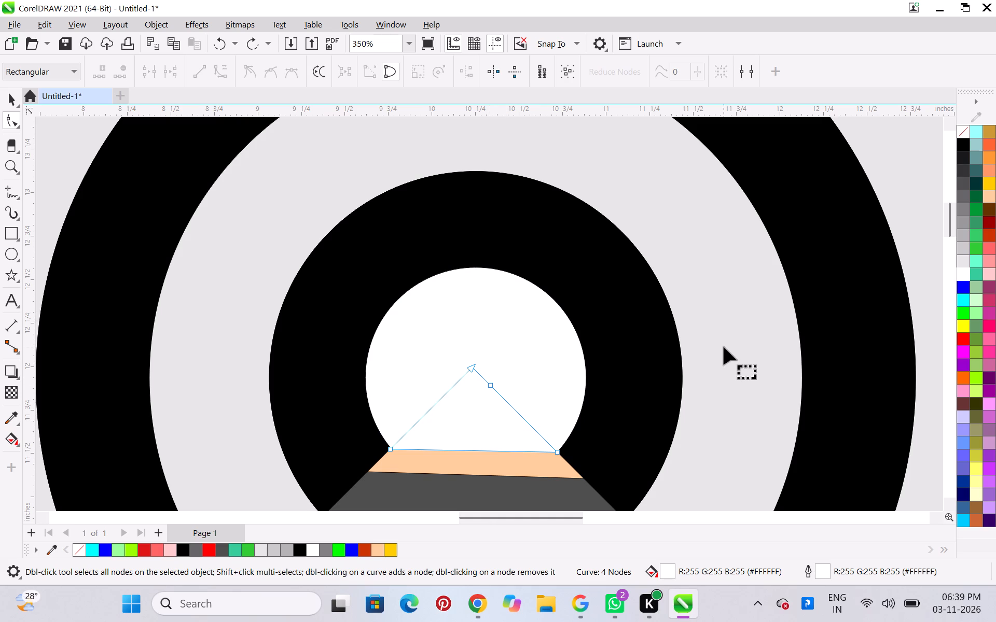
scroll(726, 345, "down", 6)
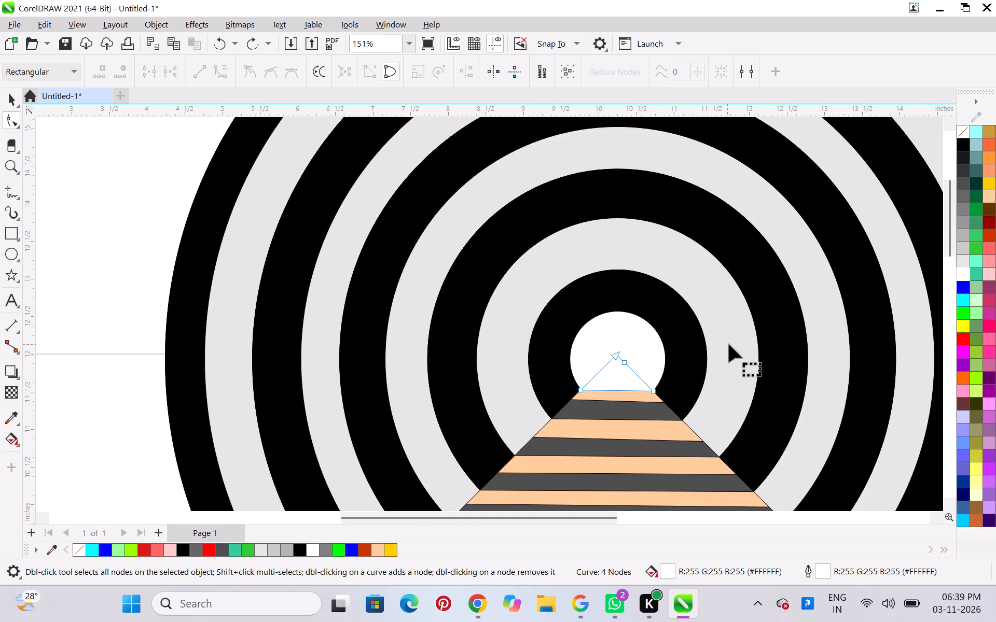
left_click(122, 260)
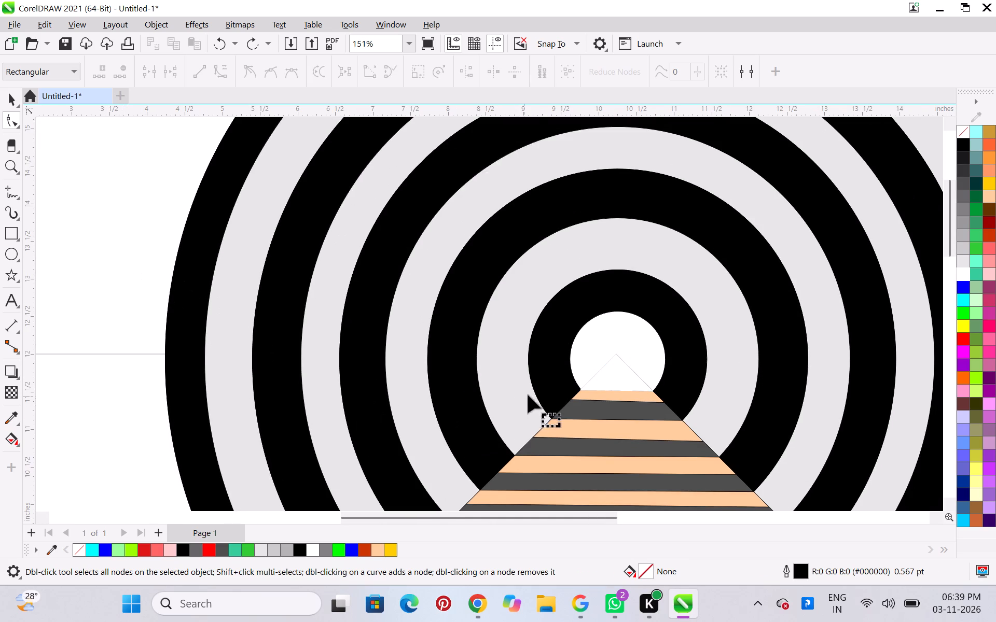
Turn on Overprint Outline for the white shape covering the triangle's tip.
key("ctrl+space")
left_click(608, 366)
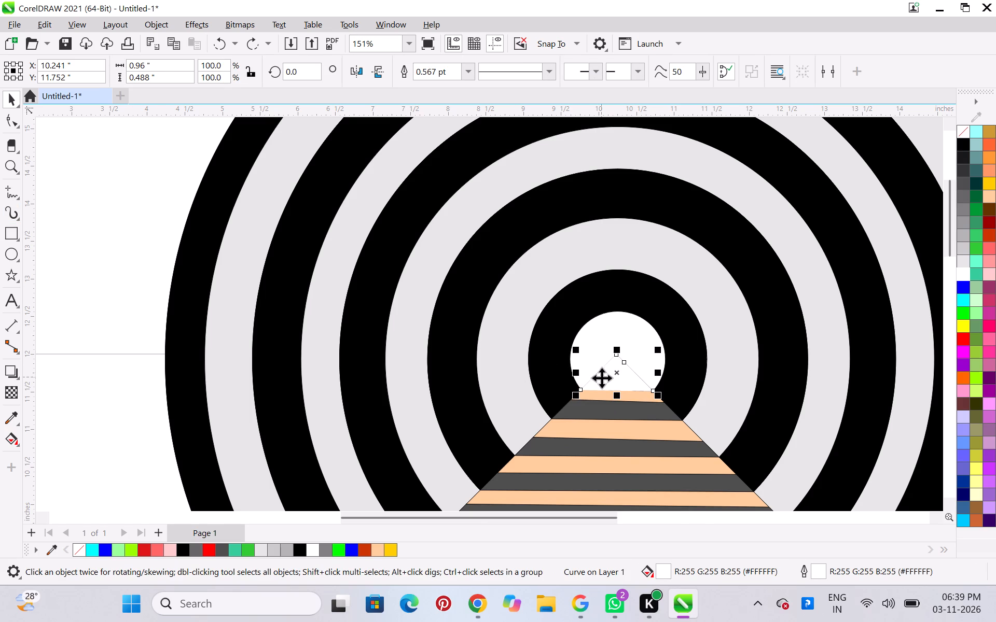
right_click(602, 378)
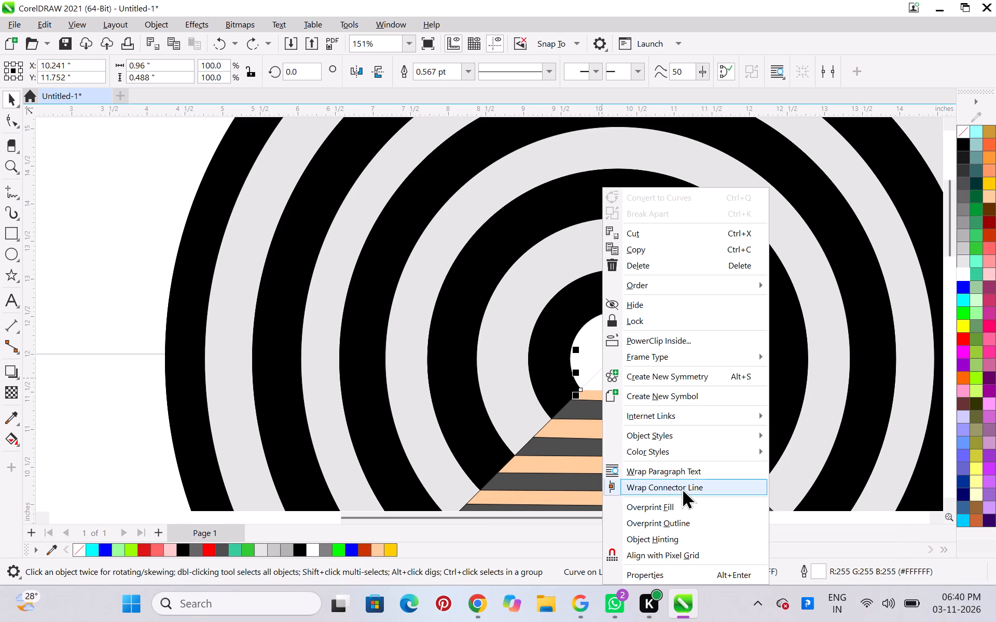
left_click(678, 524)
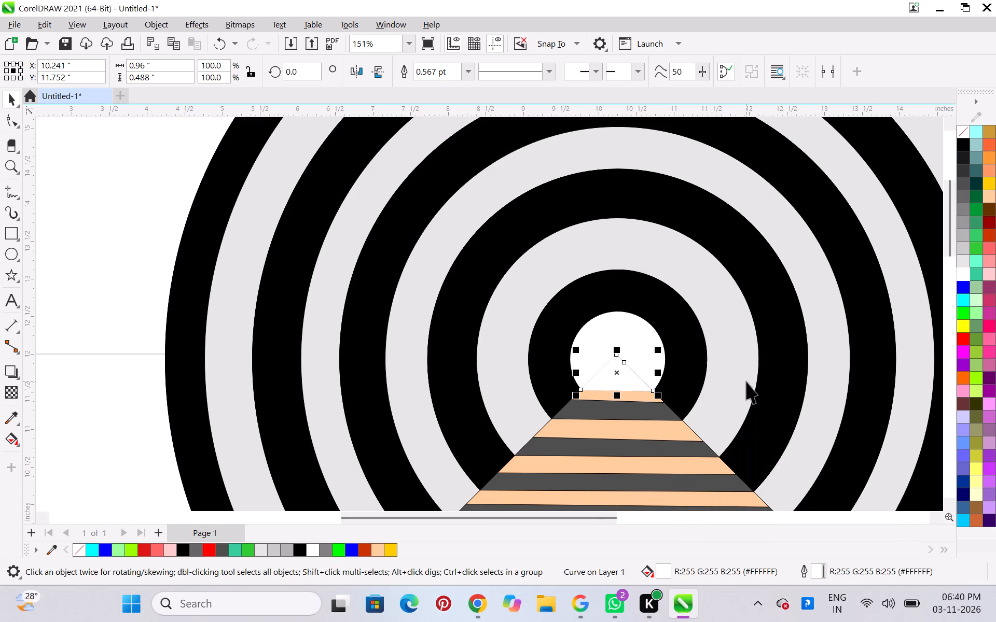
left_click(746, 381)
Examine the white shape's edges at the triangle's tip against the stripes and the whole illustration.
scroll(693, 391, "down", 11)
scroll(833, 448, "up", 7)
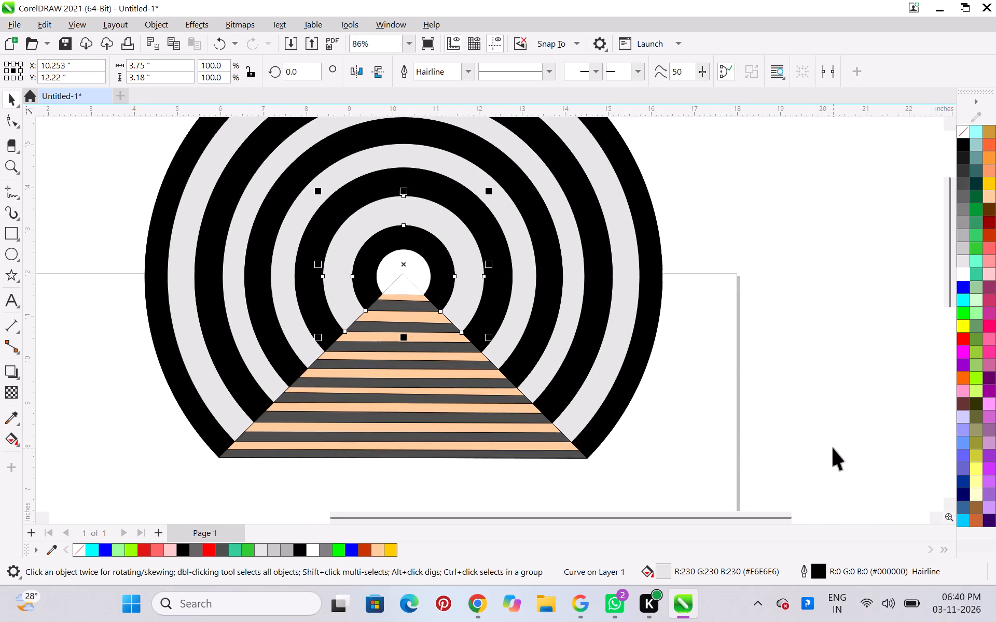
scroll(333, 294, "down", 1)
scroll(362, 245, "down", 5)
scroll(314, 231, "up", 10)
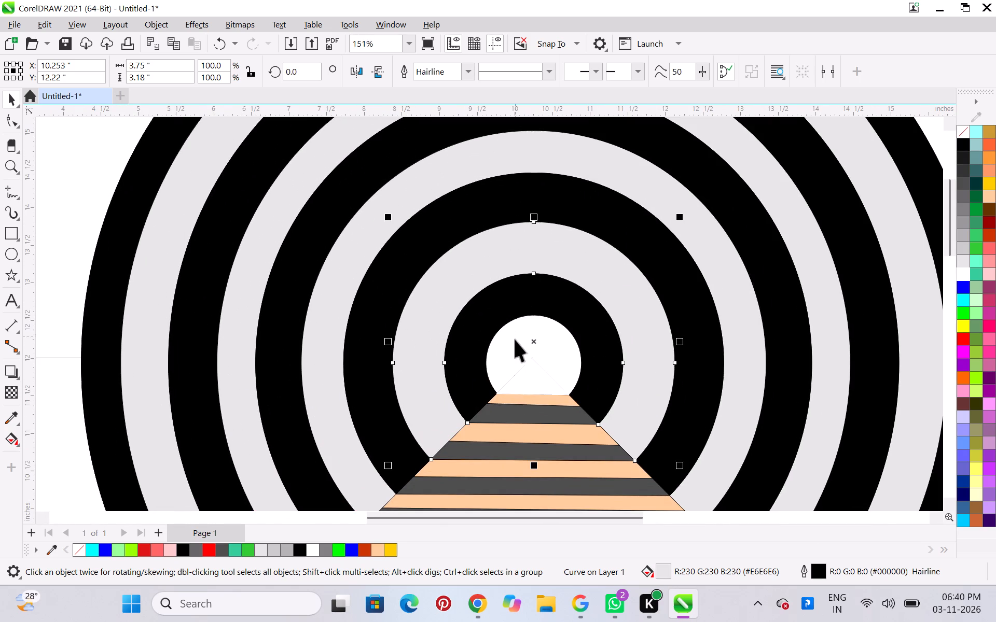
left_click(531, 369)
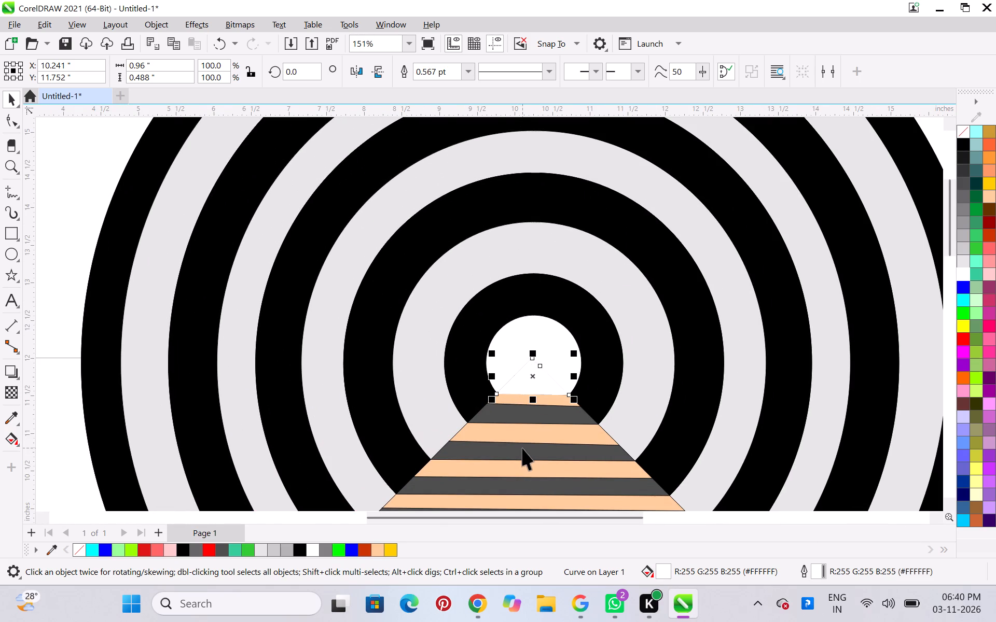
left_click(522, 447, "shift")
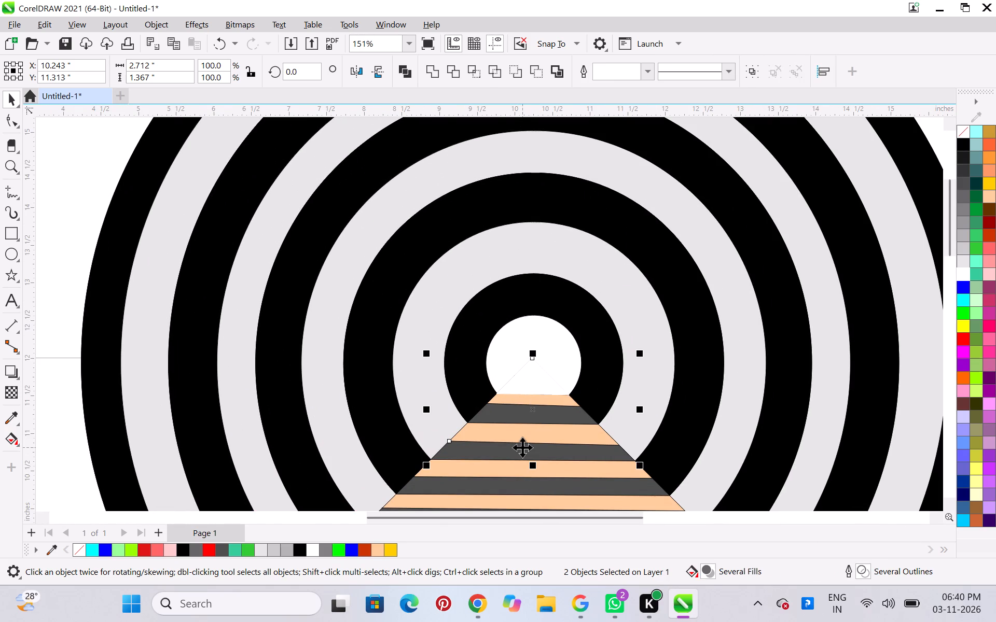
scroll(522, 447, "down", 11)
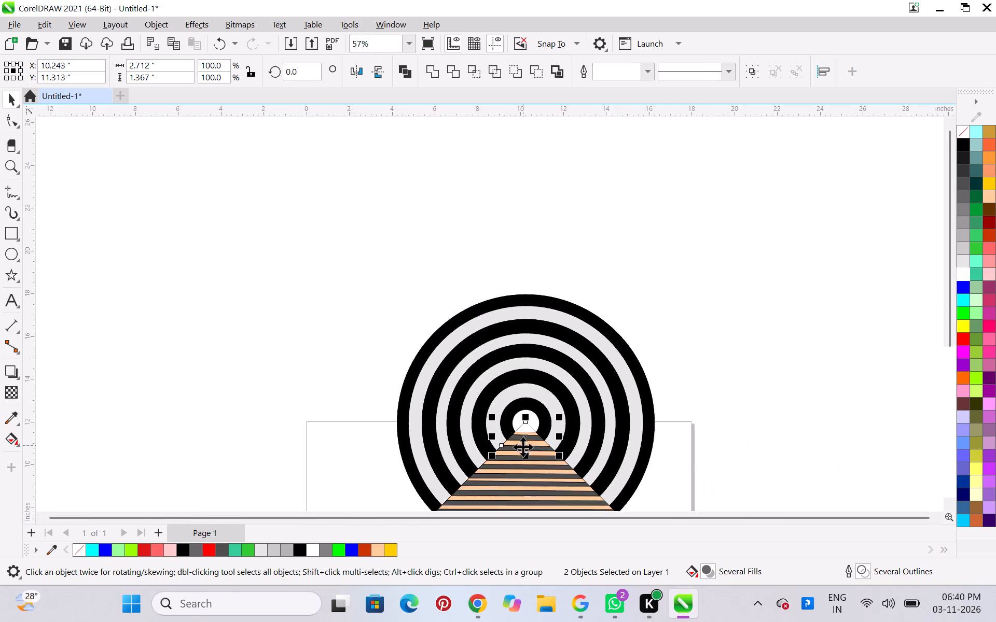
scroll(637, 449, "down", 6)
scroll(600, 501, "up", 9)
left_click(711, 444)
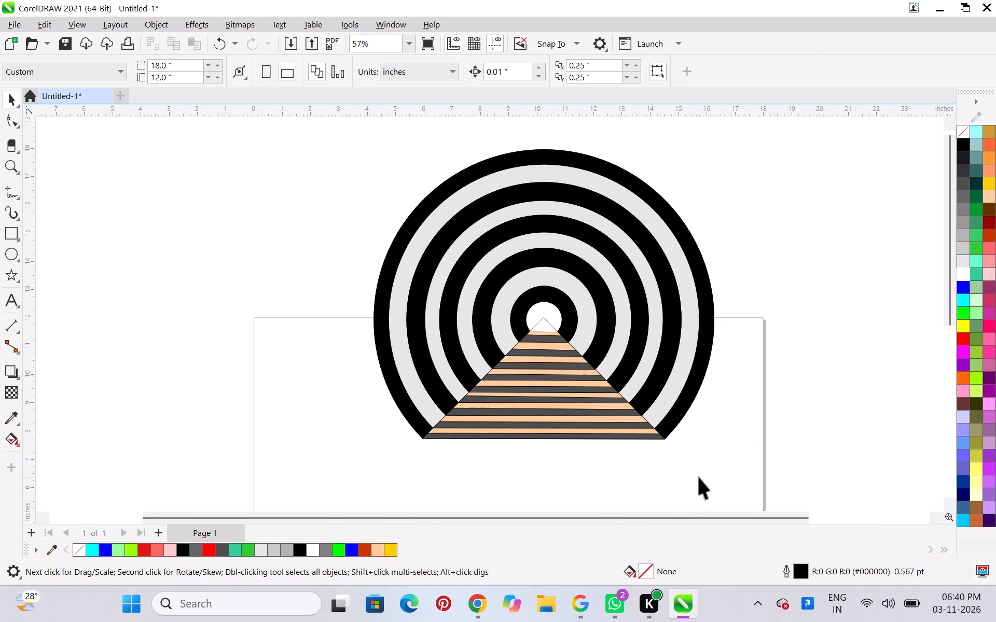
Select all nine dark grey stripes of the triangle together and group them.
left_click_drag(706, 476, 600, 474)
left_click_drag(600, 474, 406, 344)
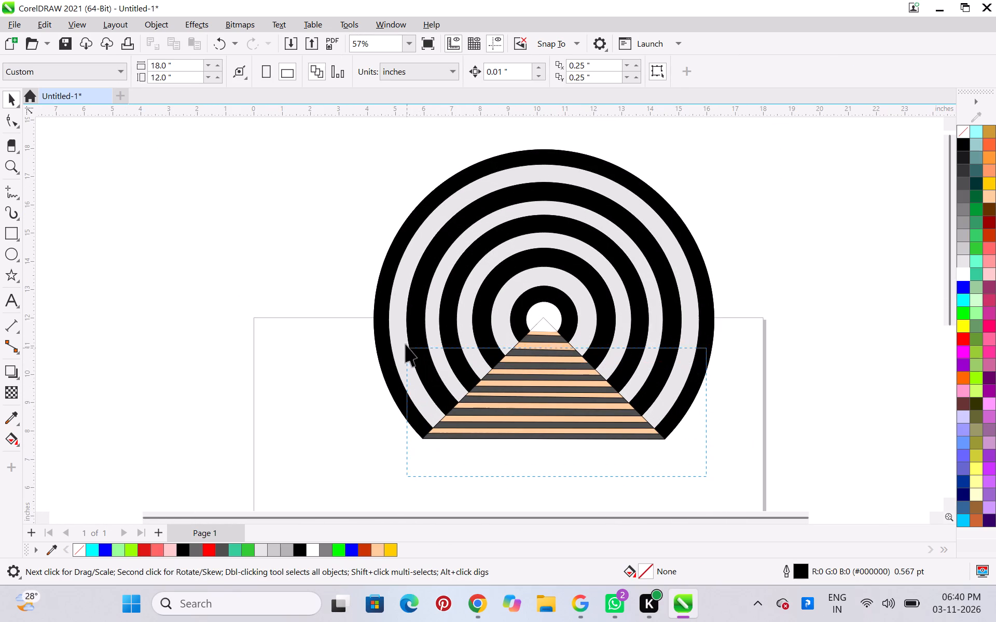
left_click_drag(406, 344, 375, 324)
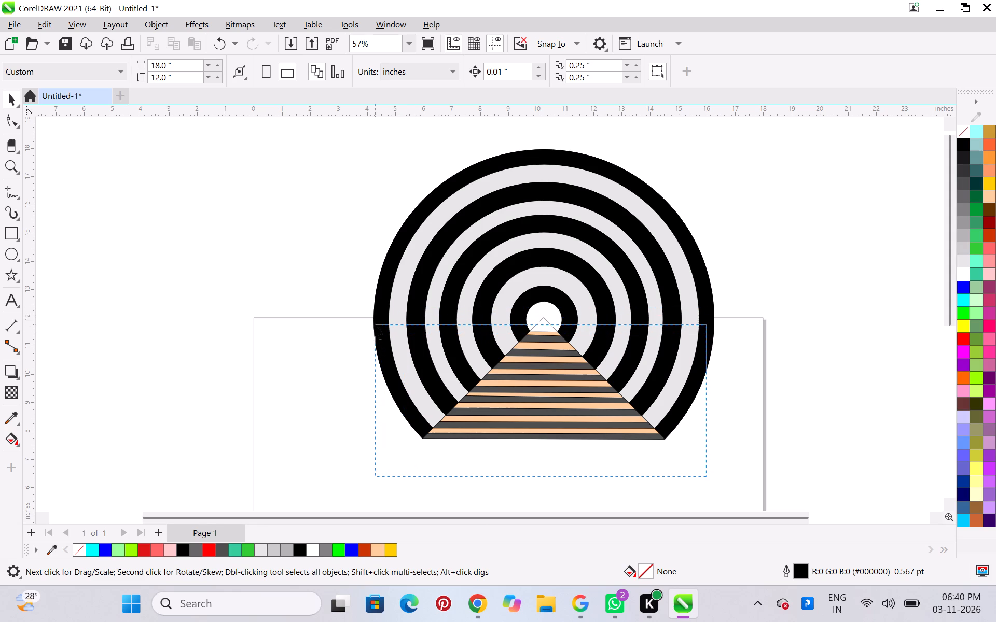
left_click_drag(375, 324, 375, 328)
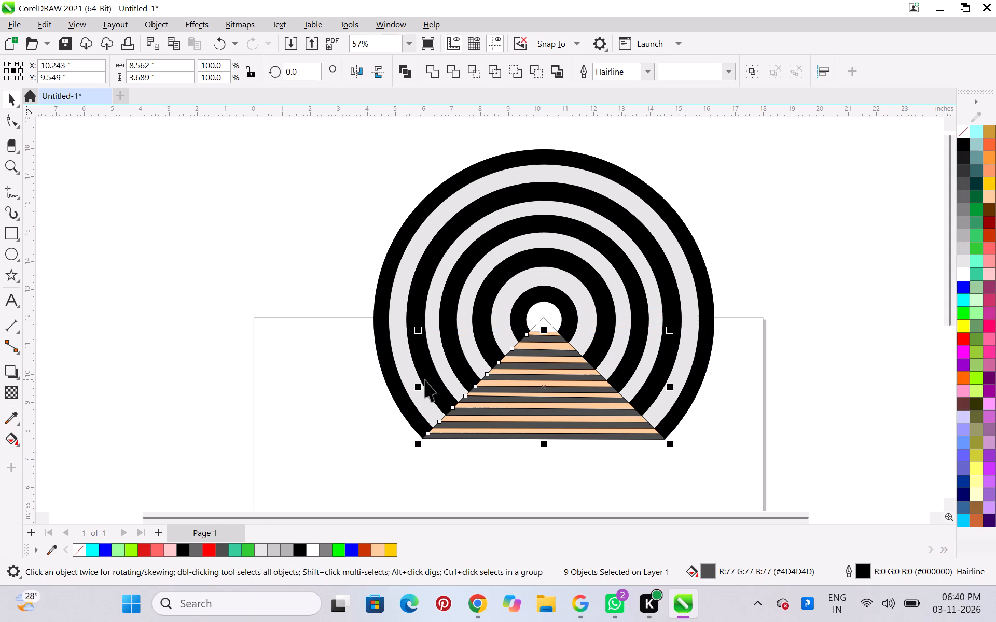
key("ctrl+g")
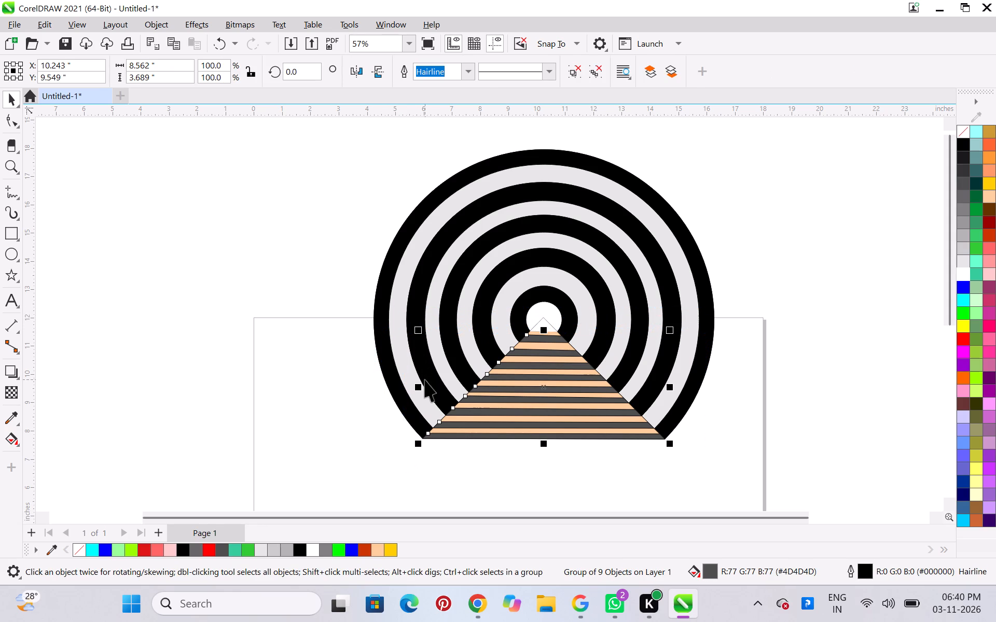
Move the dark stripe group off the triangle to beside the rings, centred at about X 18.88, Y 9.43 inches.
left_click(738, 437)
left_click_drag(587, 404, 670, 404)
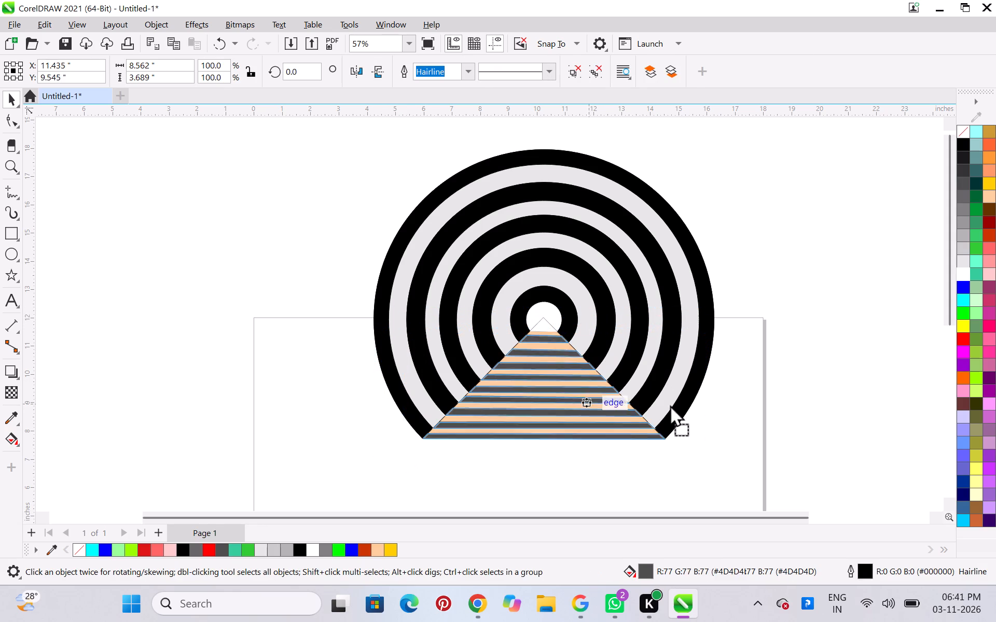
left_click_drag(670, 404, 831, 406)
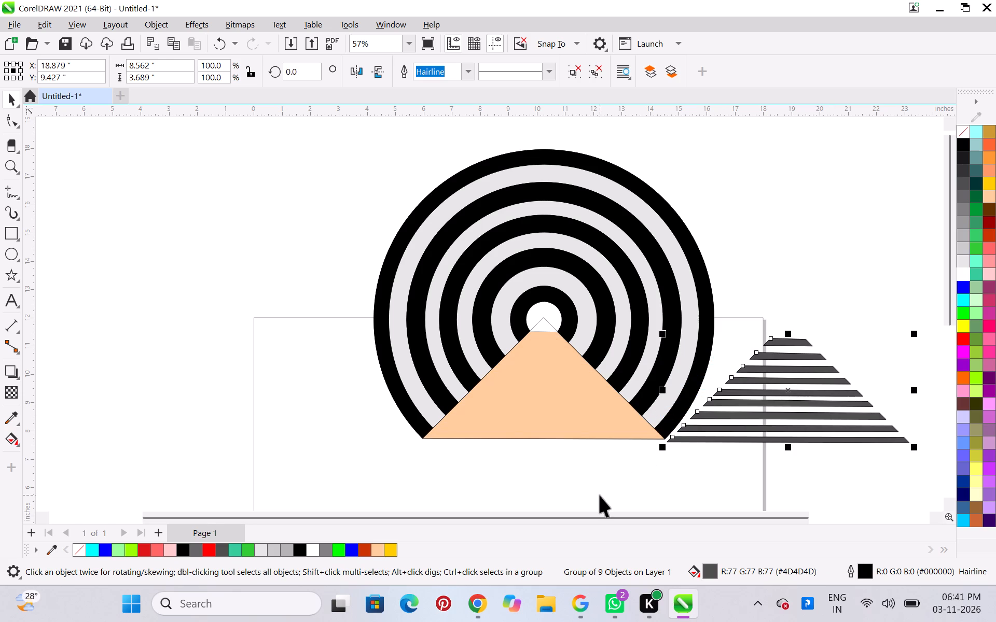
left_click(600, 495)
Delete the sand-coloured triangle beneath the rings' centre.
scroll(560, 412, "up", 4)
scroll(560, 412, "down", 7)
scroll(860, 403, "up", 2)
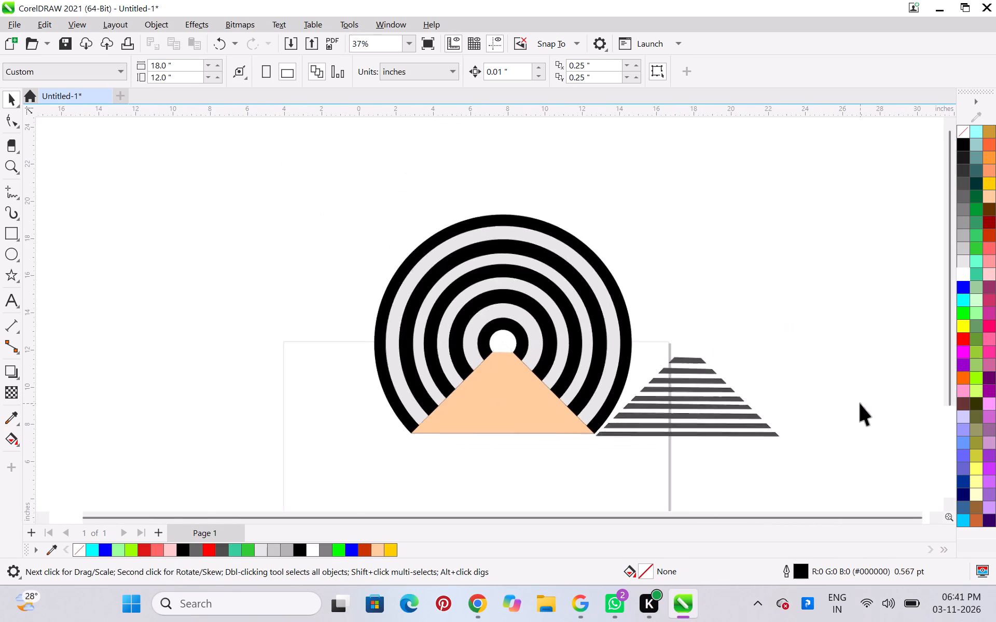
scroll(860, 403, "up", 3)
scroll(830, 411, "down", 6)
scroll(570, 431, "up", 5)
left_click(569, 396)
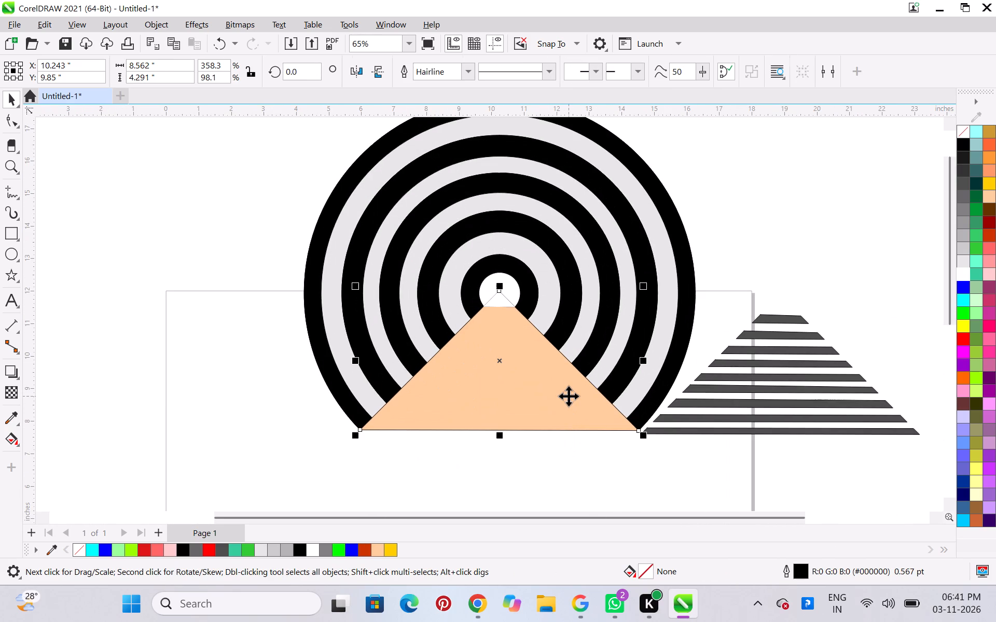
key("Delete")
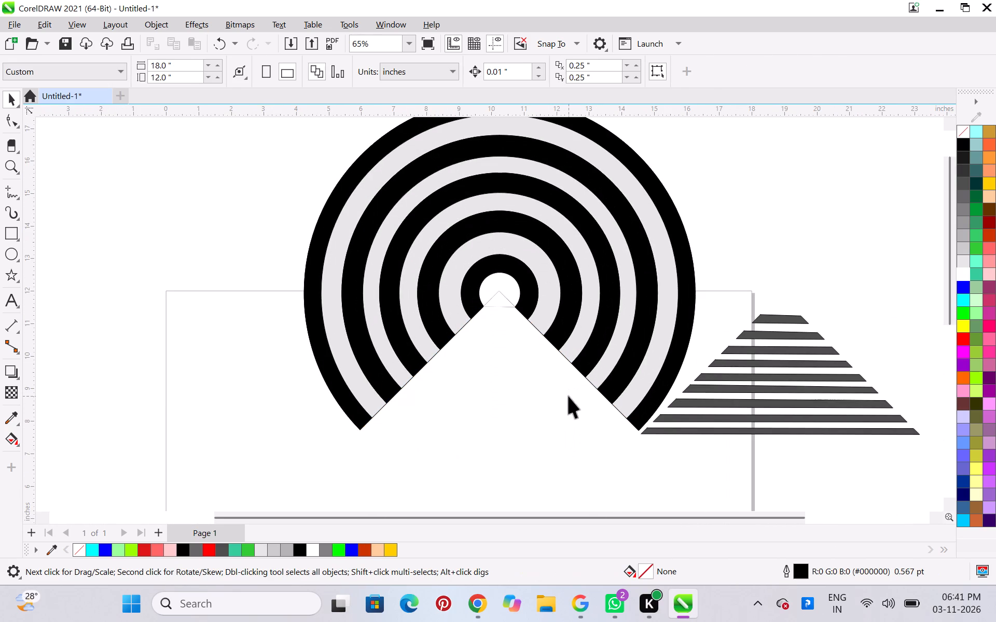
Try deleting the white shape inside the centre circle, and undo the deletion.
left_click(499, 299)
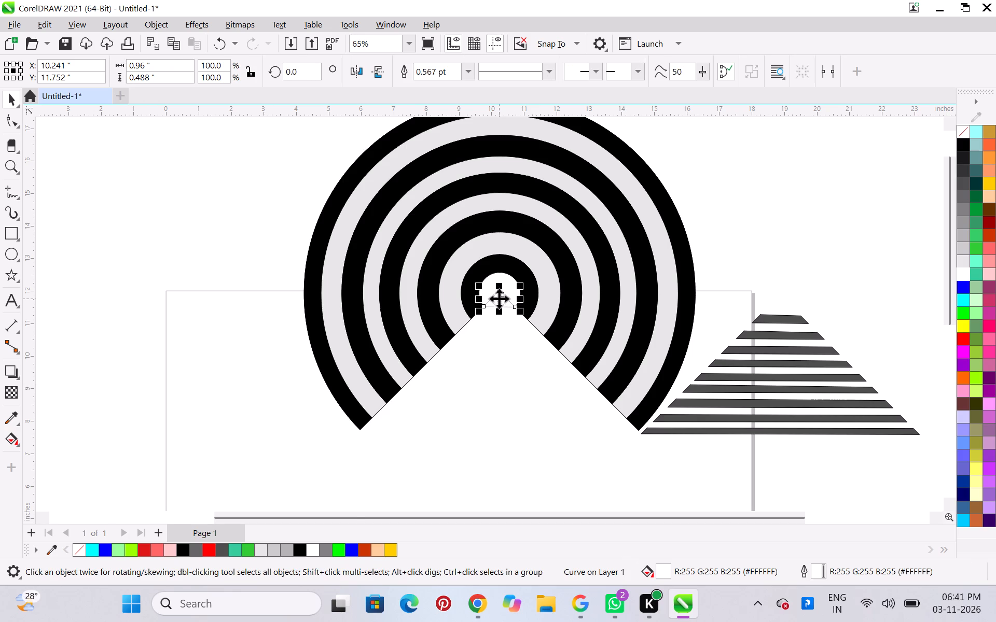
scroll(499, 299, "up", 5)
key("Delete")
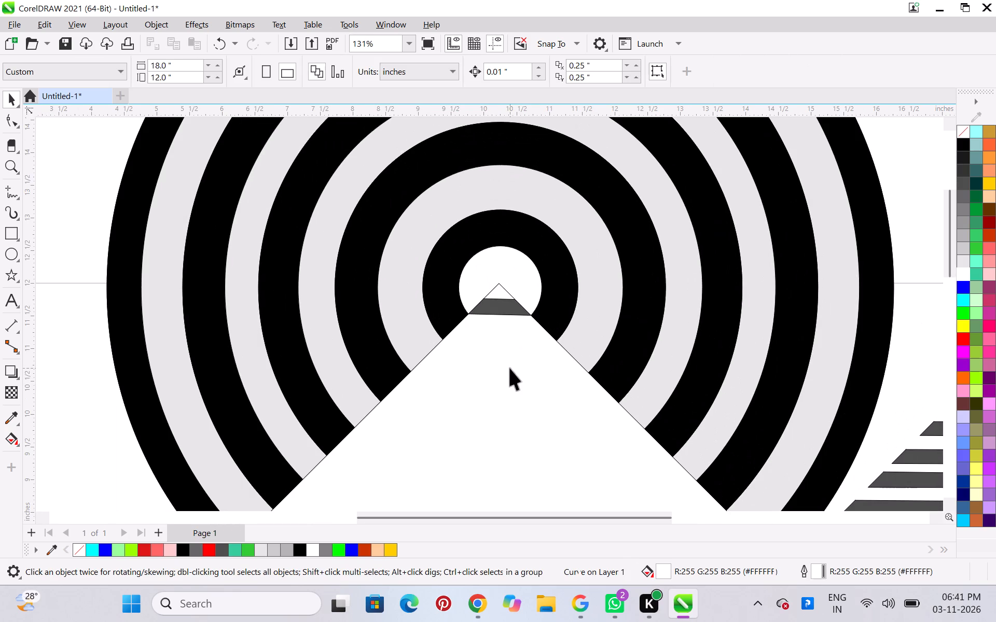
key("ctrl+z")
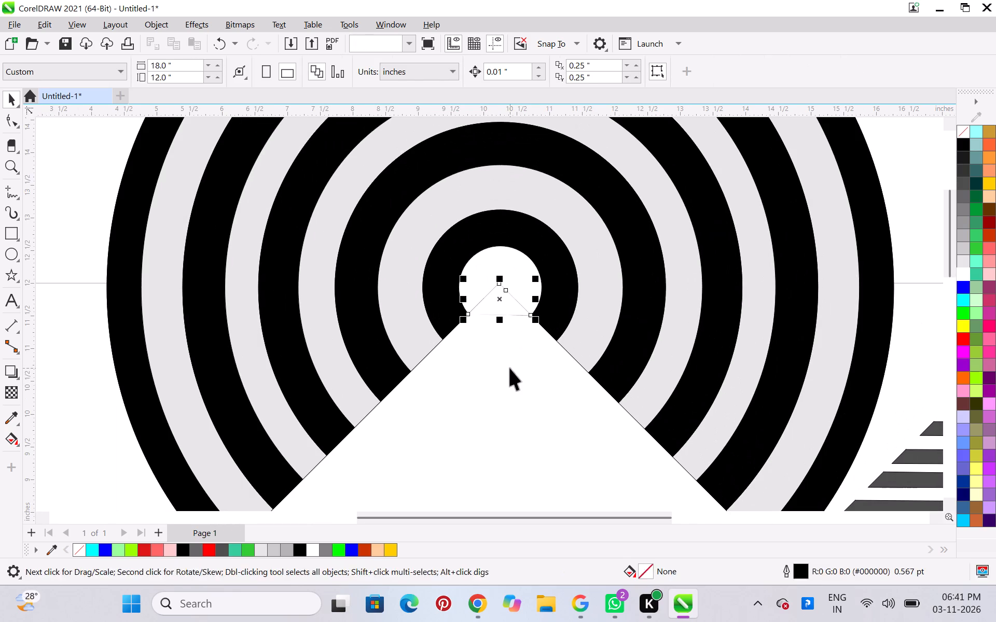
Set the outline width of the white shape inside the centre circle to 0.
left_click(509, 388)
left_click(520, 356)
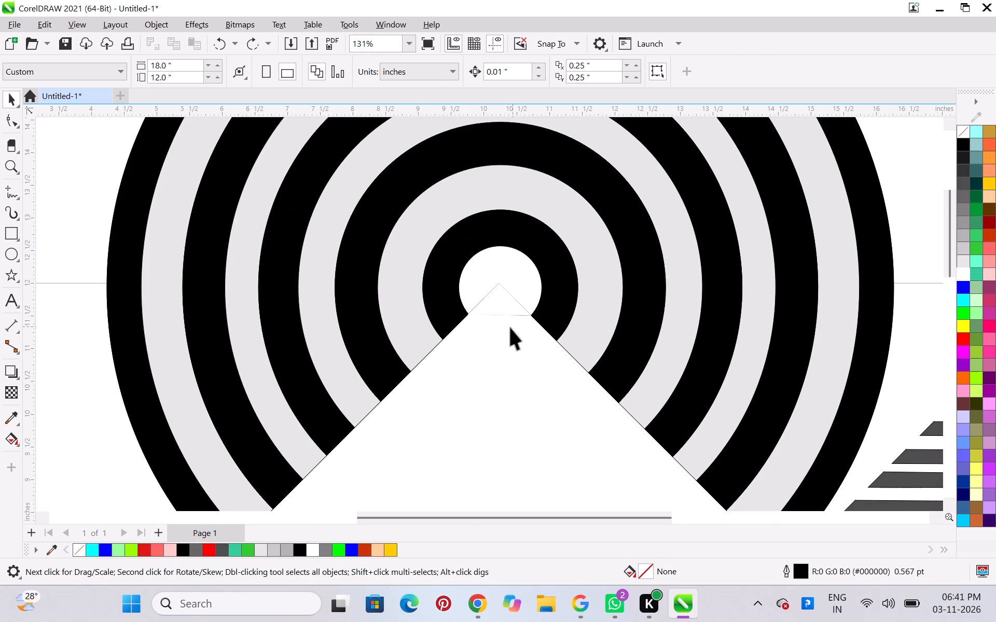
left_click(498, 310)
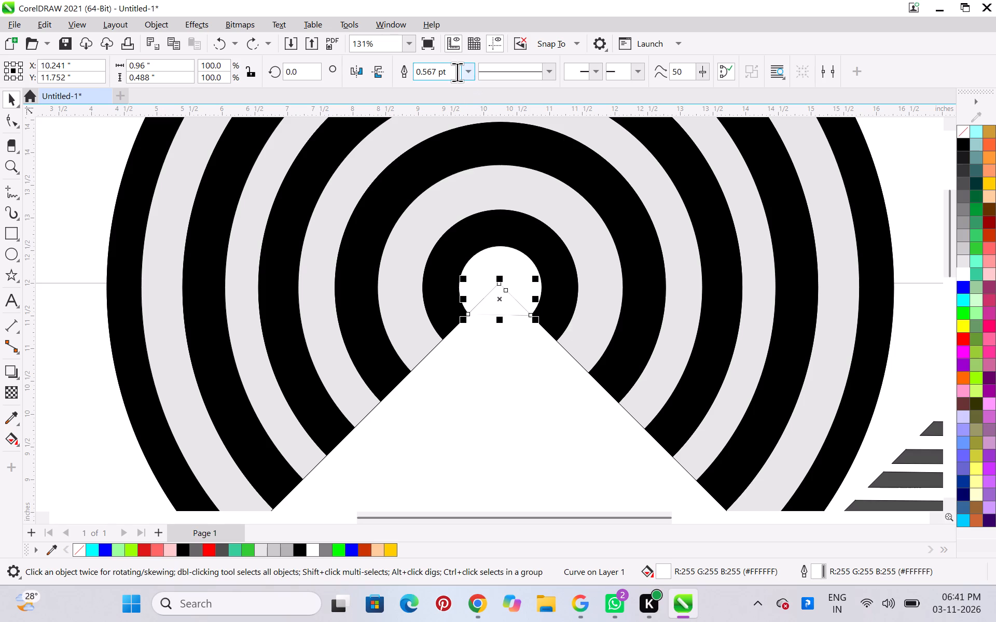
left_click_drag(452, 72, 363, 82)
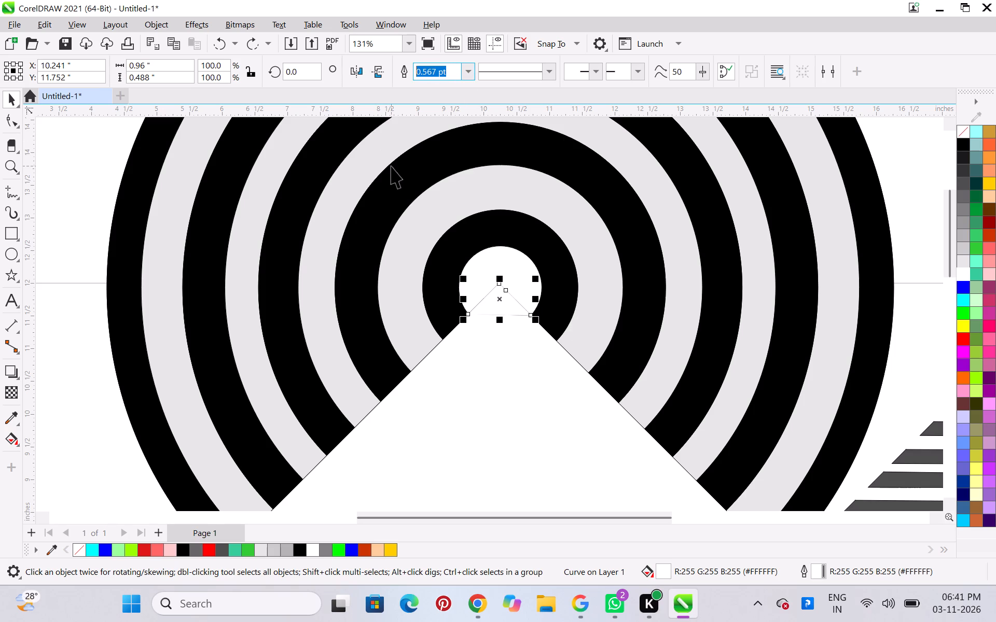
type("00")
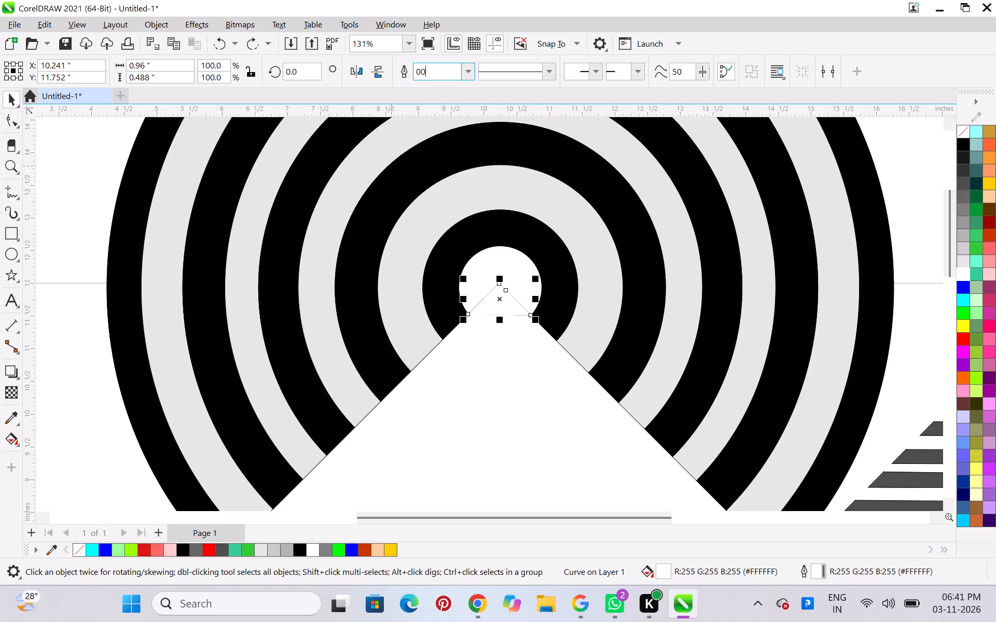
key("Return")
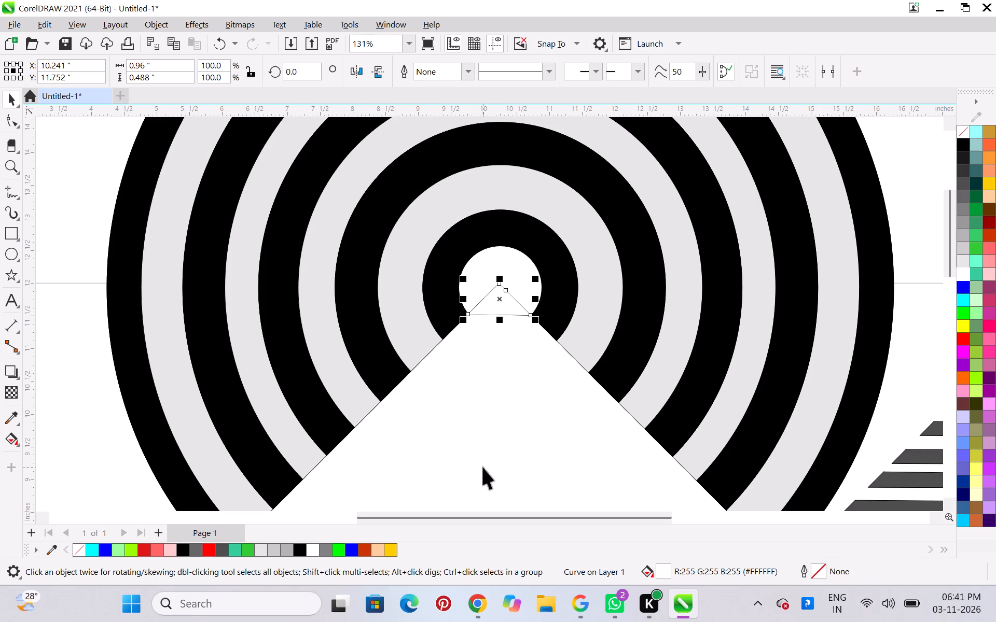
left_click(483, 467)
Examine the thin lines around the white shape in the centre circle and along the ring cut-out's edges.
scroll(499, 405, "down", 5)
scroll(494, 376, "up", 8)
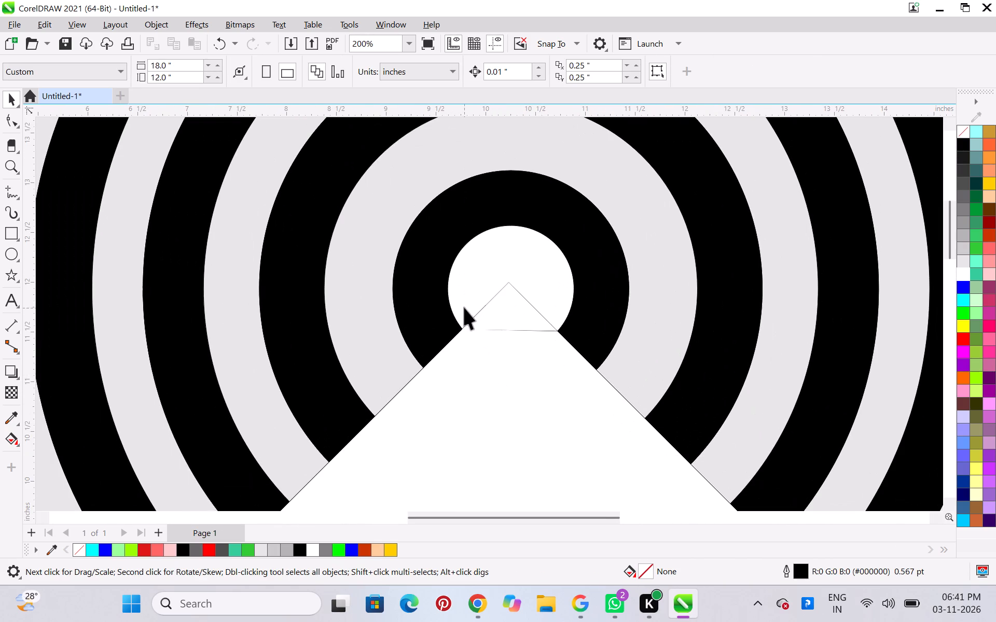
left_click(524, 316)
left_click(513, 380)
scroll(516, 371, "down", 7)
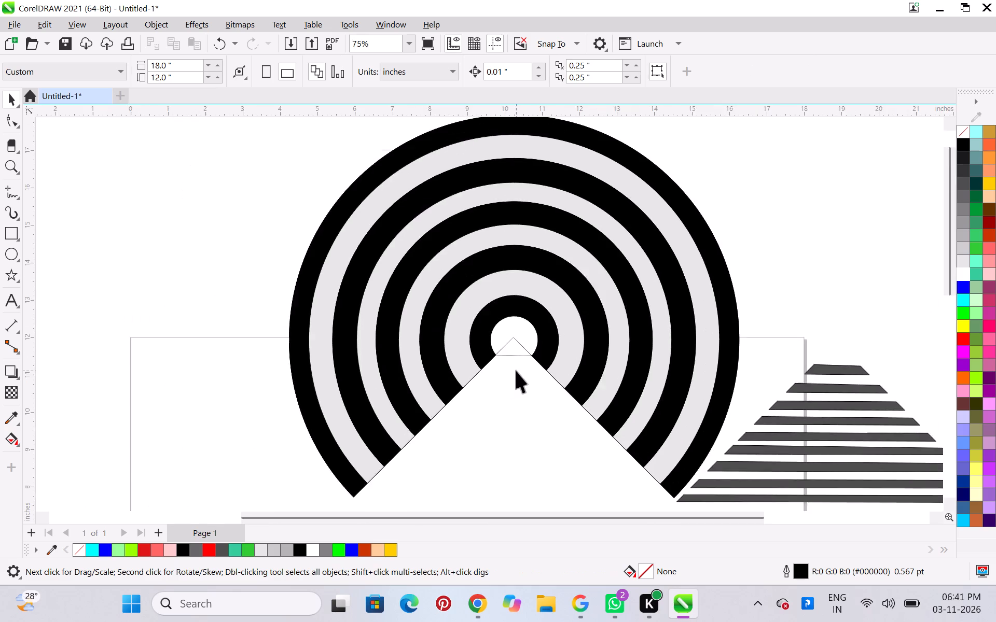
scroll(516, 371, "up", 9)
left_click(516, 298)
scroll(516, 298, "up", 5)
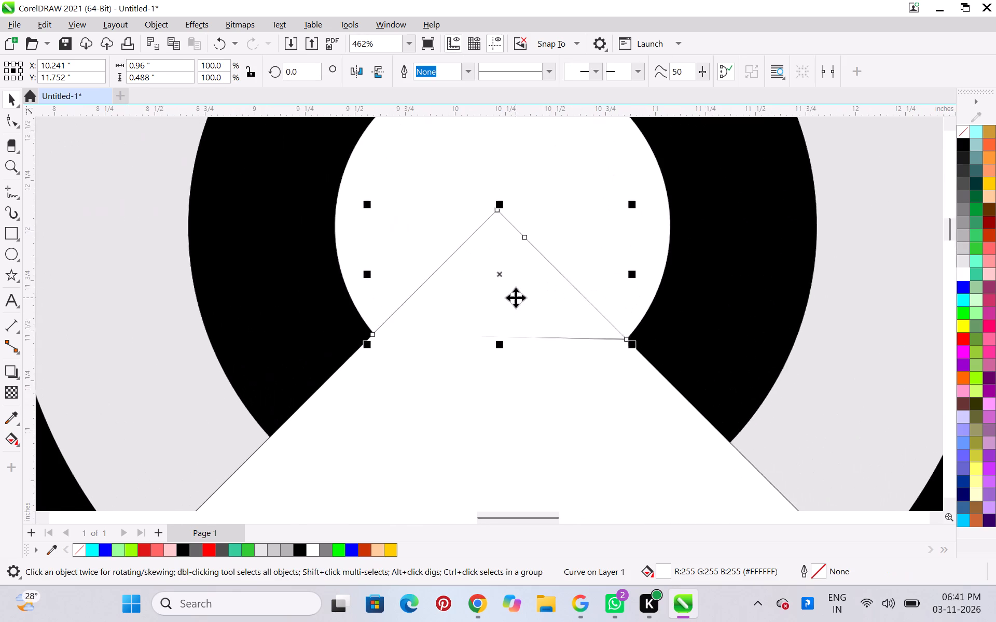
left_click(497, 392)
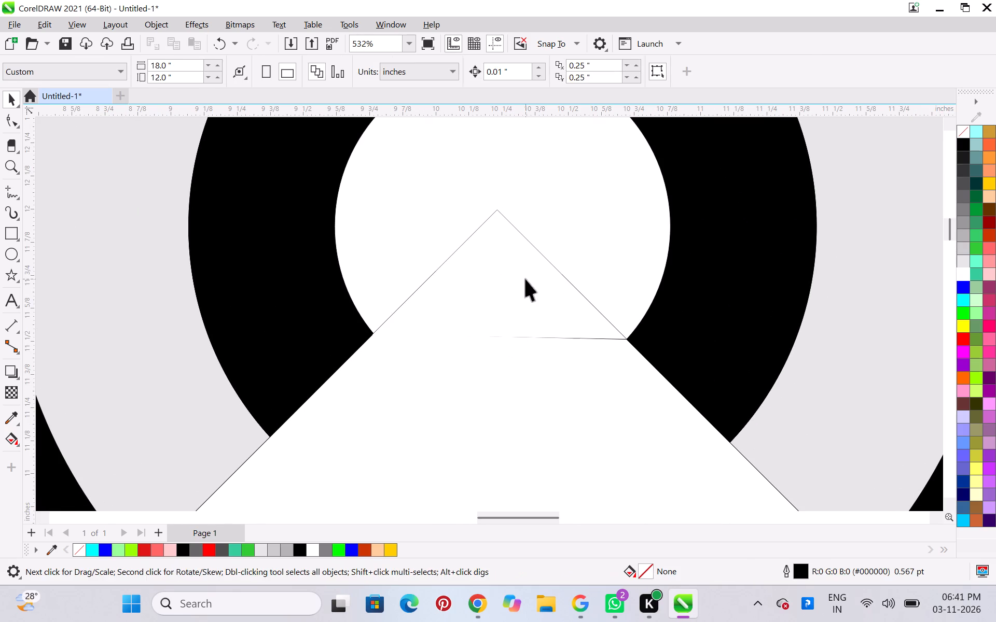
left_click(525, 279)
scroll(501, 282, "up", 2)
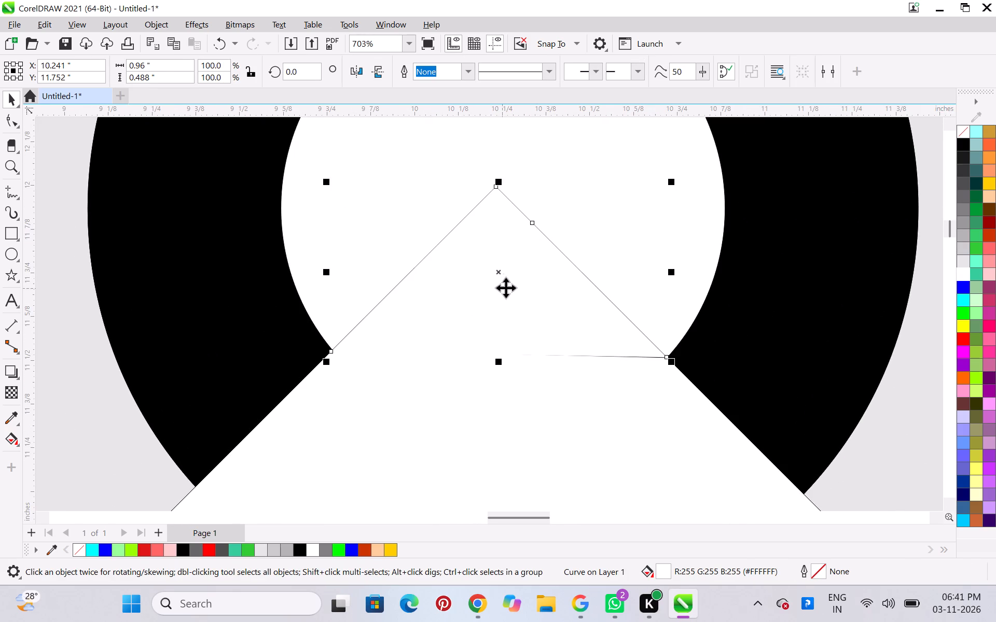
Undo the last outline changes on the white shape inside the centre circle and deselect it.
scroll(889, 282, "down", 1)
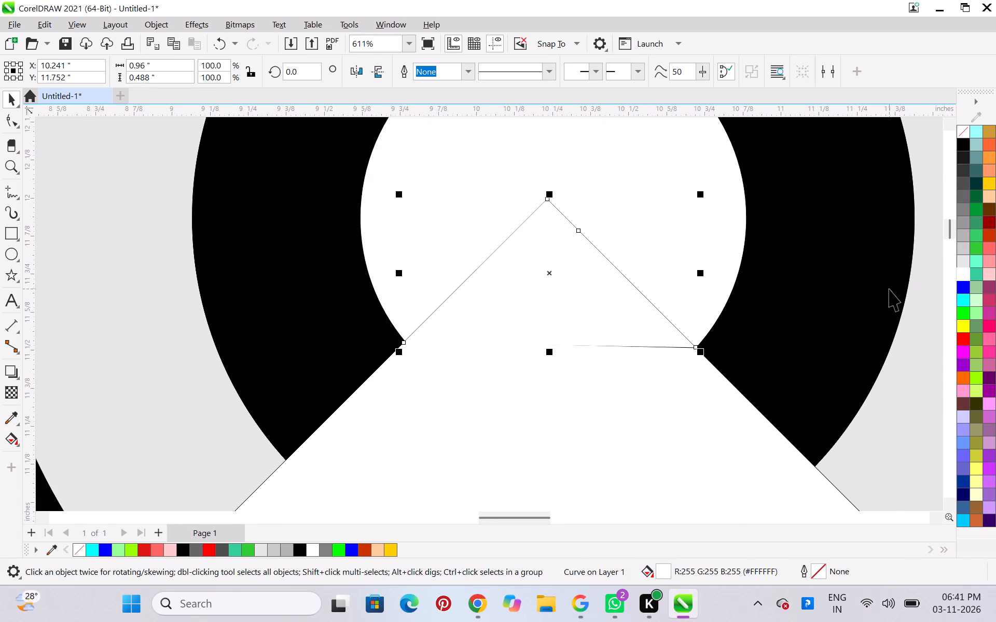
key("ctrl+z")
key("ctrl+z")
left_click(698, 420)
Examine the thin lines at the white triangle's tip in the centre circle and along the ring cut-out's edges.
scroll(697, 420, "down", 2)
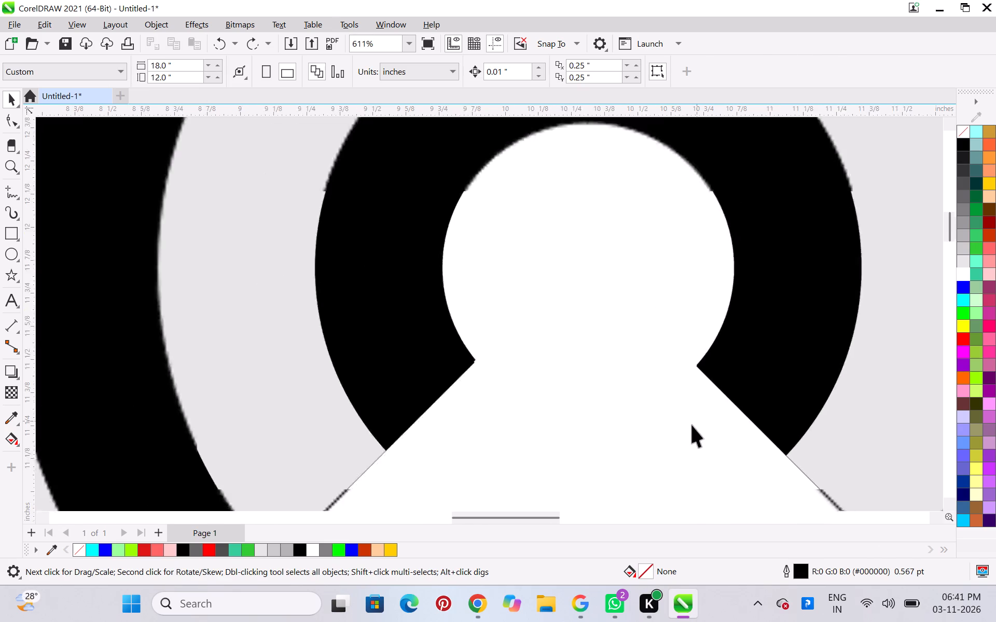
scroll(692, 425, "down", 3)
scroll(645, 426, "down", 12)
scroll(644, 434, "up", 6)
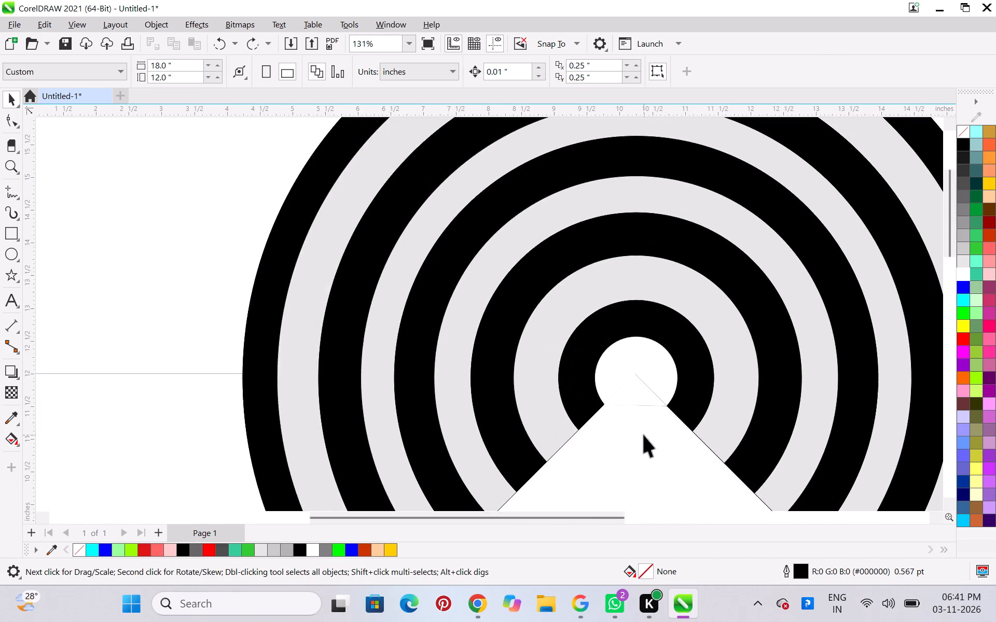
scroll(644, 435, "up", 7)
scroll(644, 435, "down", 10)
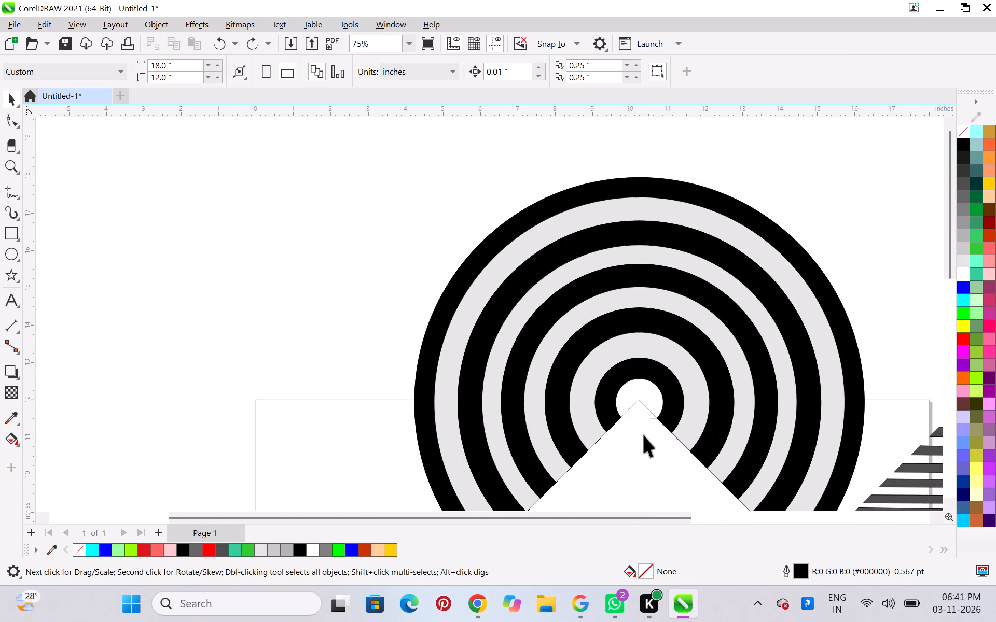
scroll(644, 435, "down", 6)
scroll(651, 472, "up", 11)
scroll(654, 479, "down", 4)
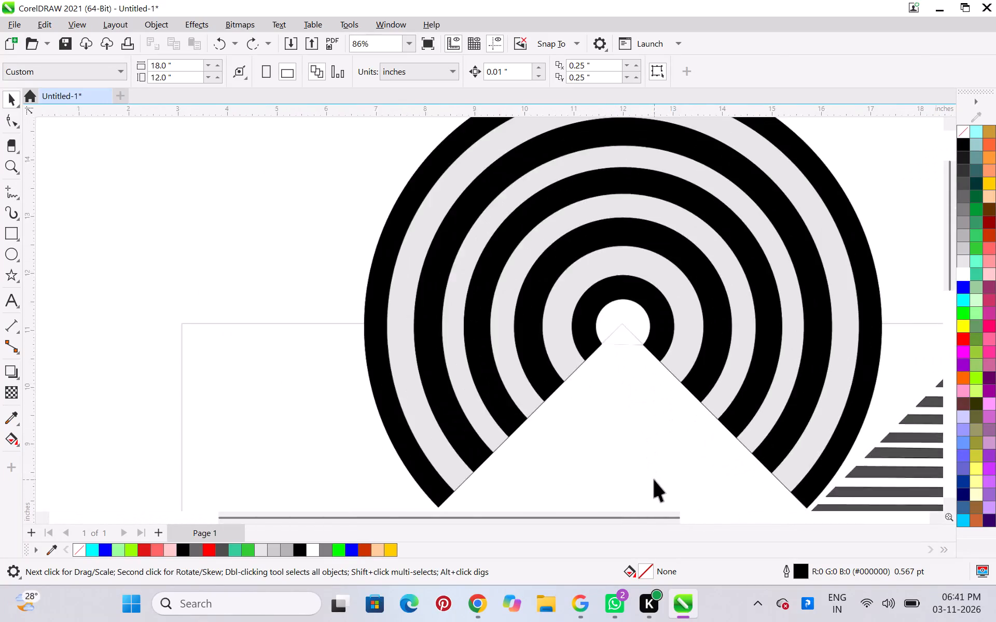
scroll(656, 479, "up", 6)
scroll(669, 434, "down", 5)
scroll(659, 351, "up", 5)
scroll(658, 359, "down", 5)
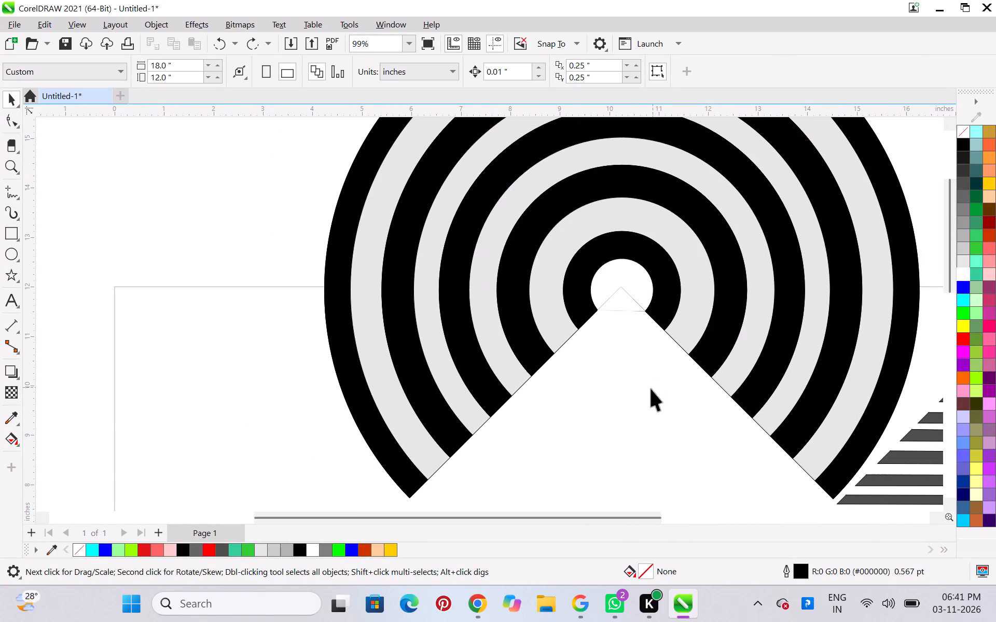
left_click(651, 389)
Shift the top node of the small white triangle inside the centre circle slightly upward to cover the thin line at its tip.
scroll(654, 425, "up", 3)
scroll(654, 425, "down", 6)
scroll(654, 389, "up", 7)
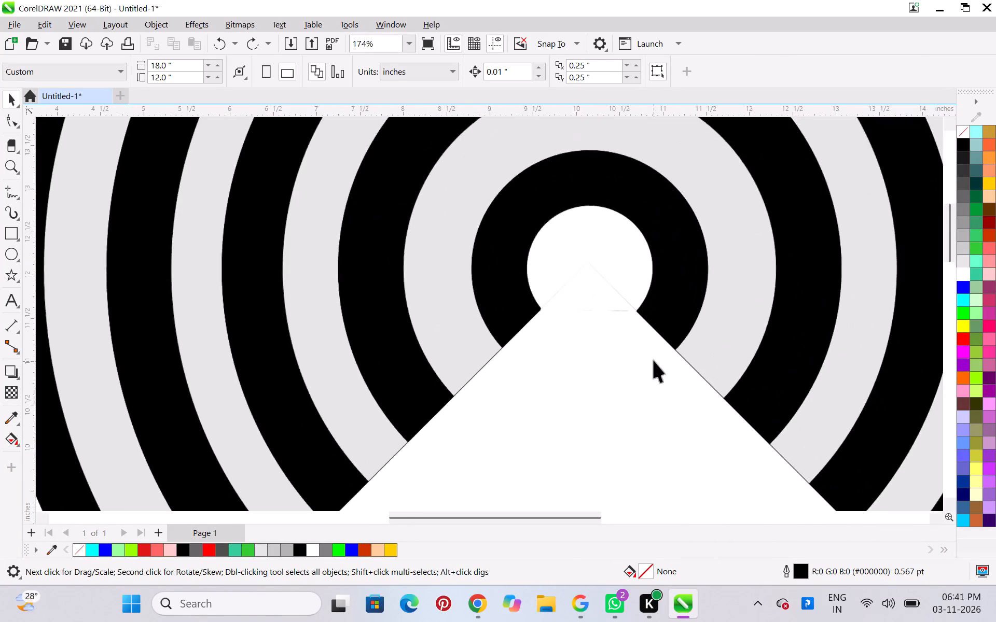
scroll(654, 360, "up", 2)
left_click(568, 284)
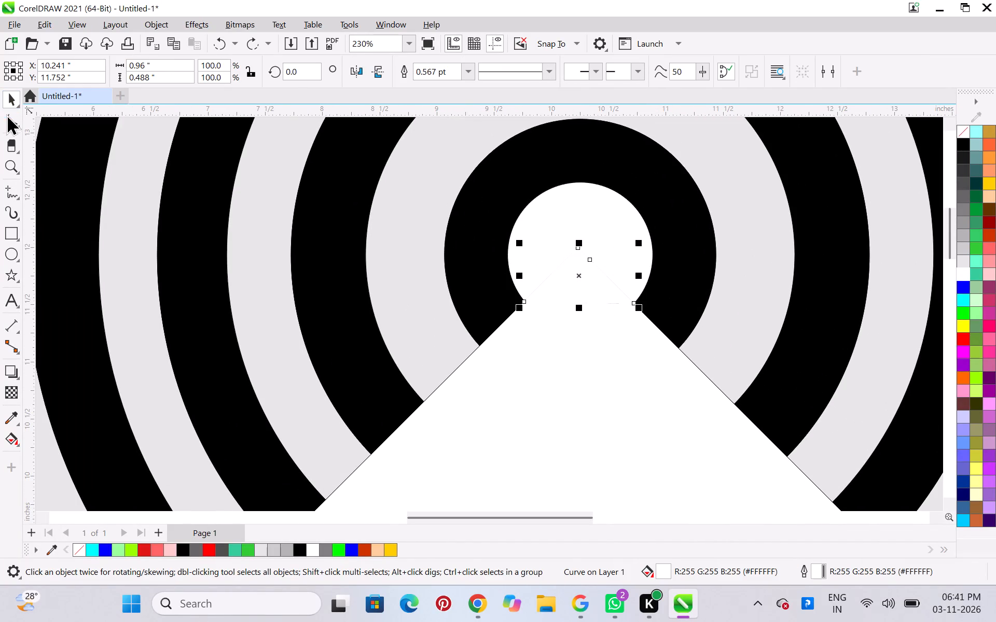
left_click(6, 117)
scroll(548, 226, "up", 5)
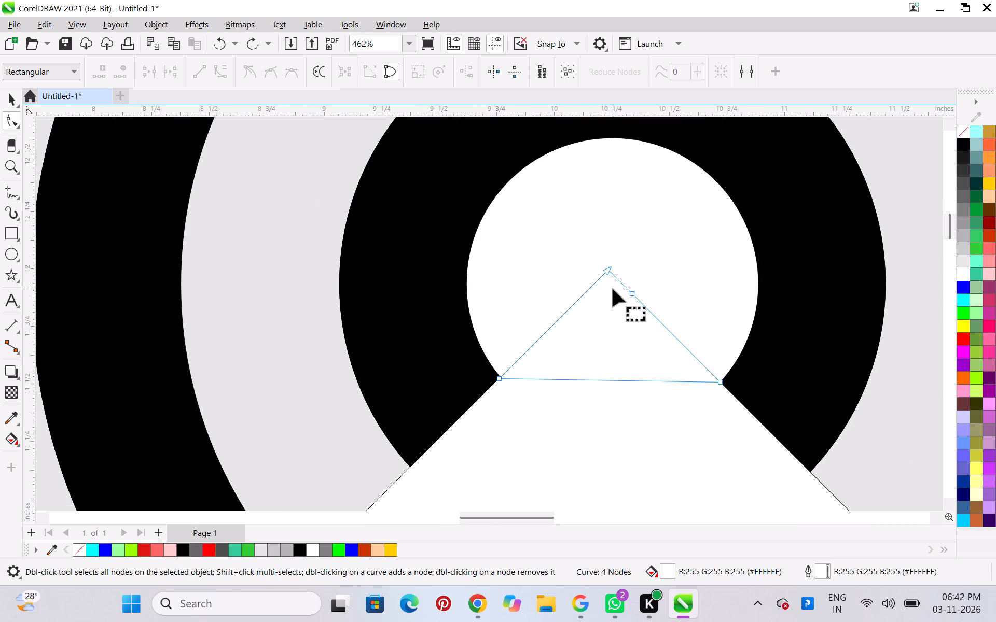
left_click_drag(608, 270, 602, 270)
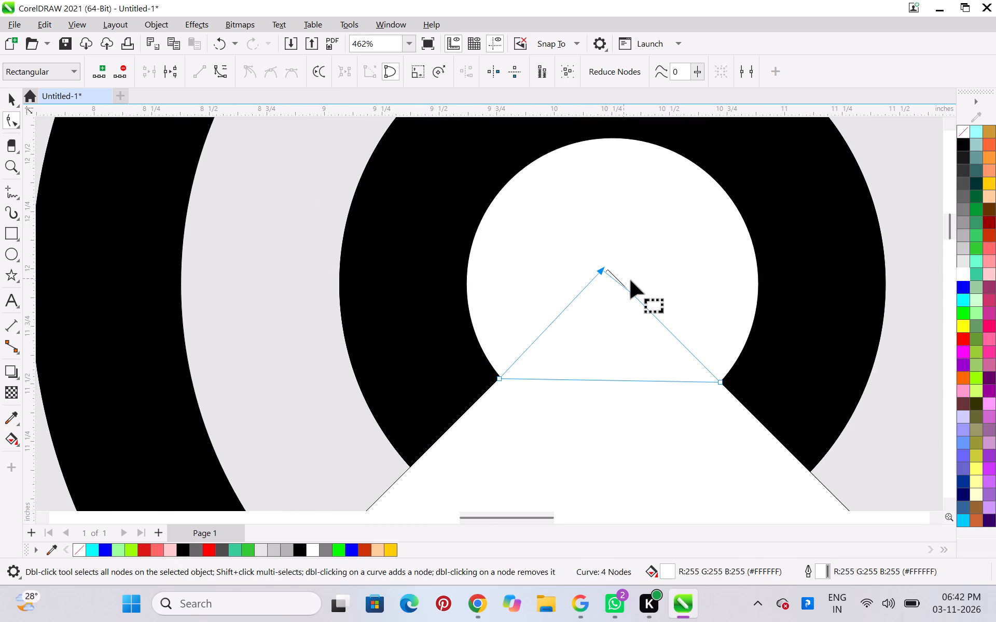
left_click_drag(605, 272, 606, 272)
left_click_drag(606, 272, 612, 265)
left_click(665, 264)
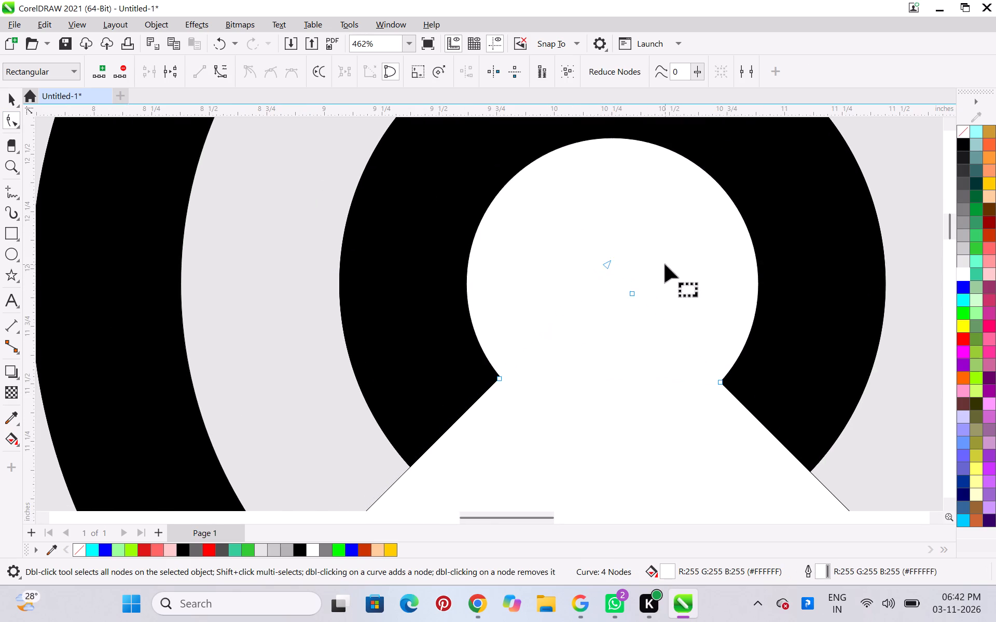
Move the white centre circle's two lower corner nodes slightly outward along the edges of the ring cut-out.
left_click(659, 272)
scroll(657, 281, "down", 7)
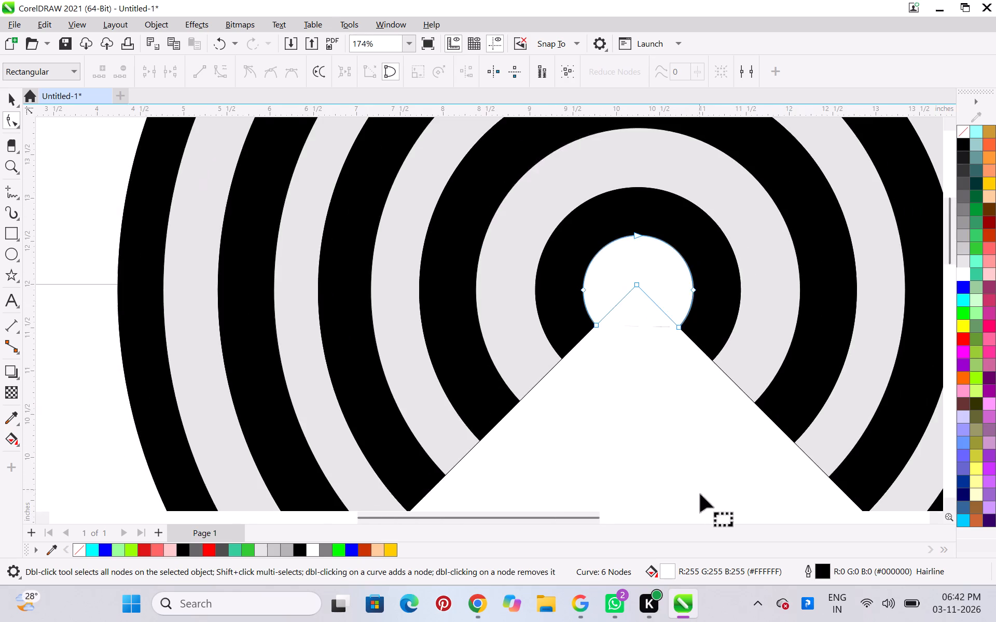
scroll(701, 493, "down", 6)
scroll(694, 421, "up", 13)
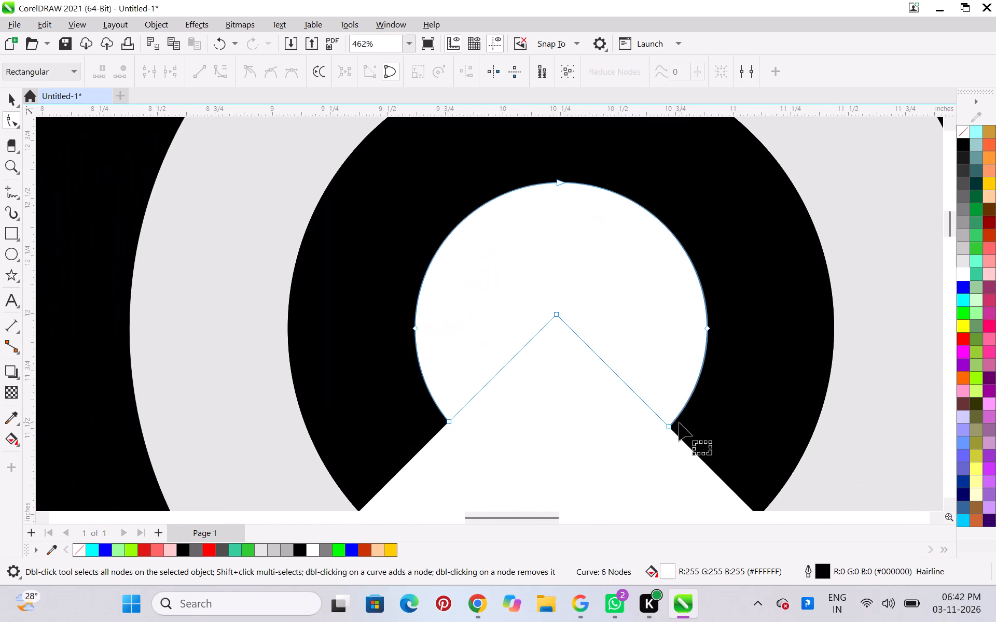
left_click_drag(668, 427, 668, 428)
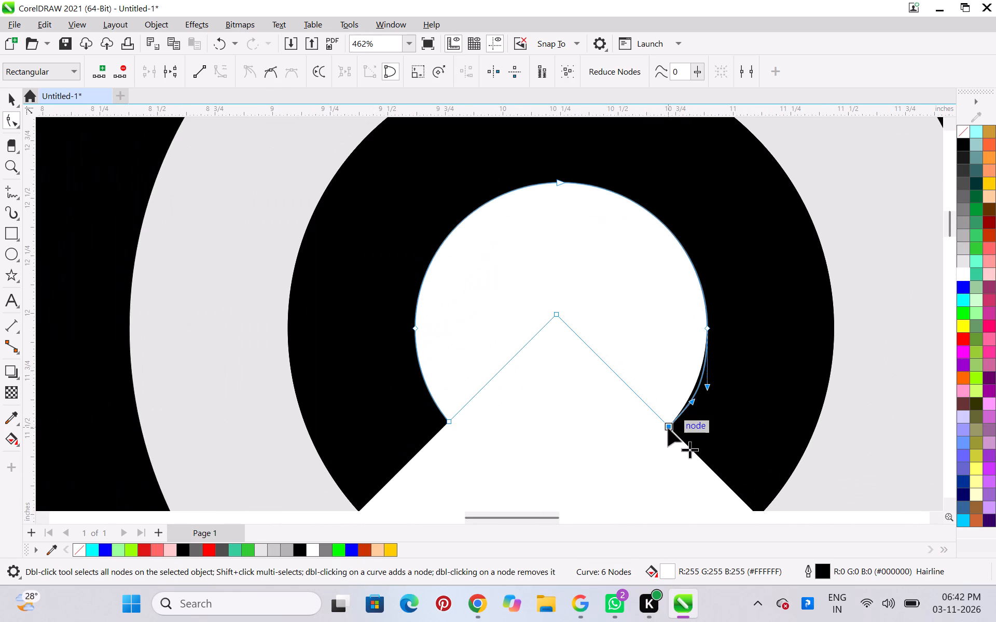
left_click_drag(668, 428, 670, 433)
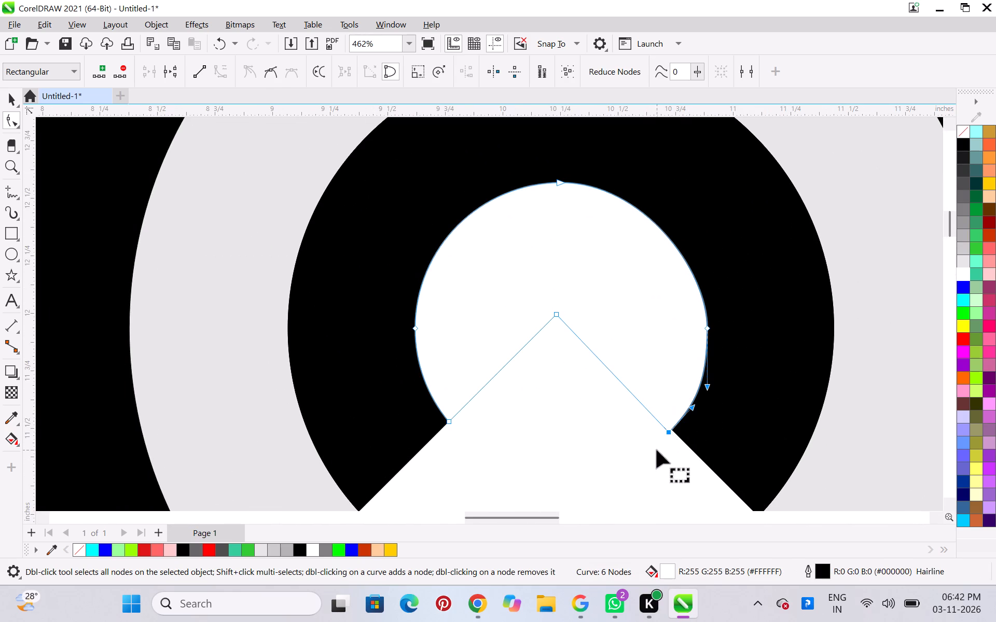
left_click(449, 421)
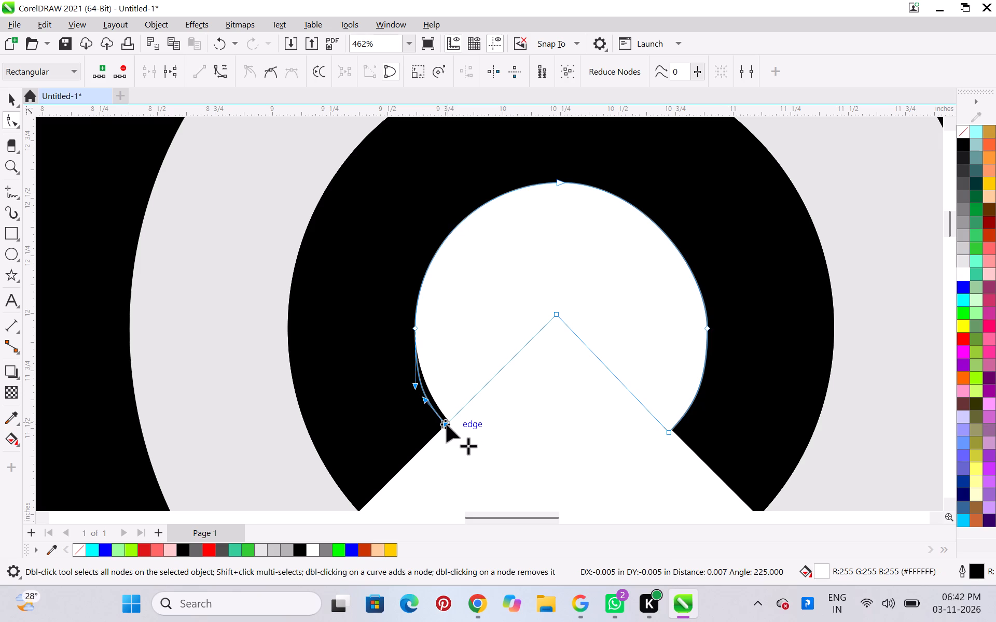
left_click(488, 432)
Check the reshaped white centre circle against the surrounding rings and the triangular cut-out.
scroll(493, 432, "down", 13)
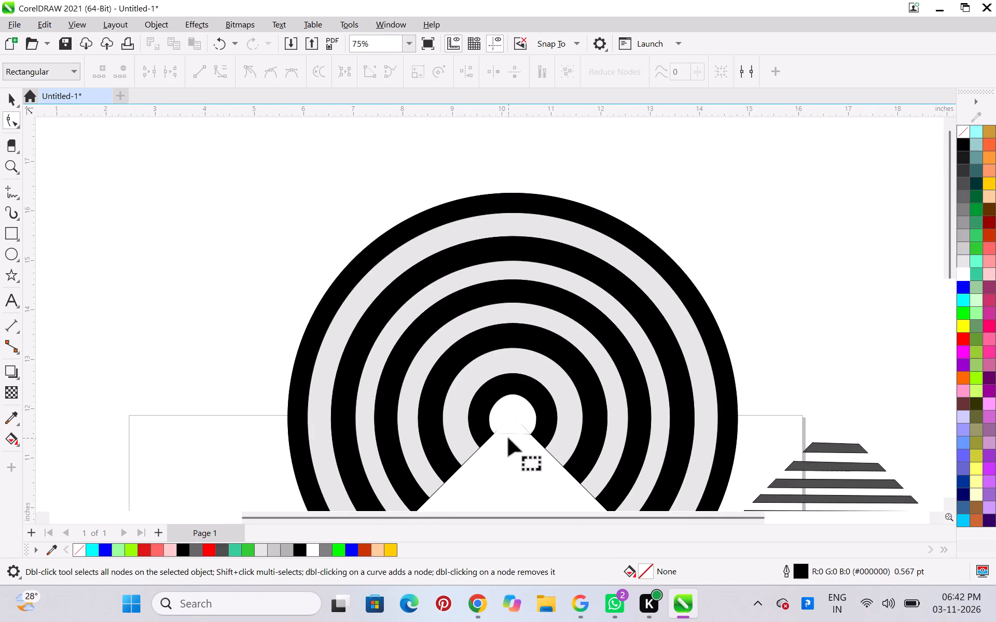
scroll(508, 438, "down", 7)
left_click(751, 374)
scroll(514, 480, "up", 15)
scroll(539, 564, "down", 7)
scroll(541, 398, "down", 6)
scroll(516, 333, "up", 7)
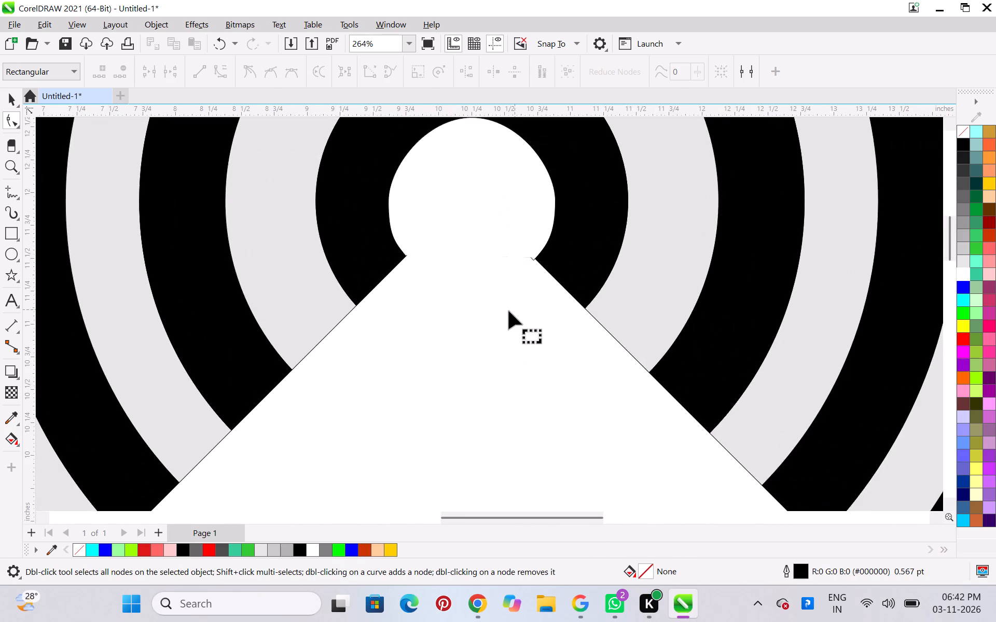
scroll(508, 312, "down", 11)
Move the white centre circle's lower right corner node onto the corner of the innermost black ring.
scroll(503, 313, "up", 16)
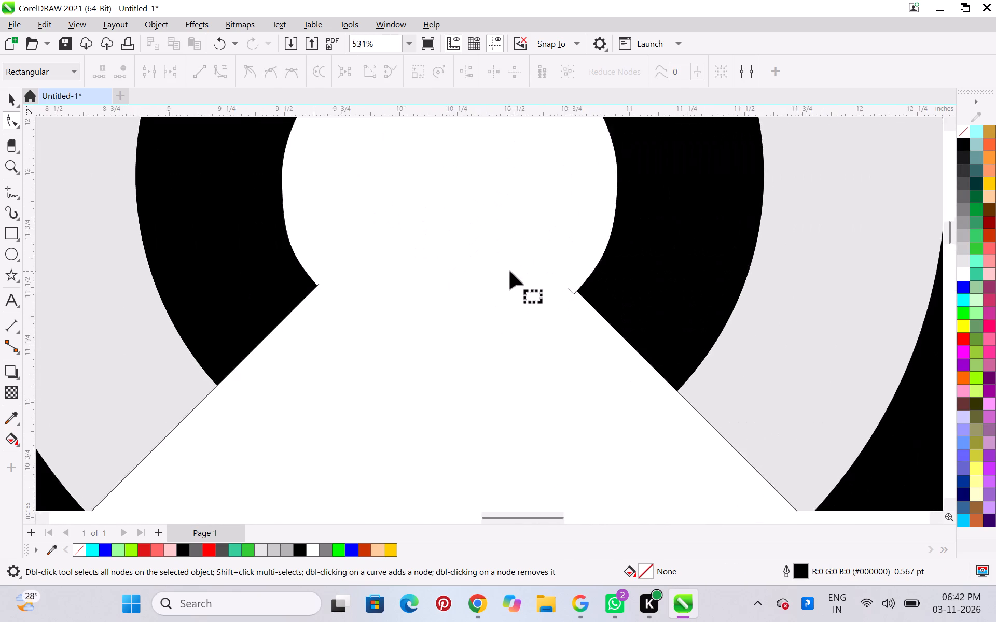
scroll(556, 295, "up", 8)
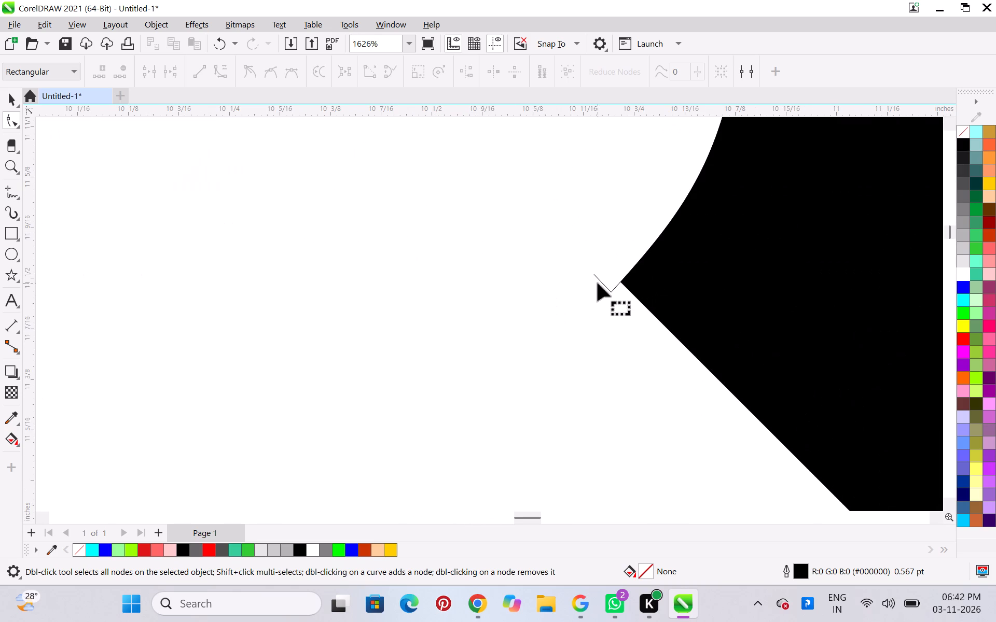
left_click(603, 283)
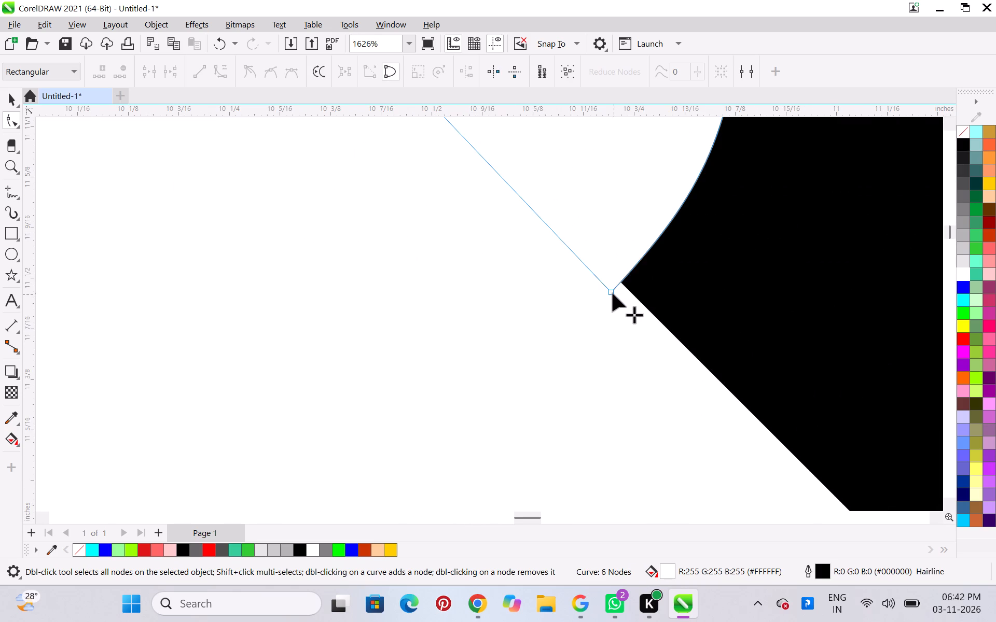
left_click_drag(612, 293, 624, 286)
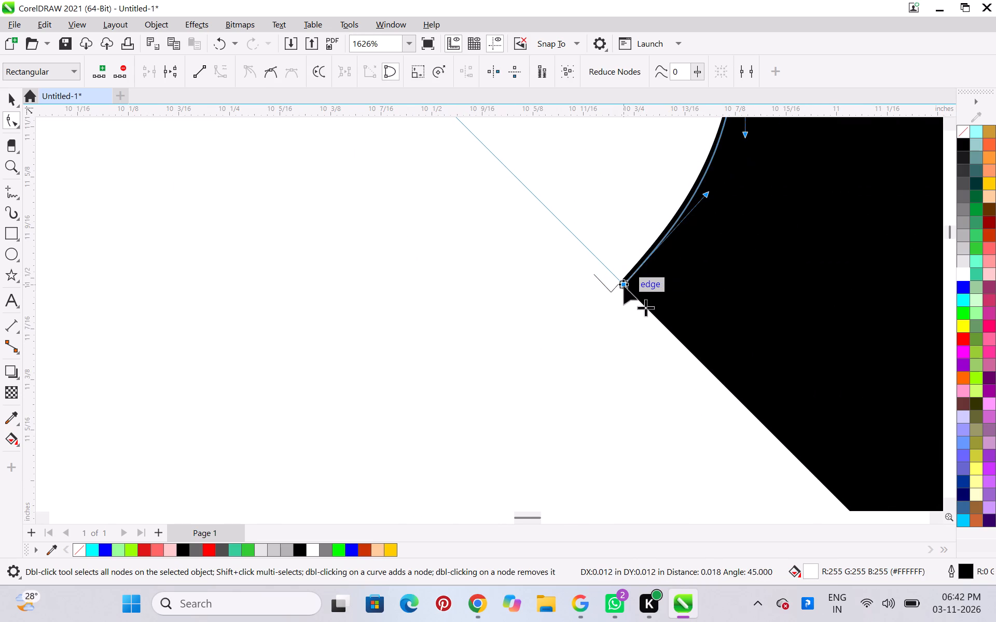
left_click_drag(624, 286, 622, 284)
Check the centre circle's lower corners and the remaining thin lines where it meets the ring cut-out.
scroll(608, 289, "down", 6)
scroll(290, 255, "up", 6)
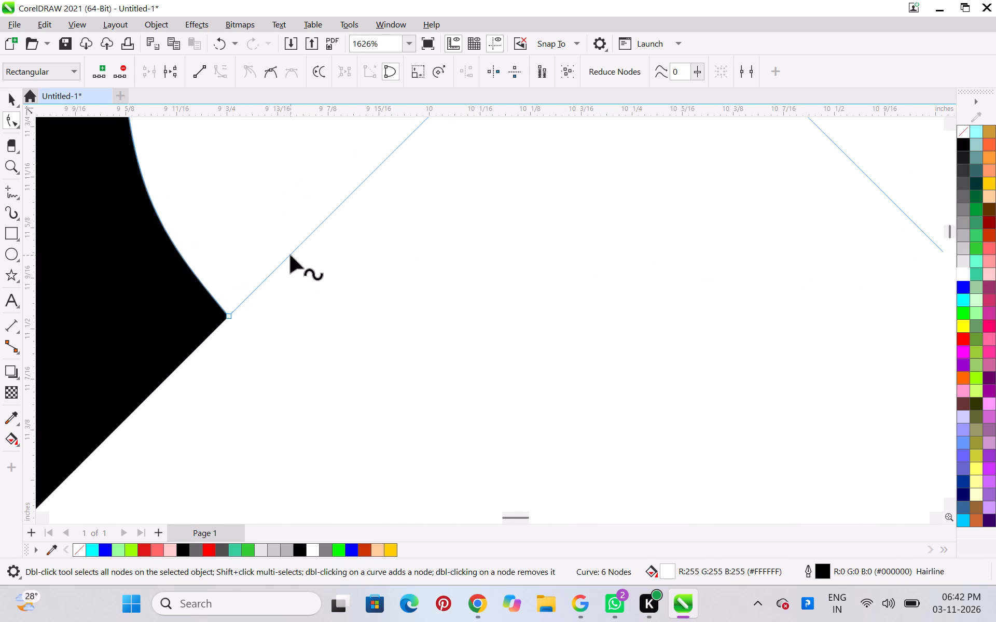
scroll(288, 267, "down", 14)
left_click(295, 210)
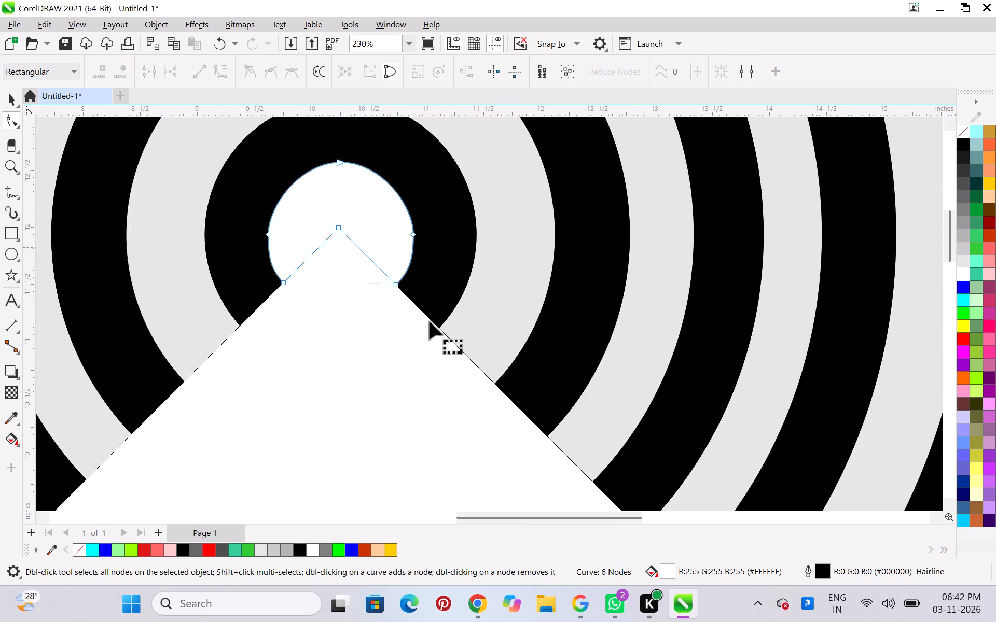
scroll(436, 364, "down", 5)
left_click(385, 431)
scroll(389, 430, "down", 6)
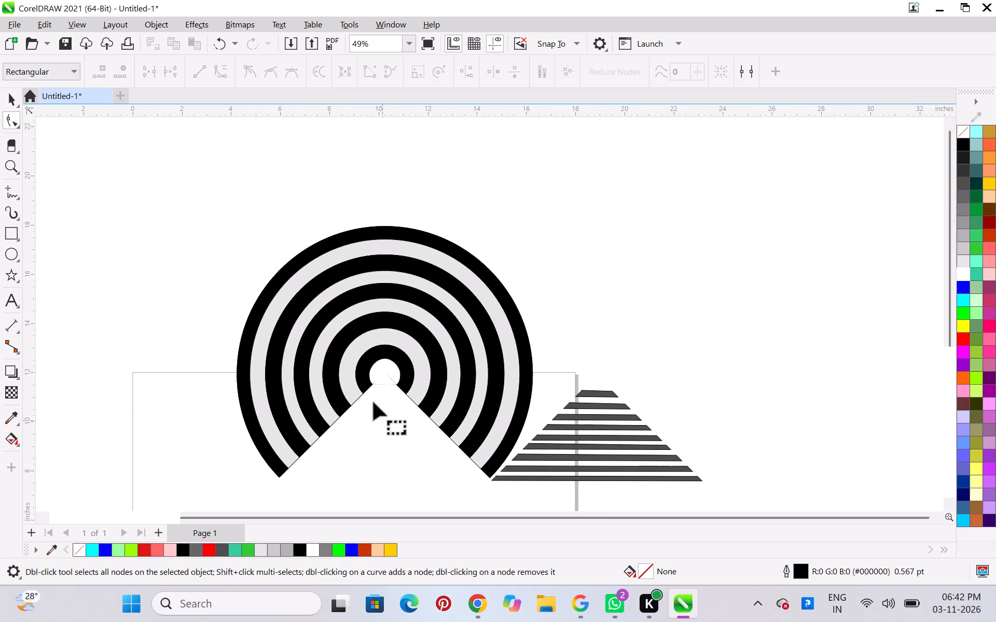
scroll(391, 364, "up", 10)
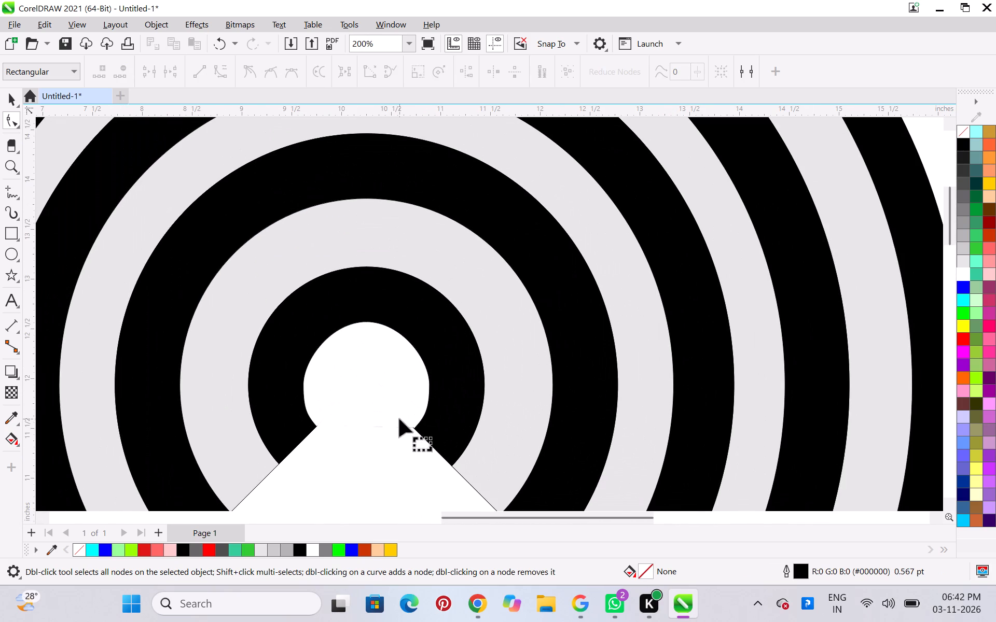
Delete the extra middle node on the right edge of the small white triangle inside the centre circle.
left_click(392, 417)
scroll(396, 422, "up", 6)
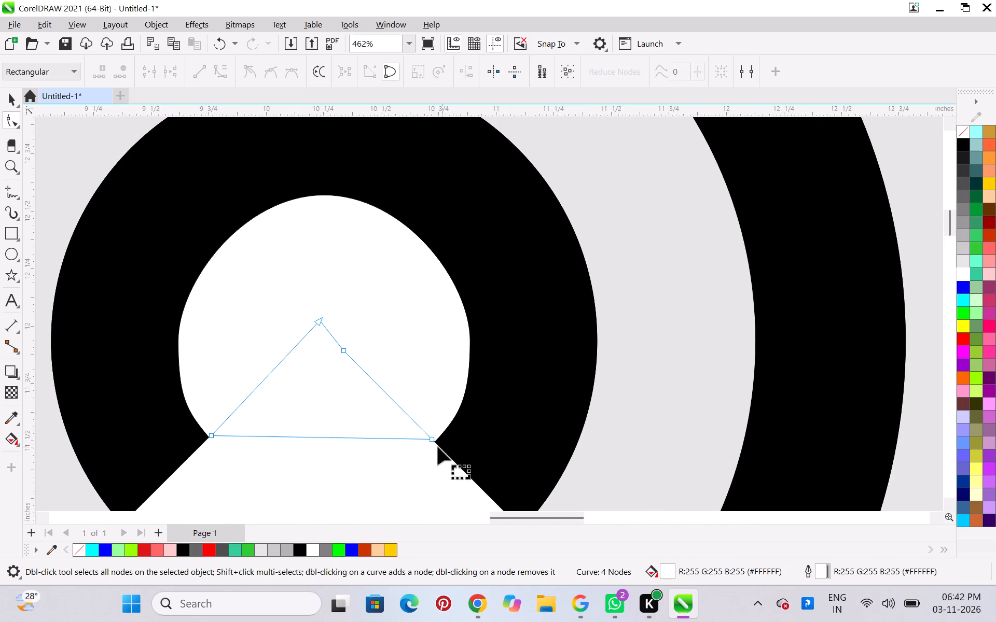
scroll(431, 439, "up", 4)
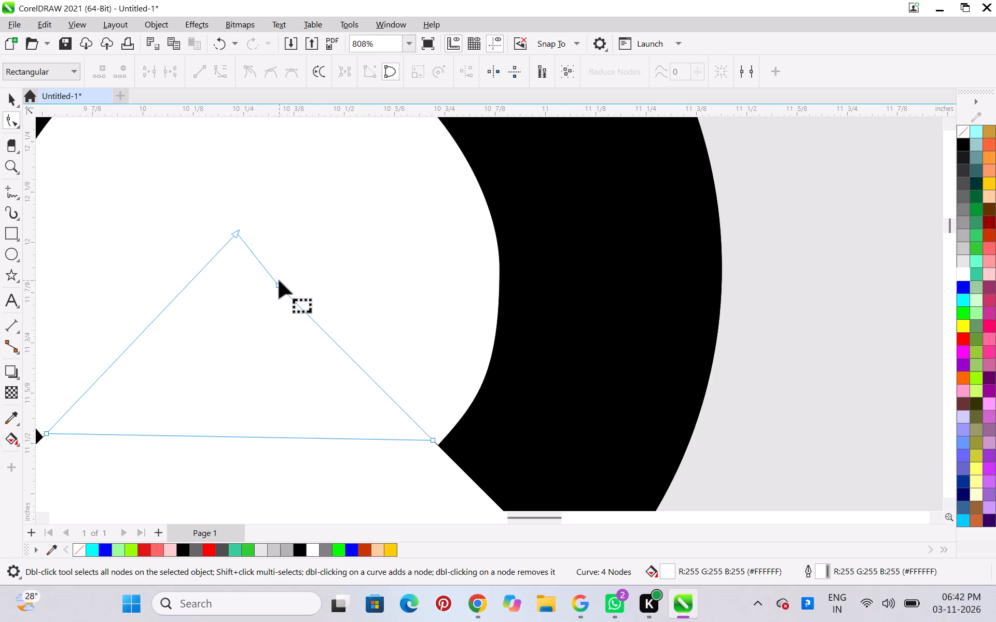
left_click(279, 285)
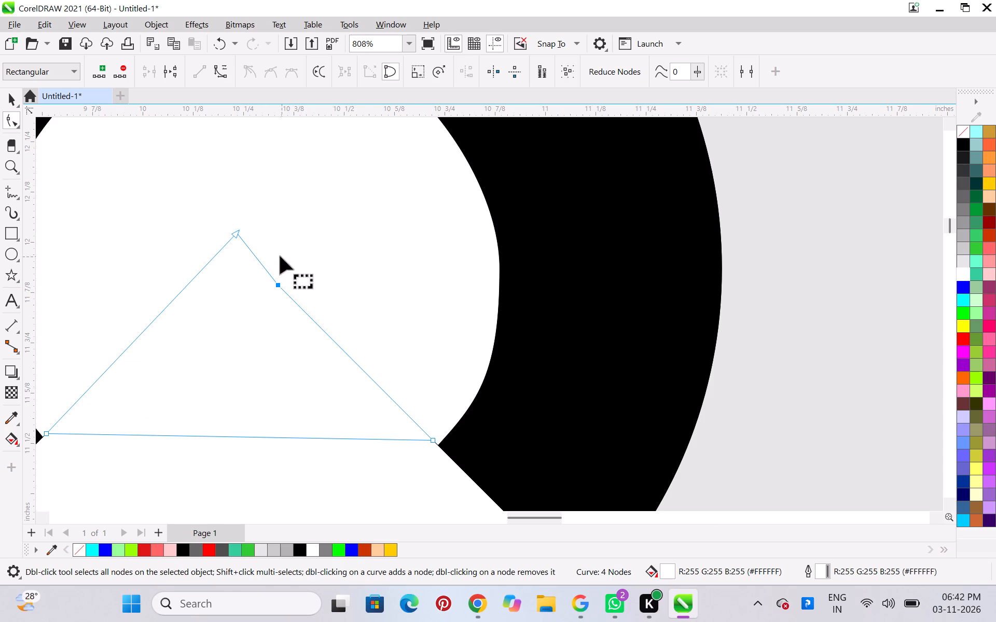
left_click_drag(280, 256, 293, 317)
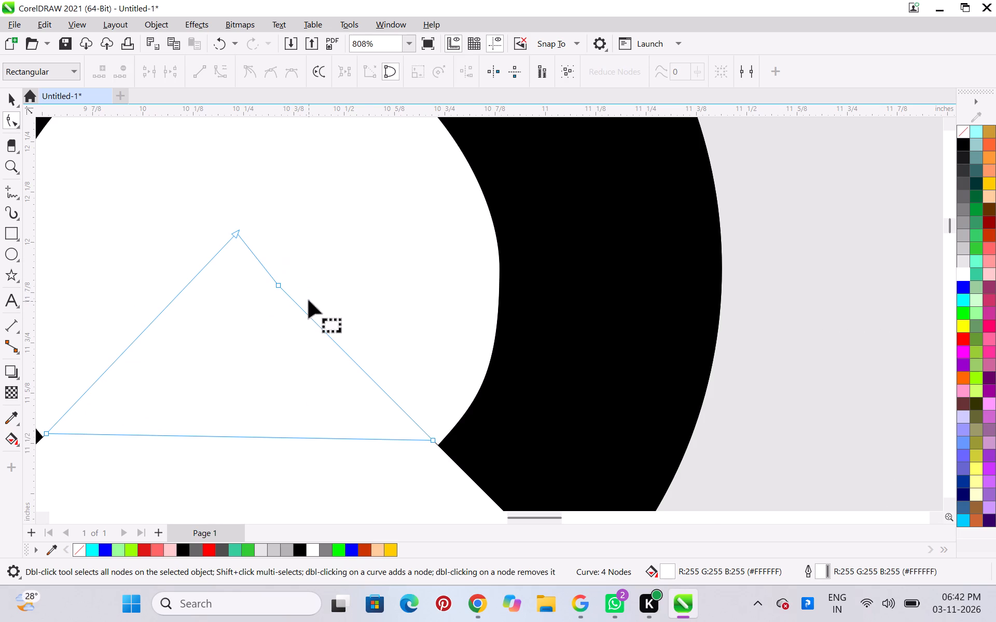
left_click_drag(309, 299, 255, 272)
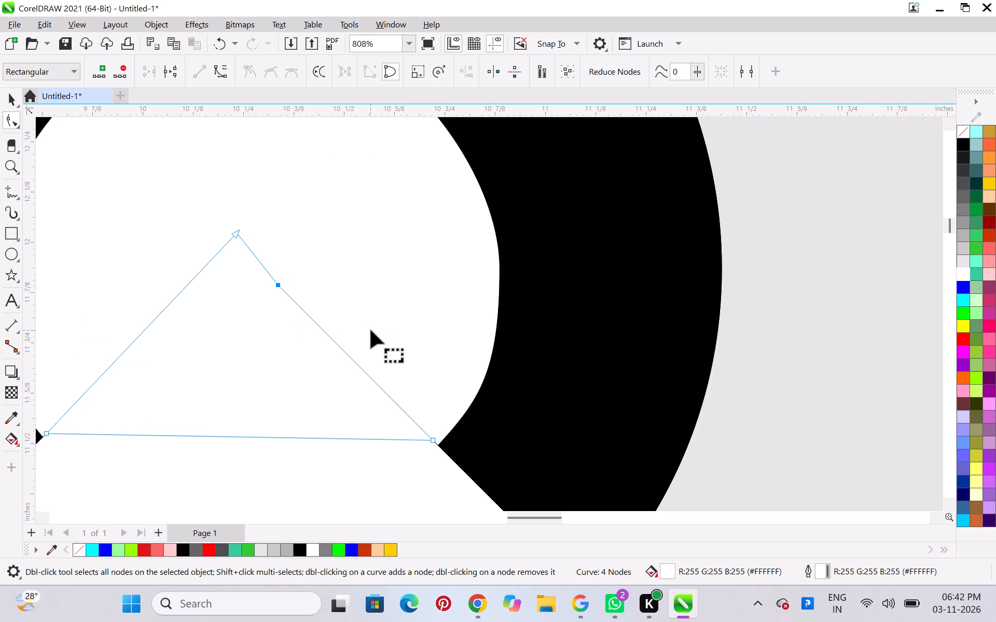
key("Delete")
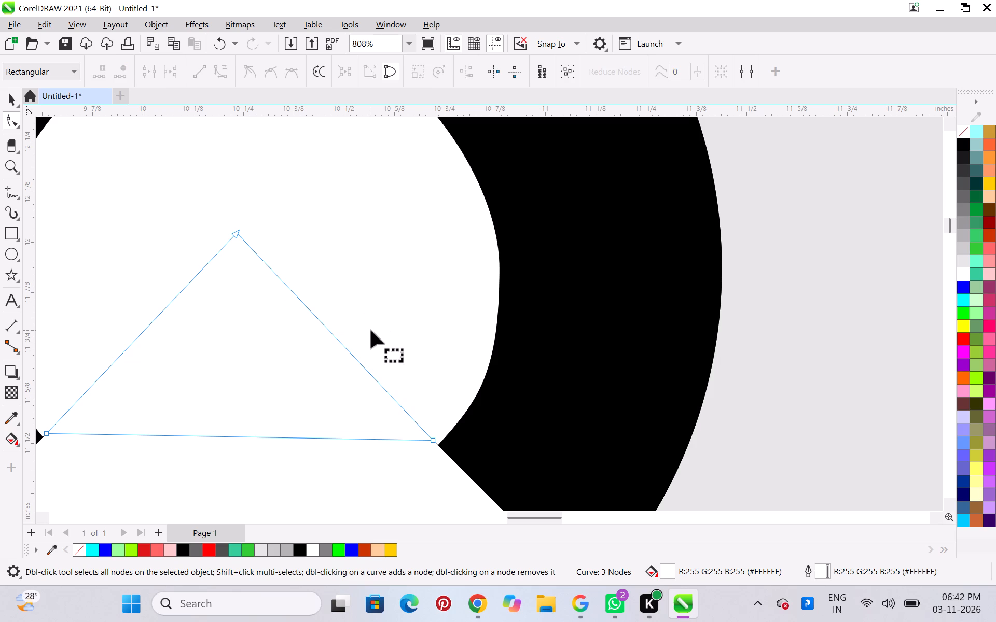
left_click(406, 332)
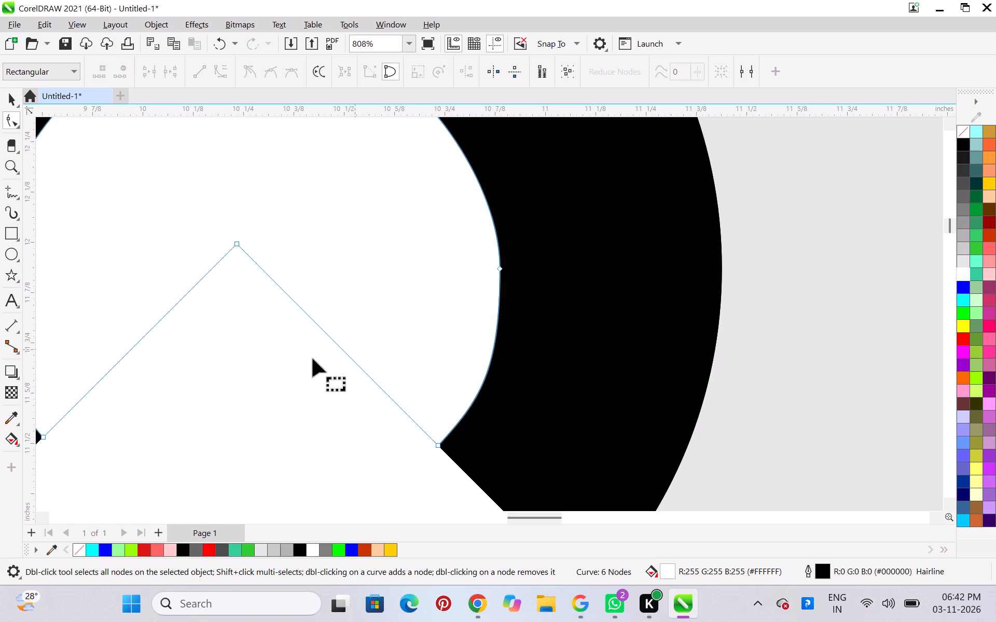
Move the small white triangle's lower right node onto the inner corner of the innermost black ring.
left_click(309, 359)
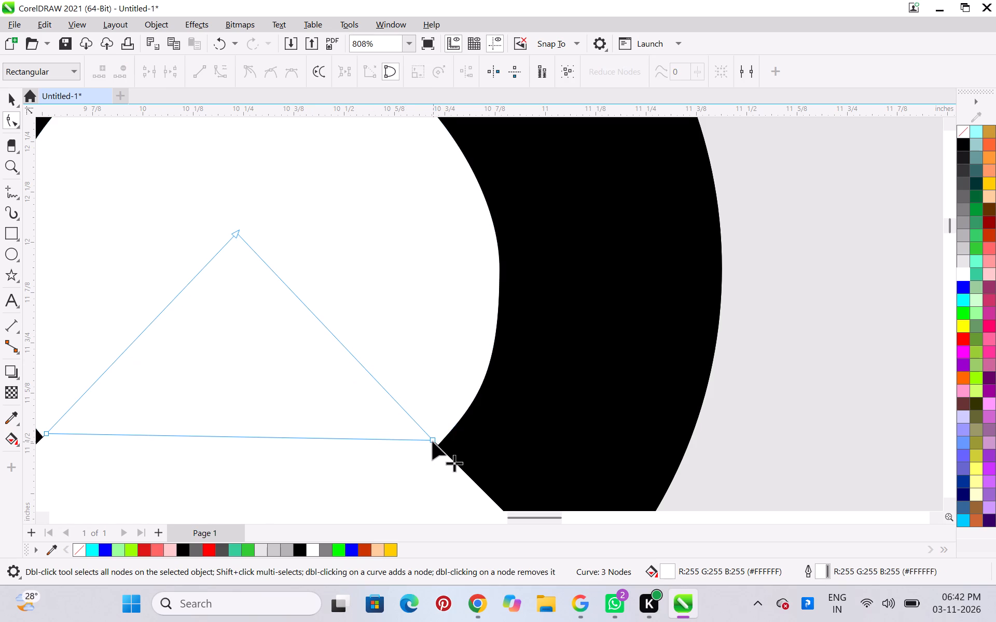
scroll(432, 450, "up", 10)
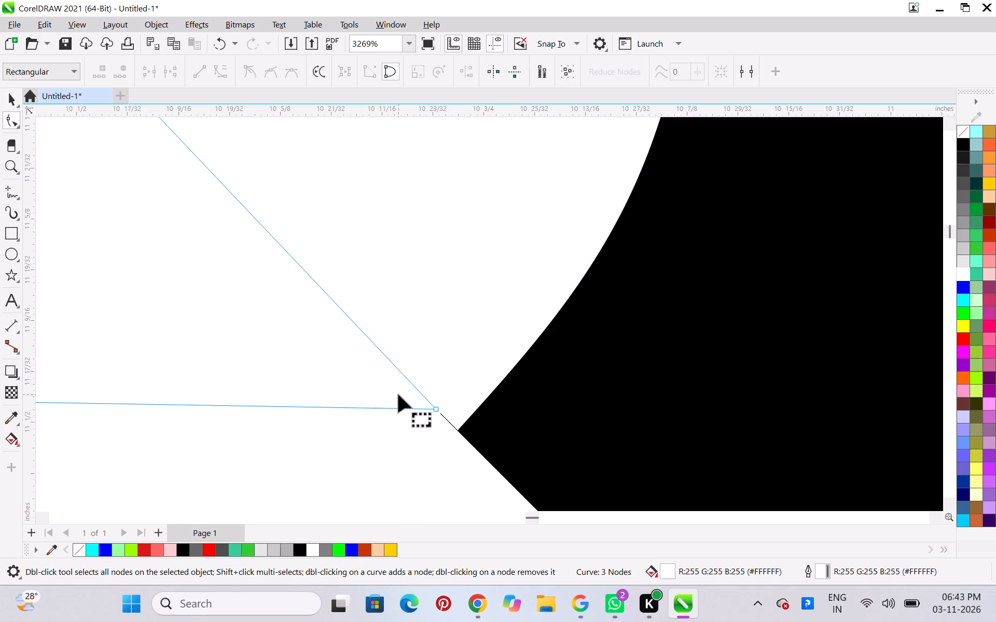
scroll(400, 398, "up", 3)
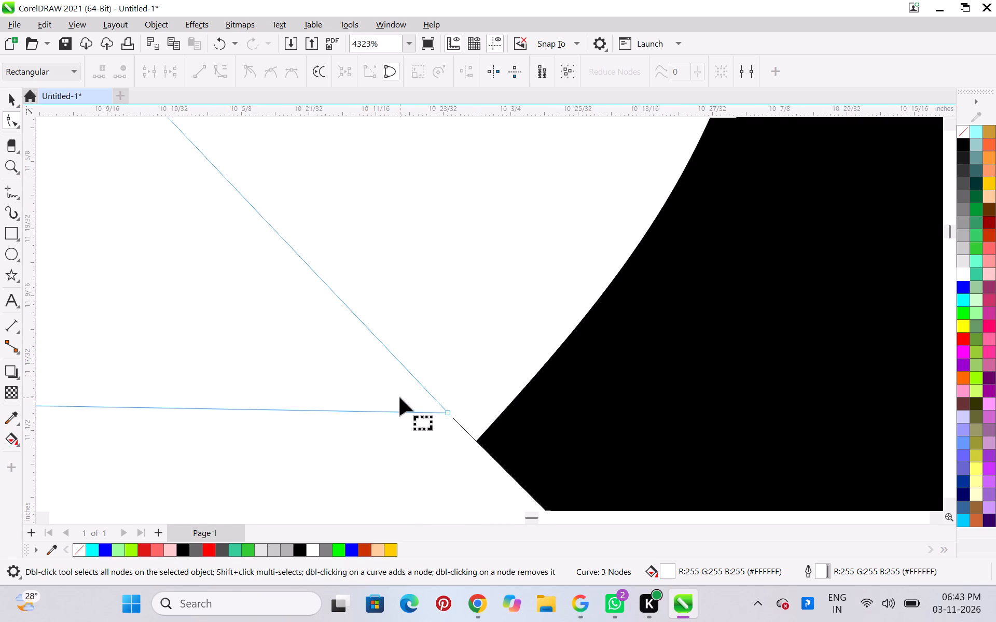
scroll(400, 398, "up", 2)
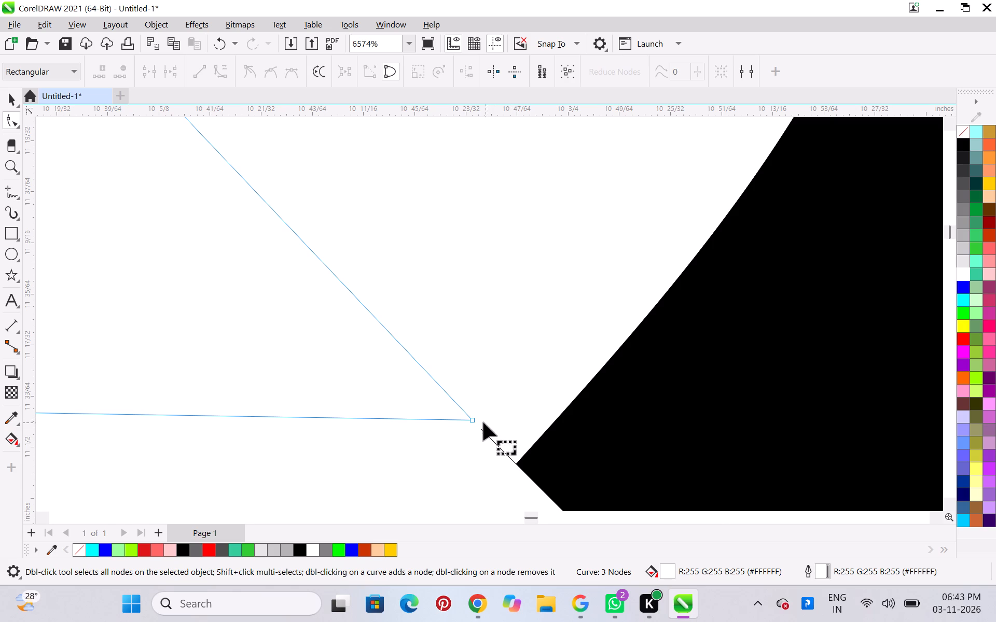
scroll(478, 414, "up", 3)
left_click_drag(470, 423, 533, 489)
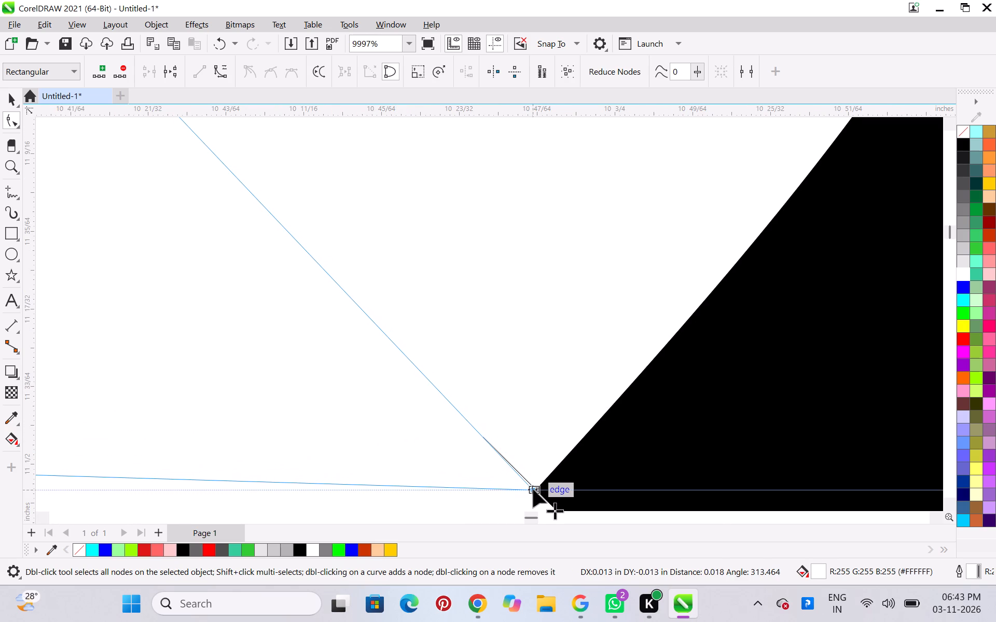
left_click_drag(533, 489, 535, 490)
Check the white centre circle and small triangle against the surrounding rings at close and full view.
scroll(538, 484, "down", 6)
left_click(527, 401)
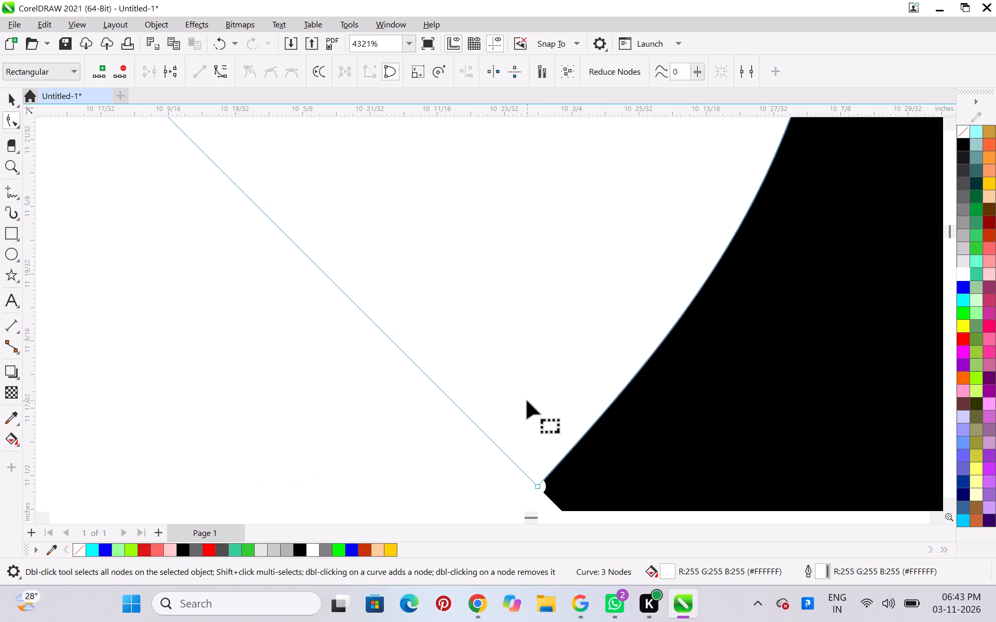
scroll(524, 401, "down", 6)
scroll(301, 378, "down", 6)
scroll(156, 363, "down", 6)
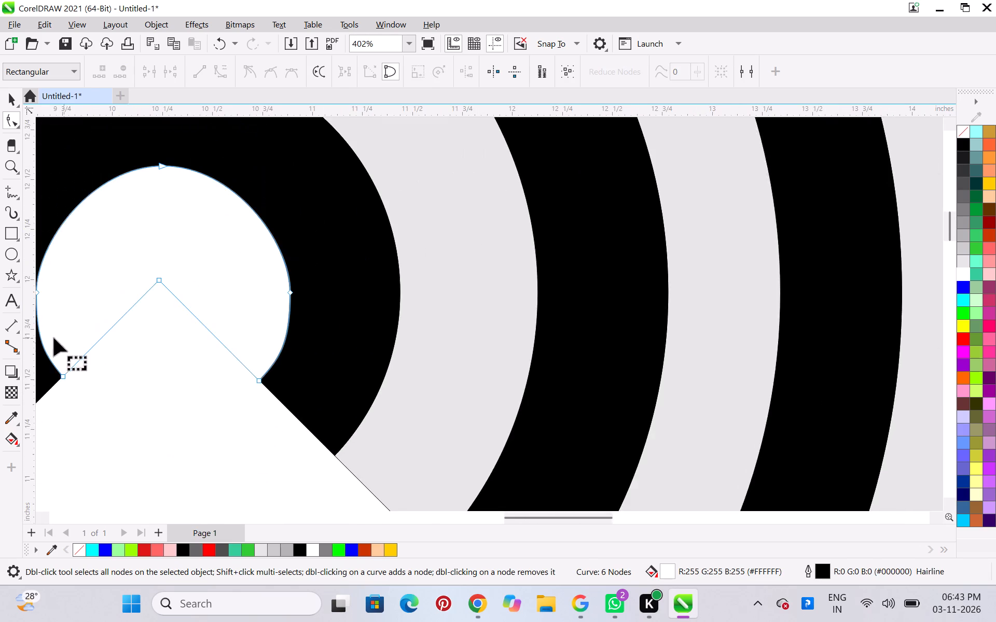
scroll(52, 337, "down", 5)
scroll(37, 312, "up", 7)
scroll(31, 356, "down", 1)
scroll(30, 352, "up", 11)
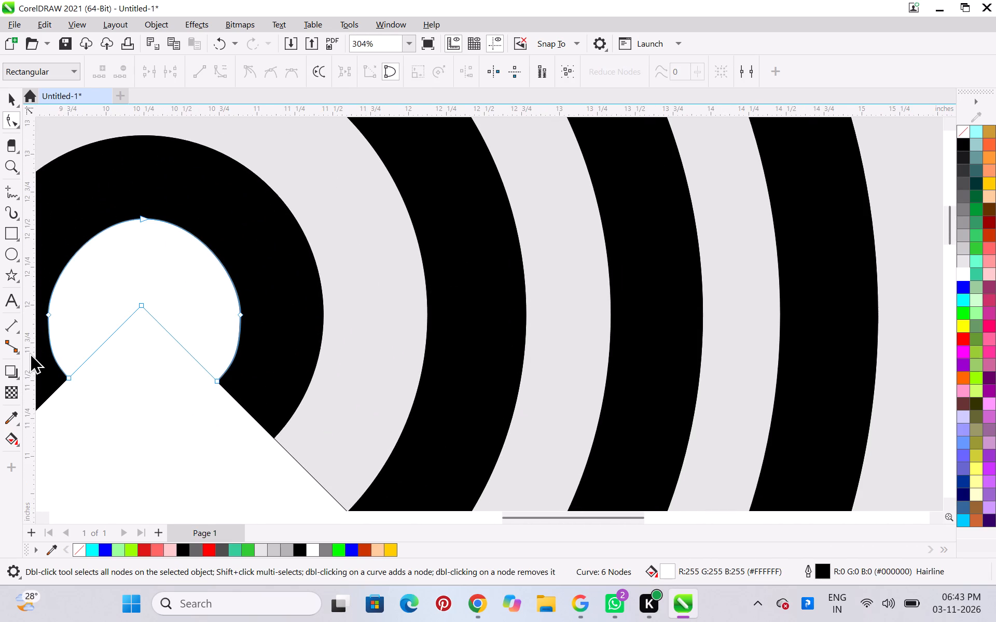
scroll(13, 370, "up", 7)
scroll(31, 366, "down", 14)
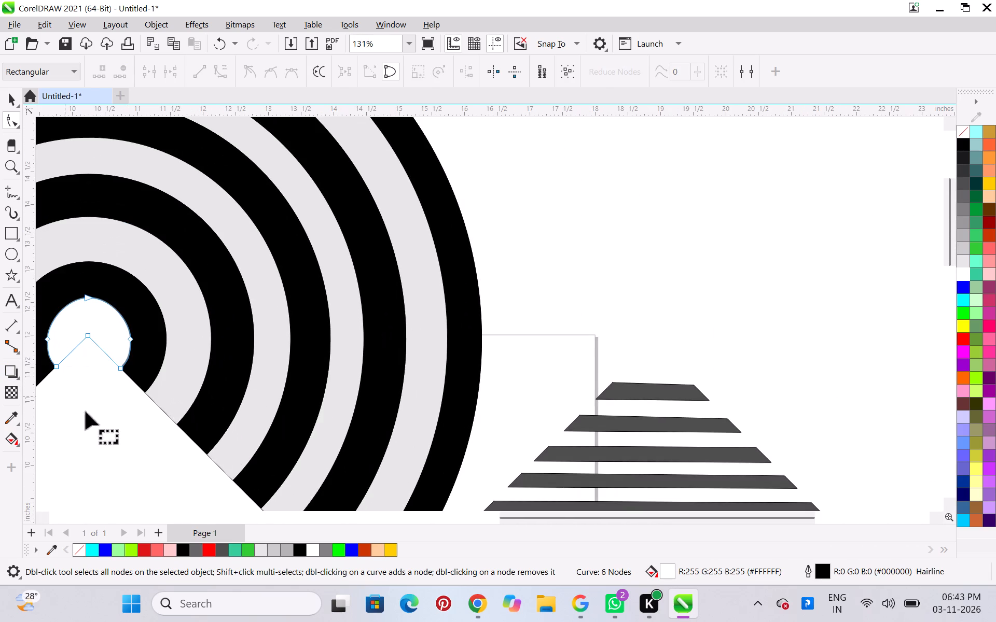
left_click(746, 198)
scroll(79, 422, "down", 3)
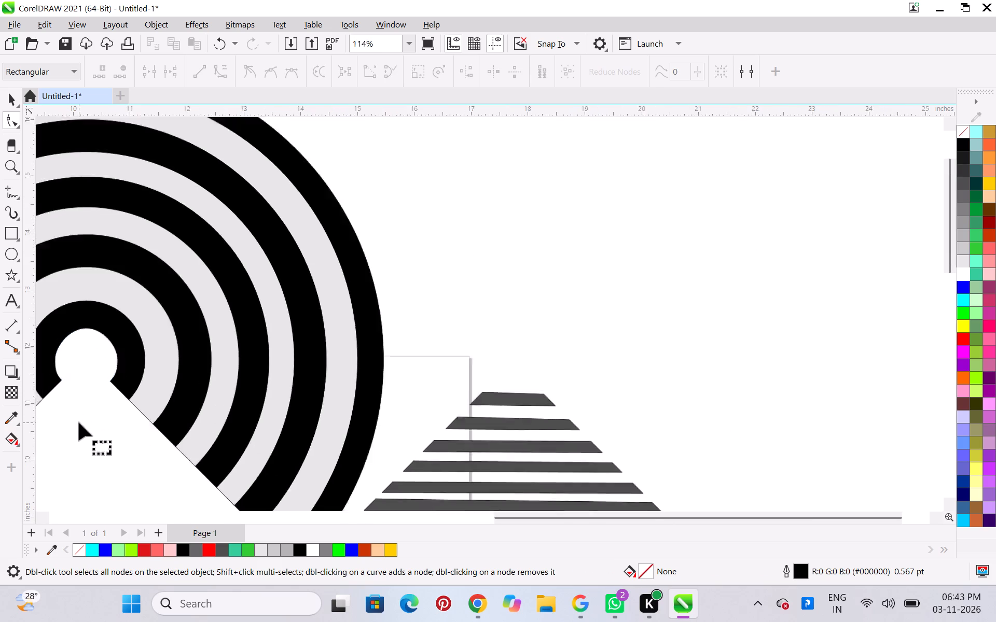
scroll(79, 422, "down", 8)
scroll(34, 430, "up", 1)
scroll(44, 414, "down", 5)
scroll(44, 414, "up", 5)
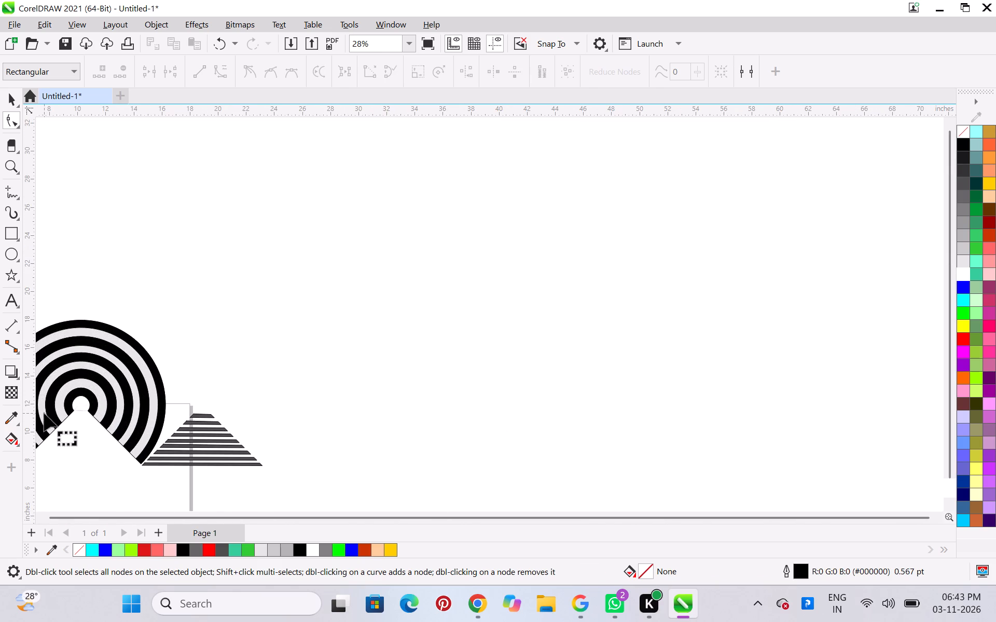
Examine the centre circle's lower corners and both edges of the triangular cut-out for remaining thin lines.
key("h")
left_click_drag(86, 407, 485, 378)
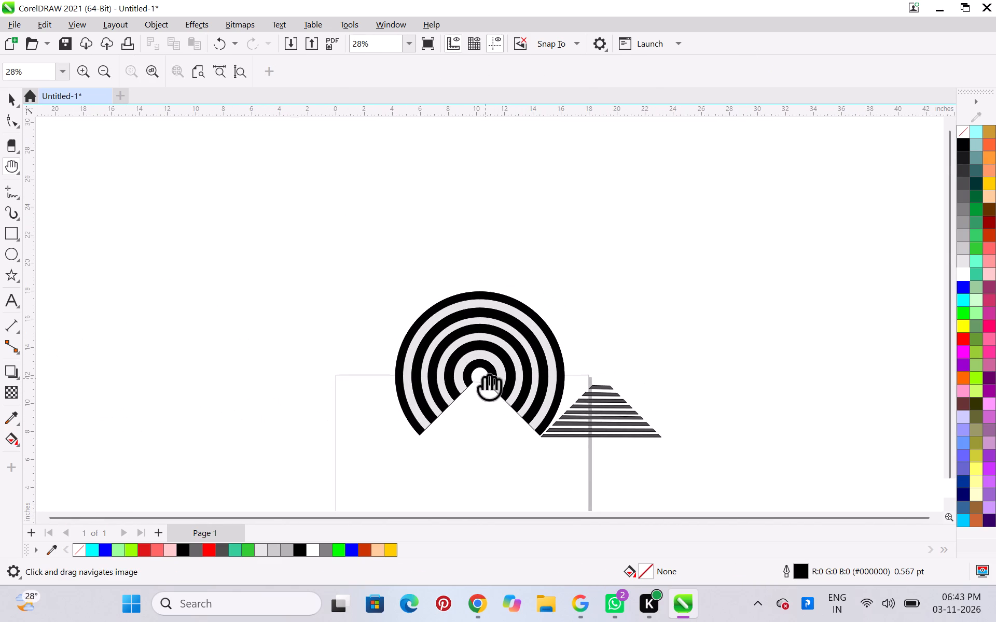
scroll(499, 315, "up", 2)
scroll(462, 421, "up", 7)
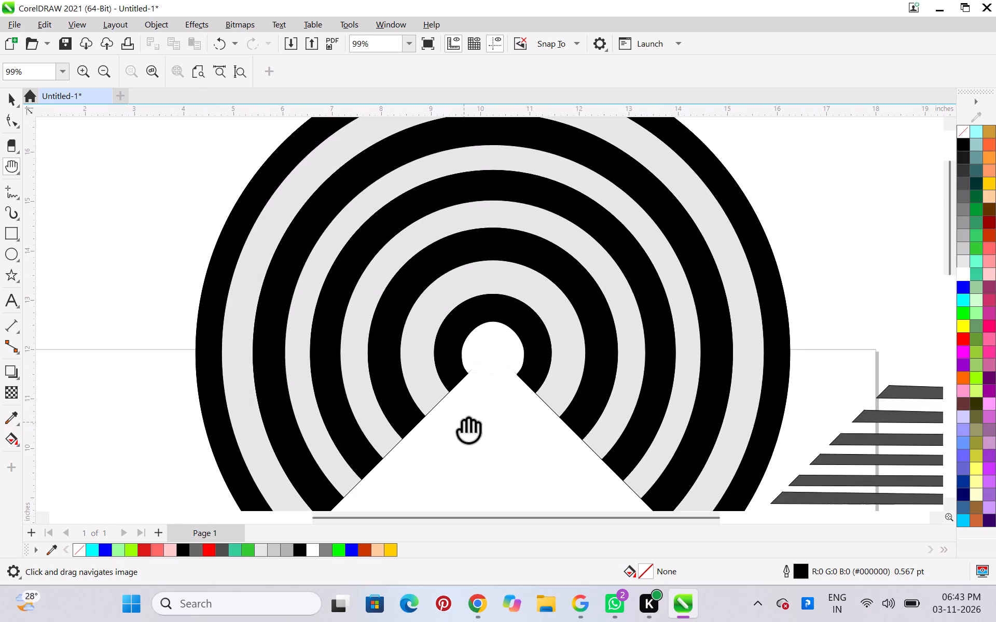
scroll(464, 422, "up", 6)
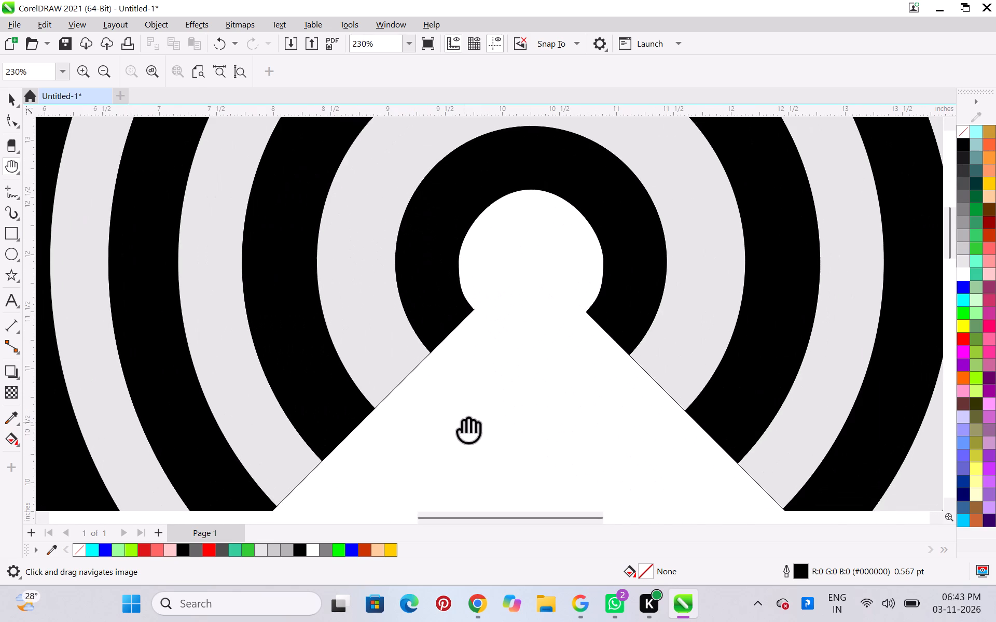
key("space")
scroll(532, 376, "up", 5)
scroll(535, 373, "down", 5)
scroll(560, 362, "up", 3)
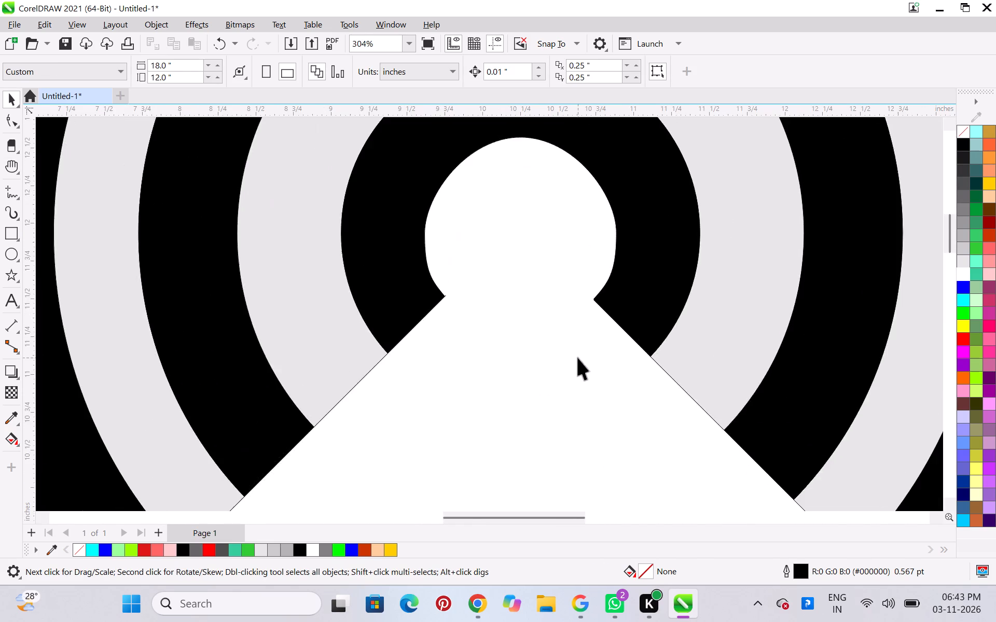
scroll(578, 358, "up", 2)
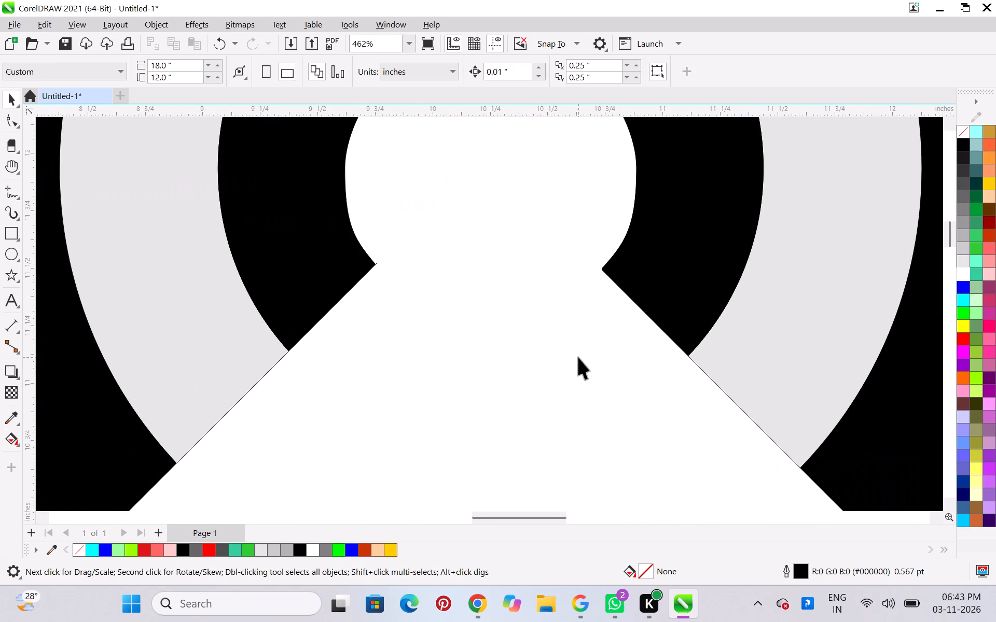
scroll(581, 355, "down", 2)
scroll(580, 349, "up", 4)
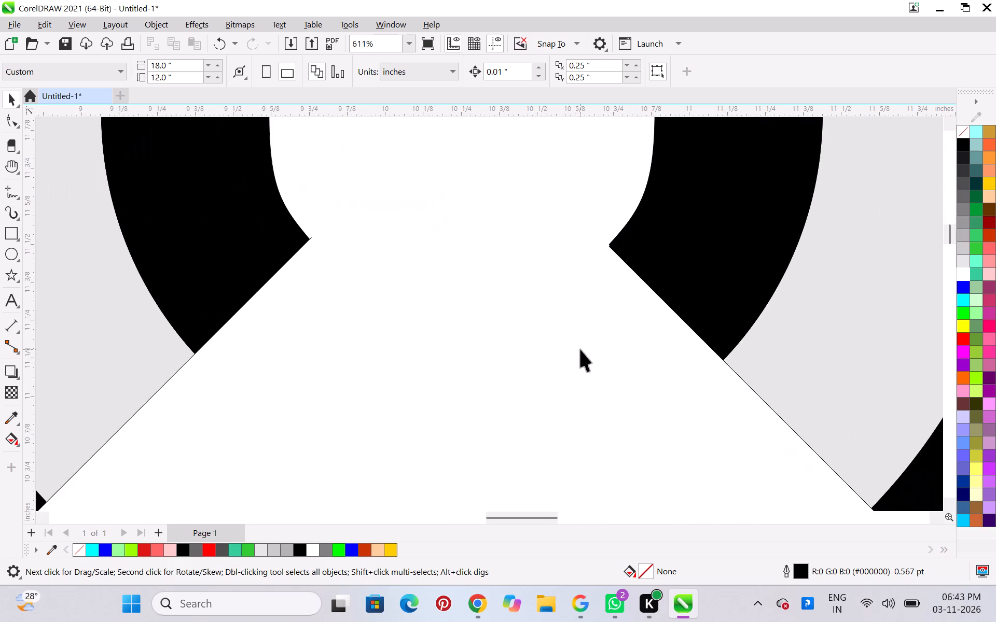
left_click(566, 281)
scroll(566, 281, "down", 18)
scroll(566, 281, "up", 2)
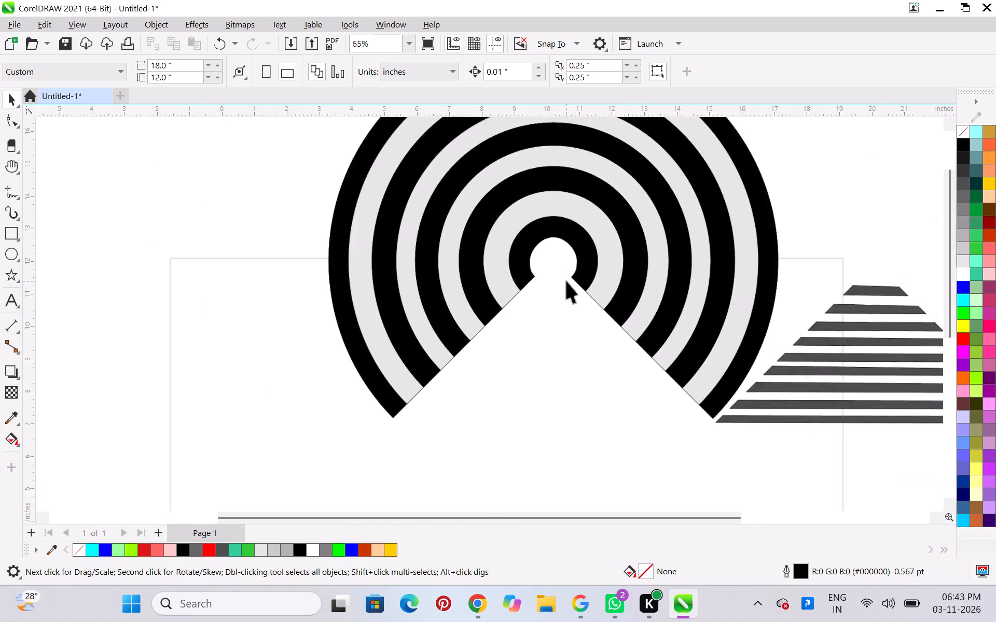
scroll(566, 281, "up", 3)
scroll(566, 281, "down", 3)
scroll(566, 281, "up", 5)
scroll(567, 280, "down", 7)
scroll(892, 185, "up", 4)
scroll(889, 188, "down", 4)
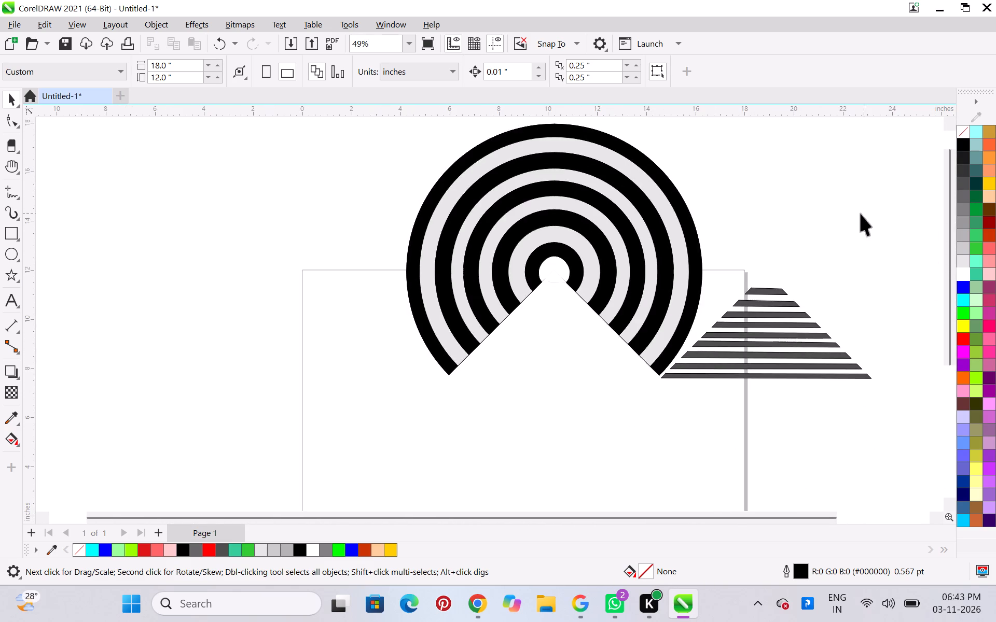
scroll(627, 347, "up", 3)
scroll(508, 361, "down", 6)
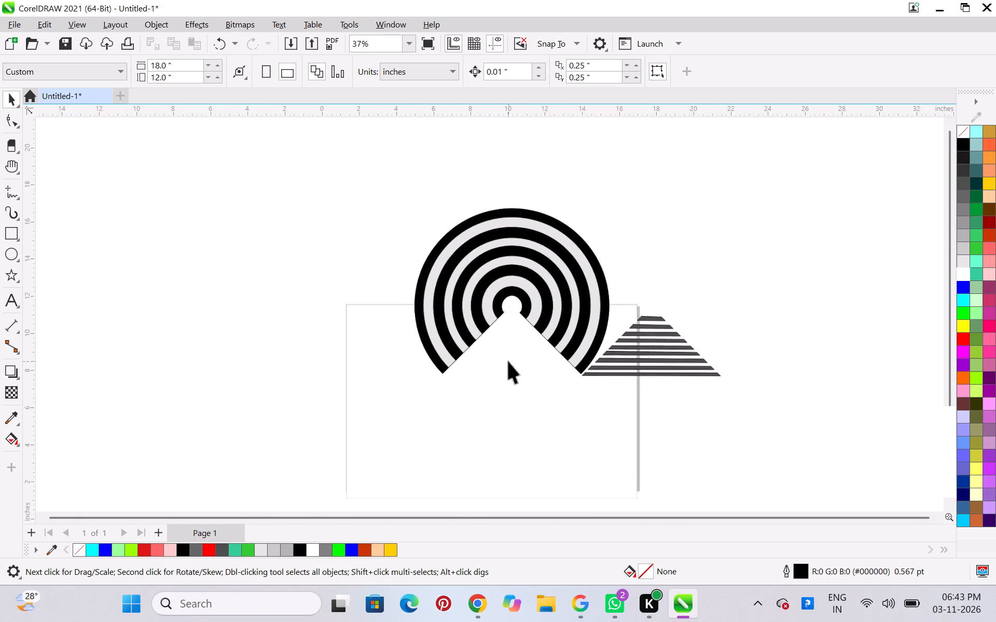
Remove the hairline outline from the outermost light grey ring by setting its outline width to 0.
scroll(508, 361, "up", 6)
left_click(365, 371)
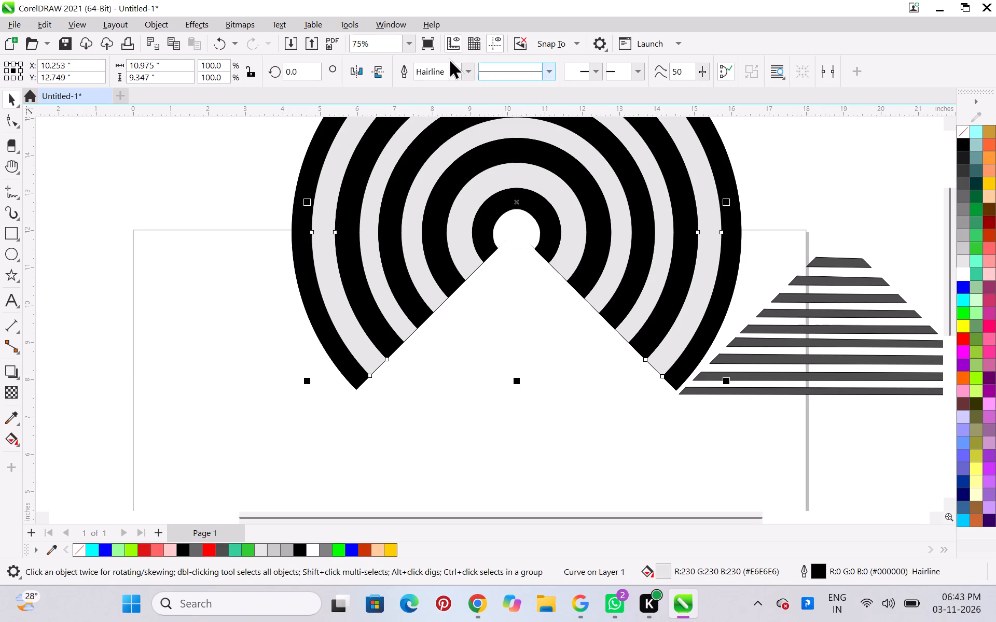
left_click_drag(455, 73, 385, 77)
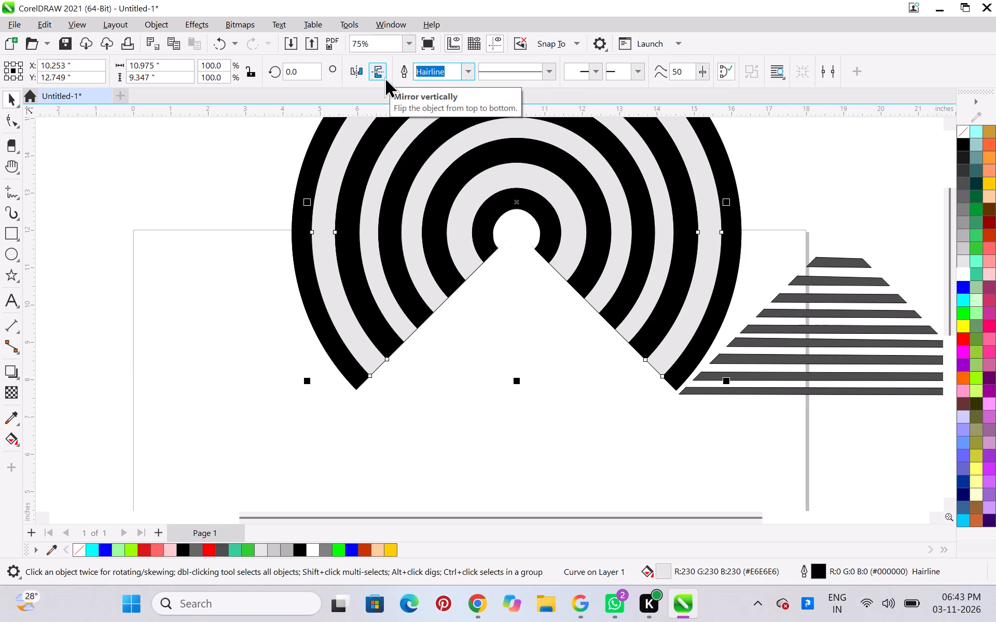
type("00")
key("Return")
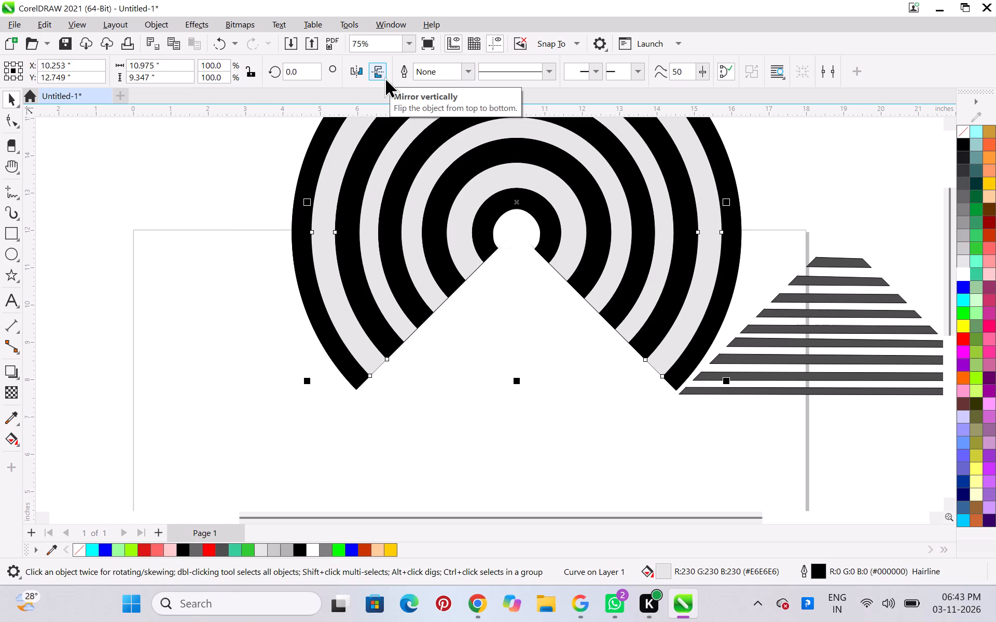
left_click(566, 407)
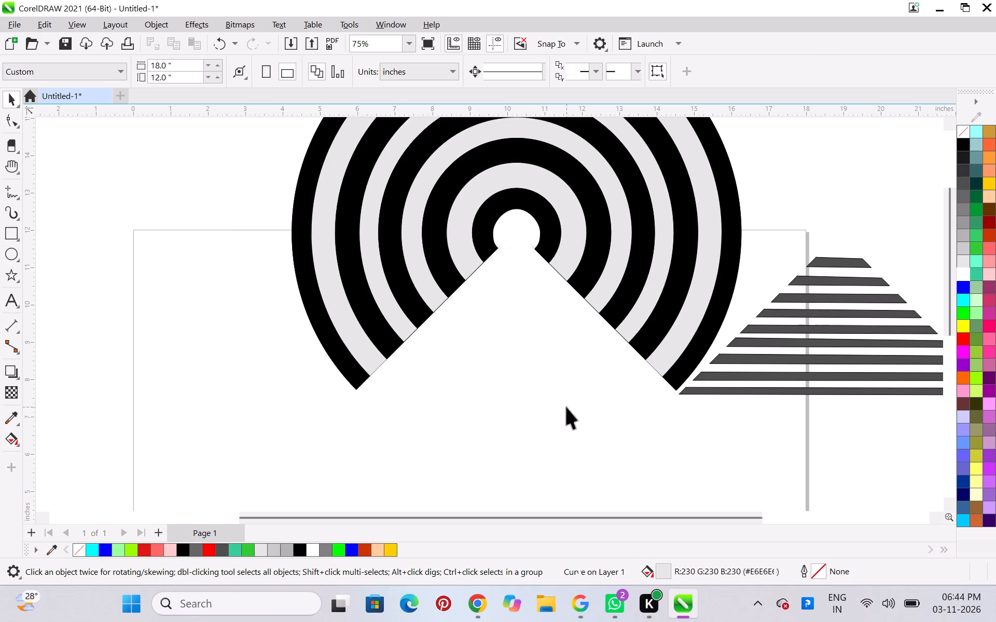
Check the cut-out's edges across the rings and the gap beside the striped triangle.
scroll(566, 407, "down", 6)
scroll(760, 289, "up", 6)
scroll(780, 247, "down", 7)
scroll(605, 319, "up", 8)
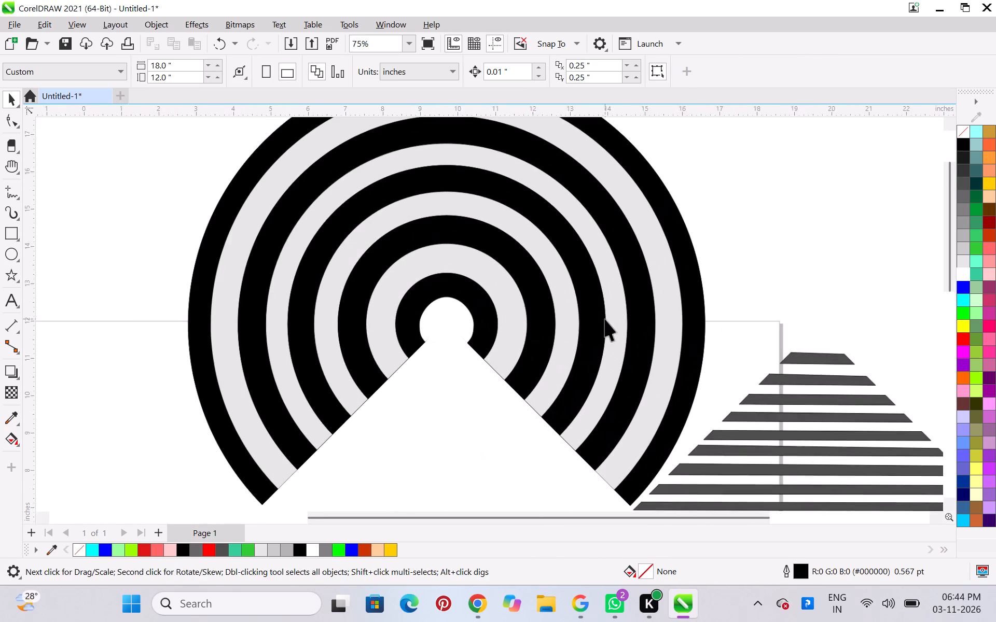
left_click(542, 430)
scroll(800, 301, "down", 7)
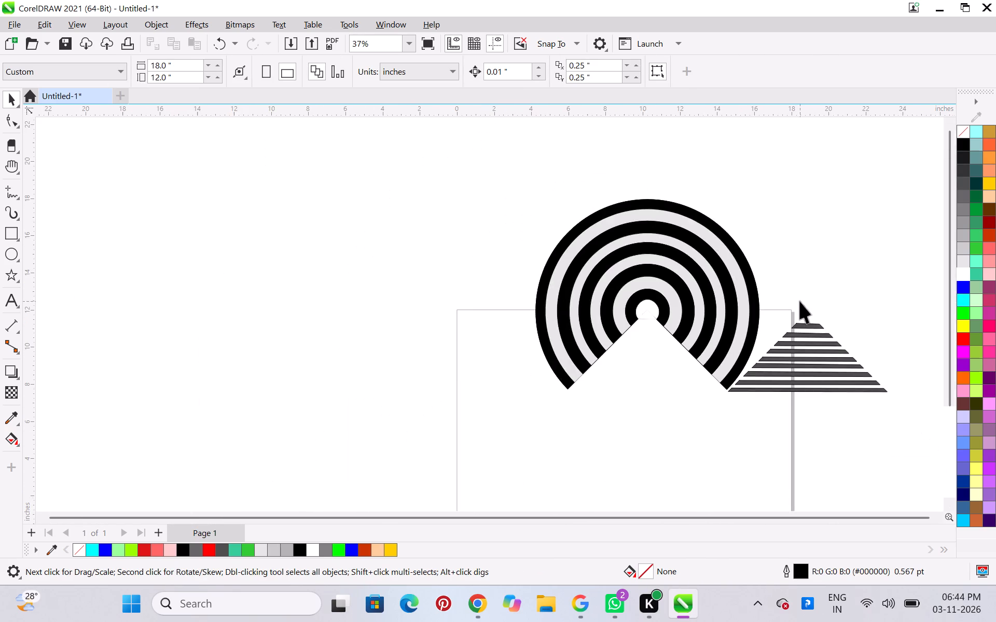
scroll(730, 398, "up", 7)
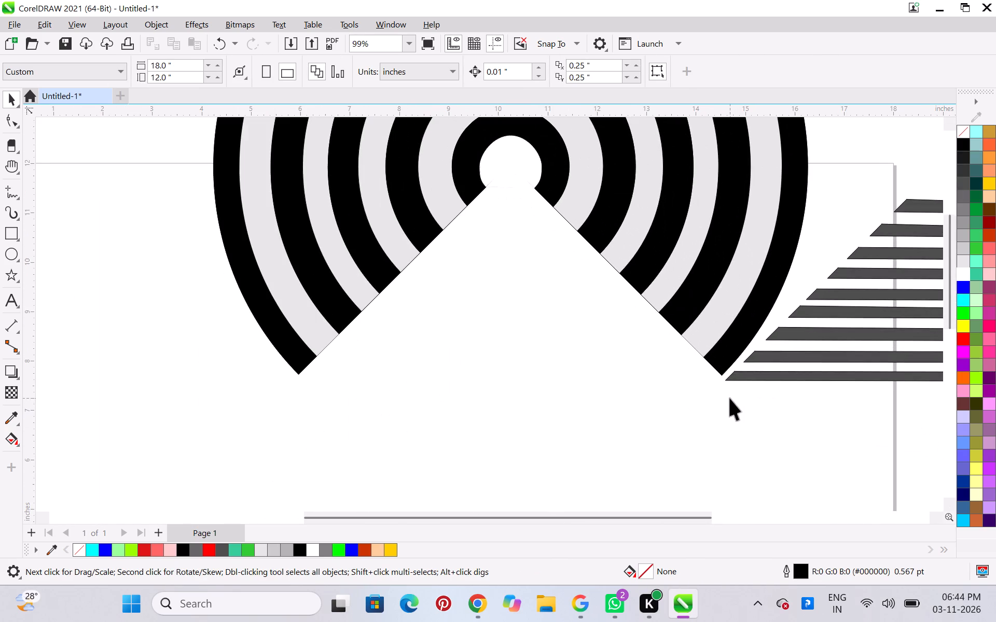
Move the group of nine dark grey stripes into the triangular cut-out beneath the white centre circle.
scroll(729, 407, "down", 6)
scroll(729, 414, "up", 3)
left_click_drag(849, 355, 840, 359)
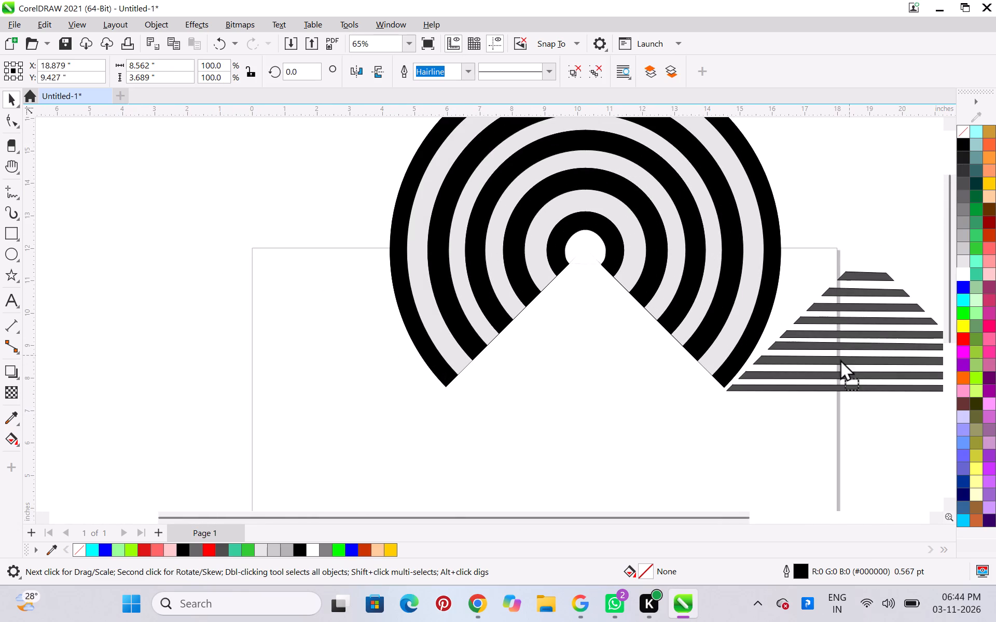
left_click_drag(840, 359, 566, 358)
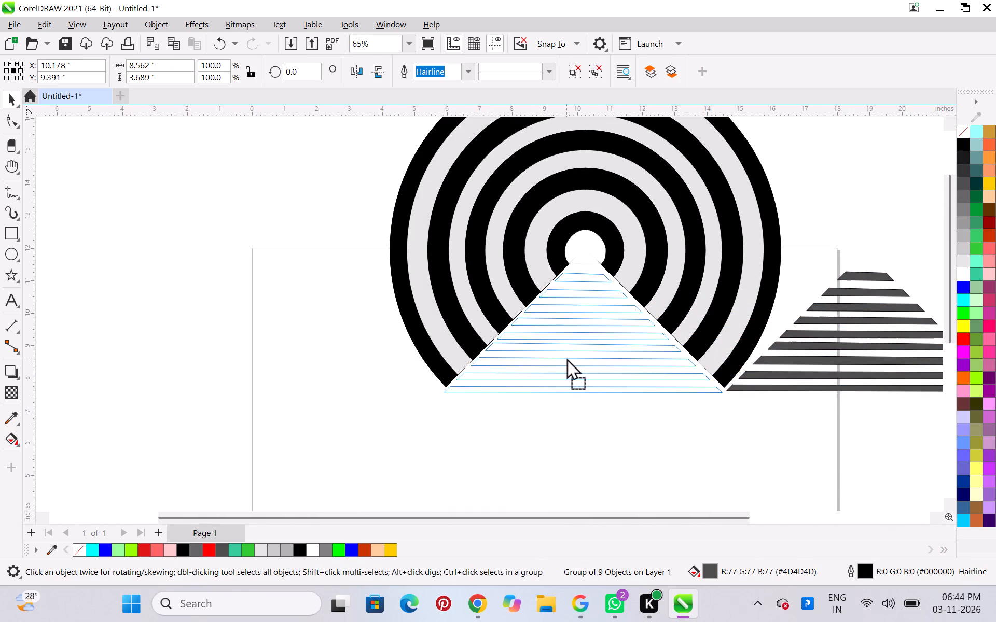
left_click_drag(566, 358, 570, 380)
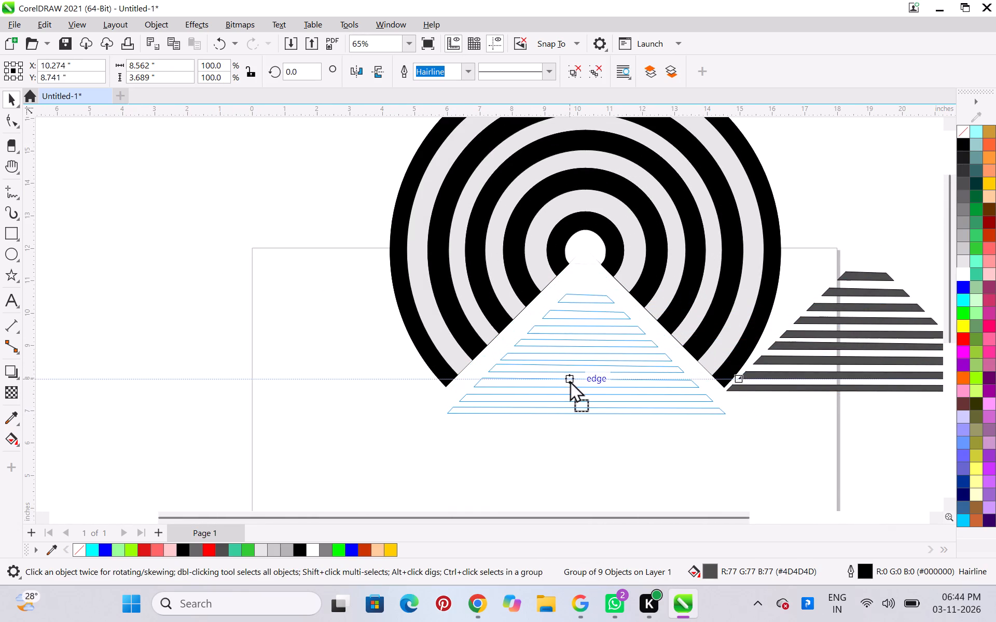
left_click_drag(570, 380, 567, 350)
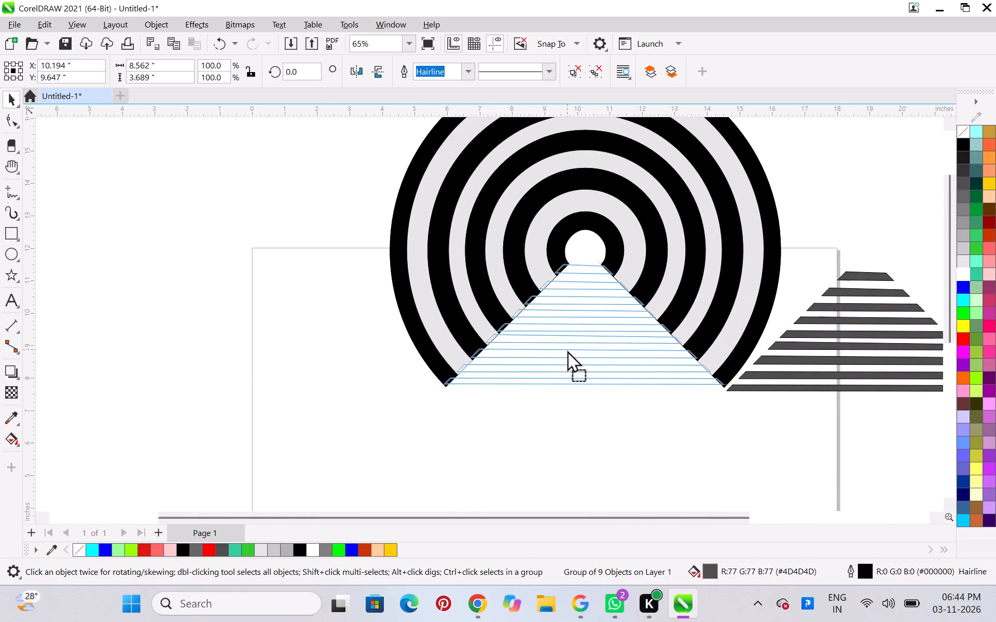
left_click_drag(567, 350, 567, 355)
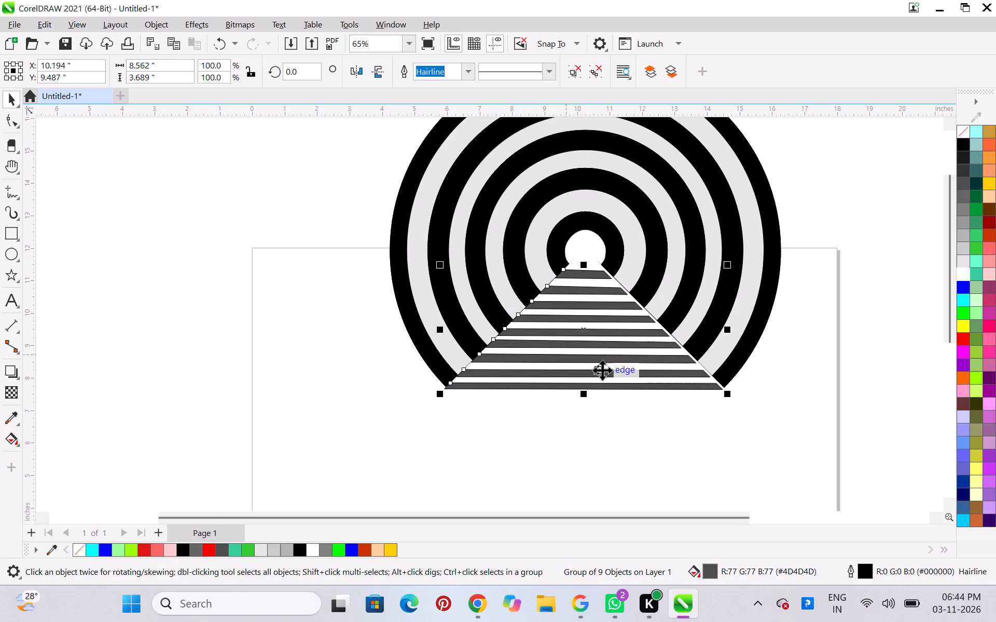
left_click(636, 432)
Fine-position the group of nine dark grey stripes against the triangular cut-out's edges, centred at about X 10.237 in, Y 9.55 in.
scroll(589, 386, "up", 8)
scroll(602, 428, "down", 6)
scroll(639, 377, "up", 6)
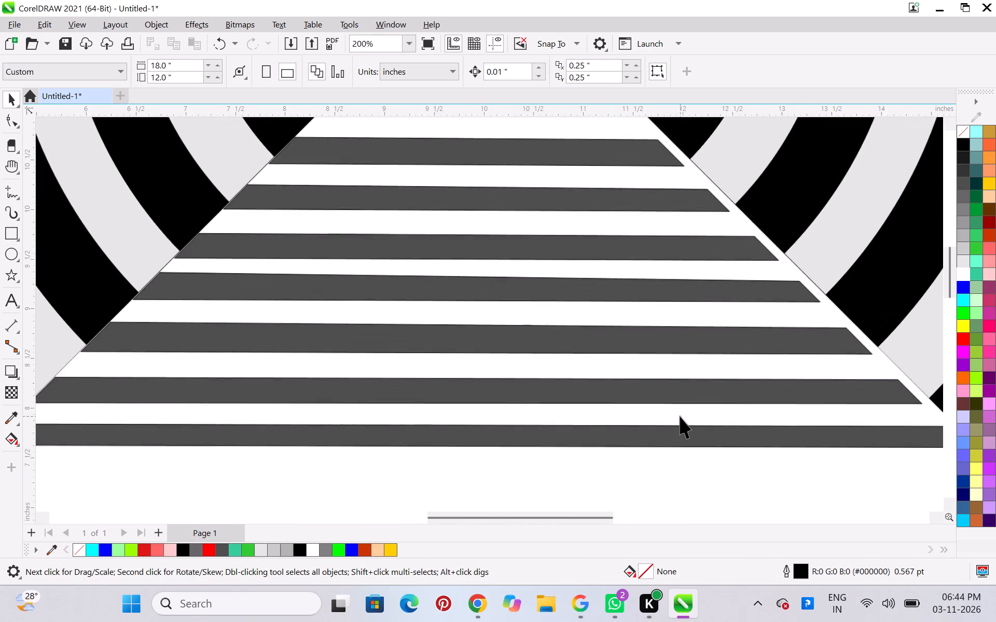
scroll(680, 416, "up", 1)
scroll(736, 443, "down", 5)
scroll(797, 429, "up", 6)
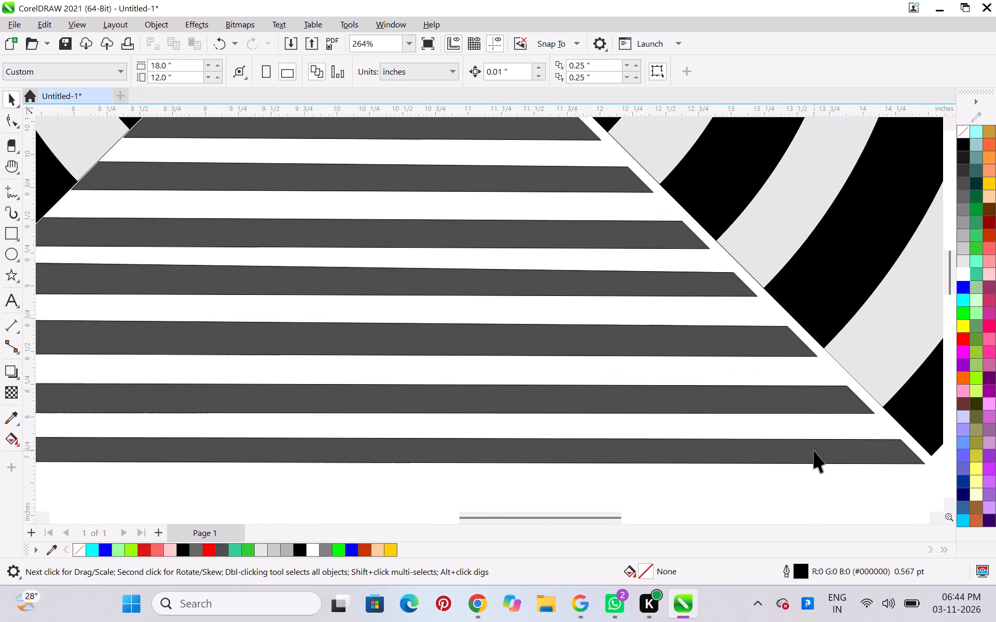
left_click_drag(814, 451, 819, 444)
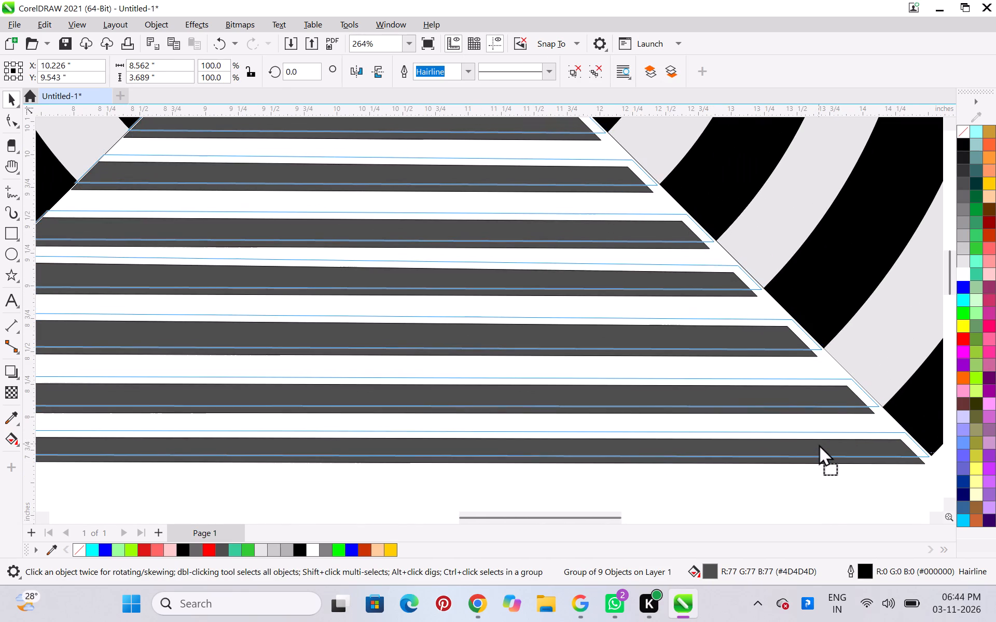
left_click_drag(819, 444, 823, 440)
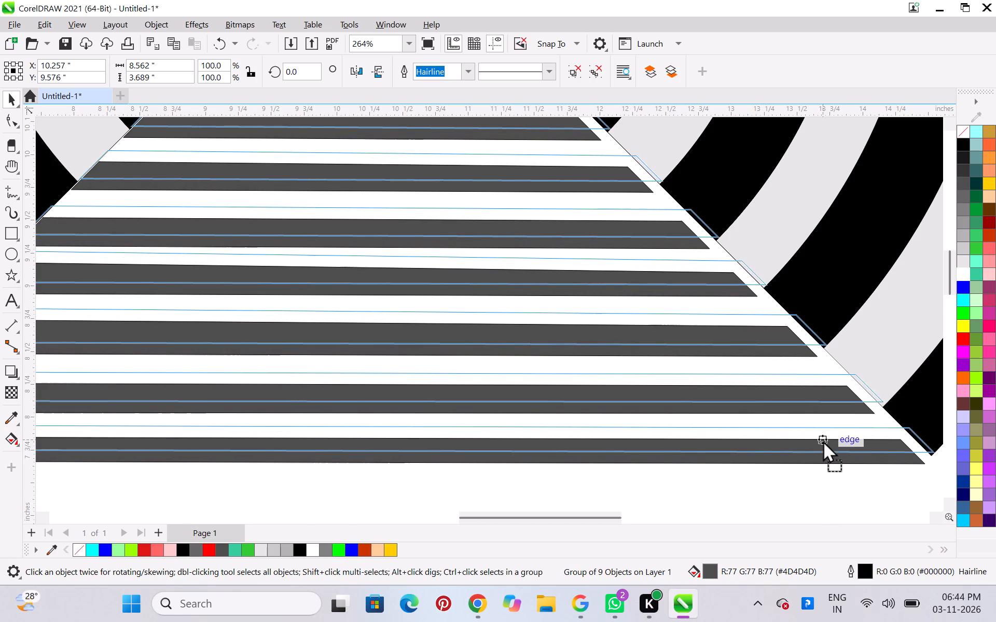
left_click_drag(823, 440, 820, 445)
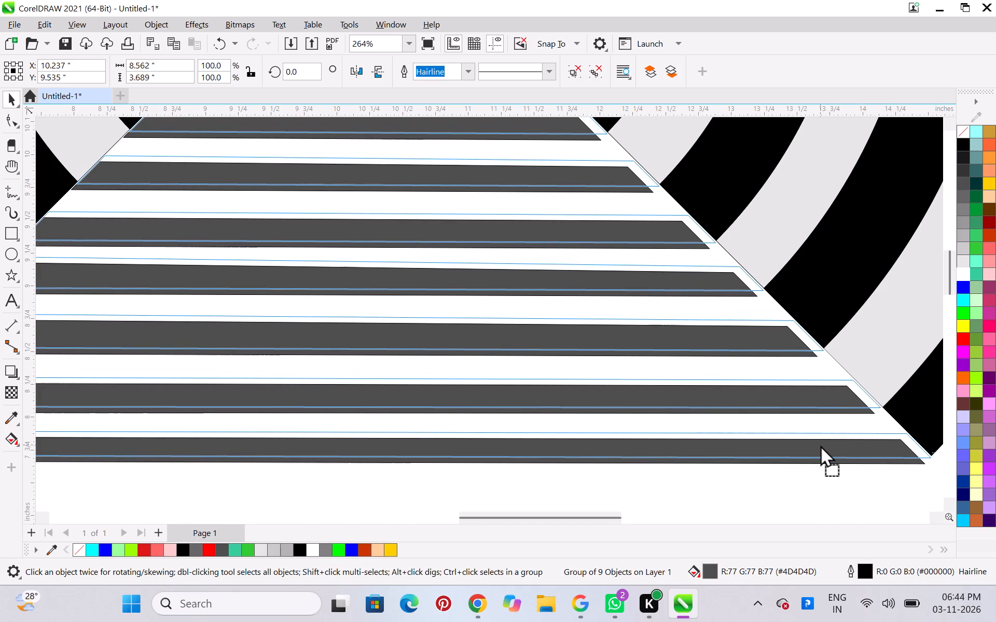
left_click_drag(820, 445, 820, 443)
scroll(818, 442, "down", 6)
scroll(641, 475, "down", 5)
scroll(618, 468, "up", 2)
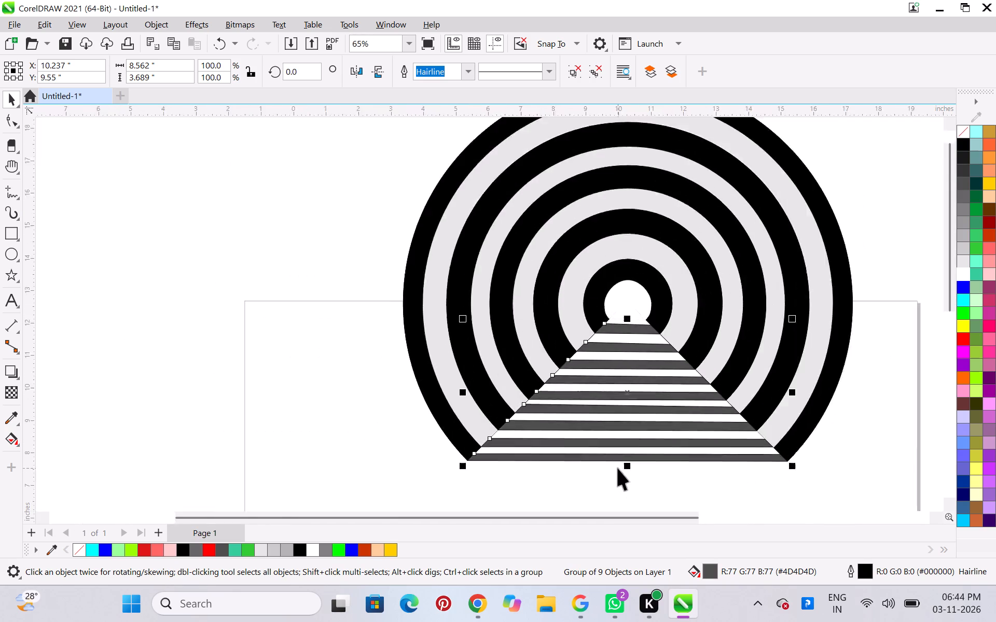
scroll(618, 468, "up", 3)
scroll(618, 469, "down", 3)
left_click(601, 496)
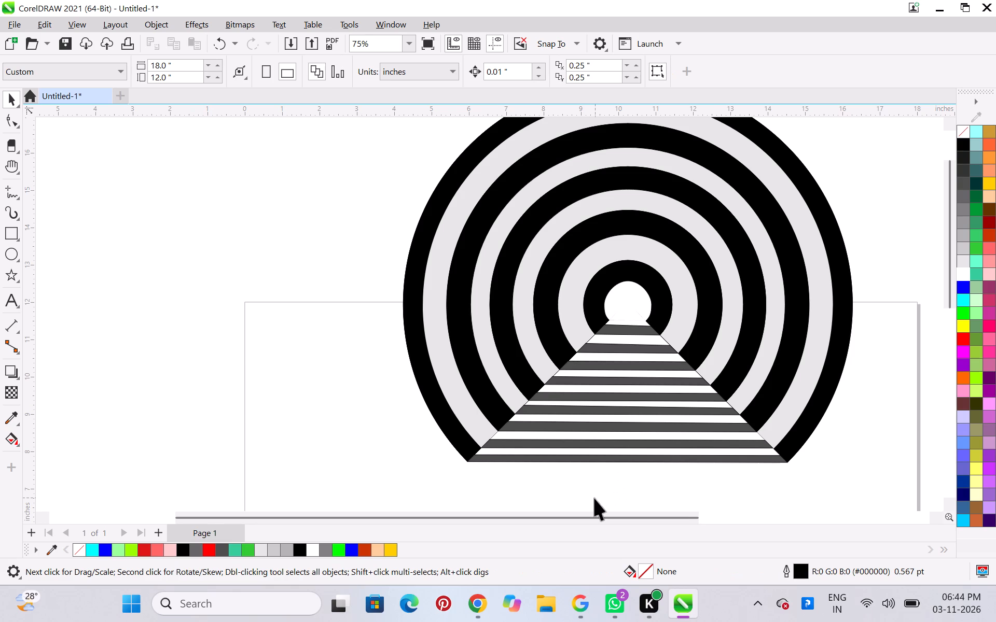
Examine the striped triangle's fit along both cut-out edges and beneath the white centre circle.
scroll(678, 331, "up", 5)
scroll(678, 331, "down", 6)
scroll(862, 356, "up", 1)
scroll(755, 310, "up", 3)
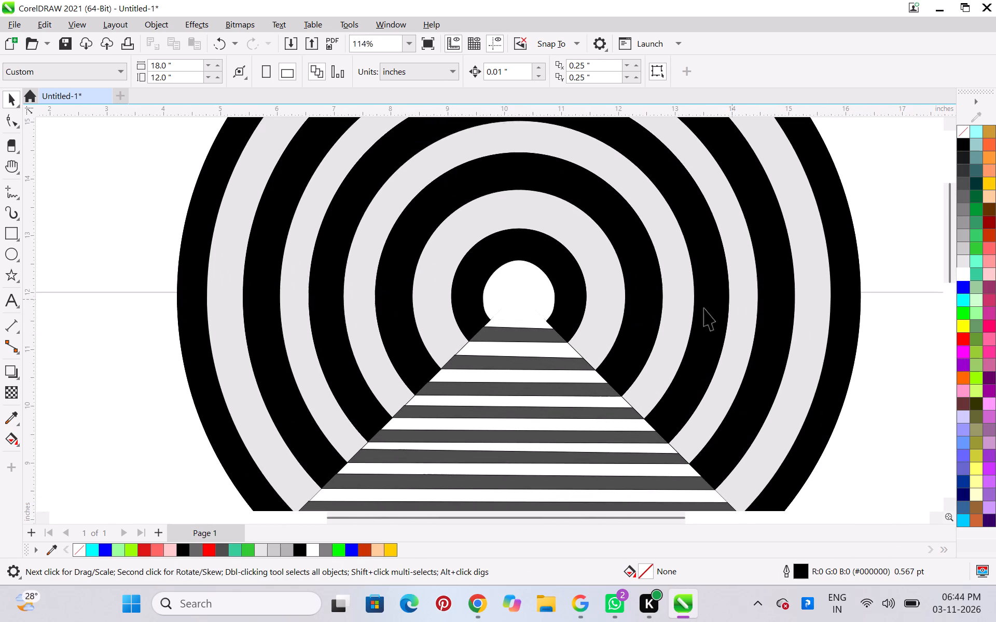
scroll(508, 296, "up", 7)
scroll(515, 287, "down", 10)
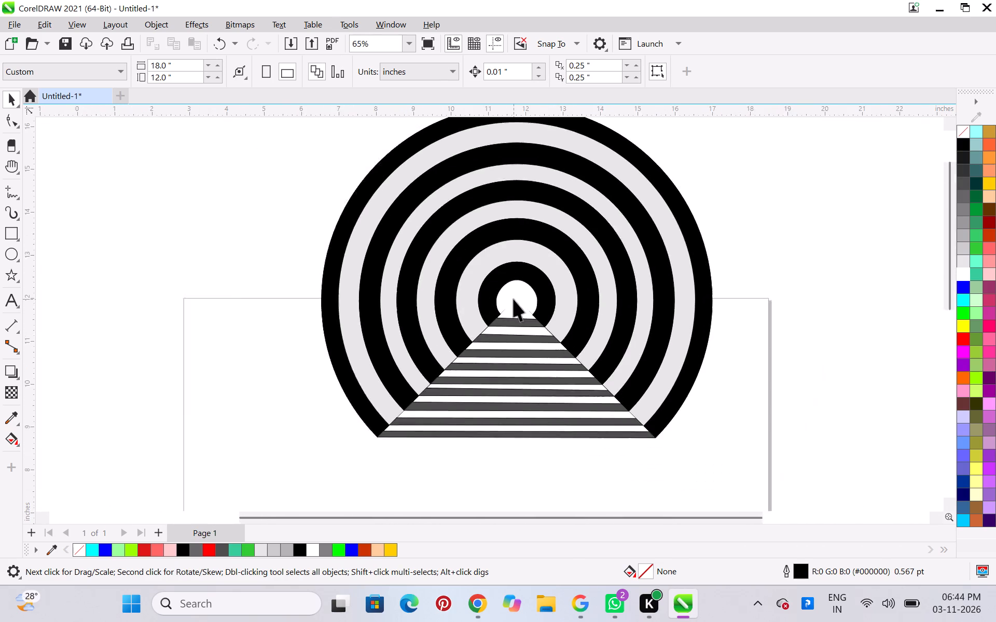
scroll(514, 299, "down", 2)
left_click(825, 288)
scroll(489, 269, "down", 4)
scroll(453, 290, "up", 2)
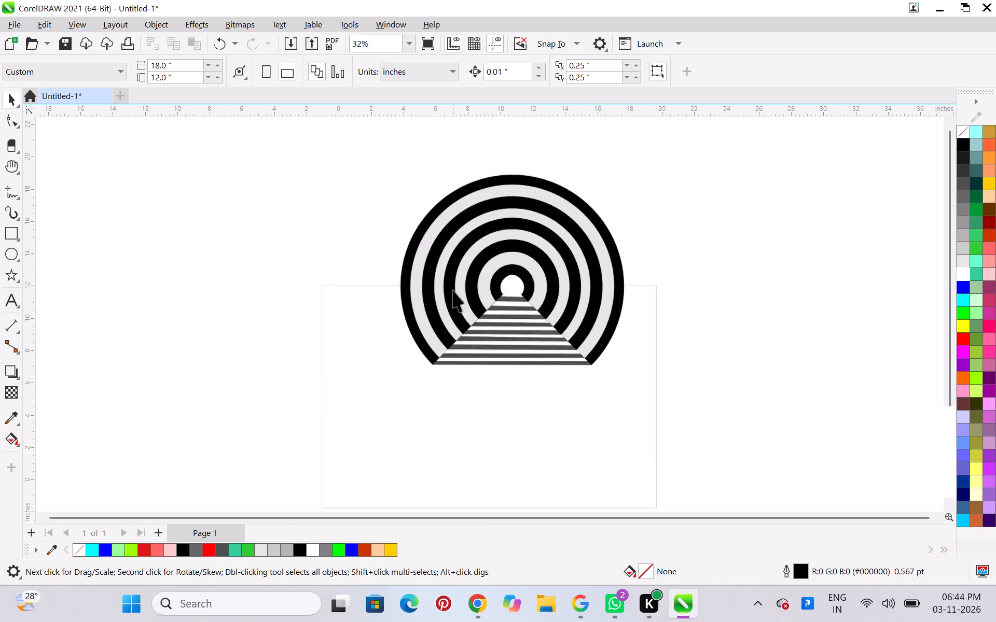
scroll(453, 290, "up", 5)
scroll(453, 289, "down", 7)
scroll(719, 193, "up", 3)
scroll(628, 237, "down", 4)
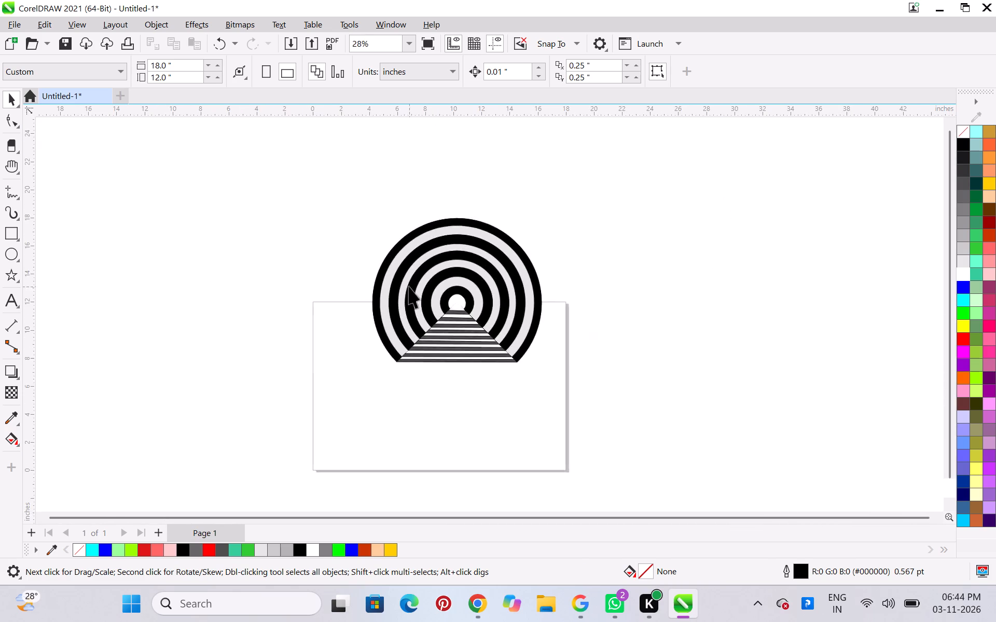
scroll(447, 256, "up", 8)
scroll(451, 253, "down", 6)
scroll(440, 336, "up", 11)
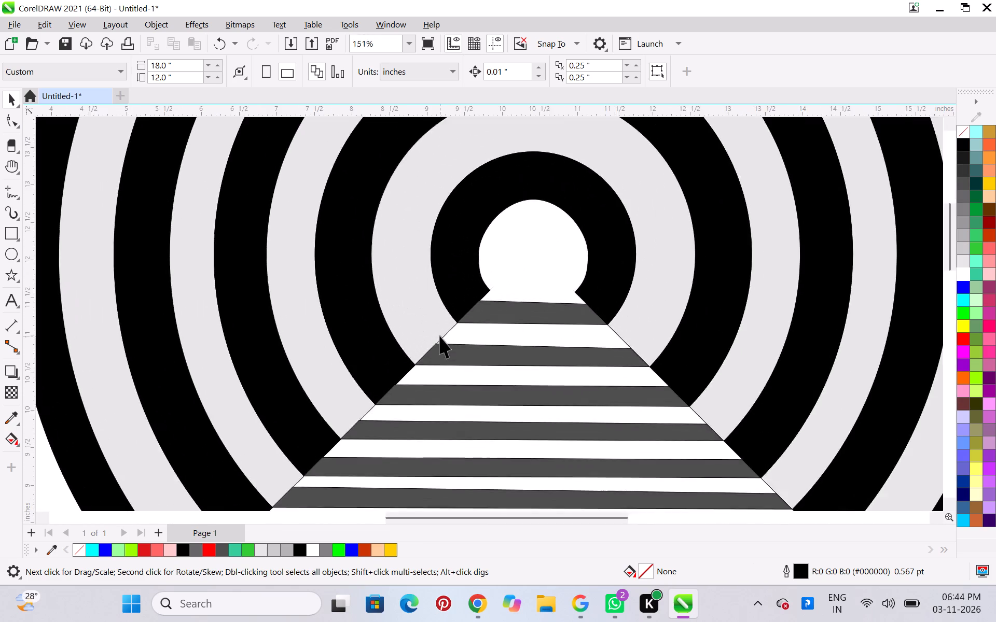
scroll(440, 336, "down", 5)
left_click(808, 221)
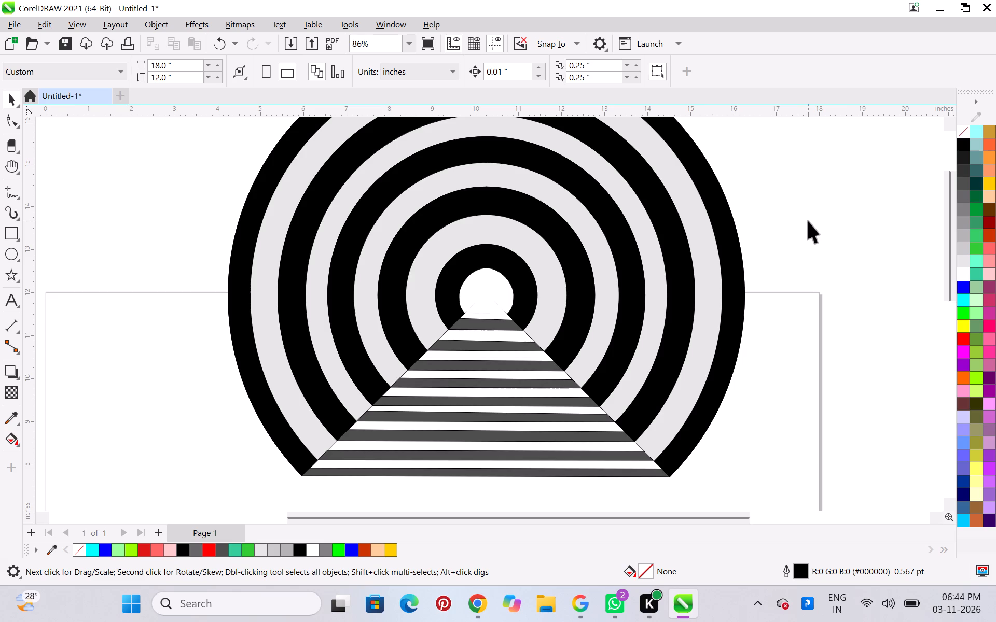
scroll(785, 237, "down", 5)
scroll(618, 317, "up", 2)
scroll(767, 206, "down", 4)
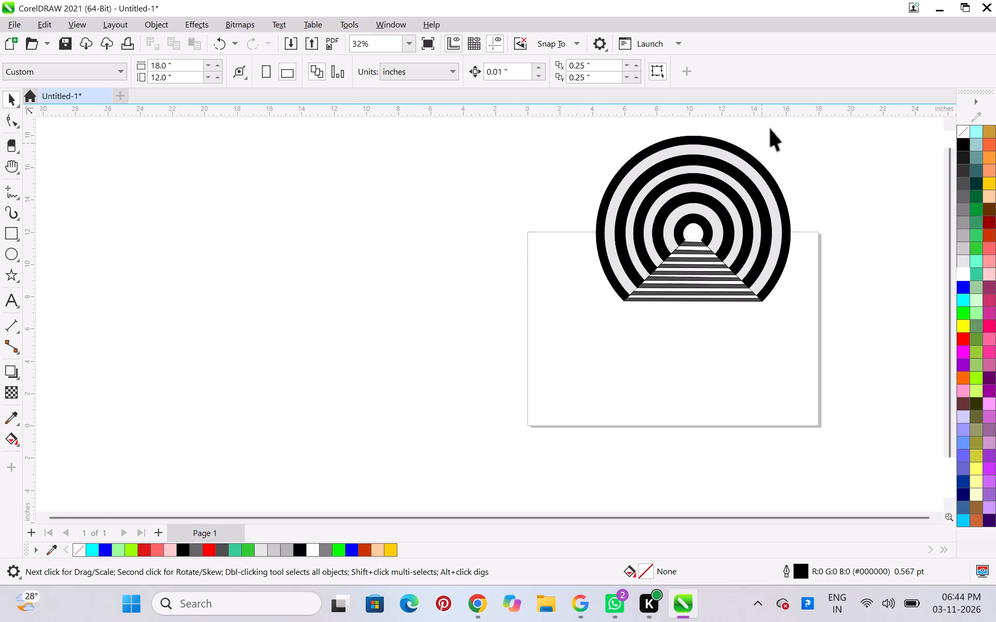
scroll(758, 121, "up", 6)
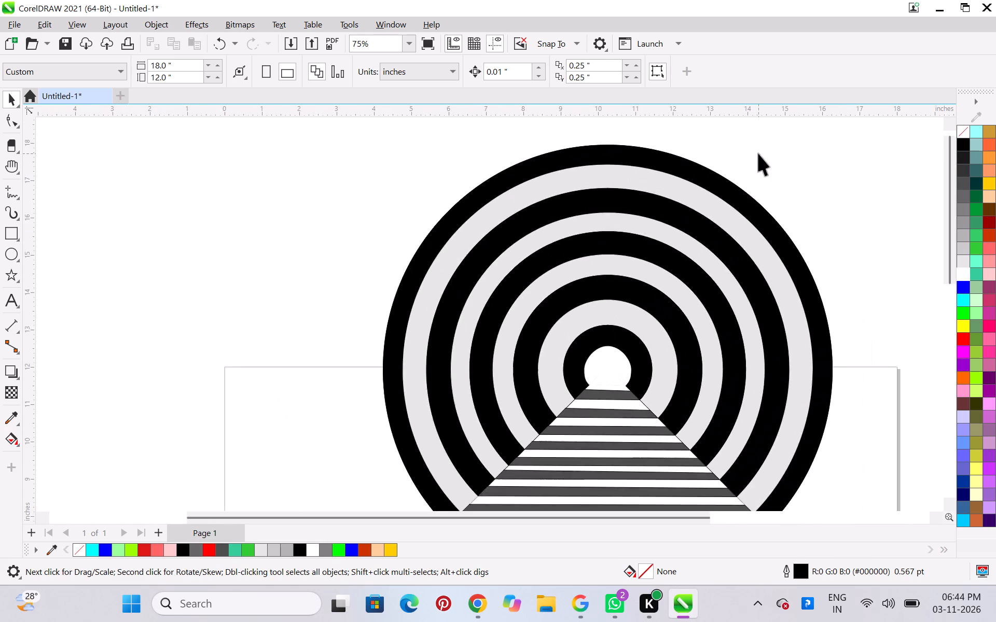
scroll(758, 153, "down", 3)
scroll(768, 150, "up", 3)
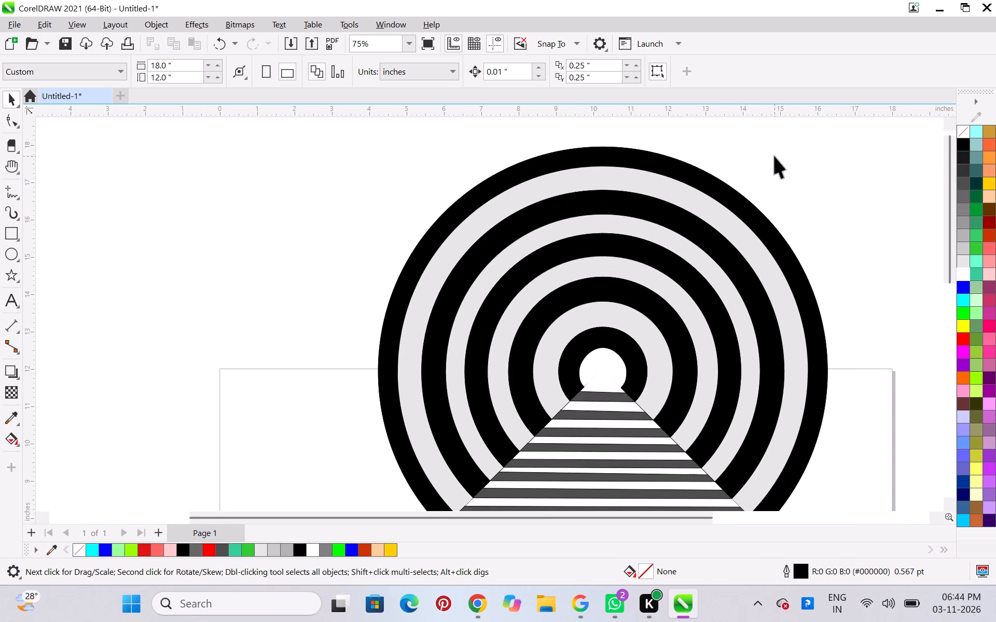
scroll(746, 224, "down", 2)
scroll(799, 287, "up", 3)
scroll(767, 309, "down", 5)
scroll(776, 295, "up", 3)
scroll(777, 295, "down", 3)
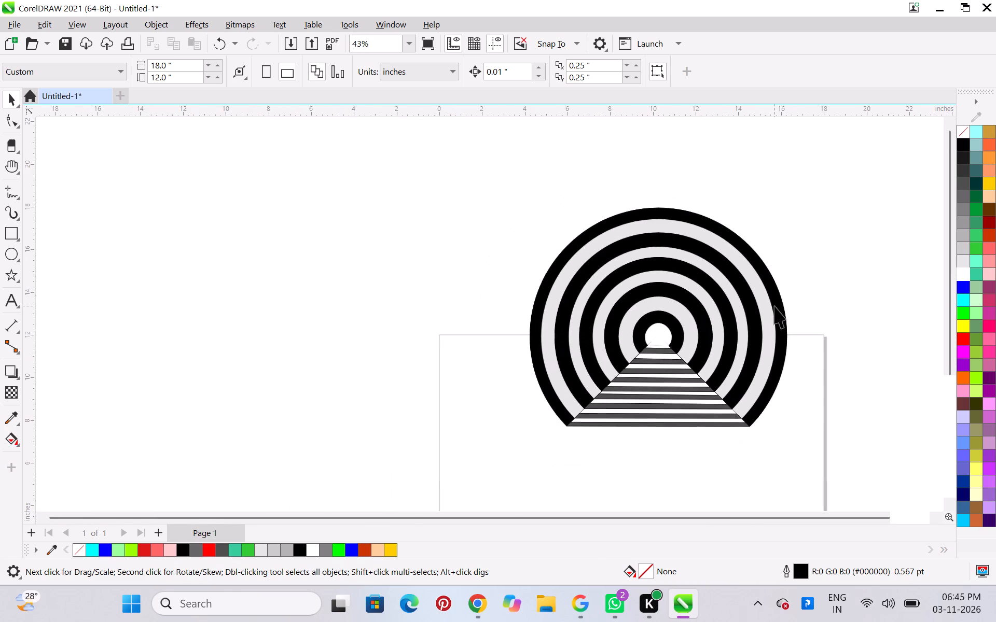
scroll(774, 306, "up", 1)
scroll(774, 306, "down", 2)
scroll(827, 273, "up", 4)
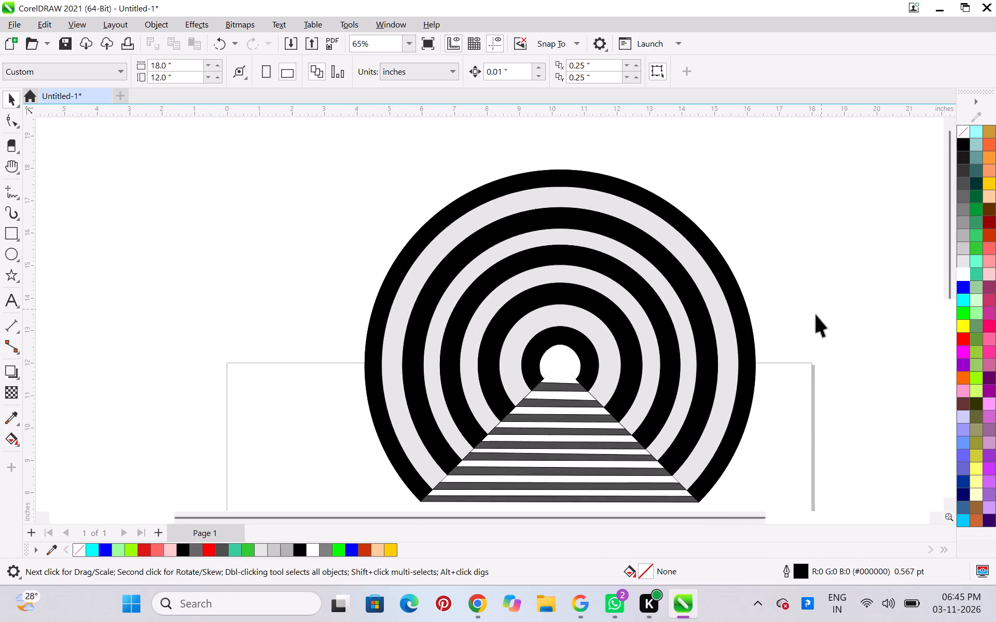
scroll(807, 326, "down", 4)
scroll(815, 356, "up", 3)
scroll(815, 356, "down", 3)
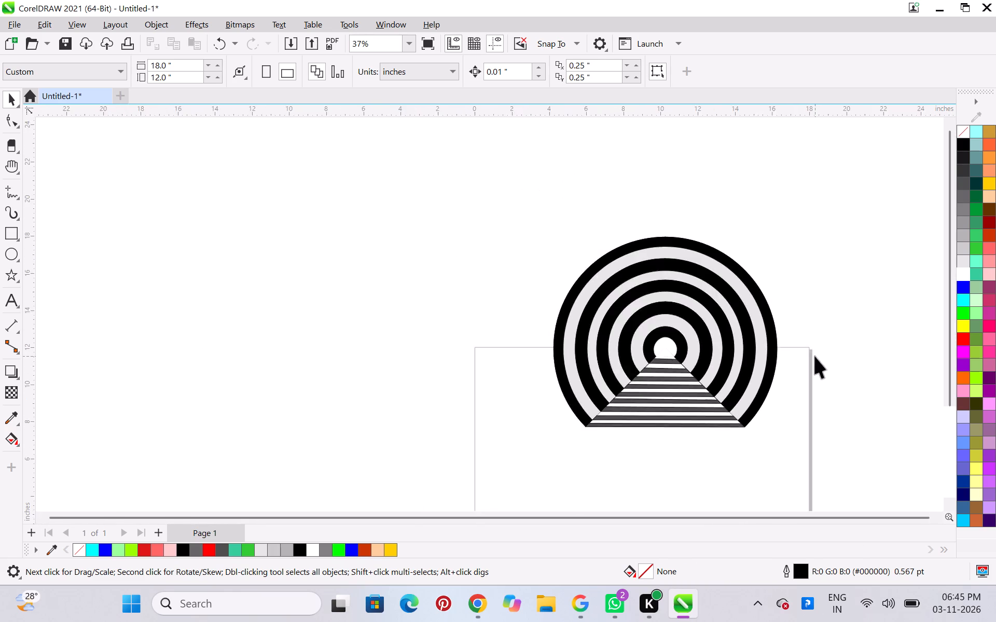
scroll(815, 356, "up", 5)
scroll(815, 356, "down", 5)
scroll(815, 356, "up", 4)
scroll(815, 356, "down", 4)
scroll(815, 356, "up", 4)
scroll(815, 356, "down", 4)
Group all the rings, the centre circle and the striped triangle into one object.
left_click_drag(485, 204, 848, 465)
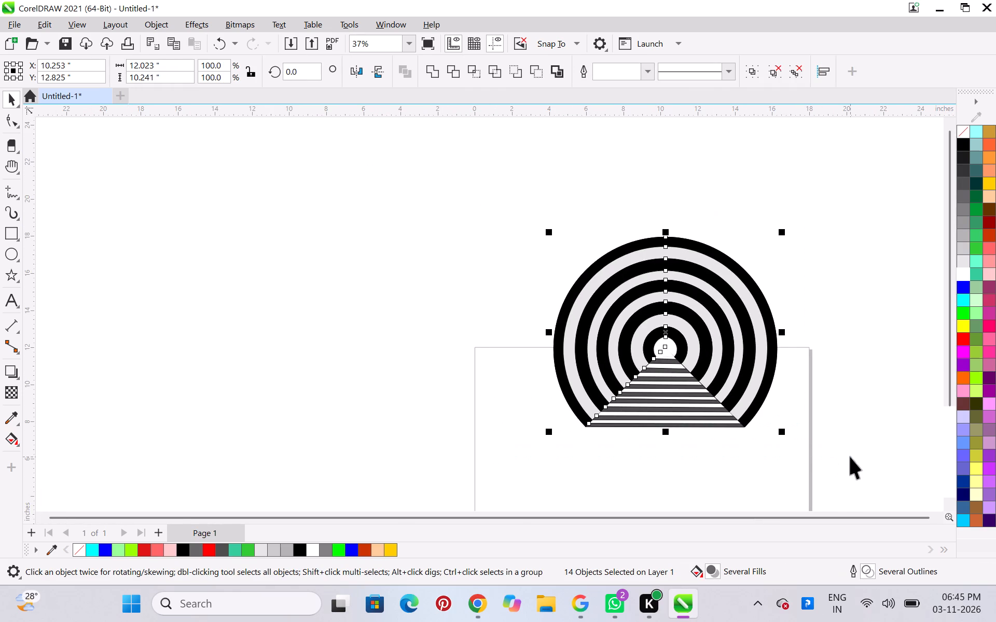
key("ctrl+g")
left_click(873, 357)
Place a duplicate of the grouped illustration in the empty area left of the page, at about X -14.42 in, Y 15.58 in.
left_click_drag(662, 333, 662, 333)
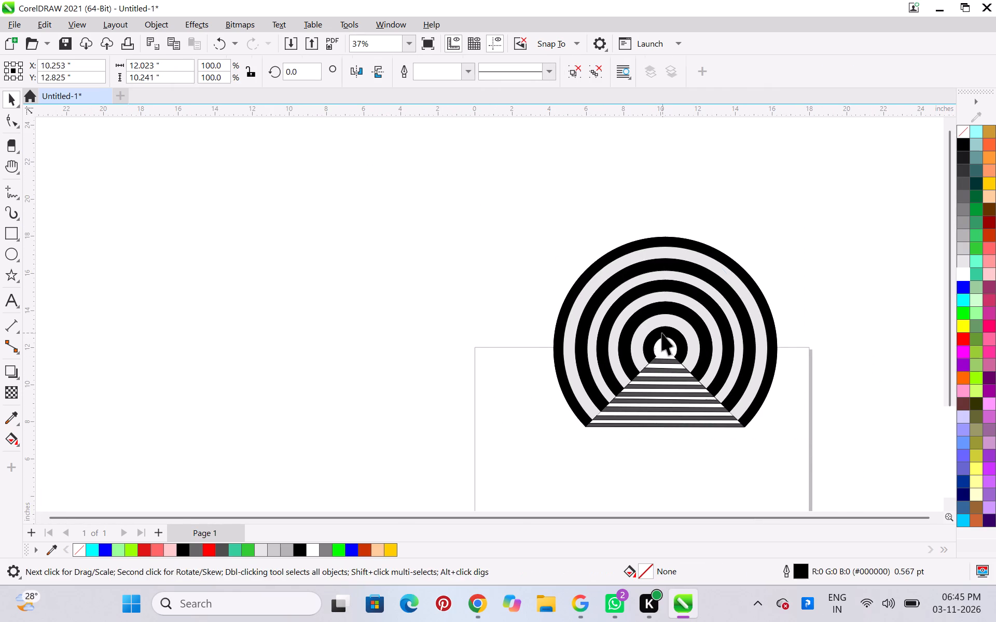
left_click_drag(662, 333, 208, 281)
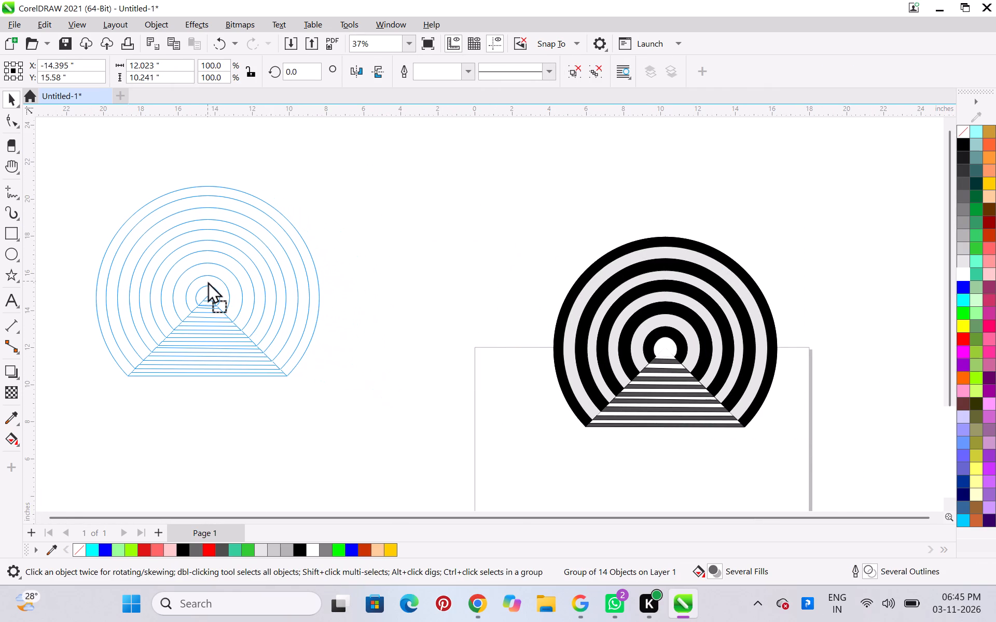
right_click(208, 281)
left_click_drag(208, 281, 207, 281)
left_click(390, 279)
Mirror the duplicated illustration both horizontally and vertically so its striped triangle points downward.
left_click(274, 277)
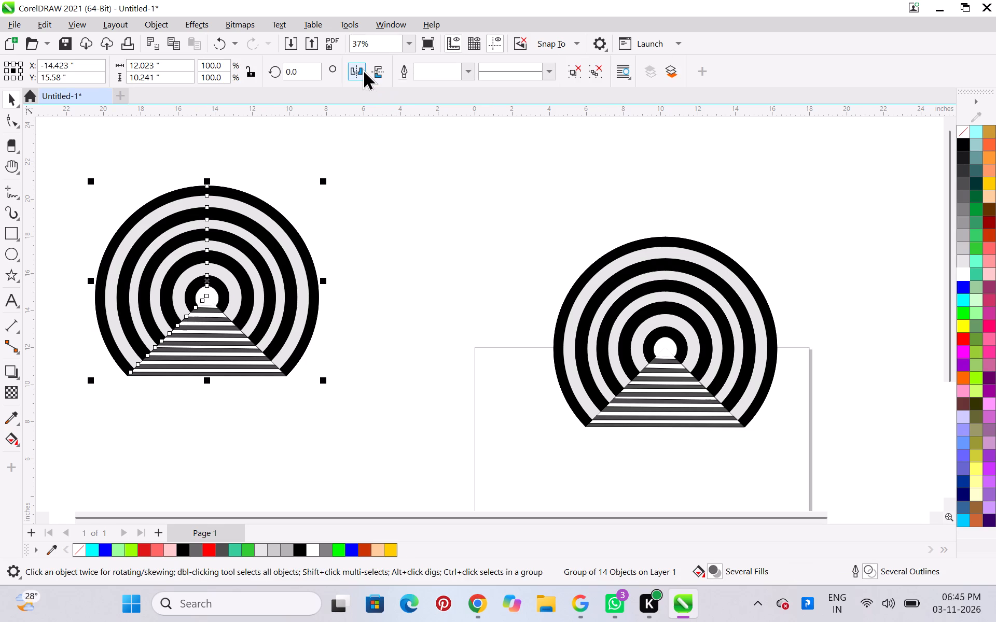
left_click(349, 72)
left_click(400, 176)
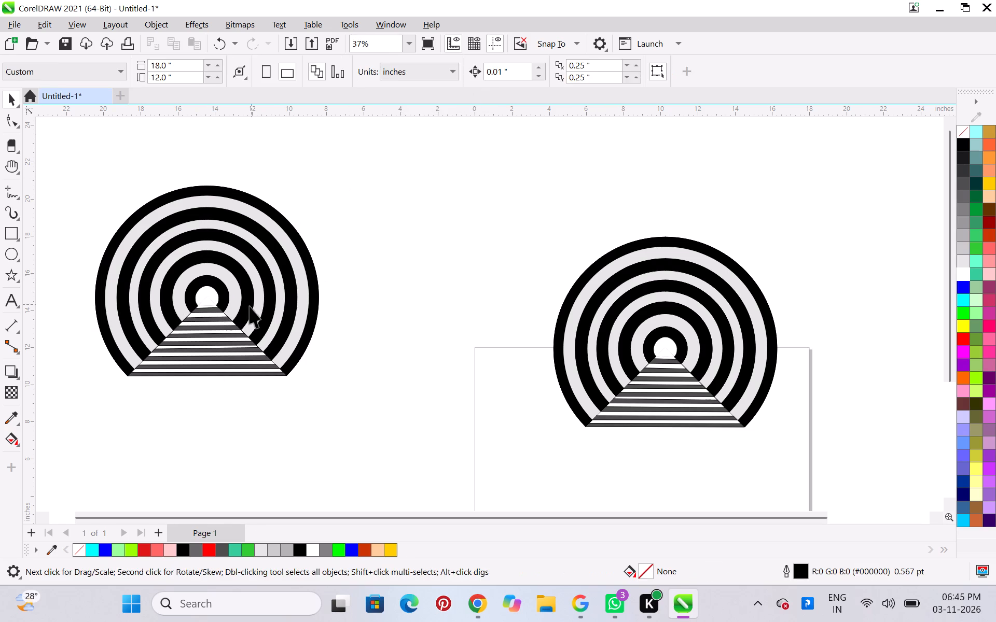
left_click(250, 306)
left_click(381, 76)
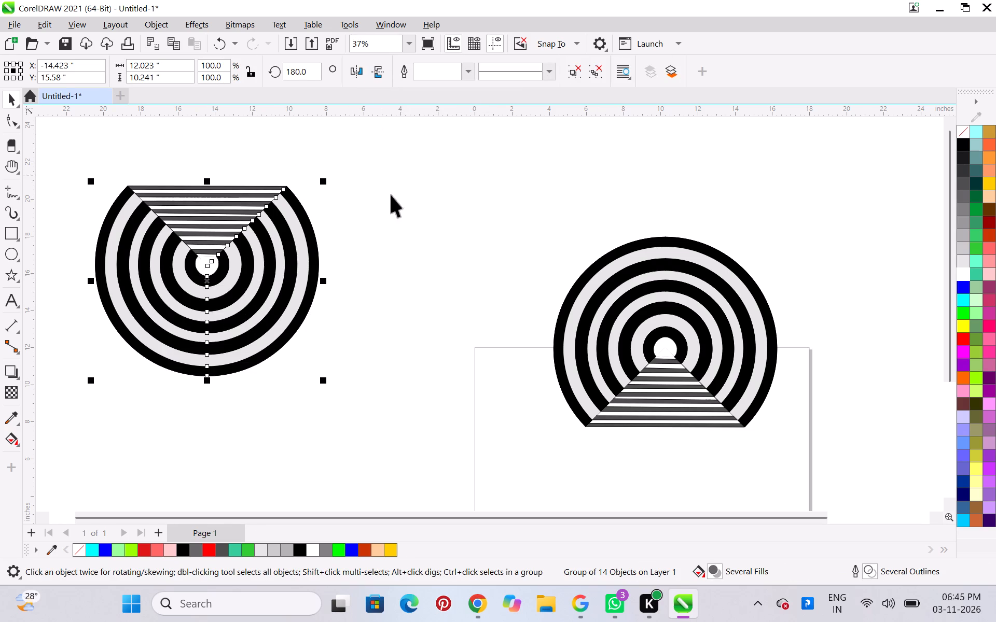
left_click(391, 195)
Move the flipped copy directly beneath the original so the two striped triangles meet base to base as a diamond.
left_click_drag(269, 246, 738, 472)
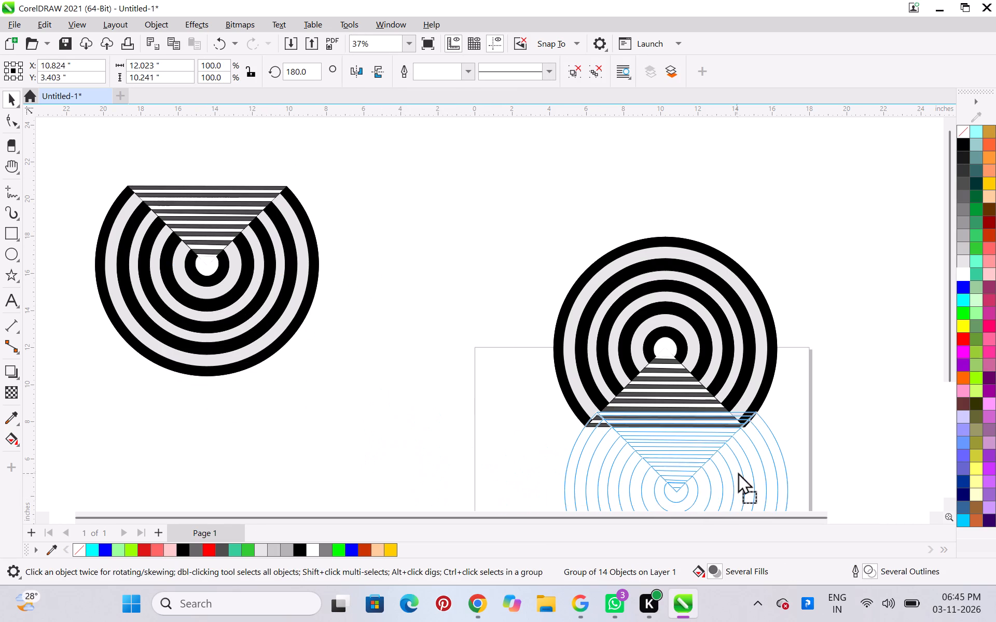
left_click_drag(738, 472, 728, 487)
left_click(801, 439)
scroll(780, 432, "down", 3)
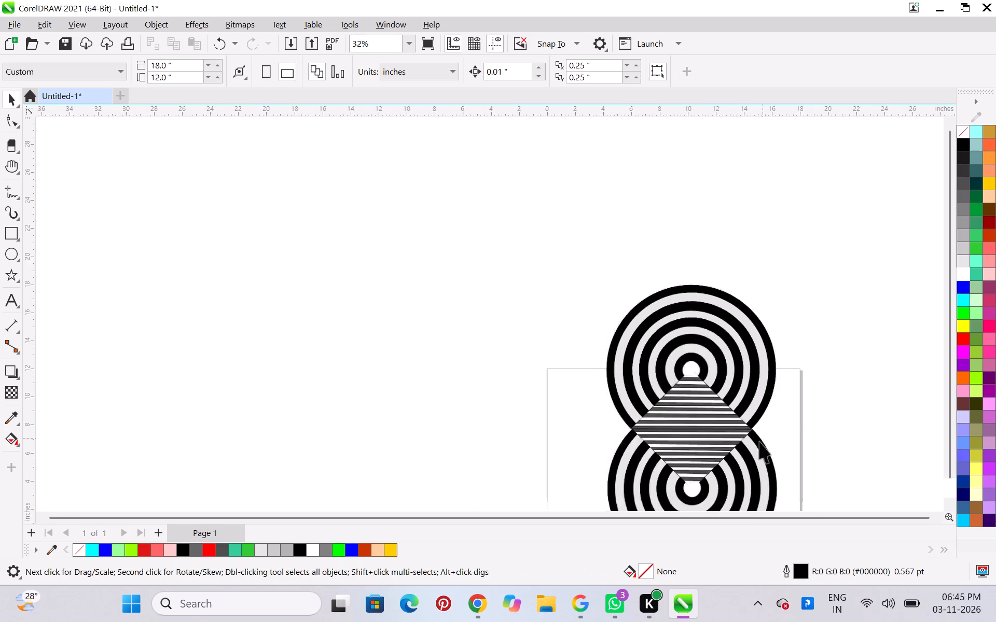
scroll(759, 441, "down", 4)
scroll(792, 488, "up", 7)
scroll(773, 492, "down", 7)
scroll(795, 459, "up", 8)
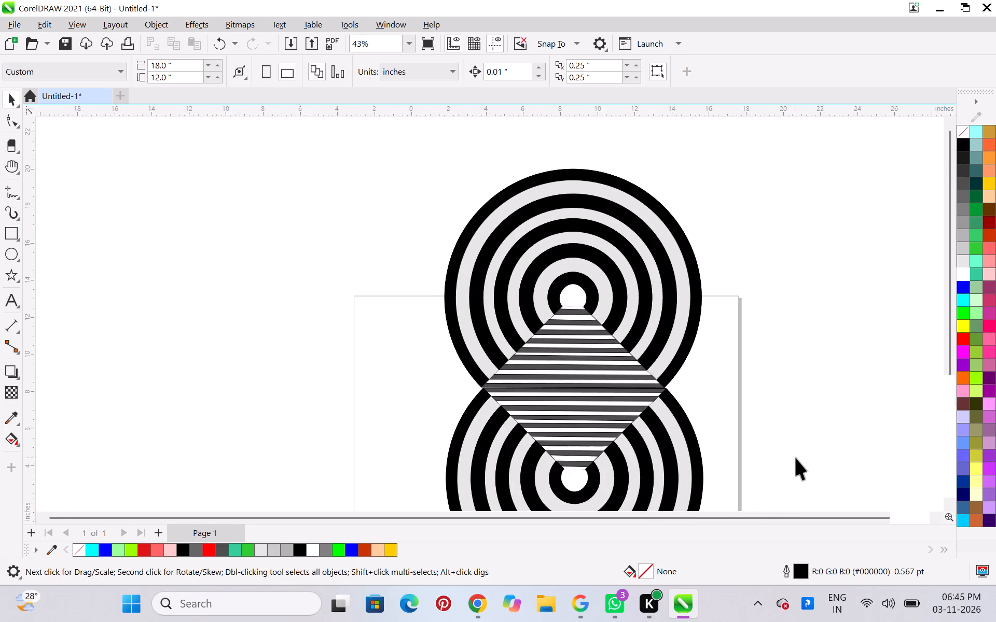
Nudge the lower copy up and left to X 10.251 in, Y 2.636 in, aligning it with the upper illustration.
scroll(701, 443, "up", 4)
left_click(560, 416)
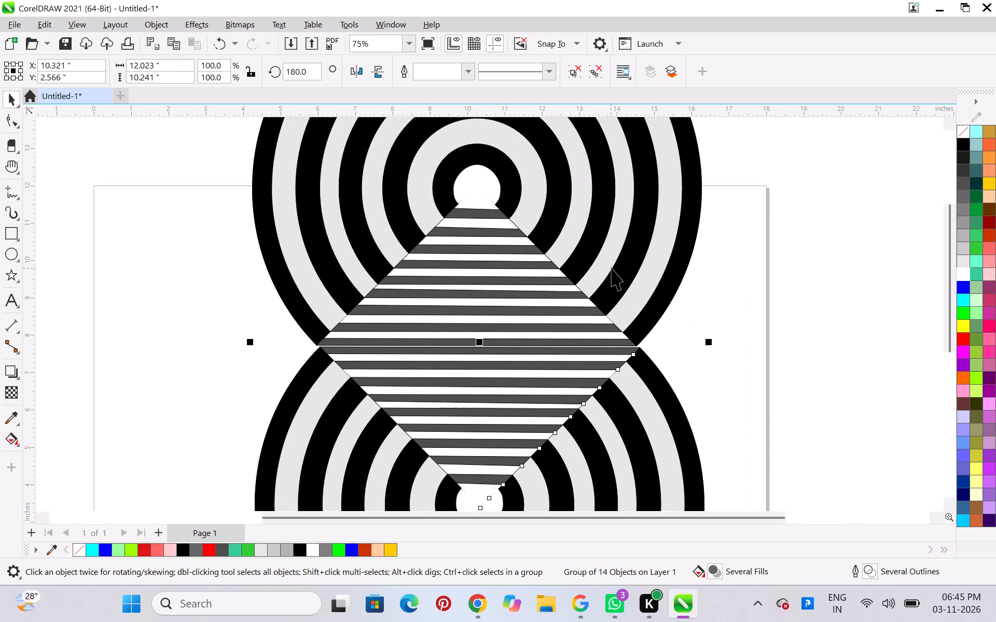
key("Up")
key("Up")
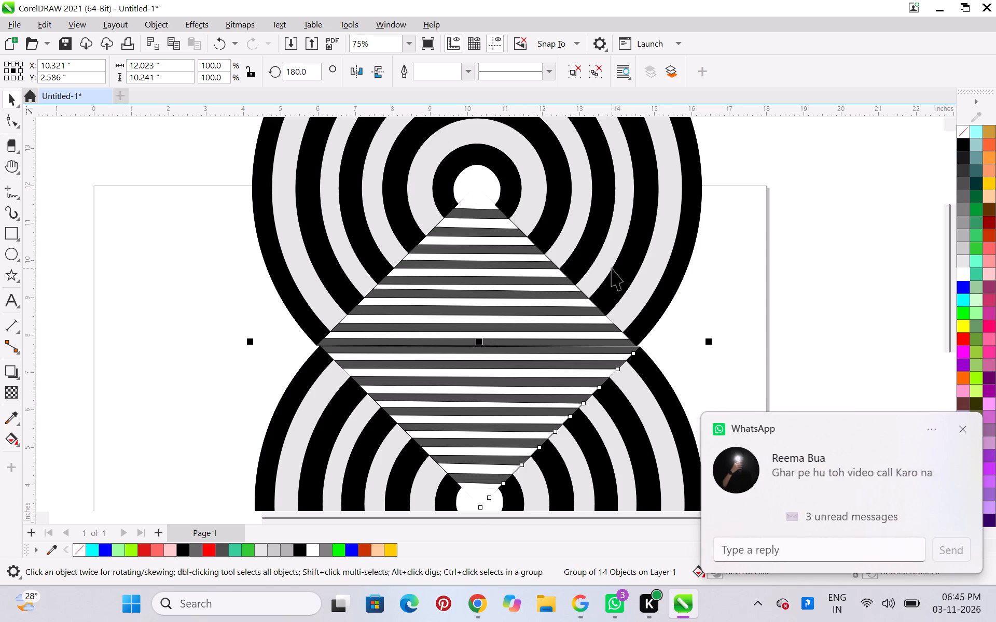
key("Up")
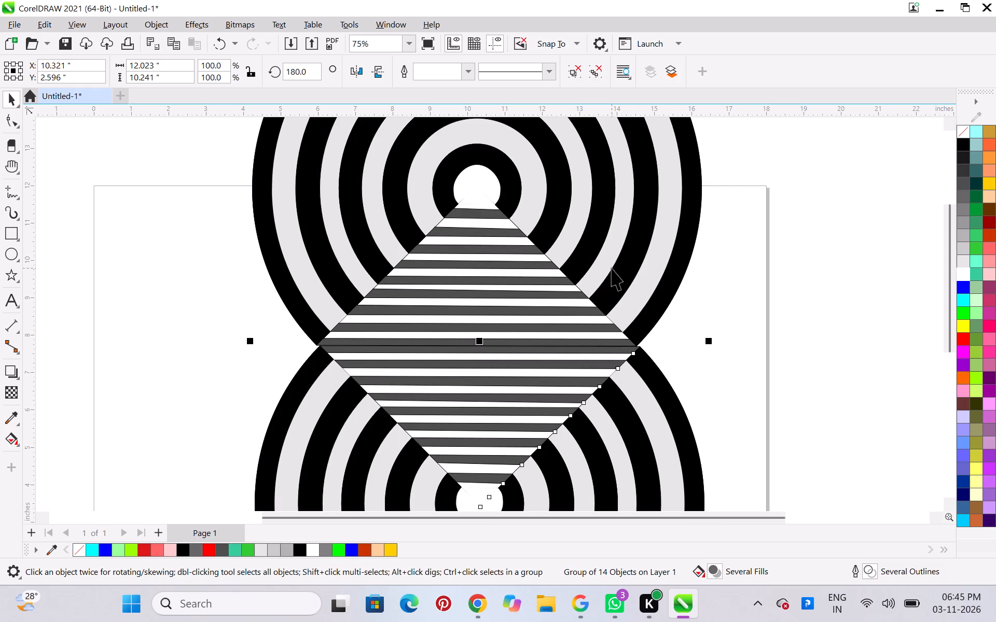
key("Left")
key("Left")
key("Left")
key("Left")
key("Left")
key("Left")
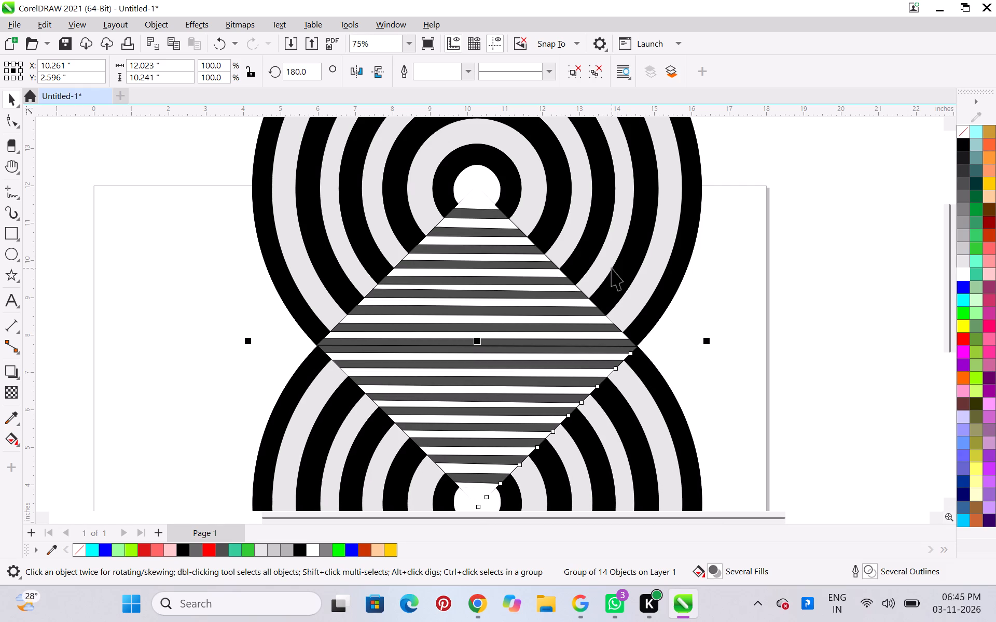
key("Left")
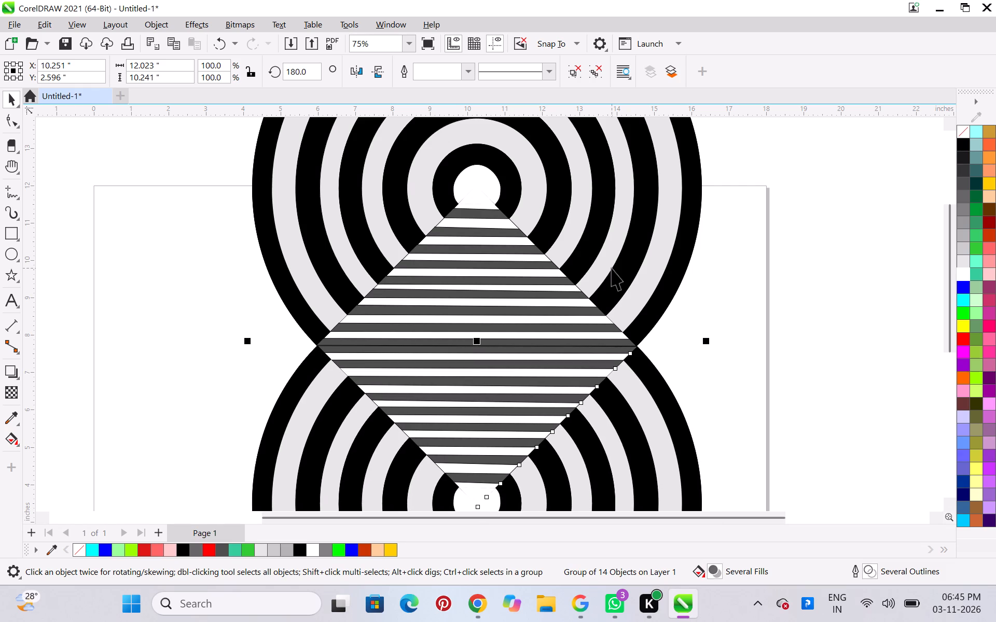
key("Up")
key("Up")
key("Up")
key("Up")
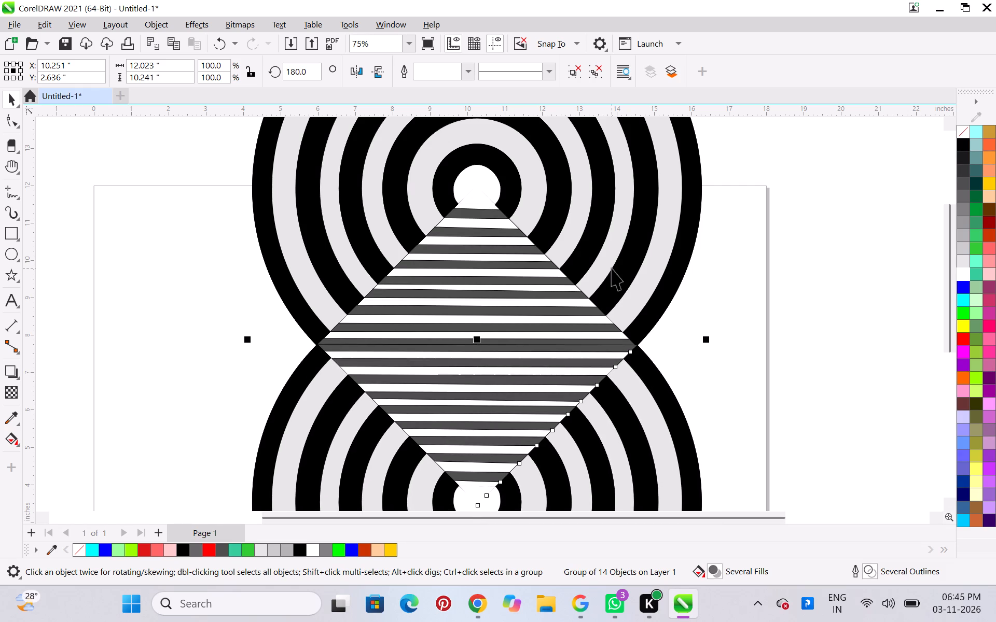
Examine the seam where the two striped triangles meet and the overall alignment of the stacked ring figure.
scroll(920, 477, "up", 1)
scroll(272, 357, "up", 7)
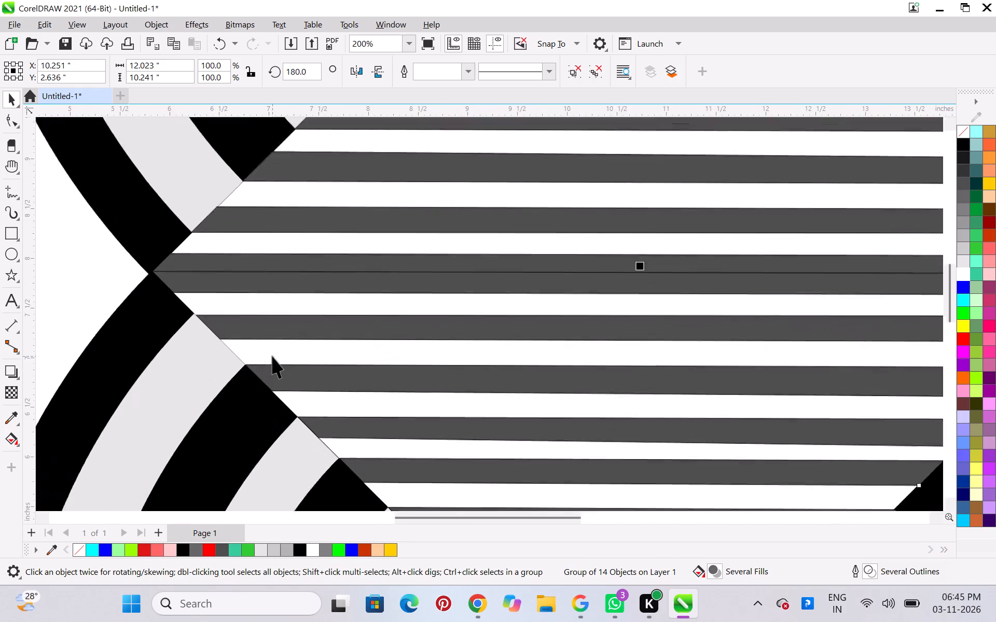
left_click(87, 284)
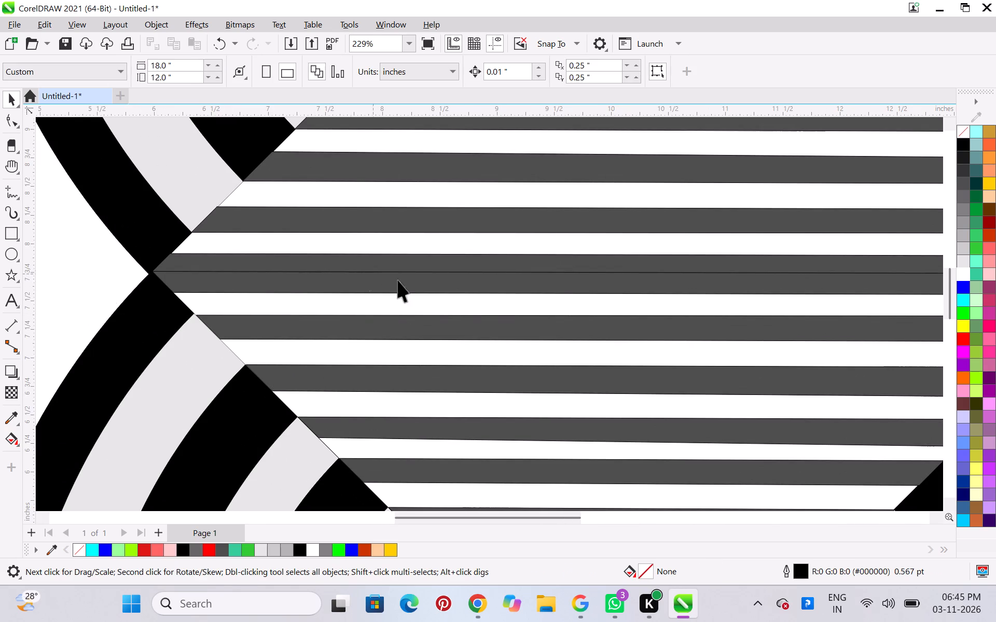
scroll(489, 287, "down", 6)
scroll(637, 316, "up", 4)
scroll(564, 308, "down", 10)
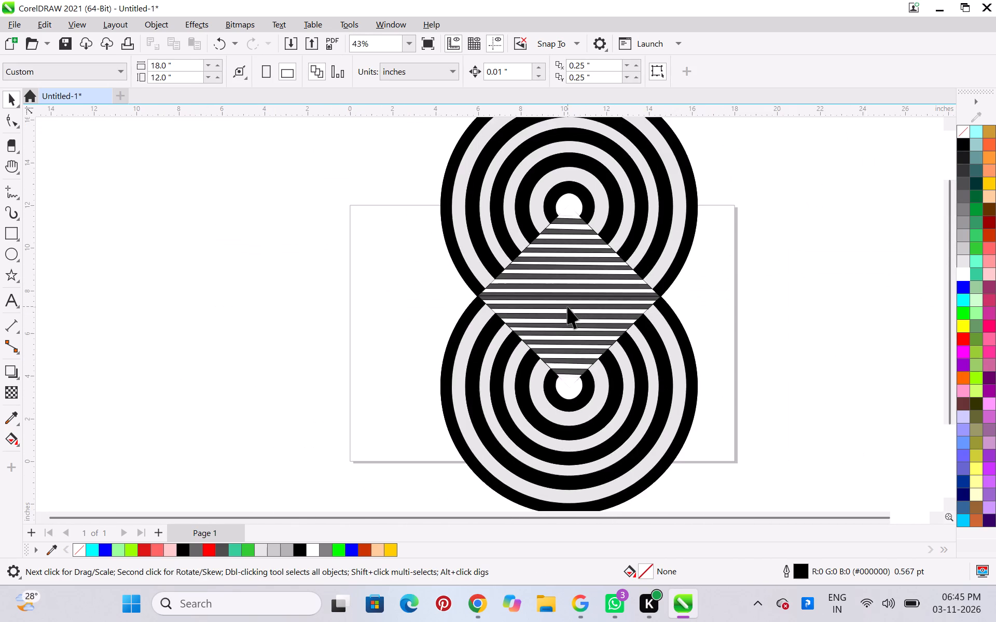
scroll(568, 306, "down", 5)
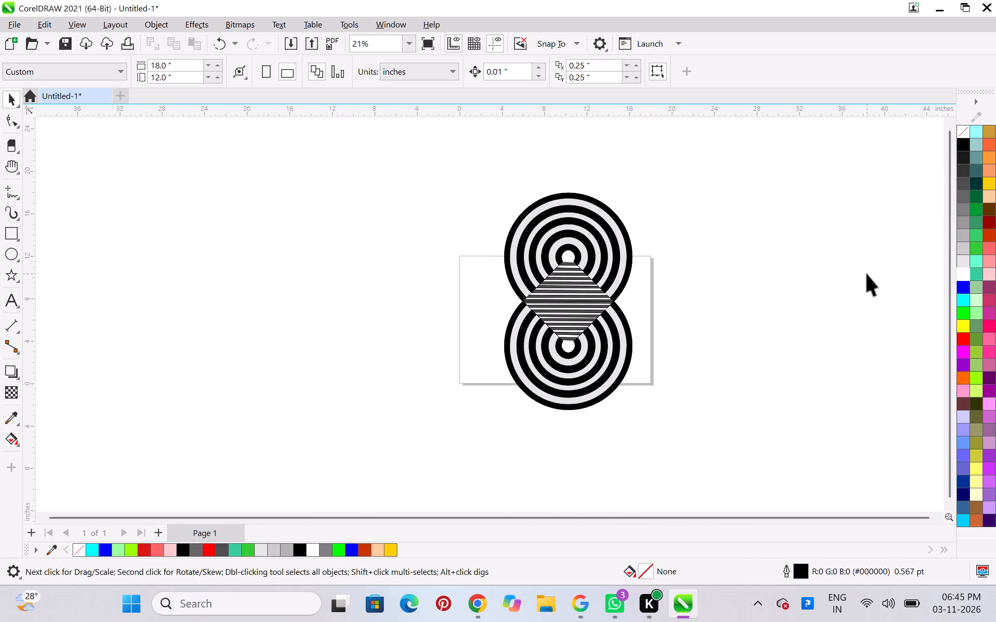
left_click(796, 288)
scroll(579, 312, "up", 7)
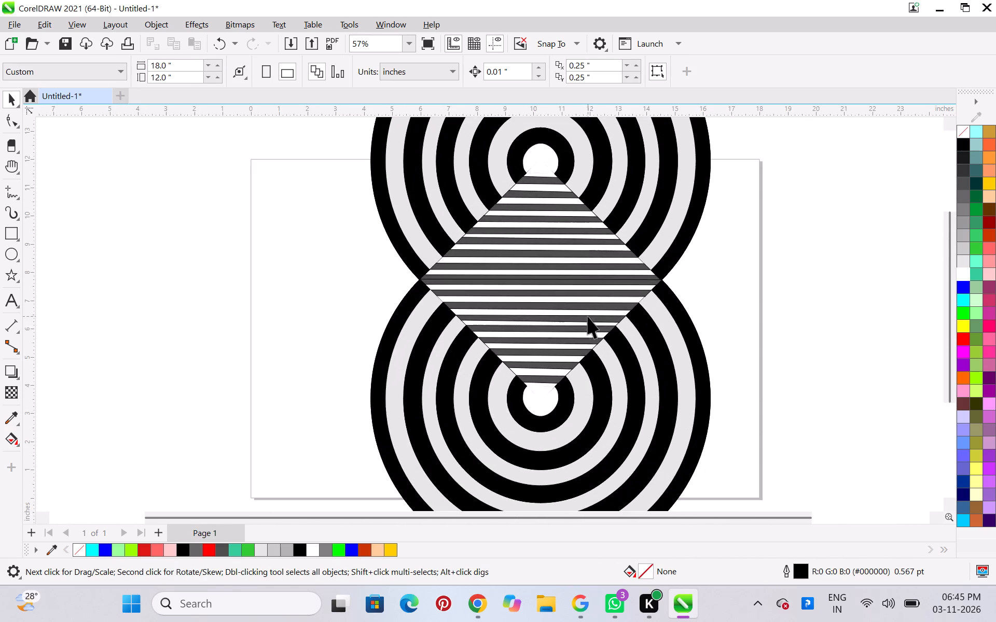
scroll(452, 319, "up", 5)
scroll(451, 319, "down", 12)
left_click(731, 295)
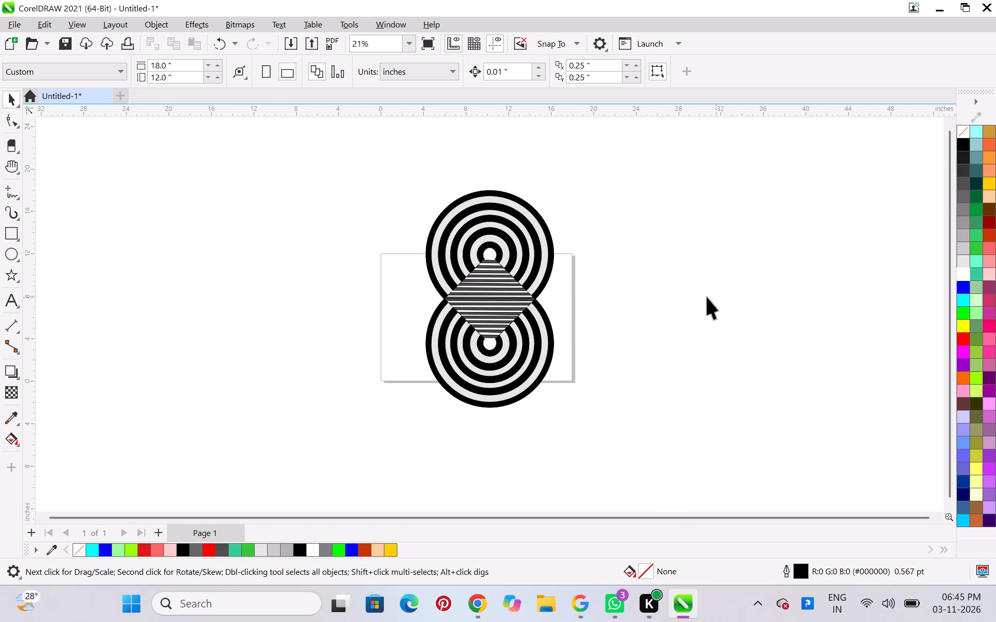
Group the upper and lower ring illustrations into a single object.
left_click_drag(352, 147, 648, 461)
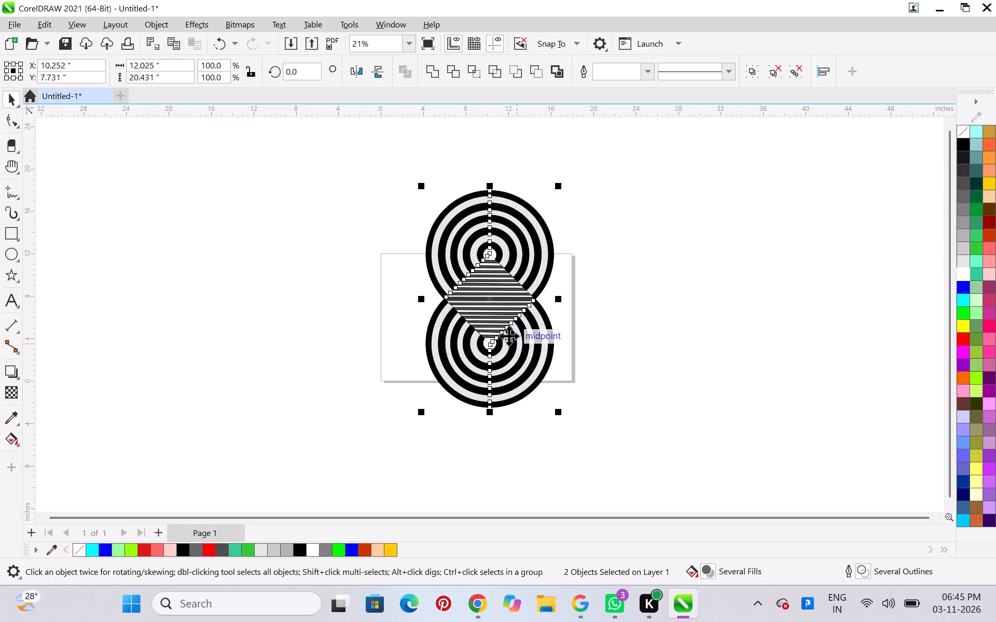
key("ctrl+g")
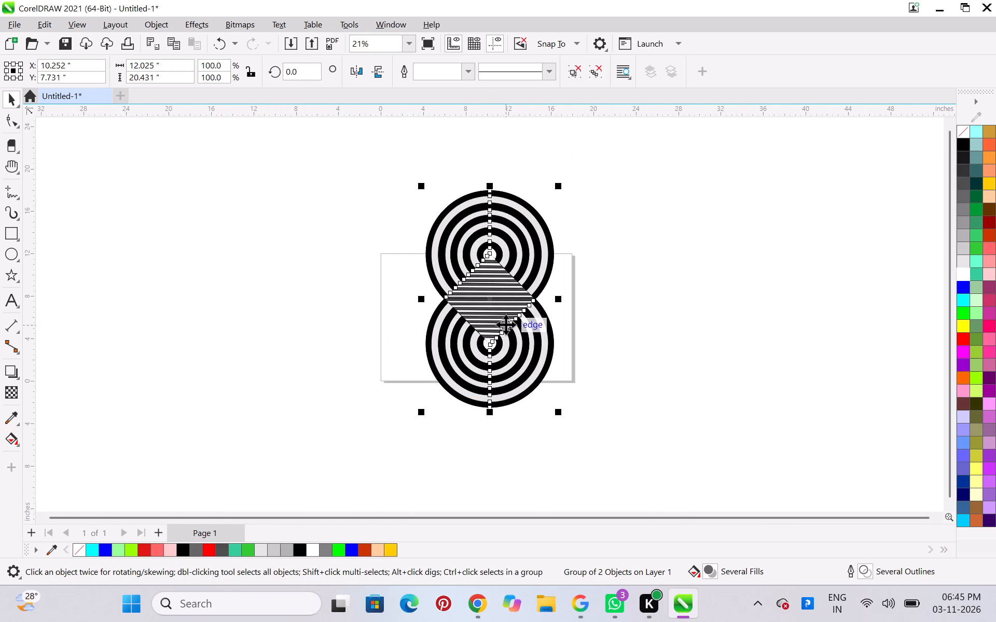
left_click(670, 322)
Rotate the grouped double-ring figure to 270° so its two ring sets lie side by side.
double_click(520, 344)
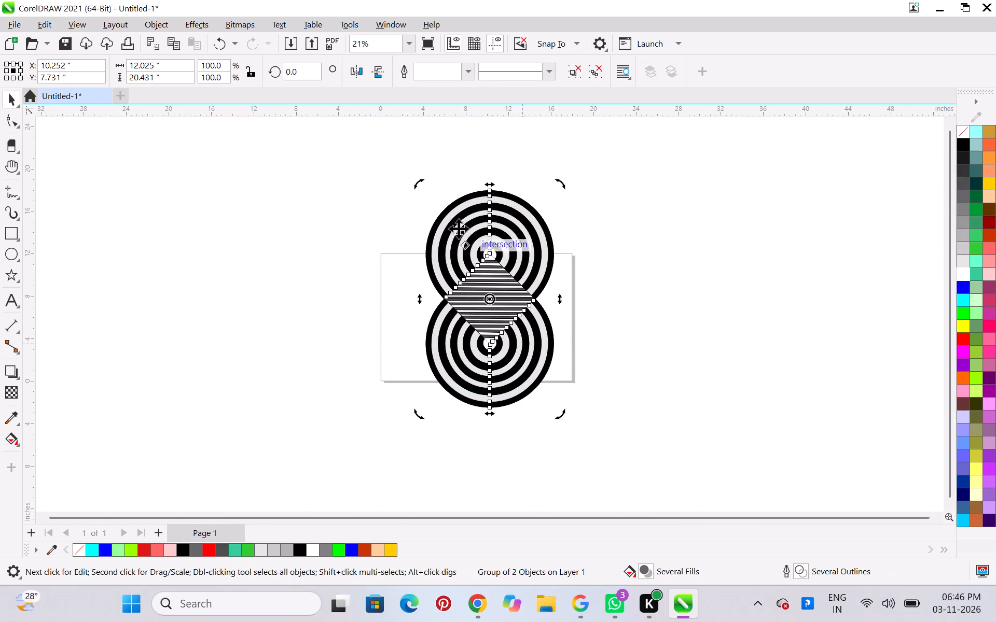
left_click_drag(417, 181, 680, 205)
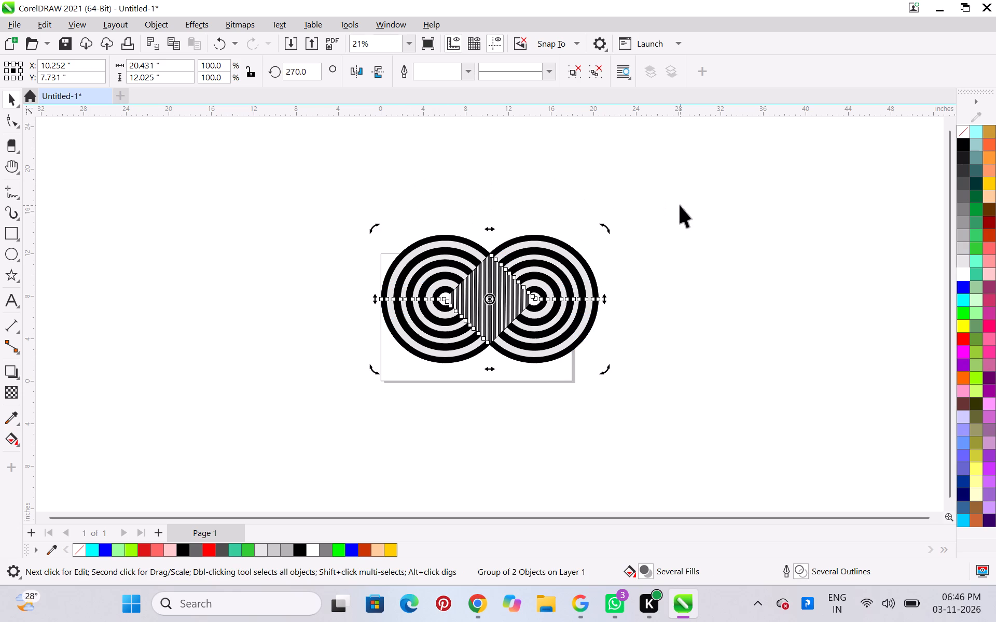
left_click(726, 275)
left_click(562, 304)
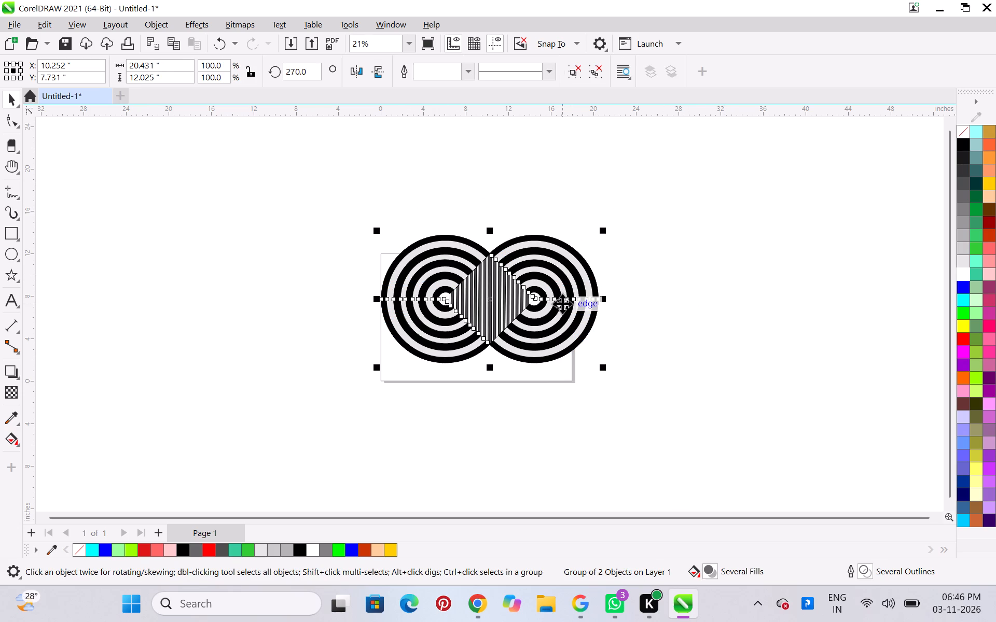
left_click(627, 265)
Create a duplicate of the double-ring figure rotated to 180° about the same centre, forming a four-lobed ring pattern.
double_click(569, 279)
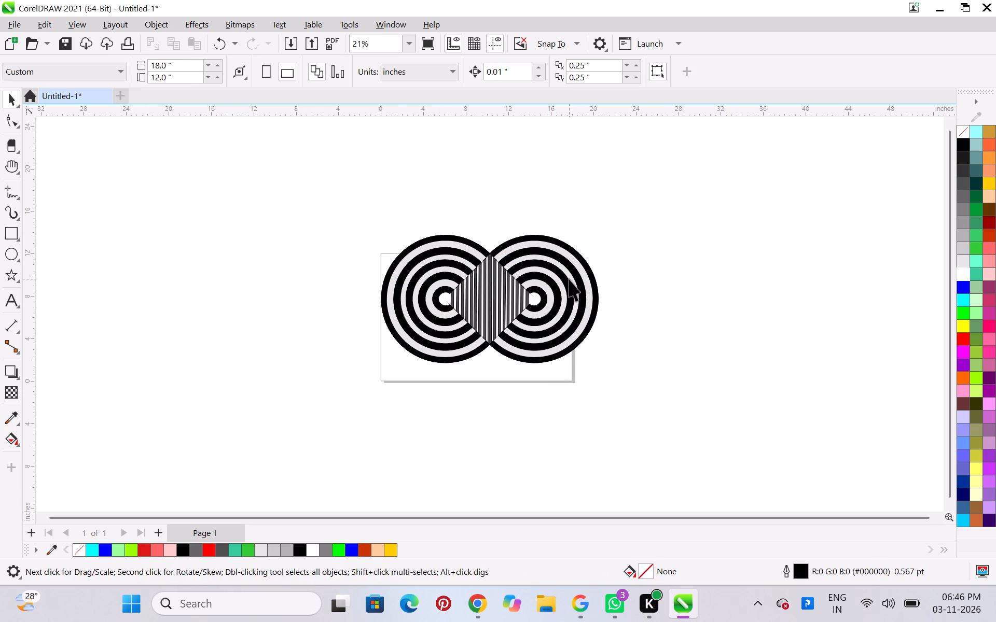
left_click_drag(607, 224, 619, 278, "ctrl")
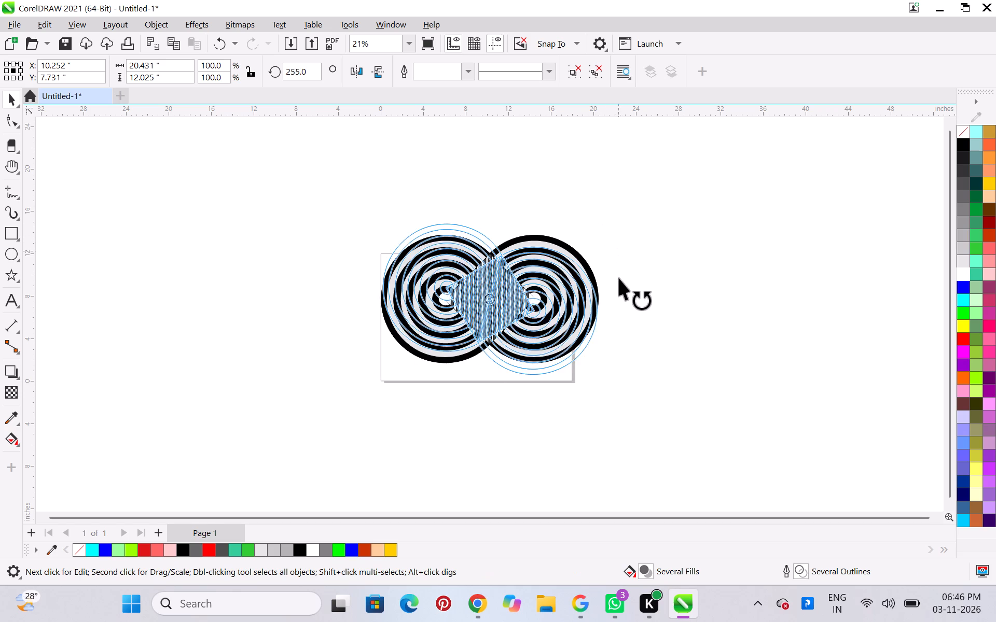
left_click_drag(619, 278, 552, 387, "ctrl")
right_click(552, 387, "ctrl")
left_click(700, 362)
Examine the four-lobed ring pattern and the crossed stripes in its central diamond at different scales.
scroll(528, 316, "down", 6)
scroll(492, 298, "up", 7)
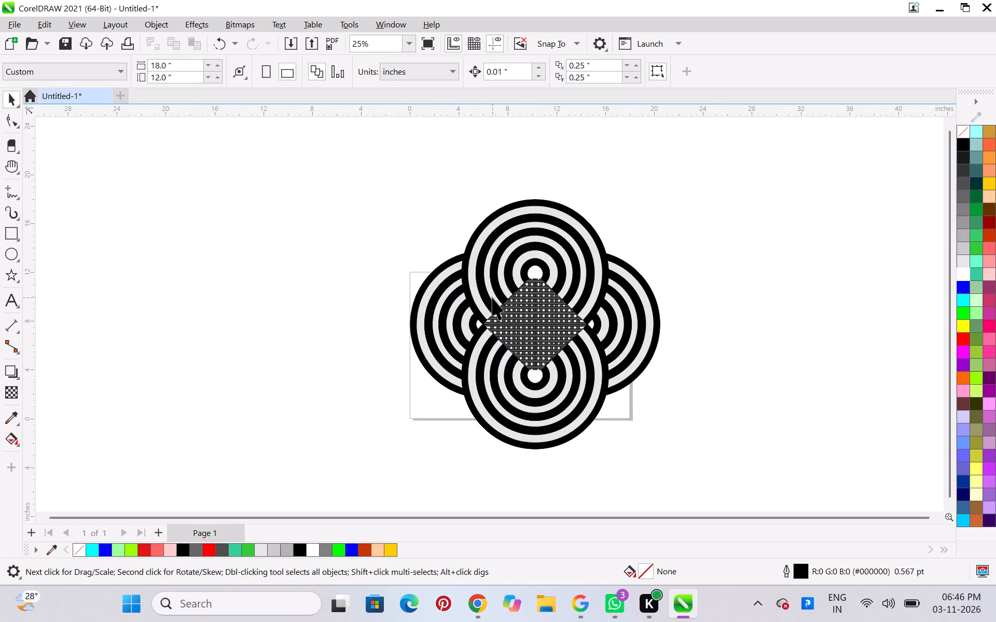
scroll(548, 304, "up", 7)
scroll(548, 304, "down", 7)
left_click(683, 244)
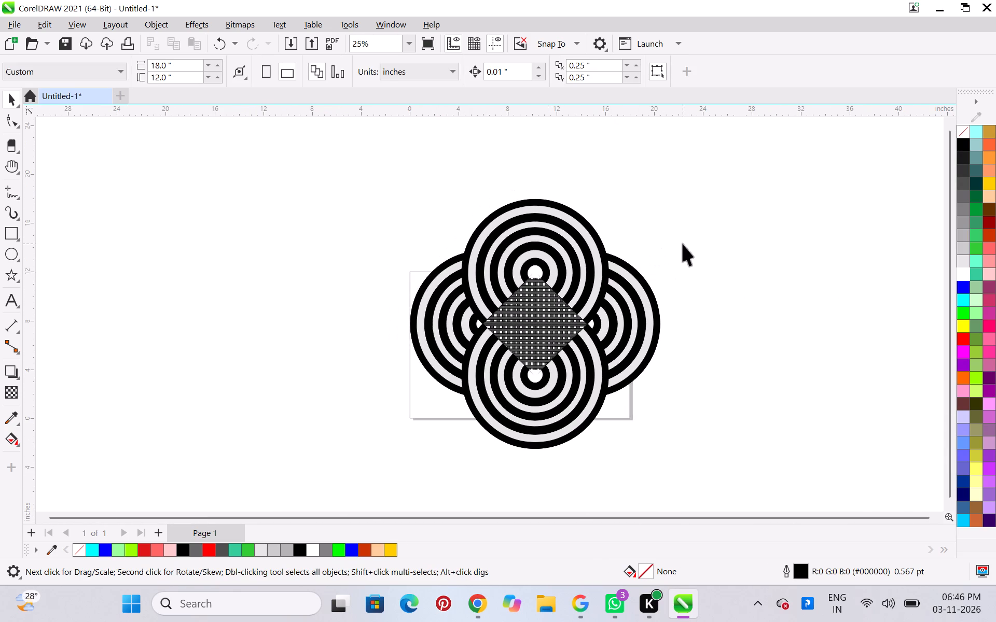
scroll(532, 307, "up", 2)
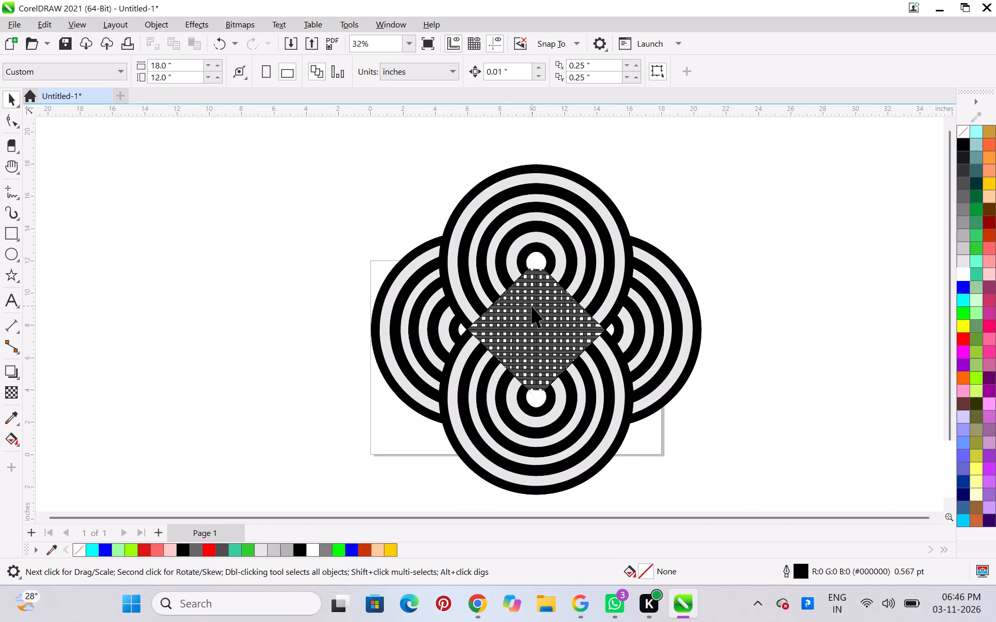
scroll(532, 306, "down", 2)
scroll(532, 306, "up", 3)
scroll(532, 306, "down", 8)
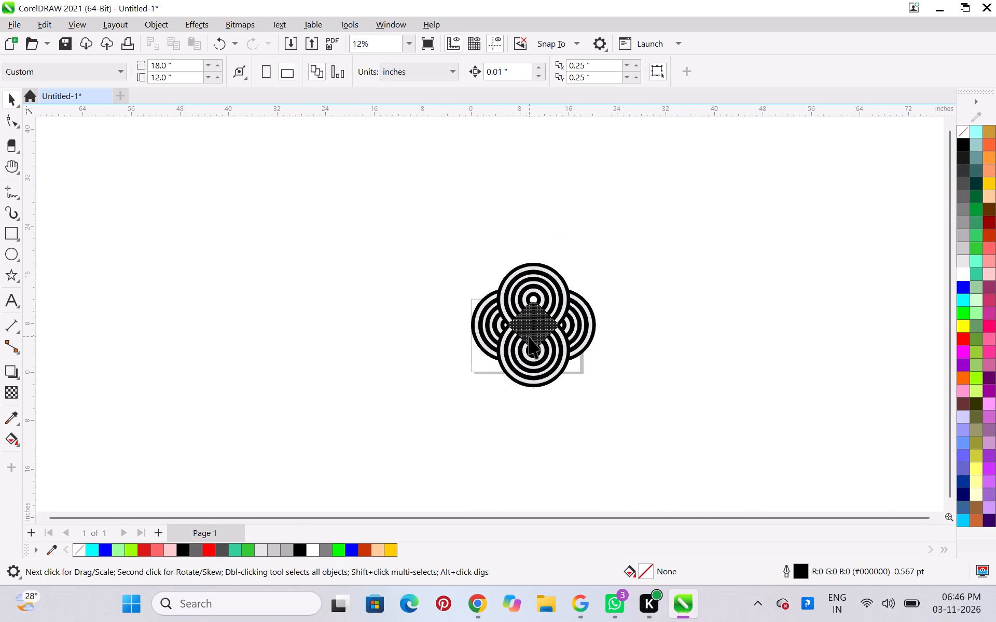
scroll(542, 352, "up", 6)
scroll(542, 352, "down", 5)
scroll(547, 267, "up", 6)
scroll(661, 359, "down", 4)
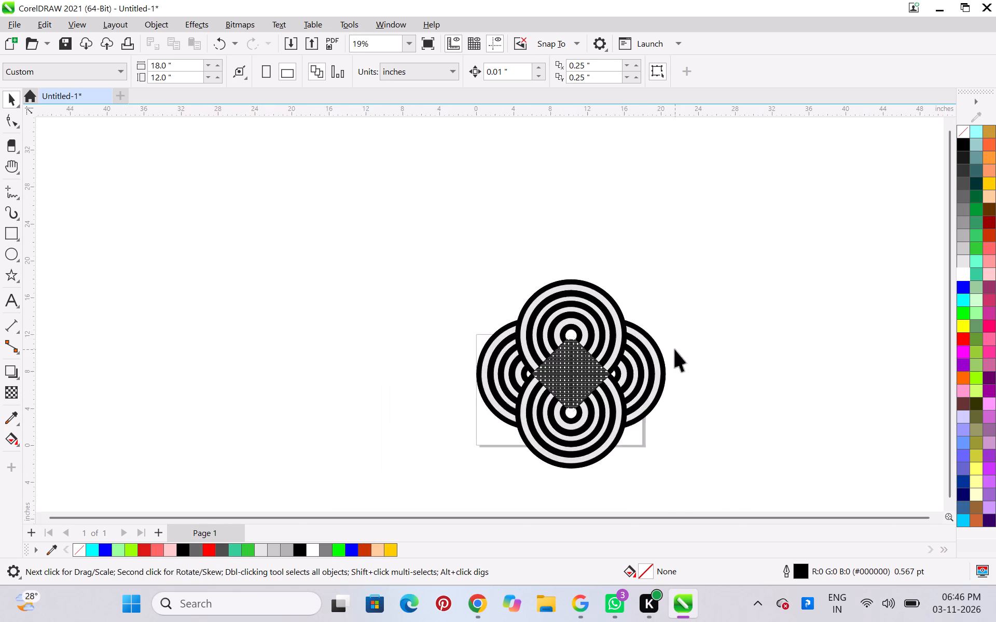
scroll(675, 349, "up", 4)
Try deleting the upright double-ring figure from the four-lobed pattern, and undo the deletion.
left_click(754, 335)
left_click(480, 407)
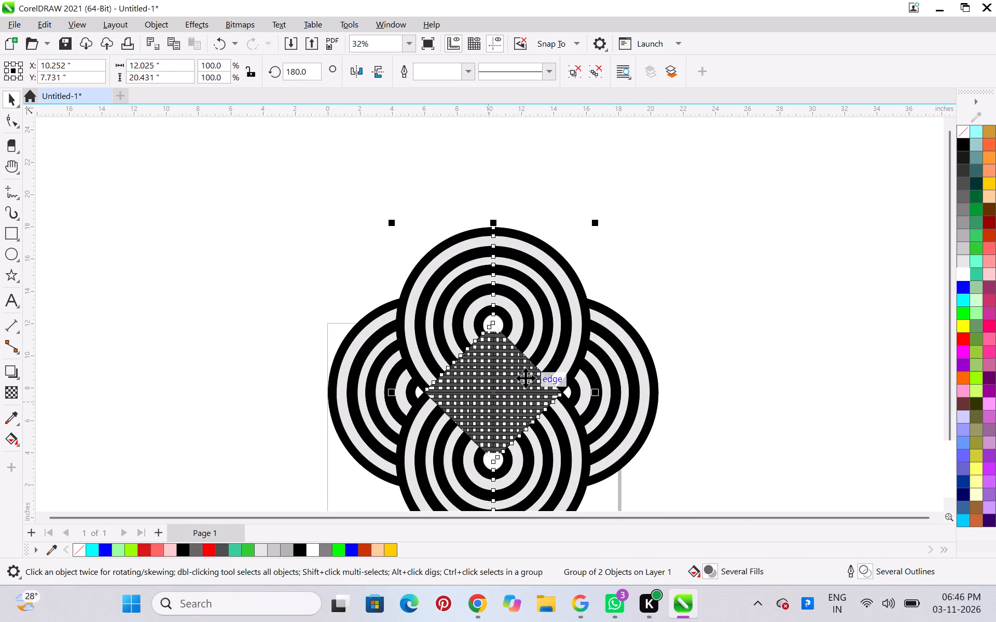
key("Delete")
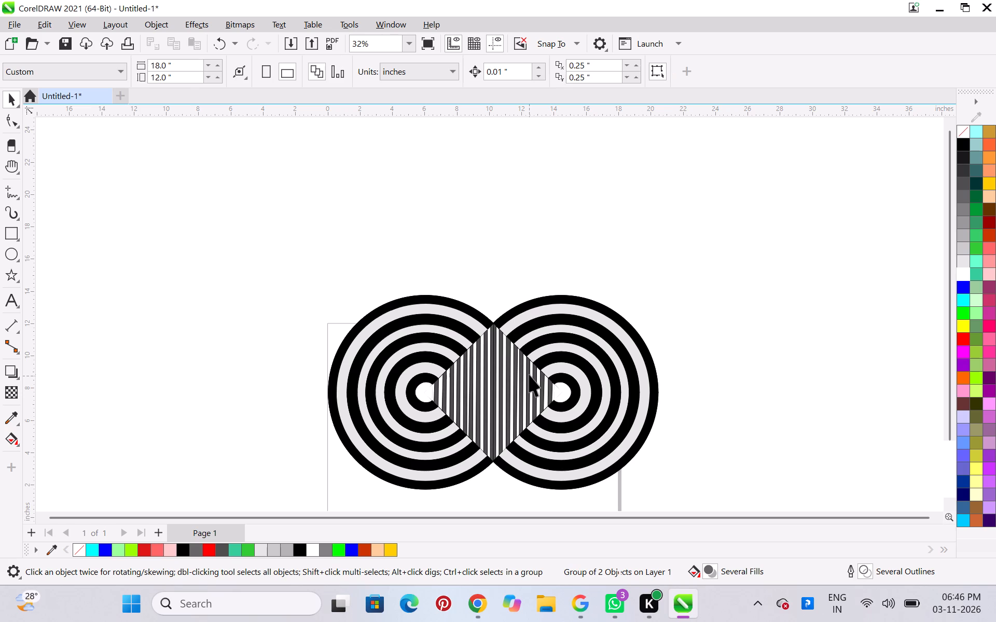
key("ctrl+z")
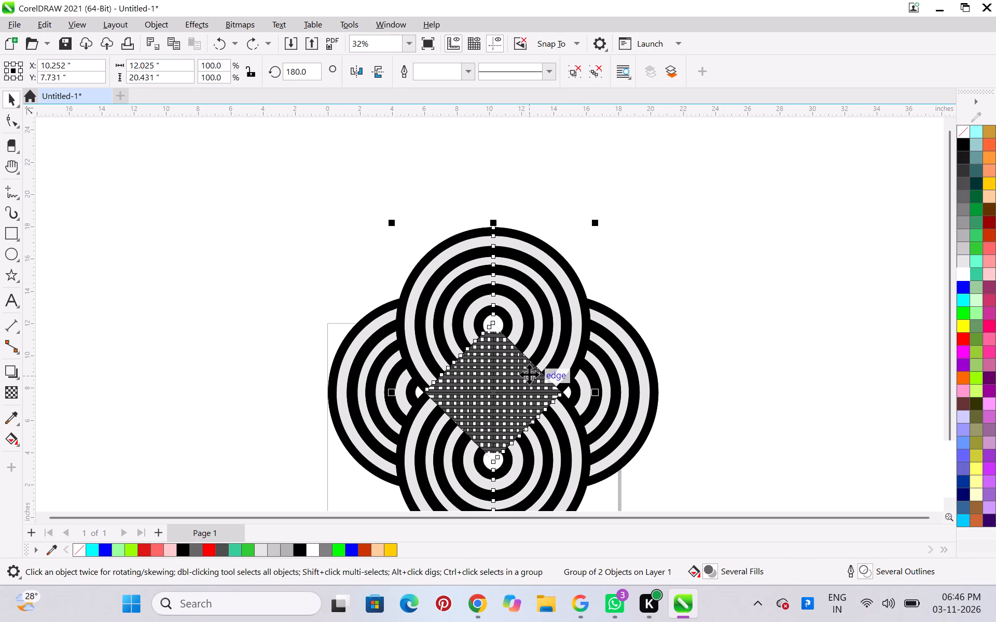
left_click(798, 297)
Ungroup both double-ring figures in the four-lobed pattern into their separate ring illustrations.
scroll(439, 286, "down", 6)
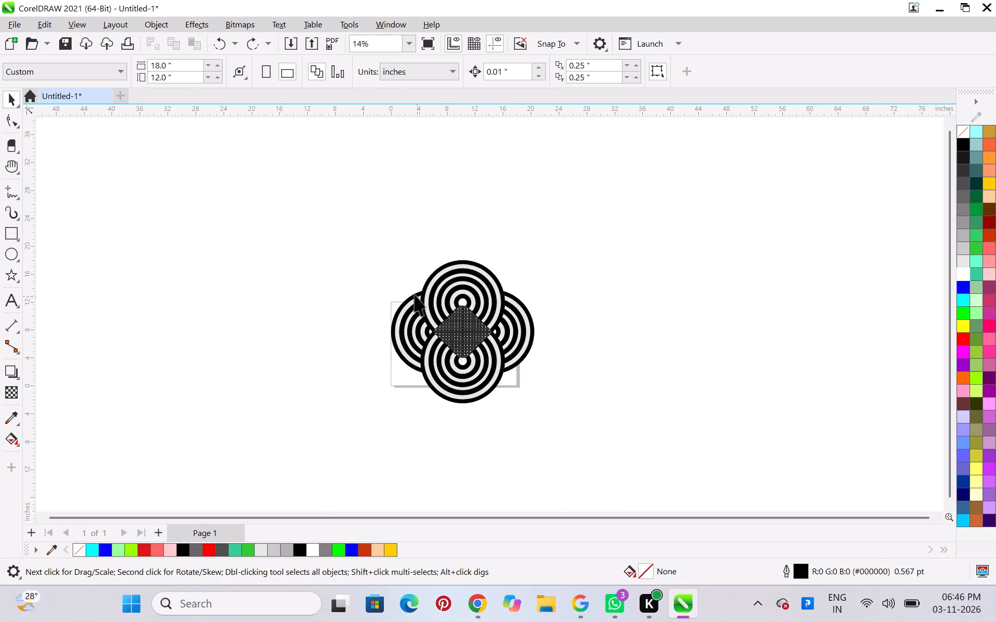
left_click_drag(289, 242, 681, 473)
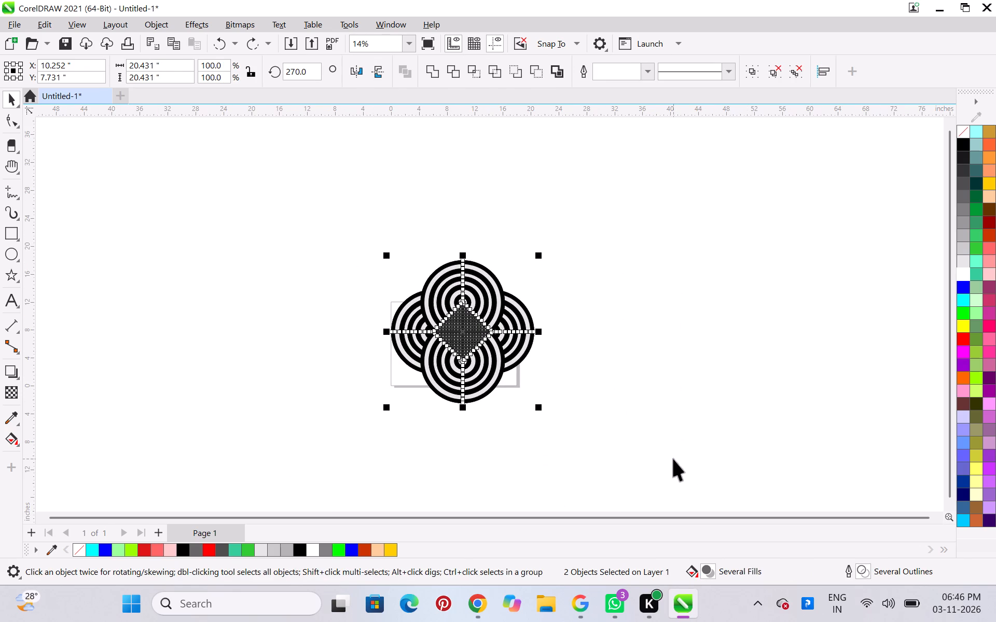
key("ctrl+u")
left_click(663, 373)
Ungroup the upper ring illustration and delete its horizontal stripes from the top half of the central diamond.
left_click(468, 324)
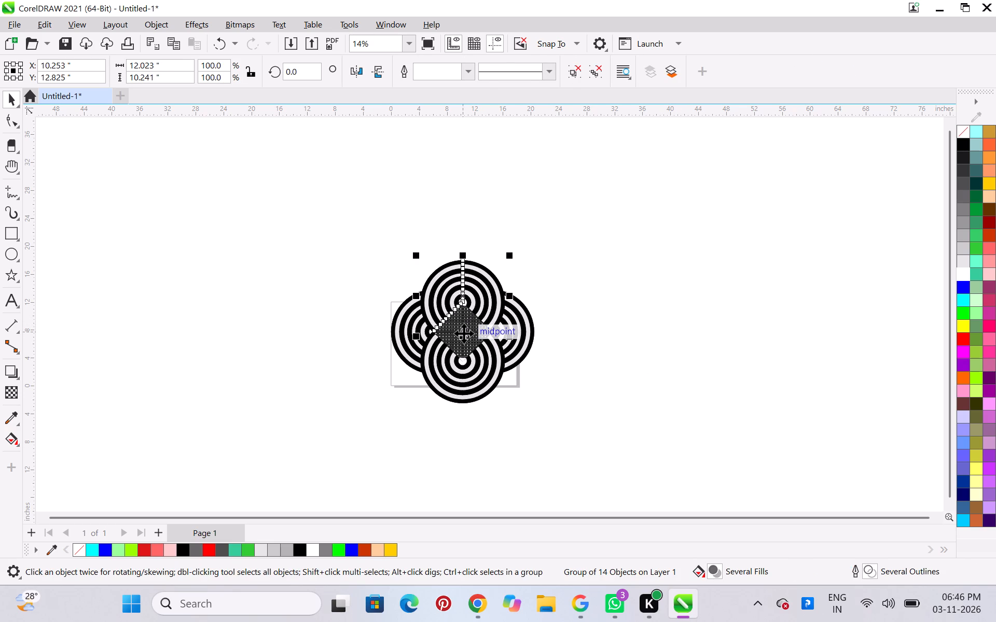
key("ctrl+u")
left_click(590, 328)
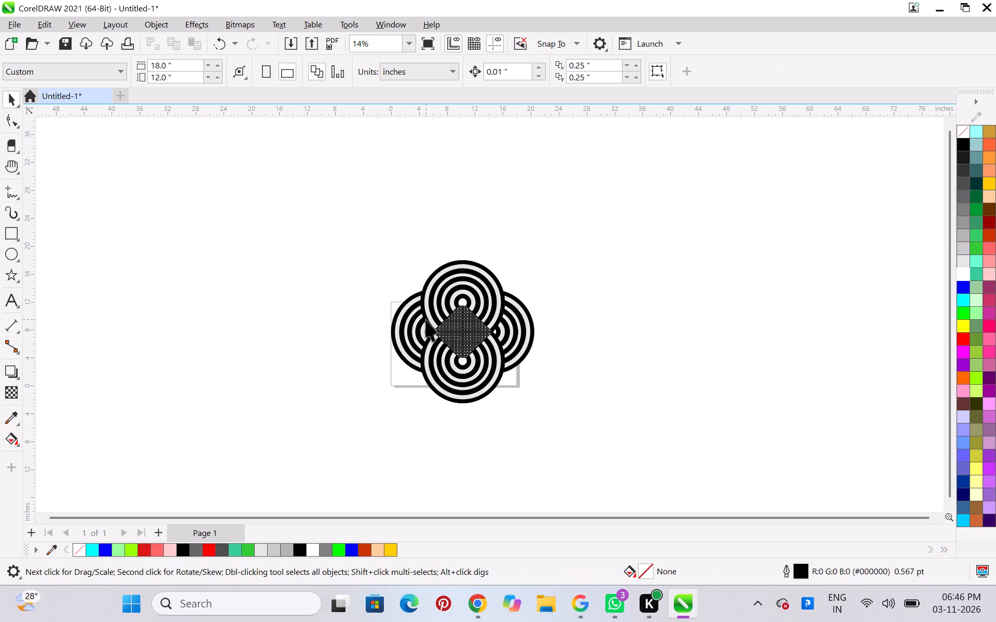
scroll(421, 312, "up", 4)
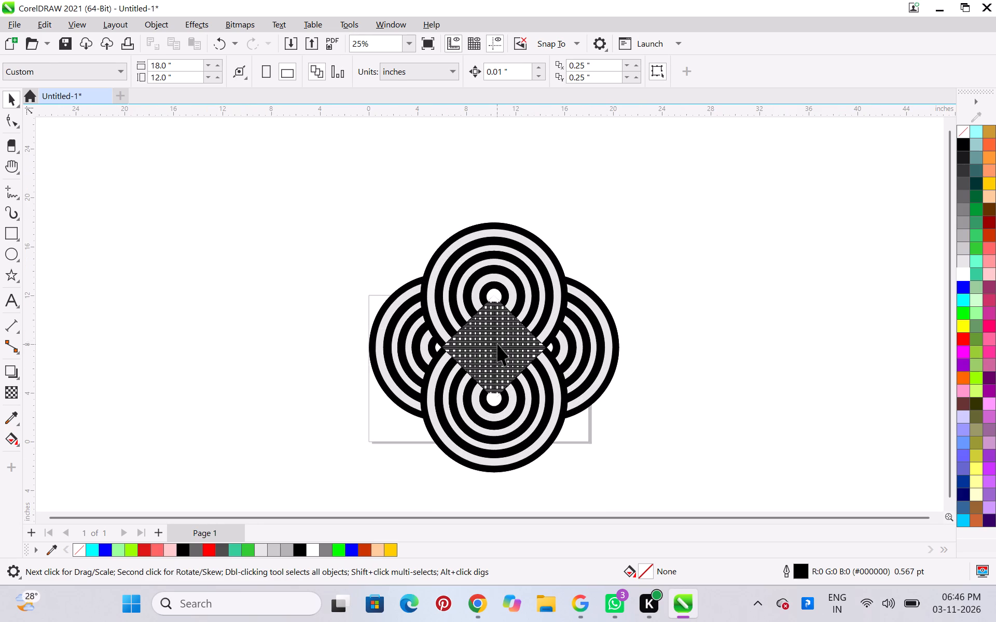
left_click(497, 344)
key("Delete")
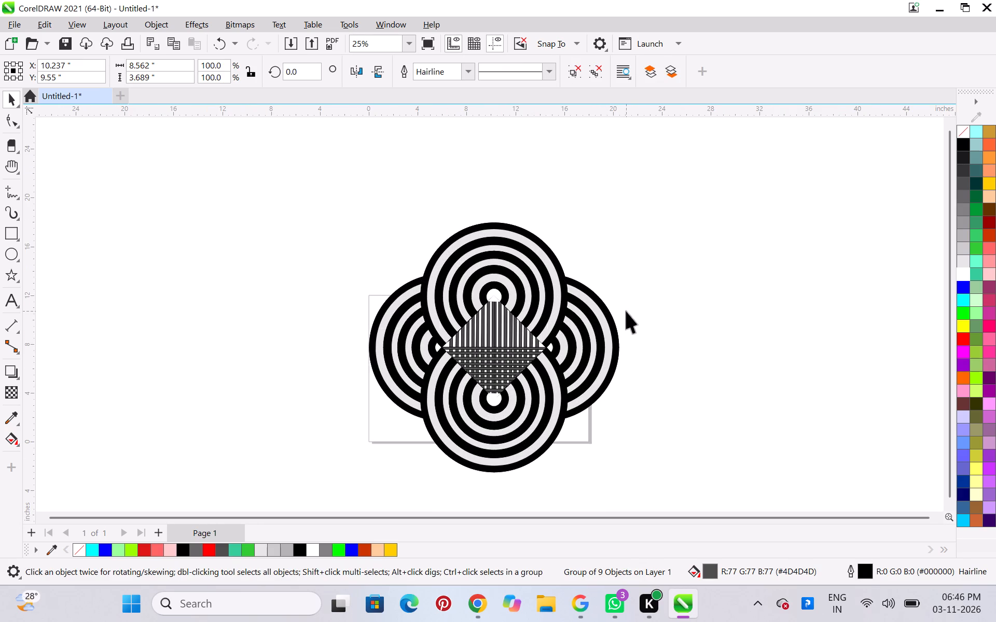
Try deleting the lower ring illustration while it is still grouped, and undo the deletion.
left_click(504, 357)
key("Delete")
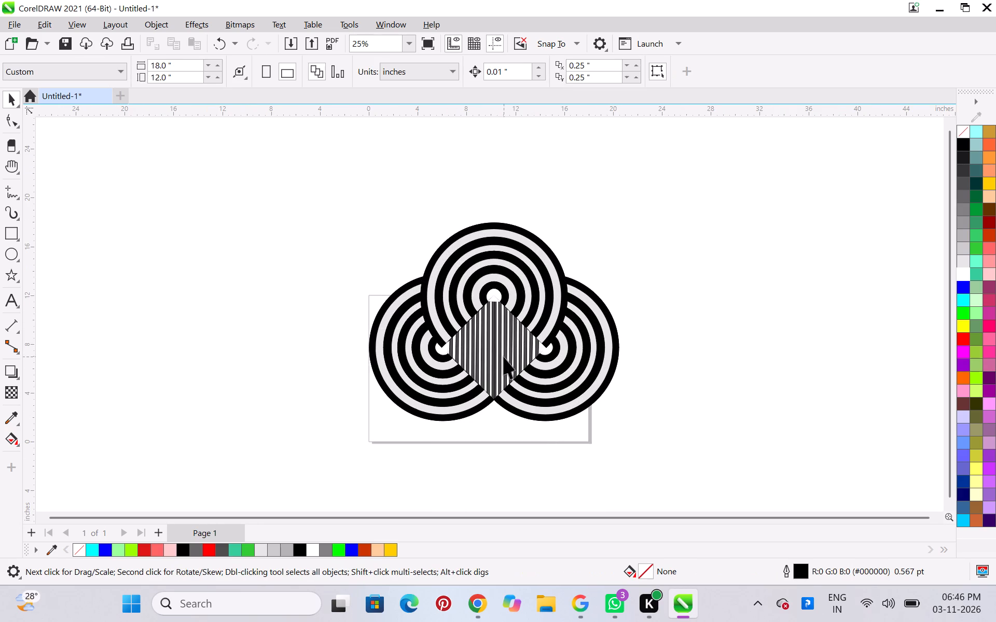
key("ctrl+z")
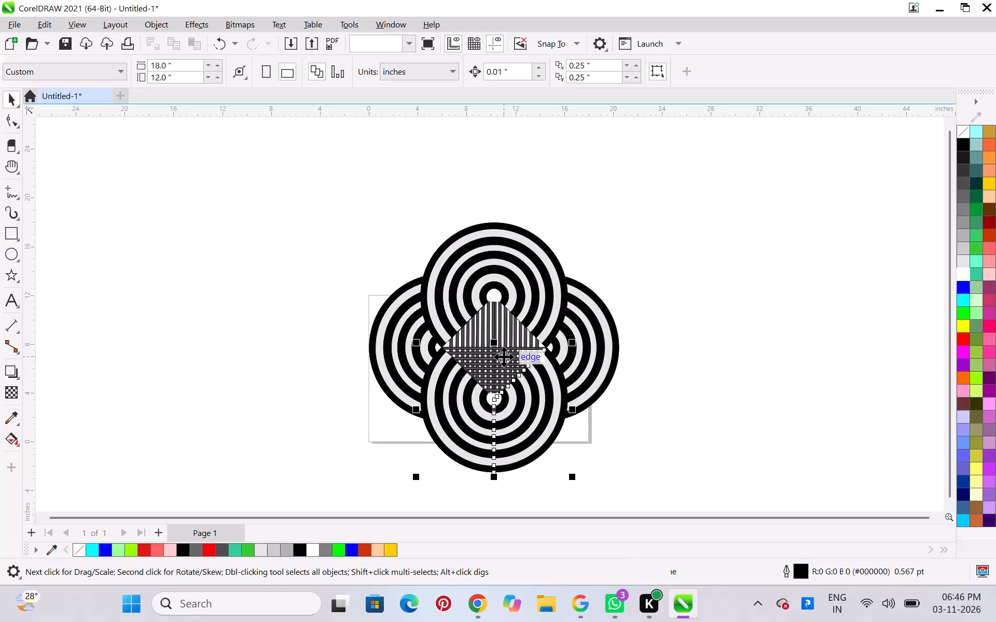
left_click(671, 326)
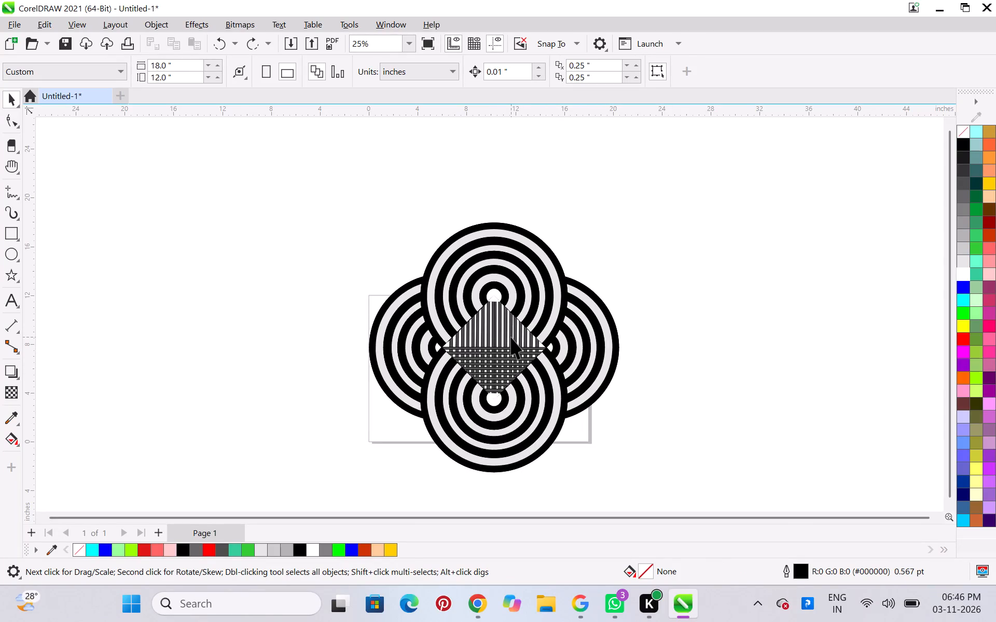
Ungroup the lower ring illustration and delete its horizontal stripes from the bottom half of the central diamond.
scroll(511, 337, "up", 6)
scroll(514, 360, "down", 3)
left_click(491, 387)
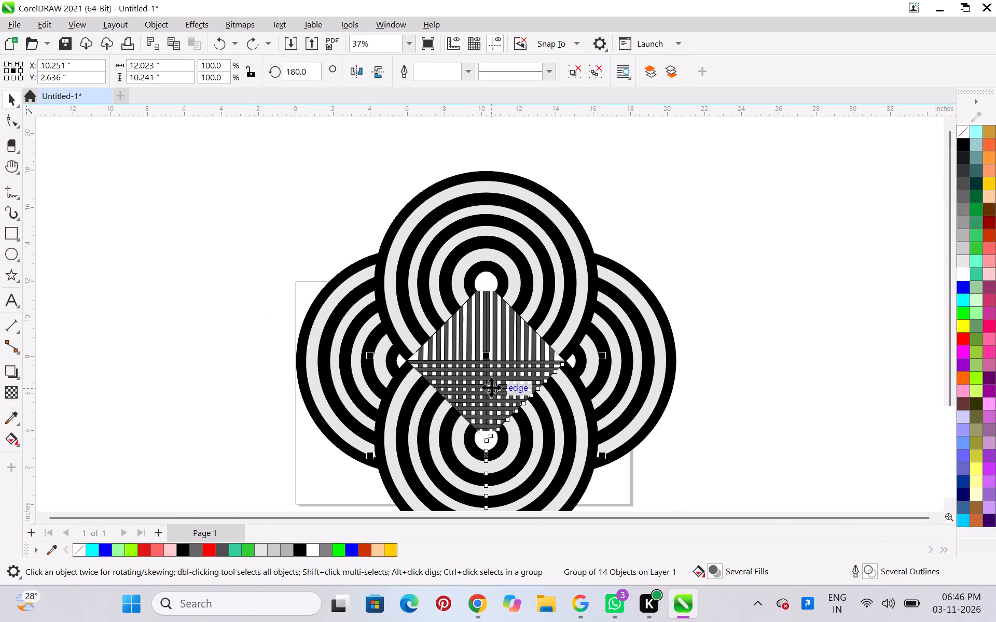
key("ctrl+u")
left_click(742, 284)
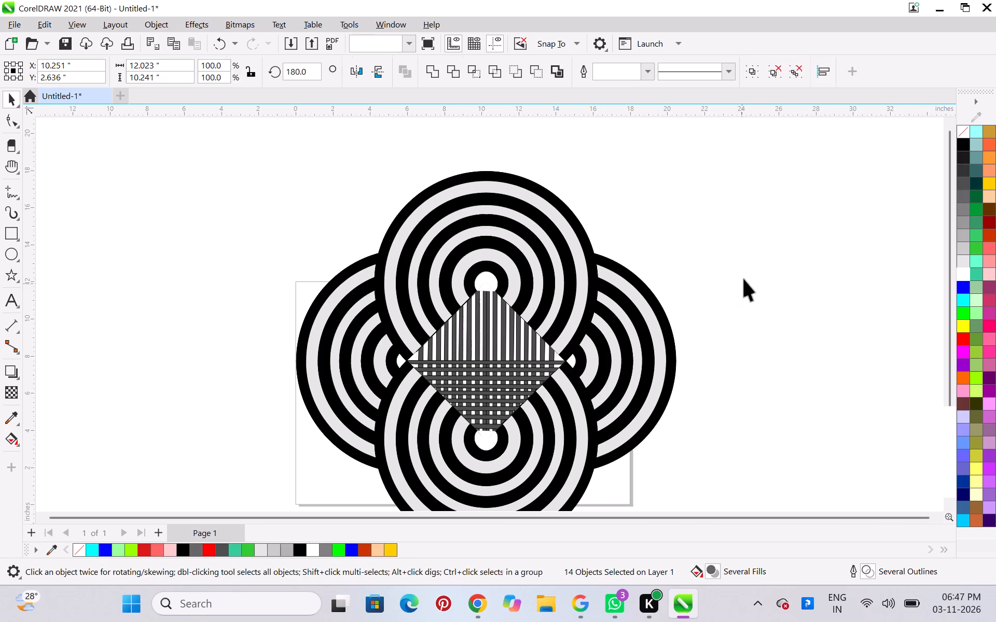
left_click(503, 377)
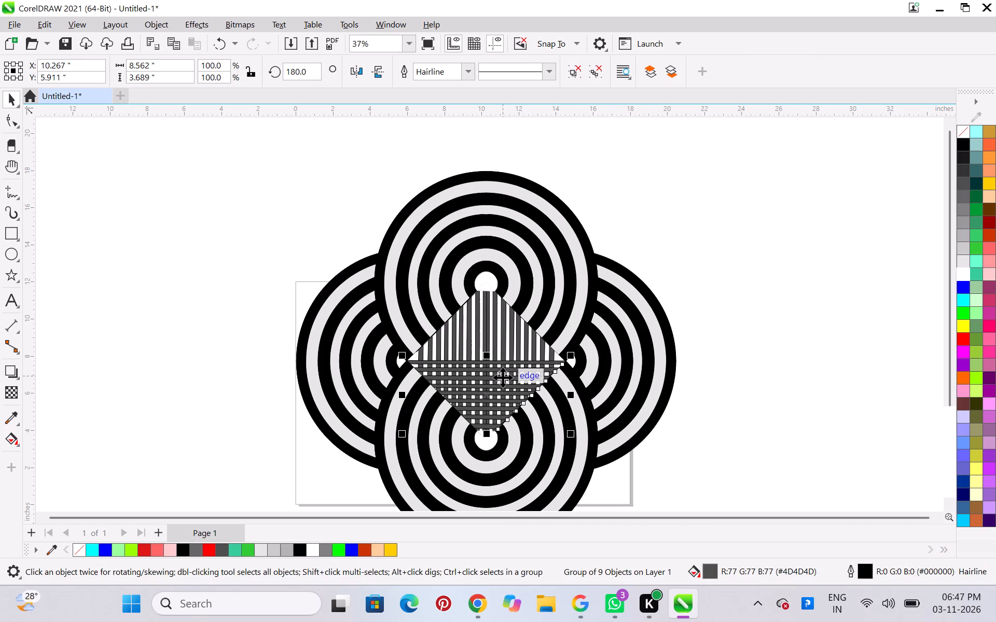
key("Delete")
scroll(454, 493, "down", 5)
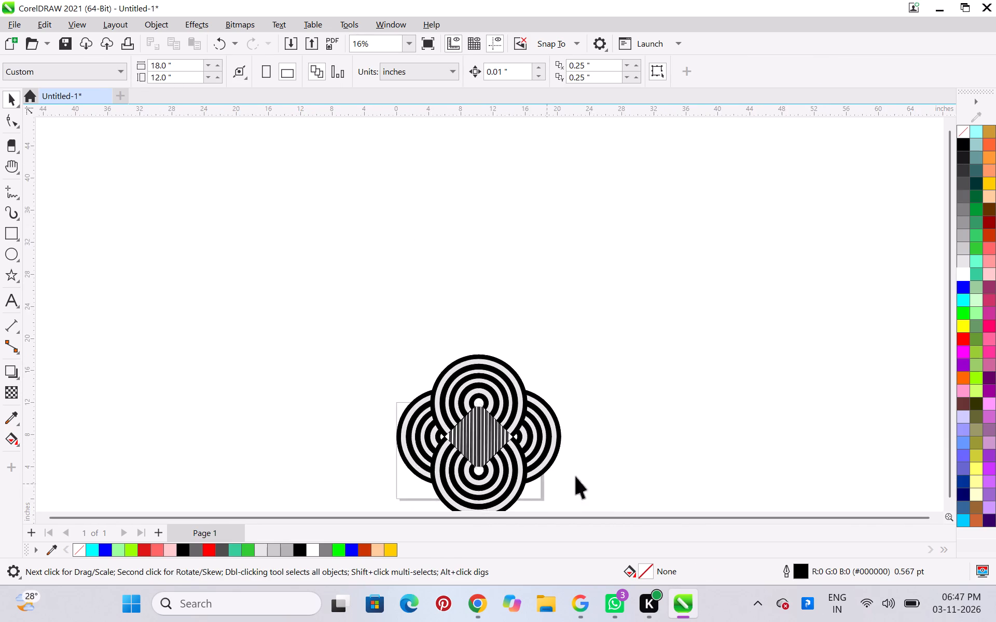
Ungroup the right-hand ring illustration and delete its vertical stripes from the right half of the central diamond.
scroll(576, 476, "down", 2)
scroll(545, 498, "up", 4)
scroll(628, 522, "down", 5)
scroll(513, 518, "up", 8)
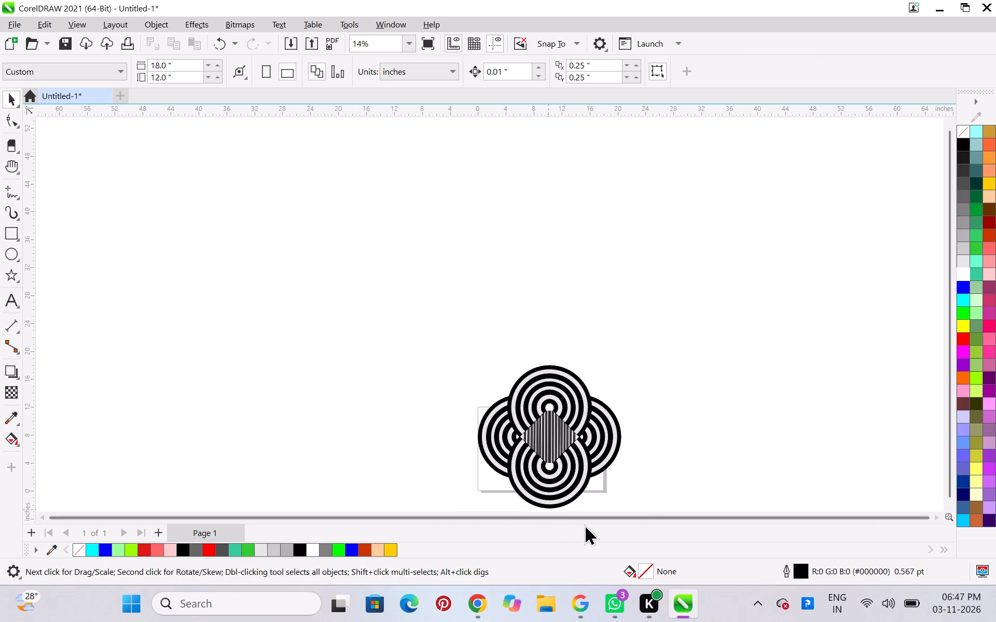
scroll(559, 499, "up", 11)
scroll(687, 418, "down", 5)
scroll(711, 395, "up", 2)
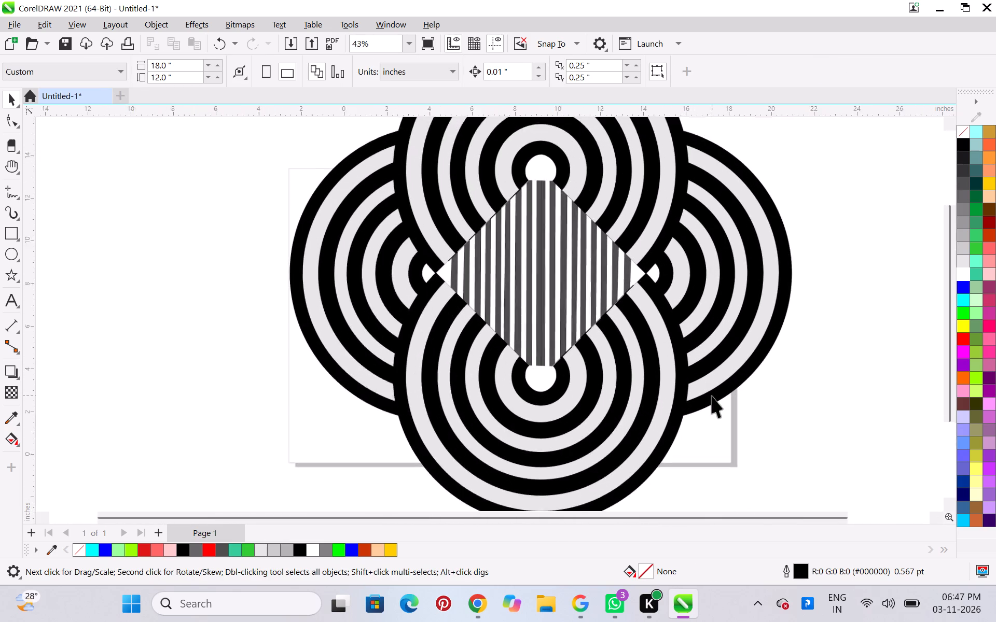
scroll(712, 395, "up", 2)
left_click(810, 363)
left_click(573, 228)
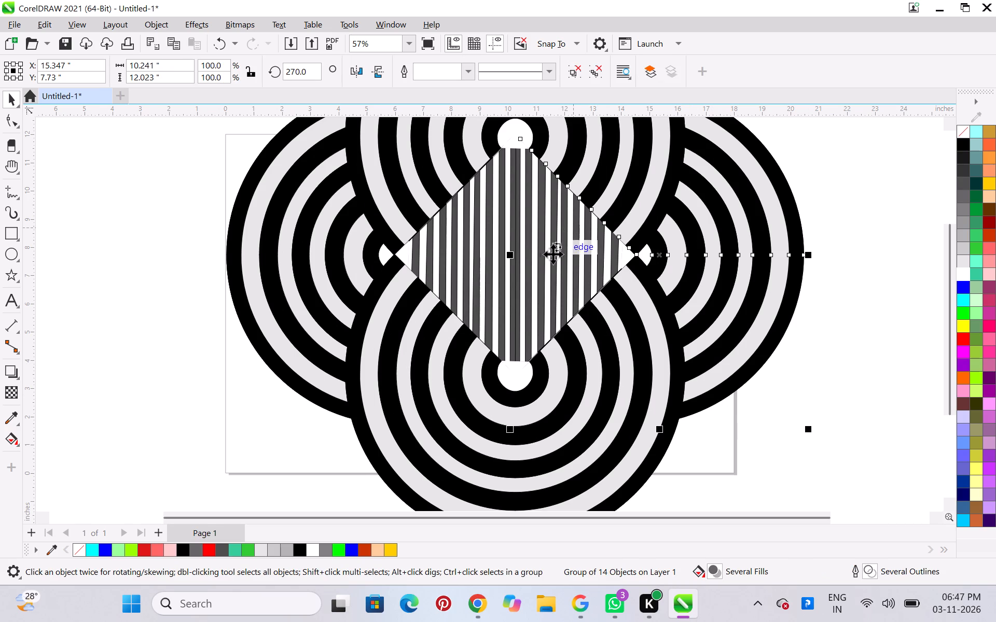
key("ctrl+u")
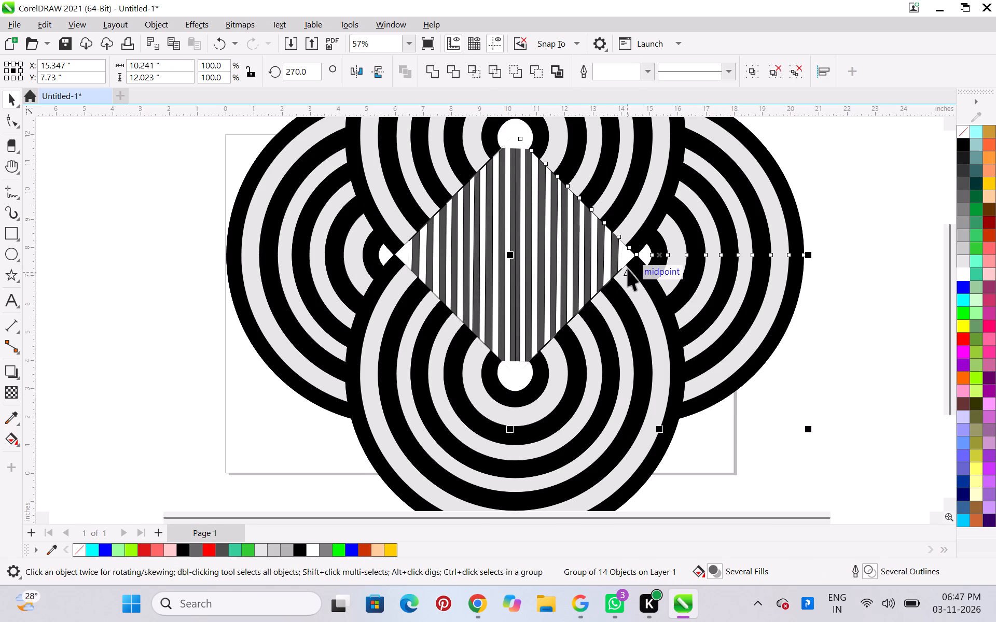
left_click(814, 413)
left_click(585, 274)
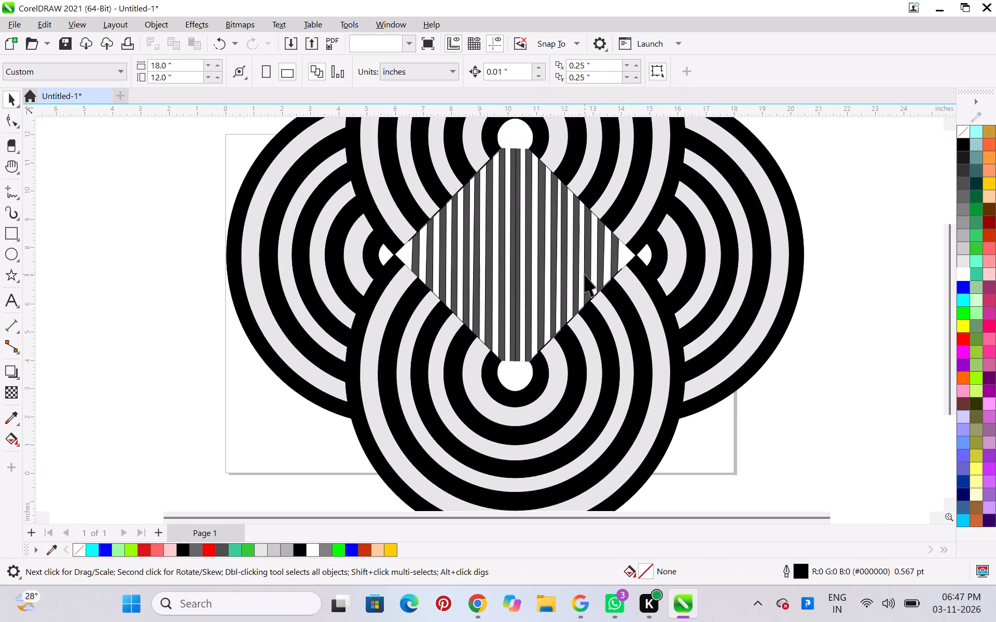
key("Delete")
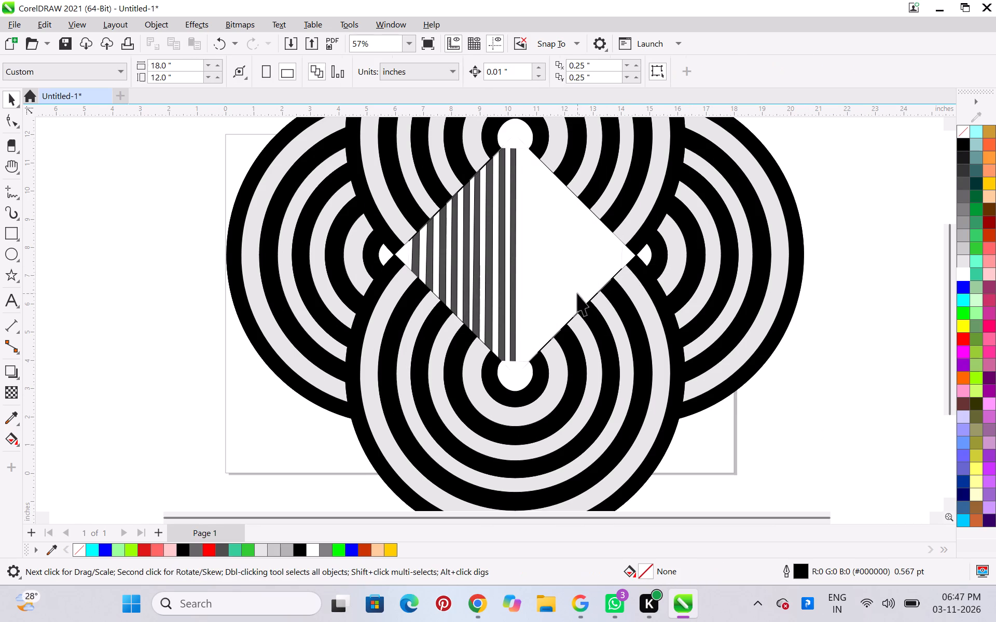
Ungroup the left-hand ring illustration and delete its vertical stripes from the left half of the central diamond.
scroll(512, 317, "down", 5)
scroll(493, 303, "up", 2)
left_click(487, 301)
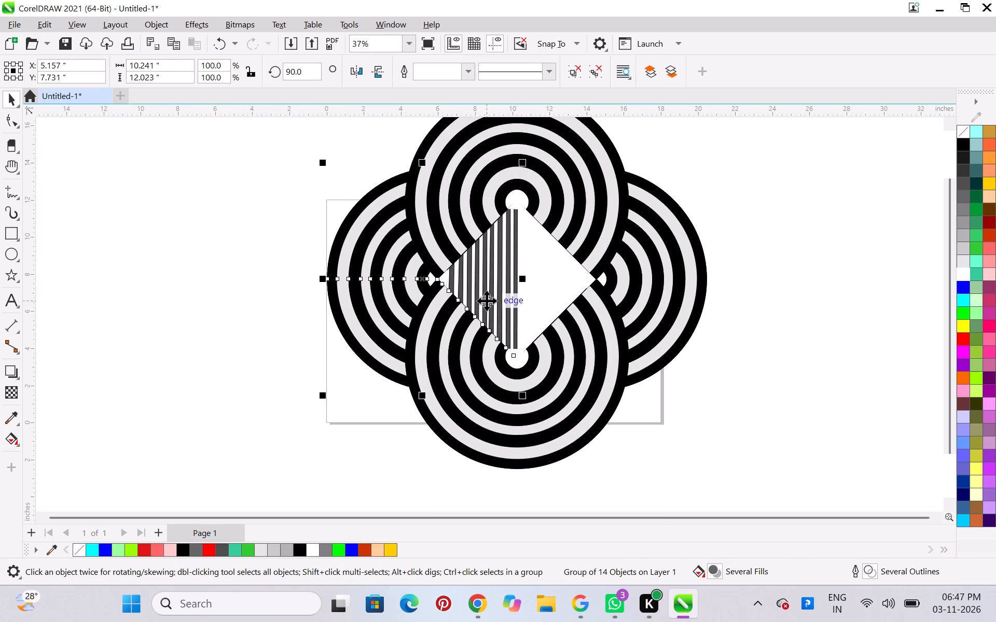
key("ctrl+u")
left_click(748, 305)
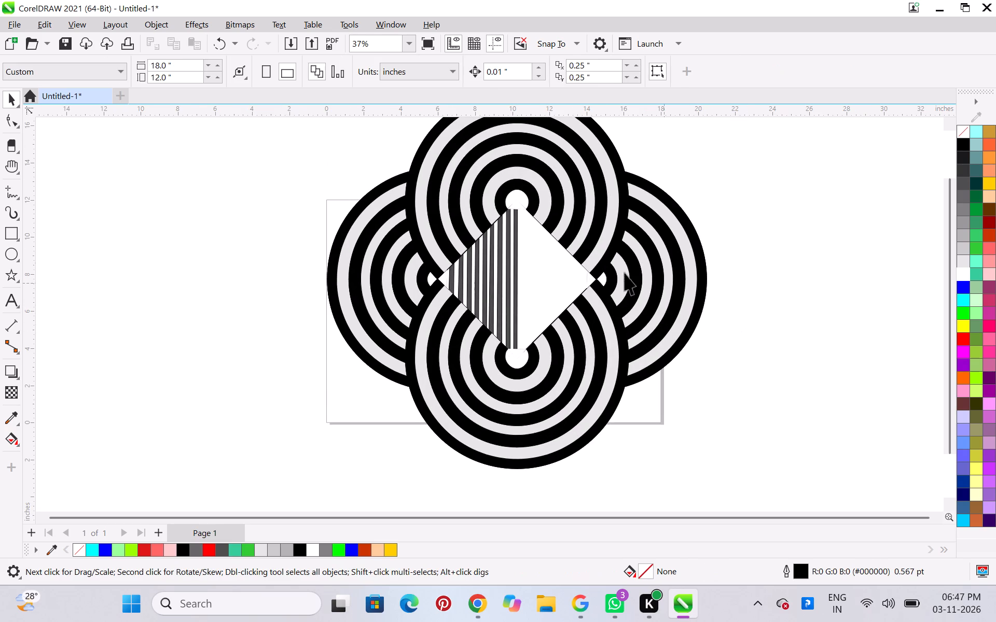
left_click(499, 282)
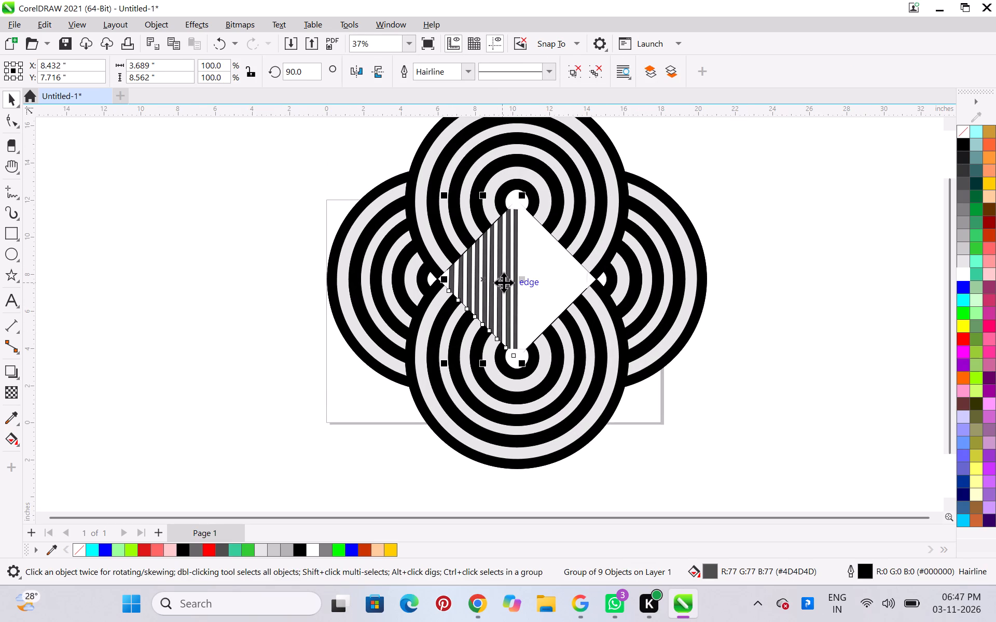
key("Delete")
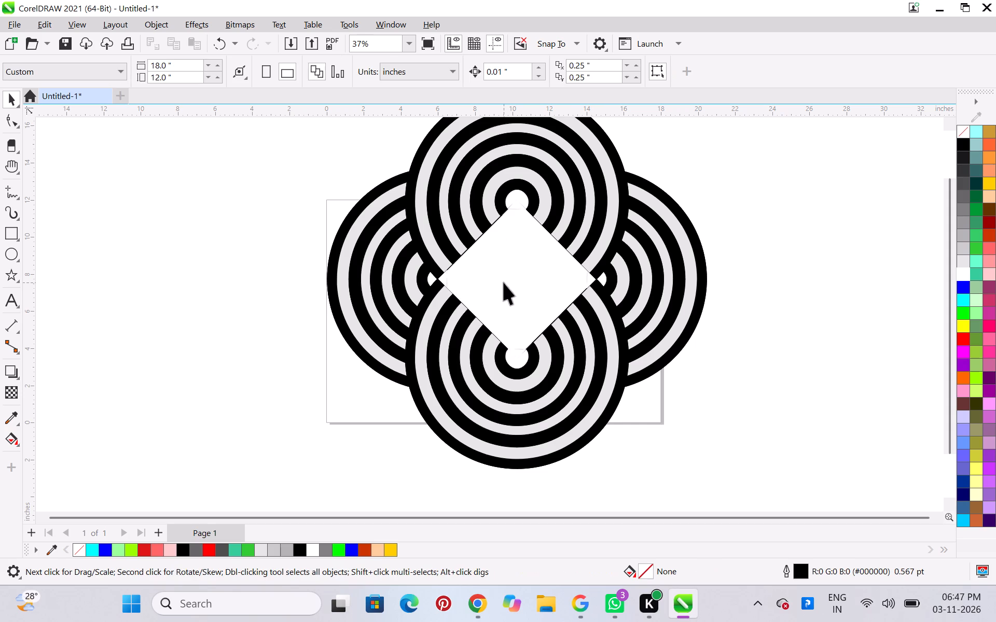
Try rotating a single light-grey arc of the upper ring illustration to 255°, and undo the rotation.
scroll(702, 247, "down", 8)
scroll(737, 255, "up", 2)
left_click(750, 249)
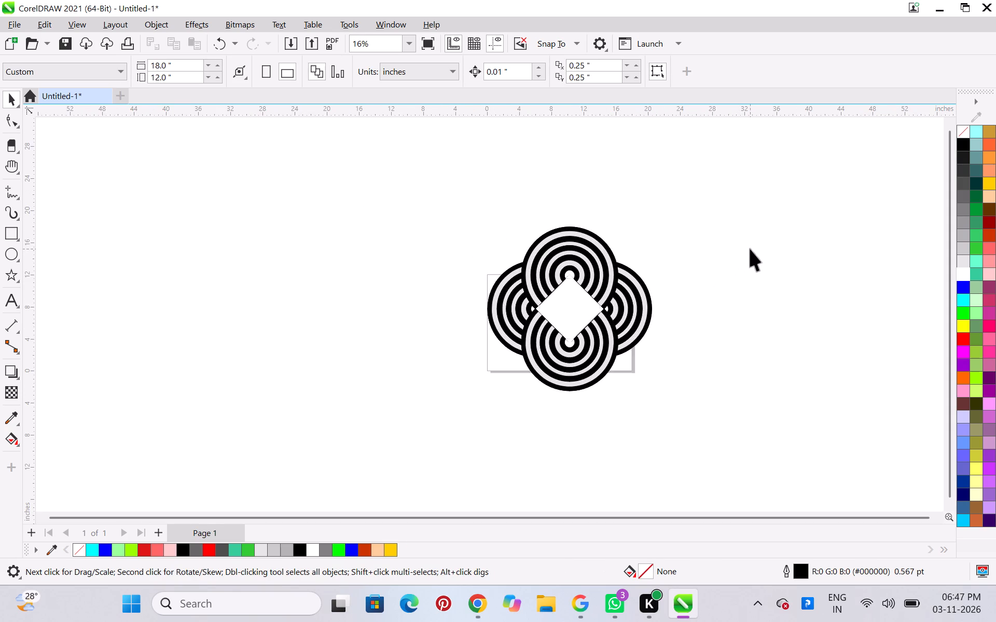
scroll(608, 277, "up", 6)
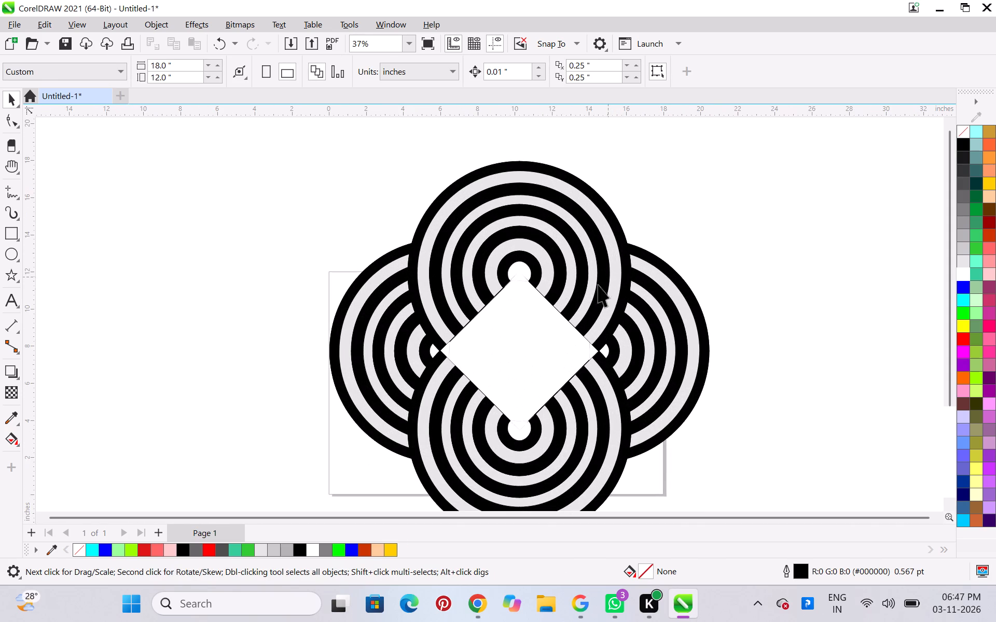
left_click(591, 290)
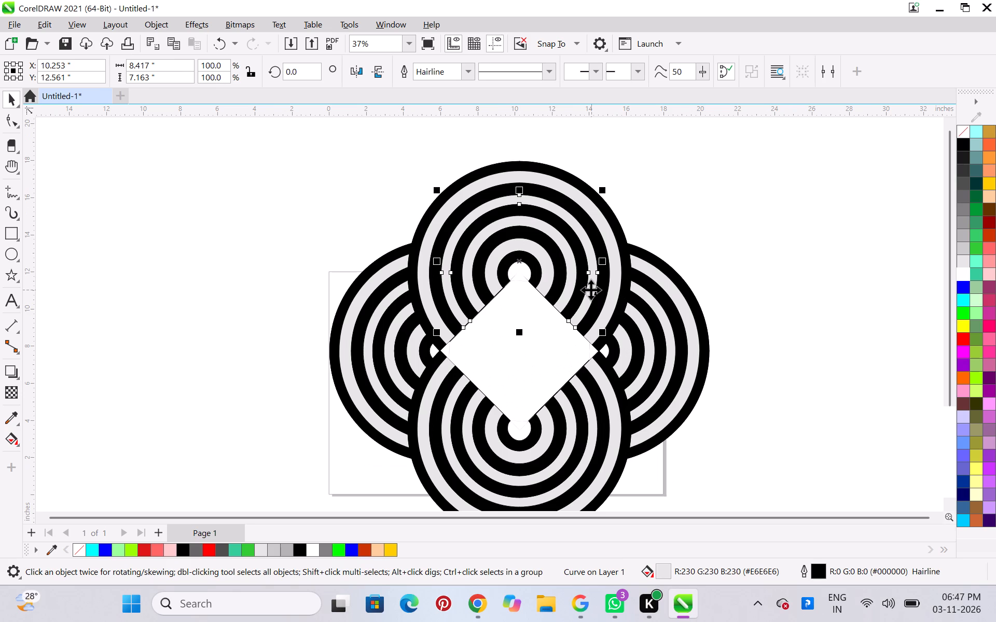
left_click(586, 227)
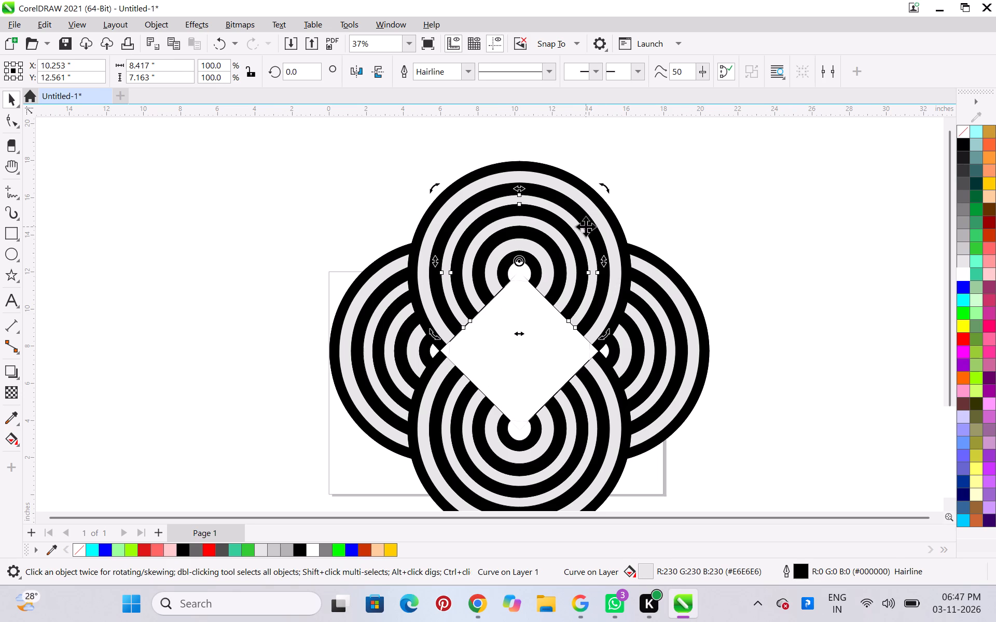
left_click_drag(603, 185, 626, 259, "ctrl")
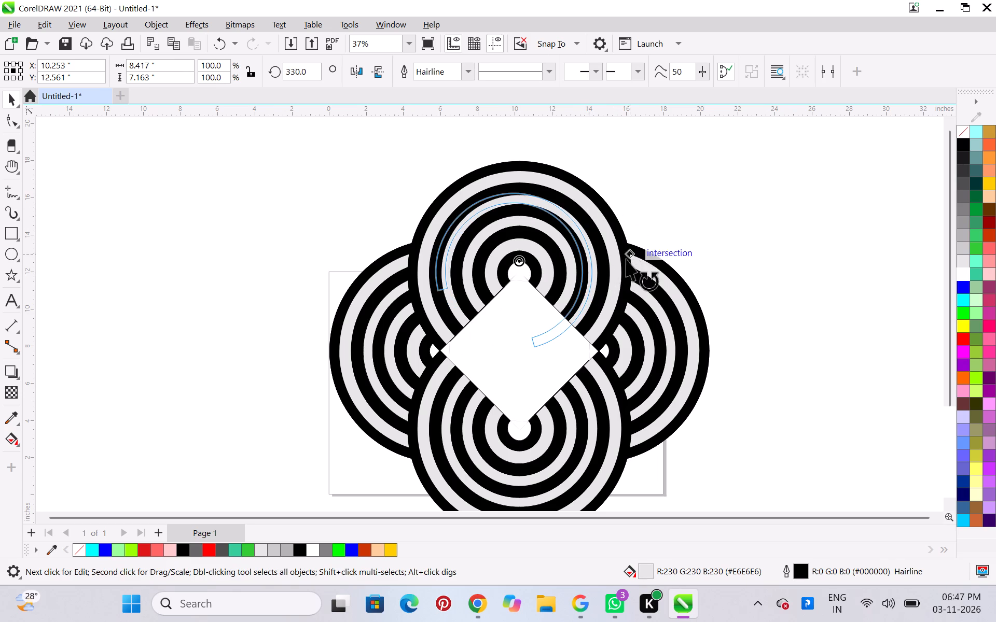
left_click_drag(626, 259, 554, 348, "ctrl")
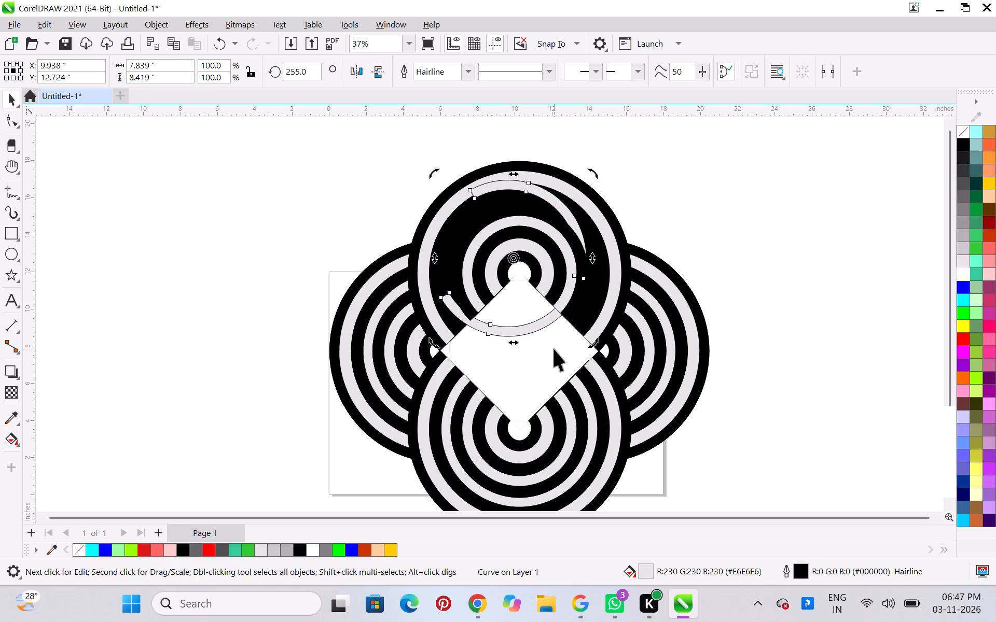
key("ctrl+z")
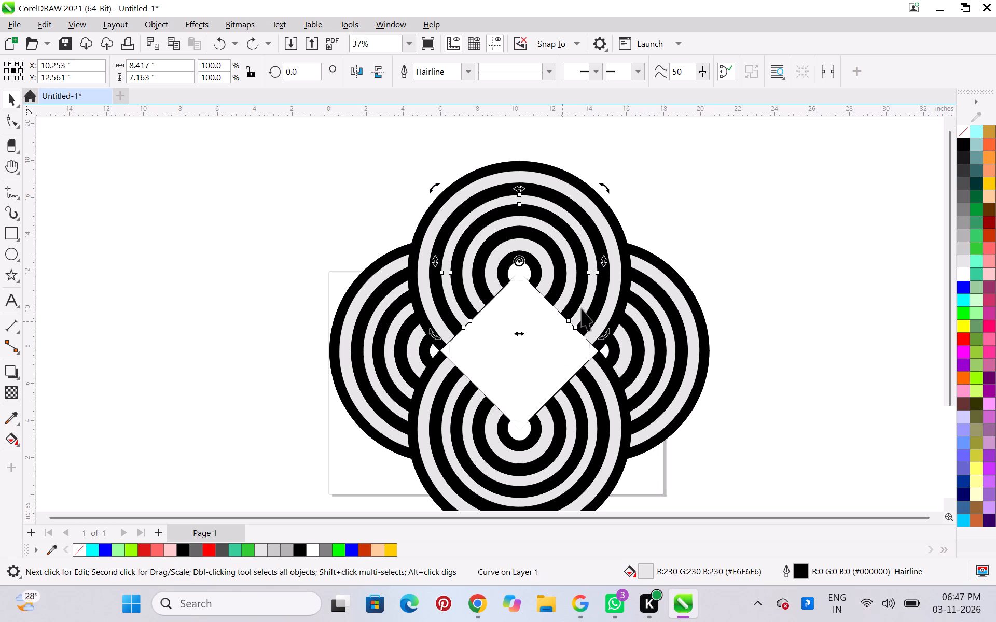
Select all the pieces of the upper ring illustration and group them.
left_click(748, 213)
left_click_drag(357, 145, 358, 157)
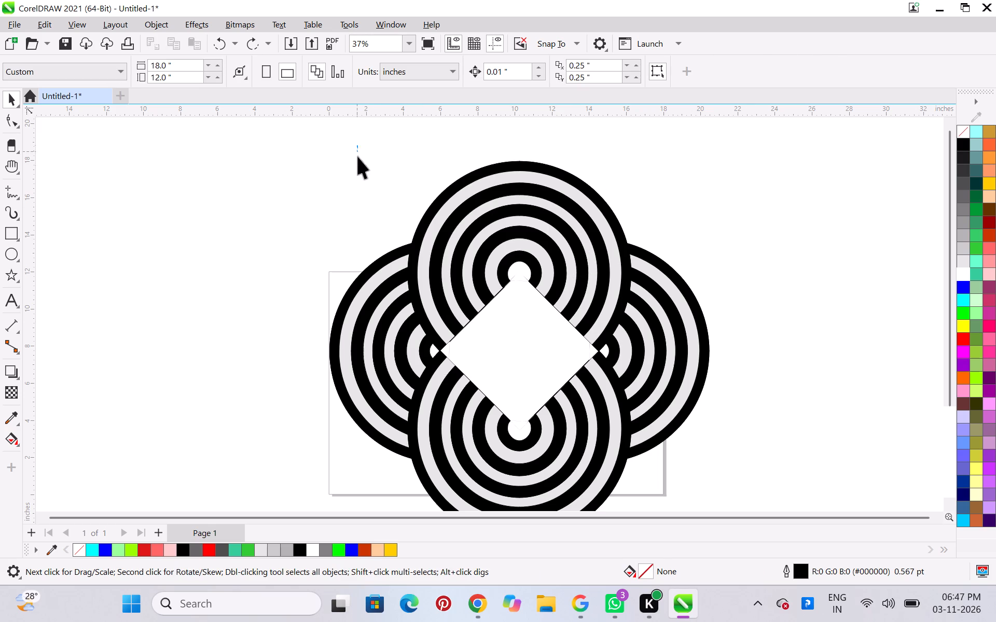
left_click_drag(358, 157, 670, 364)
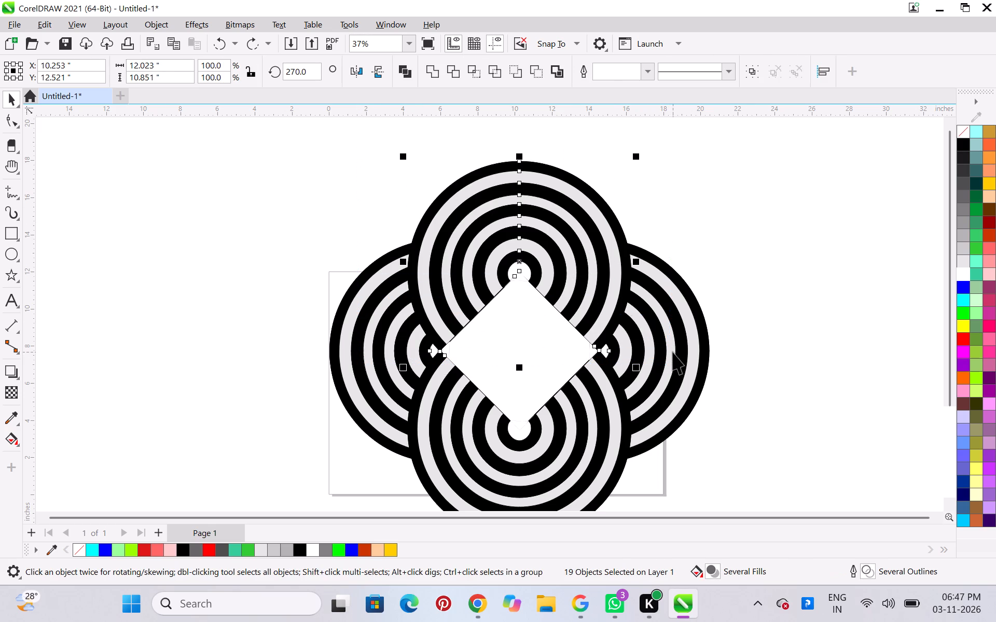
key("ctrl+g")
left_click(777, 220)
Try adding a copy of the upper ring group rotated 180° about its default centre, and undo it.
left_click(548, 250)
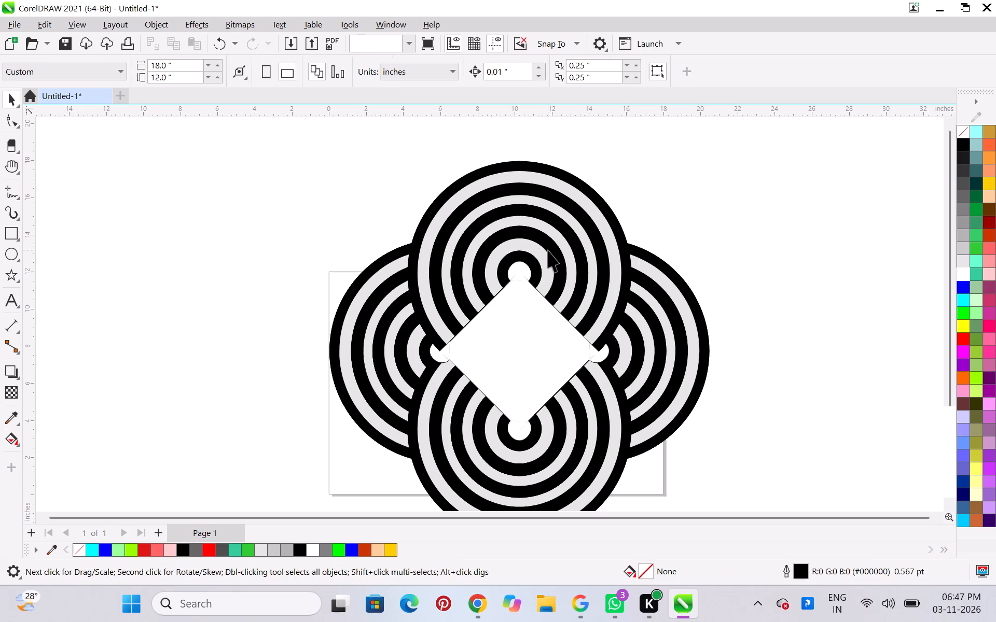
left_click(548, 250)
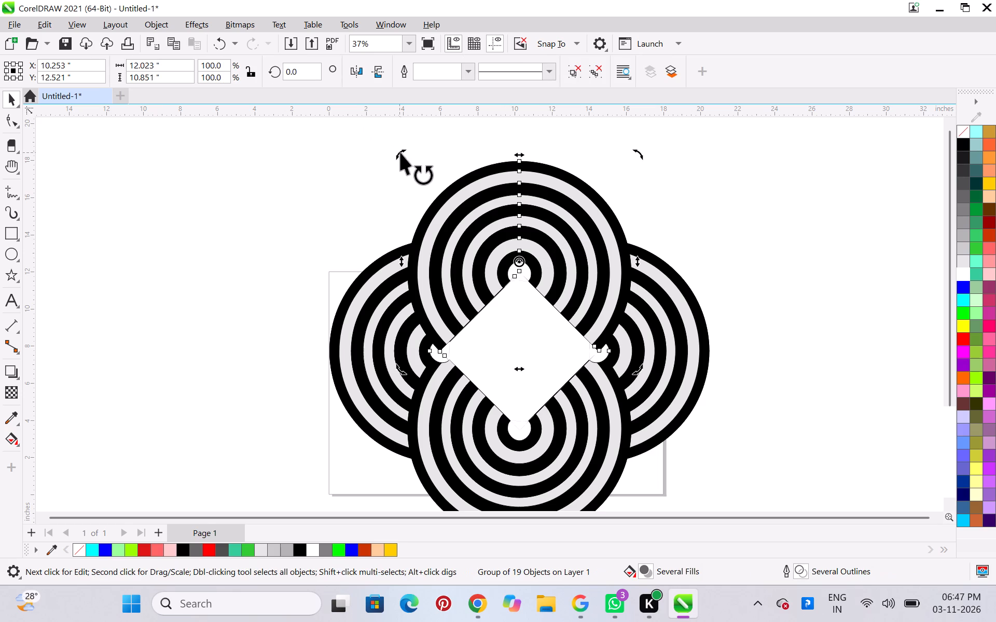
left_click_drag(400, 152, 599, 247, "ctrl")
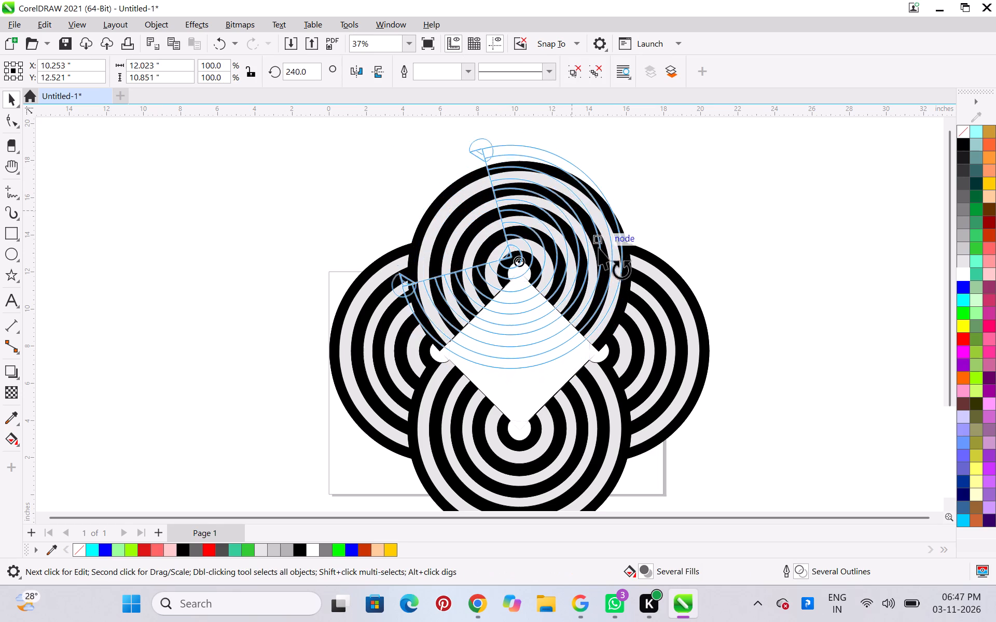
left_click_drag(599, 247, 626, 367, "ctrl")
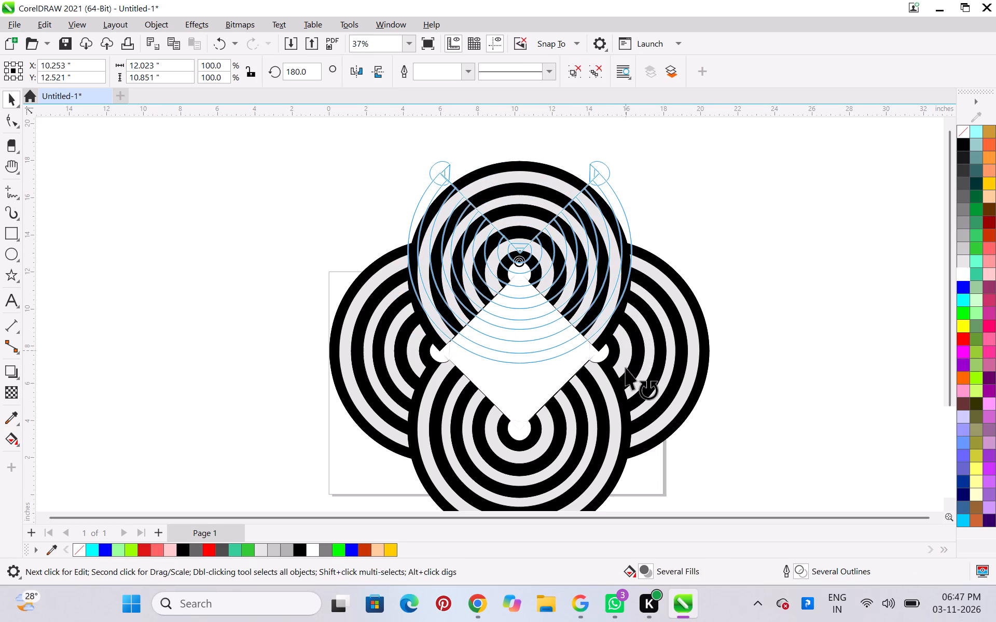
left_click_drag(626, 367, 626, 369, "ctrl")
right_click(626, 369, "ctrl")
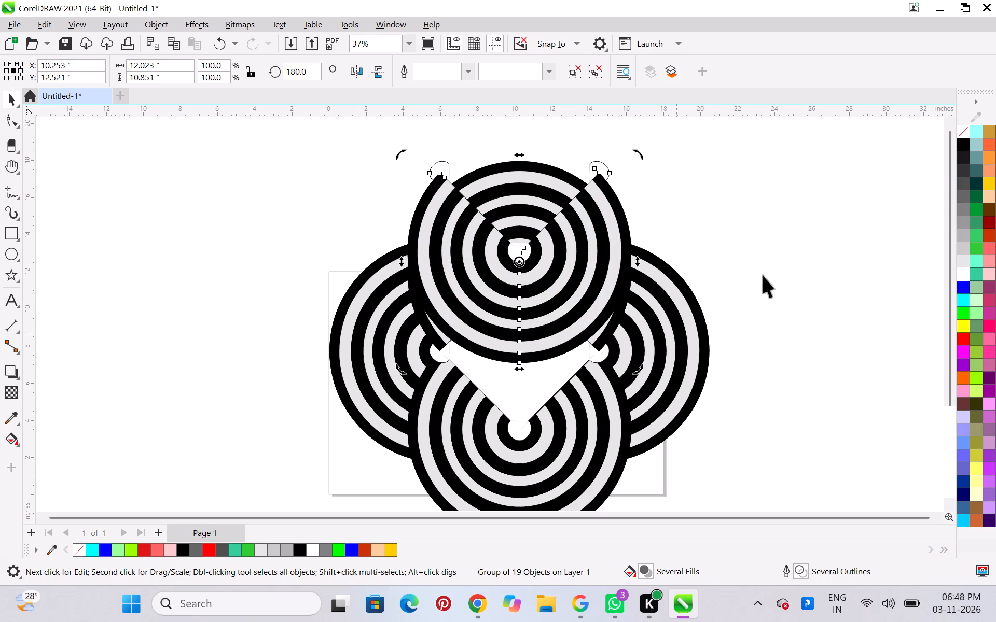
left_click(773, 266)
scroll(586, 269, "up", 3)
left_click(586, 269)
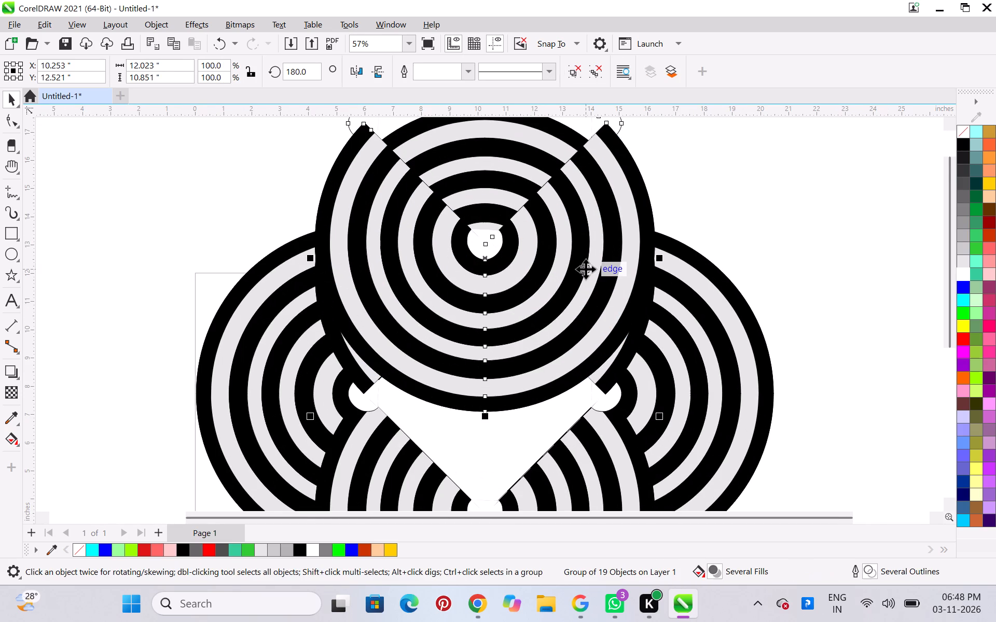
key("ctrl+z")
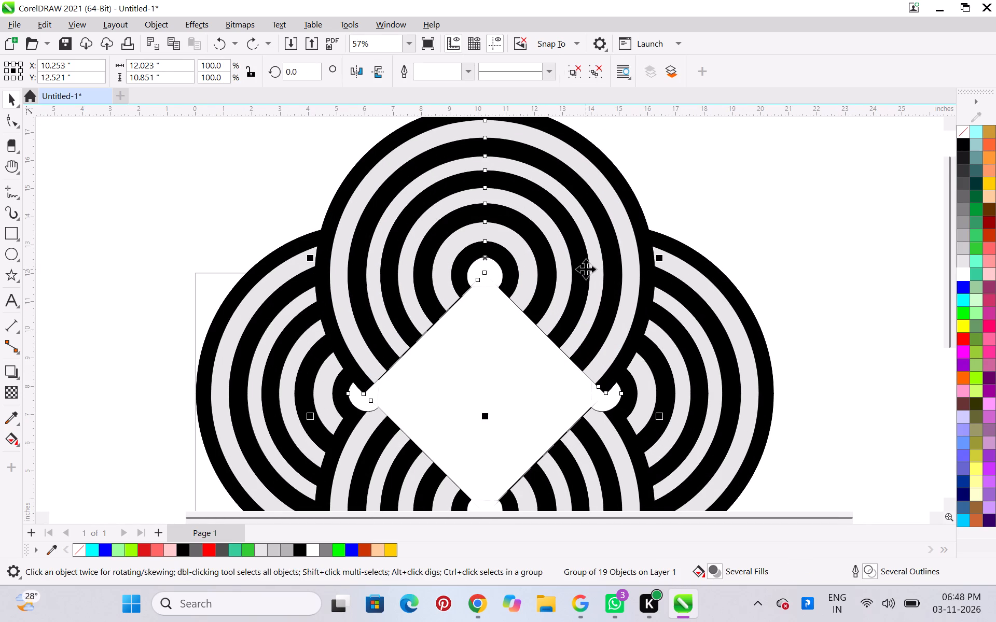
Move the upper ring group's rotation centre down to the node at the middle of its concentric rings.
scroll(698, 205, "down", 4)
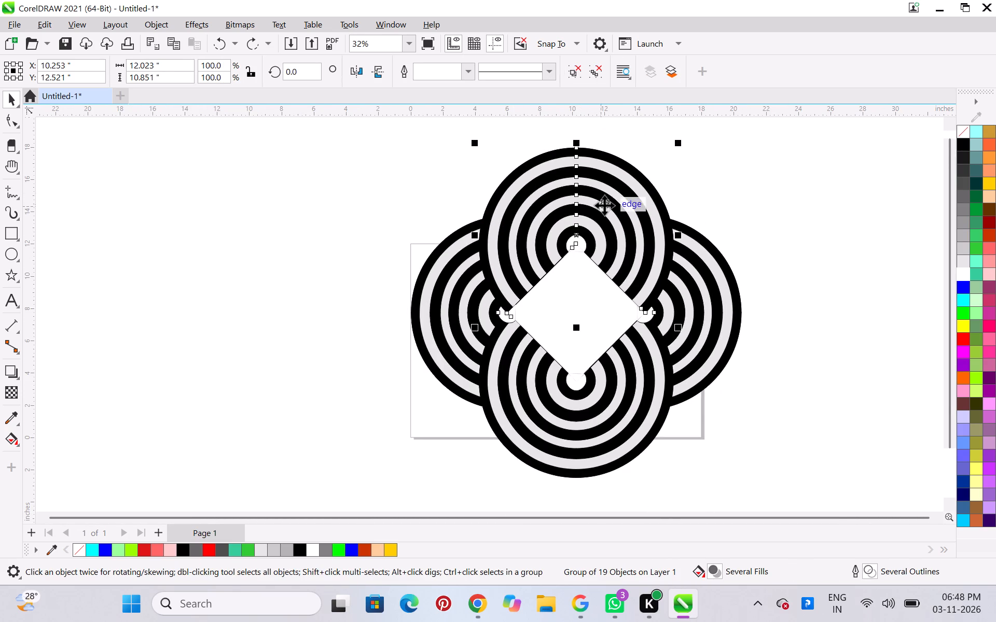
left_click(604, 205)
scroll(582, 226, "up", 6)
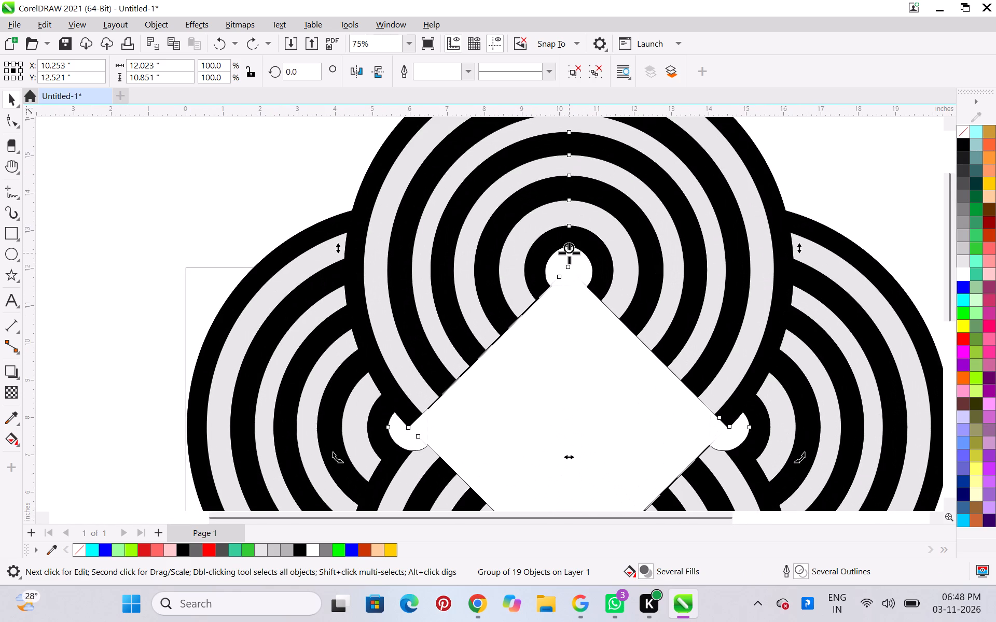
scroll(569, 251, "up", 1)
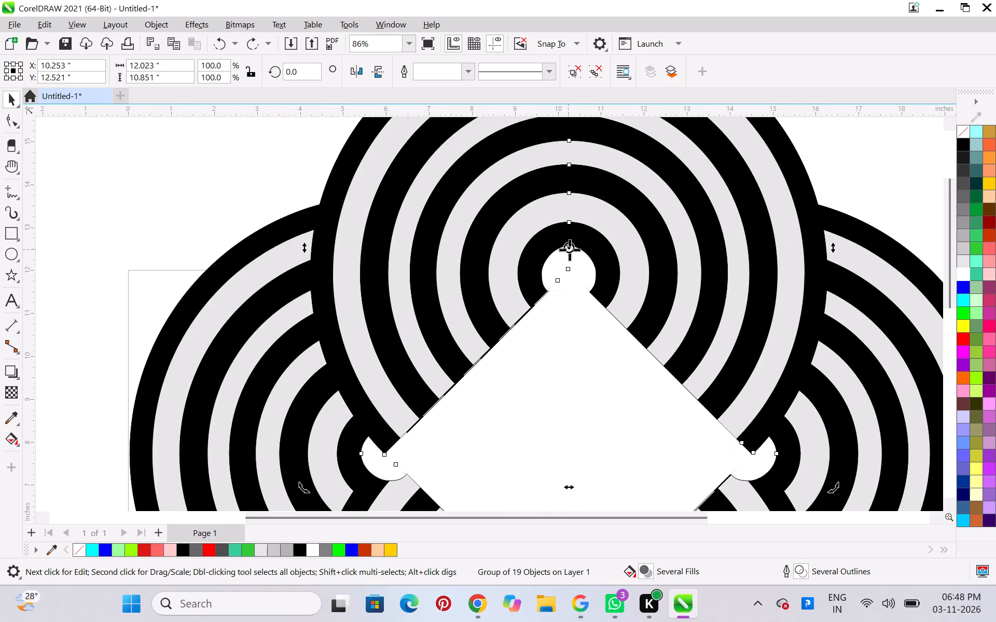
left_click_drag(570, 249, 570, 271)
left_click_drag(570, 271, 566, 282)
scroll(566, 282, "down", 10)
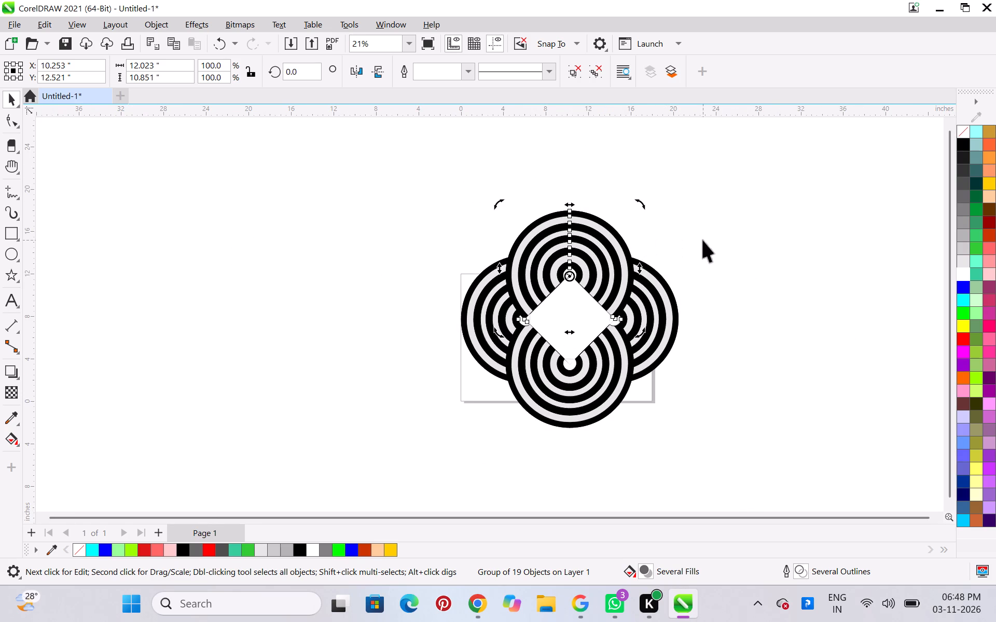
left_click(732, 234)
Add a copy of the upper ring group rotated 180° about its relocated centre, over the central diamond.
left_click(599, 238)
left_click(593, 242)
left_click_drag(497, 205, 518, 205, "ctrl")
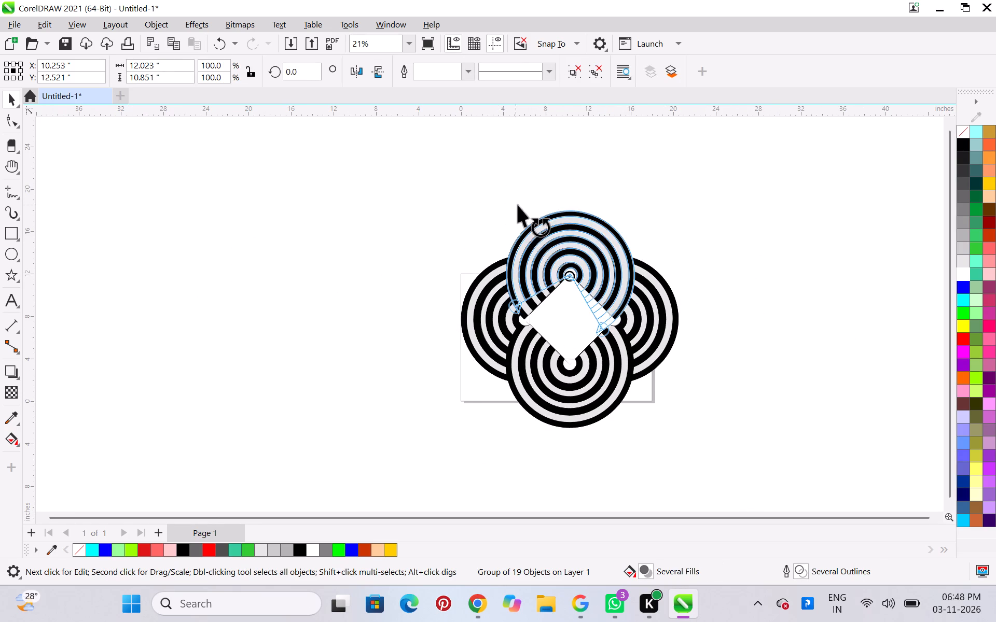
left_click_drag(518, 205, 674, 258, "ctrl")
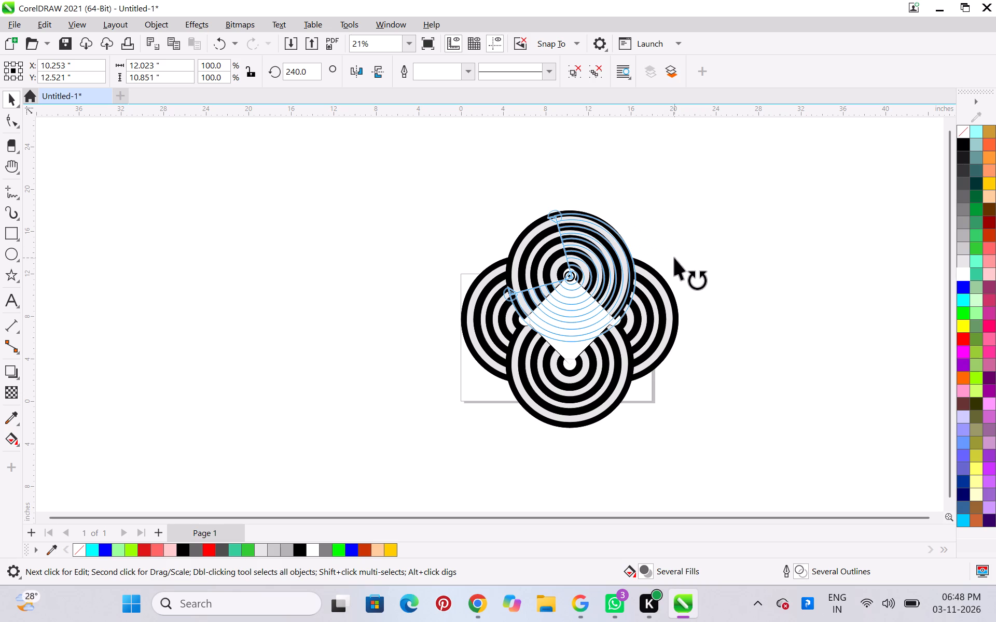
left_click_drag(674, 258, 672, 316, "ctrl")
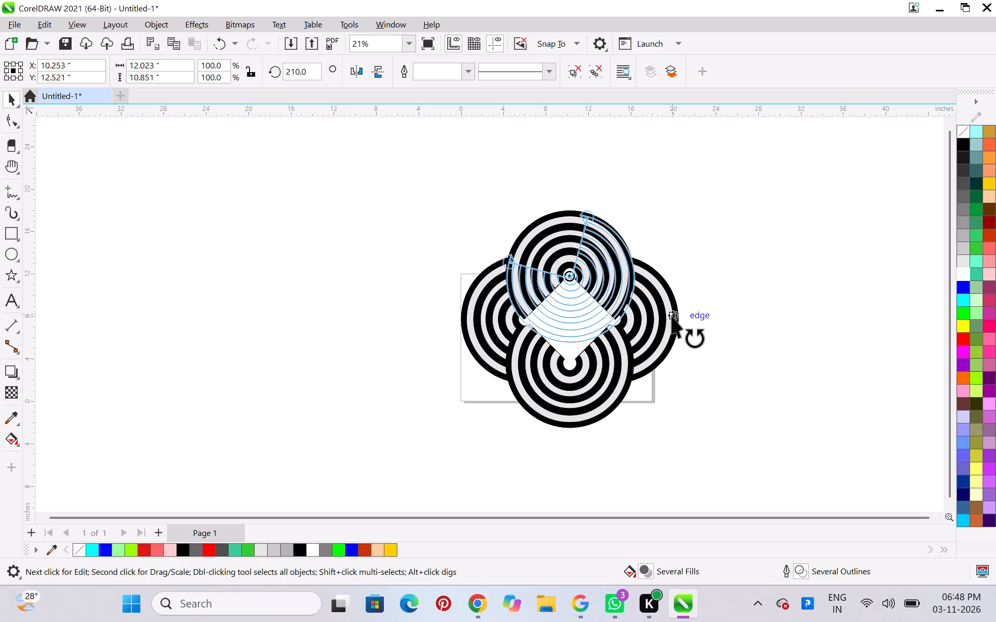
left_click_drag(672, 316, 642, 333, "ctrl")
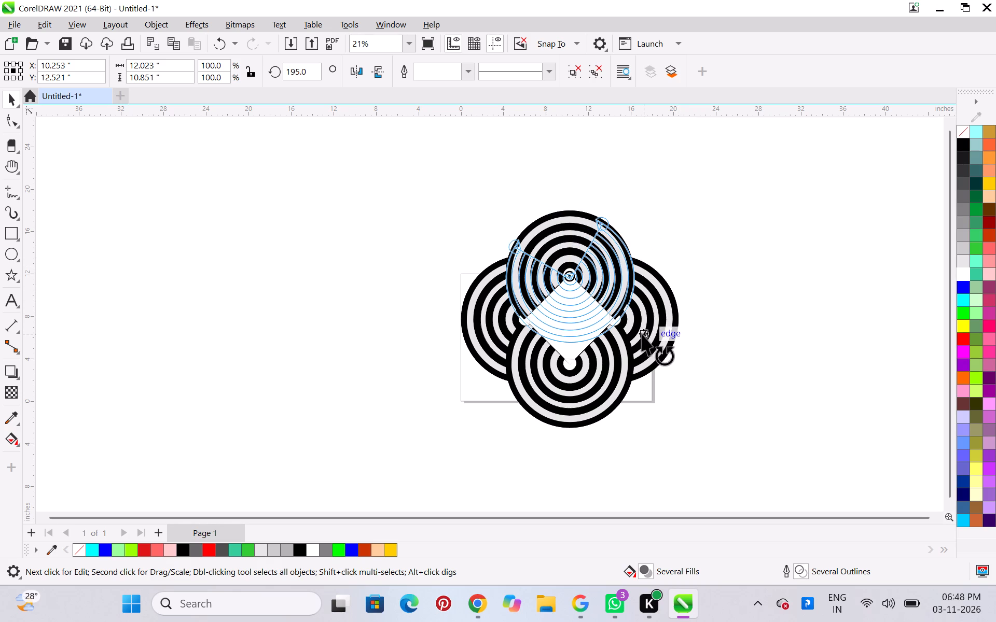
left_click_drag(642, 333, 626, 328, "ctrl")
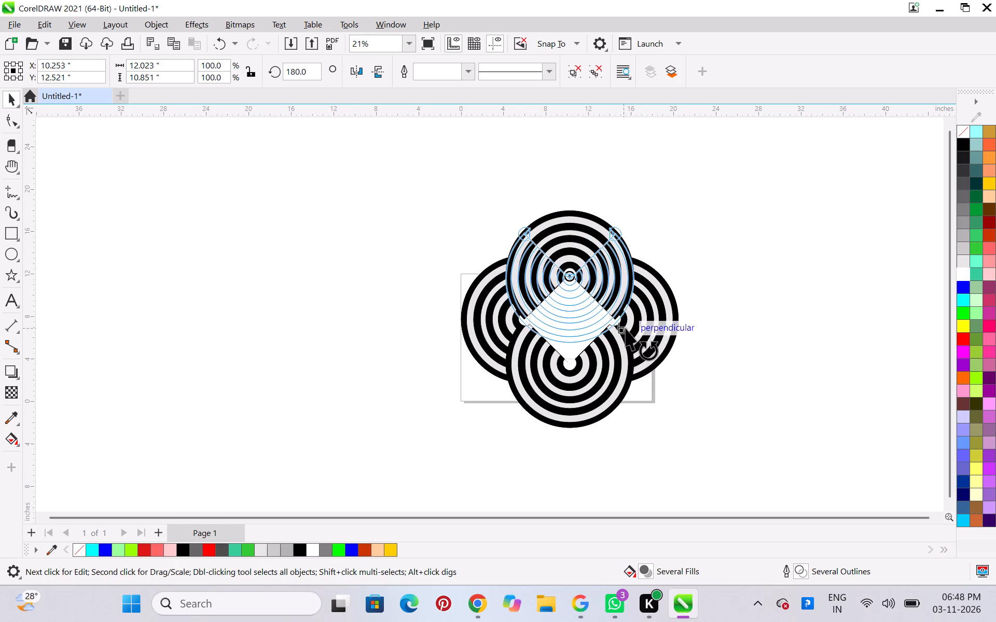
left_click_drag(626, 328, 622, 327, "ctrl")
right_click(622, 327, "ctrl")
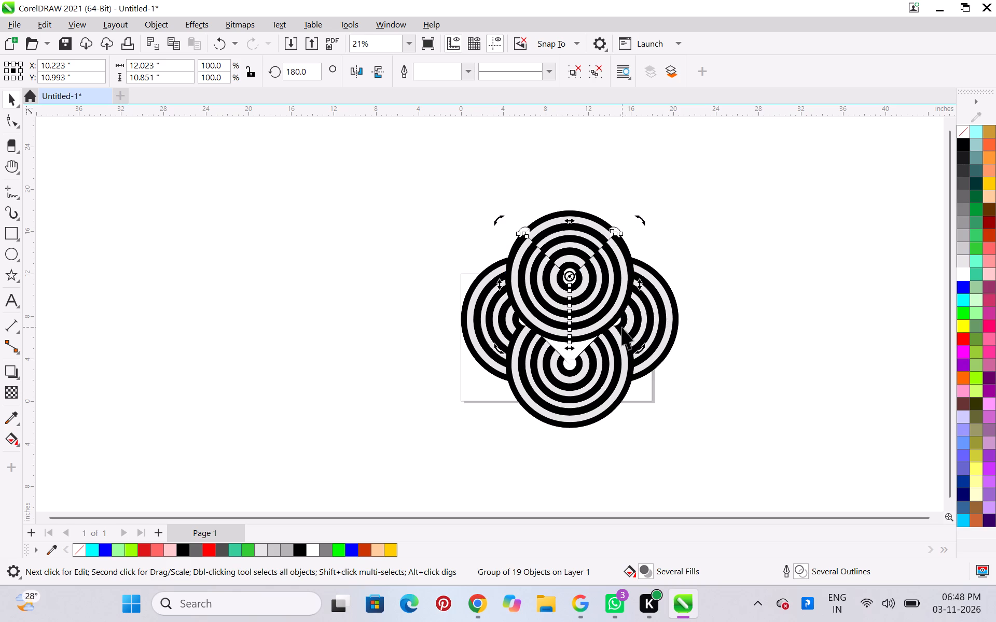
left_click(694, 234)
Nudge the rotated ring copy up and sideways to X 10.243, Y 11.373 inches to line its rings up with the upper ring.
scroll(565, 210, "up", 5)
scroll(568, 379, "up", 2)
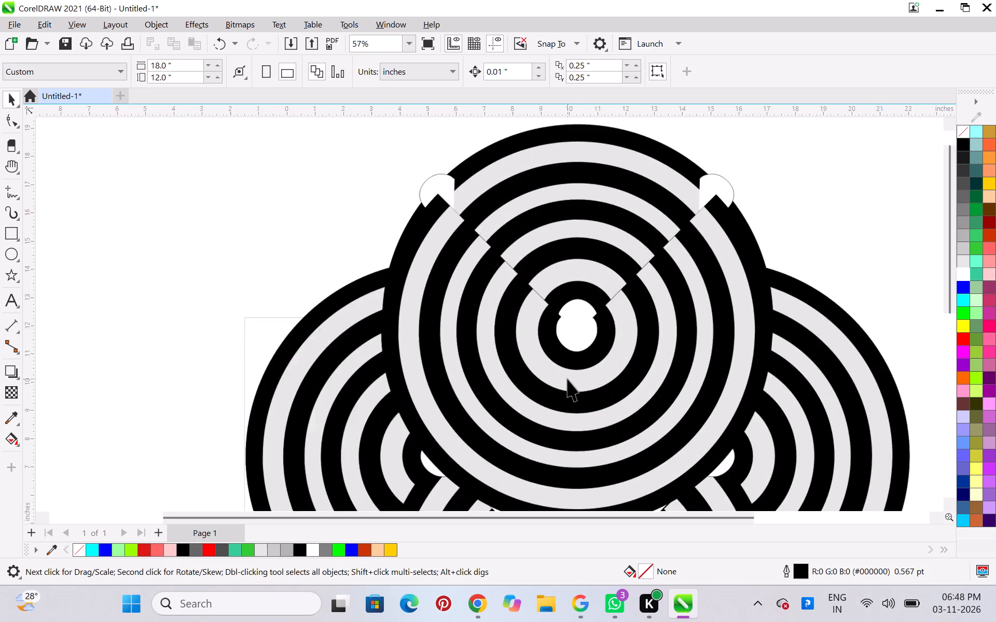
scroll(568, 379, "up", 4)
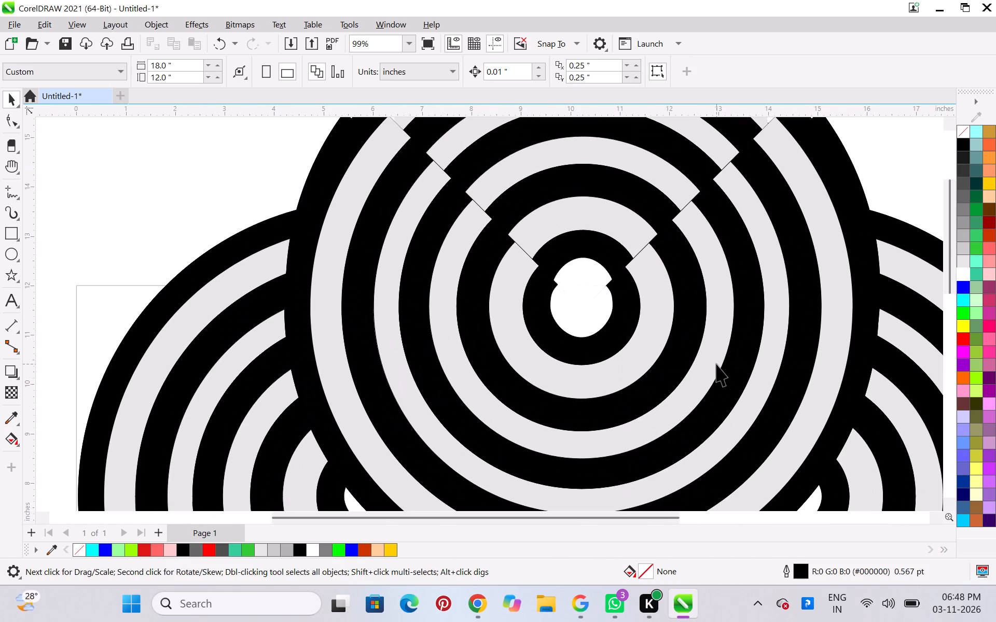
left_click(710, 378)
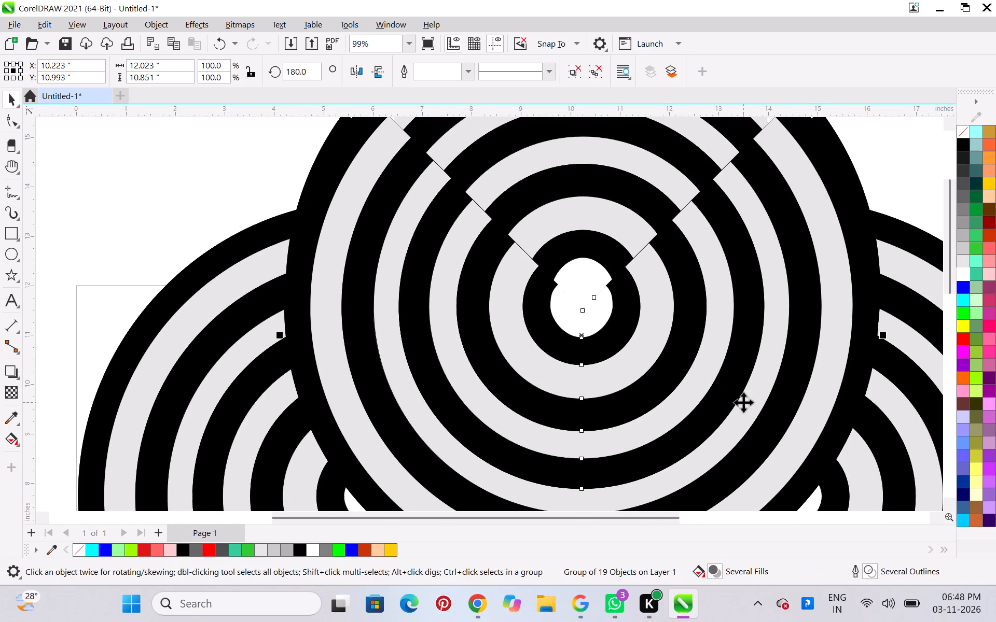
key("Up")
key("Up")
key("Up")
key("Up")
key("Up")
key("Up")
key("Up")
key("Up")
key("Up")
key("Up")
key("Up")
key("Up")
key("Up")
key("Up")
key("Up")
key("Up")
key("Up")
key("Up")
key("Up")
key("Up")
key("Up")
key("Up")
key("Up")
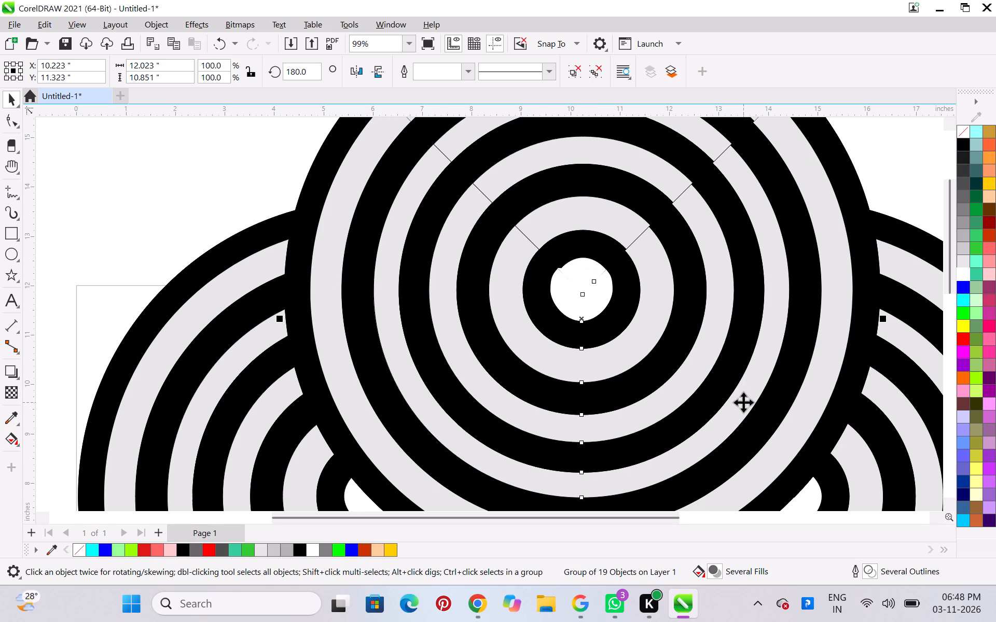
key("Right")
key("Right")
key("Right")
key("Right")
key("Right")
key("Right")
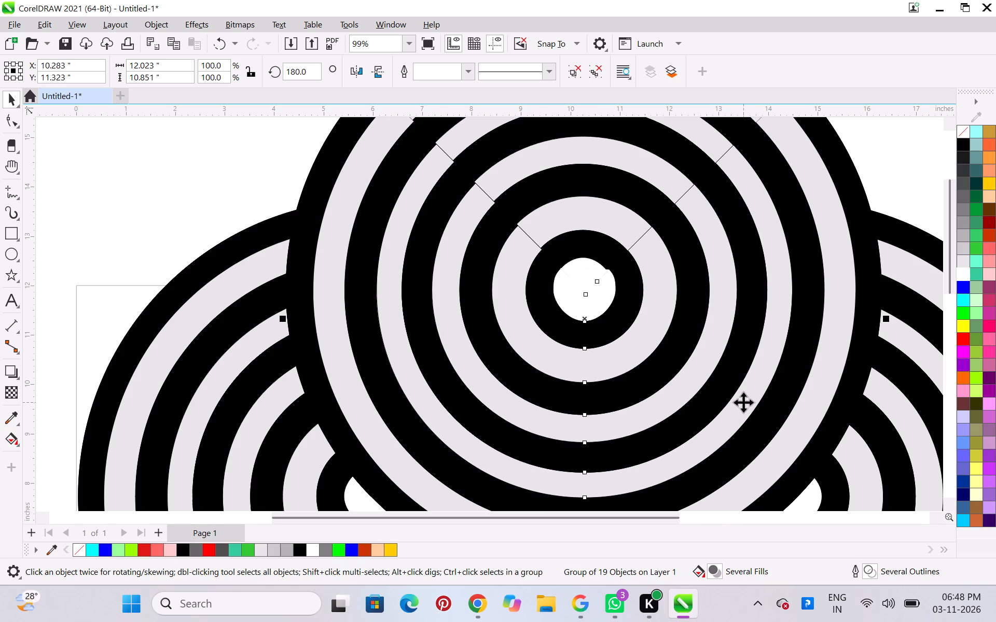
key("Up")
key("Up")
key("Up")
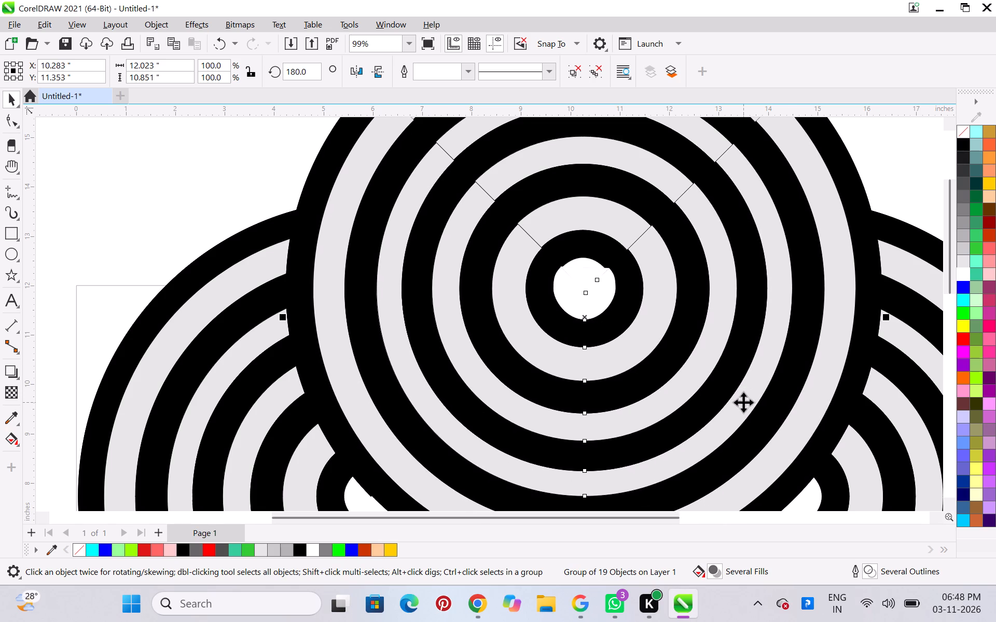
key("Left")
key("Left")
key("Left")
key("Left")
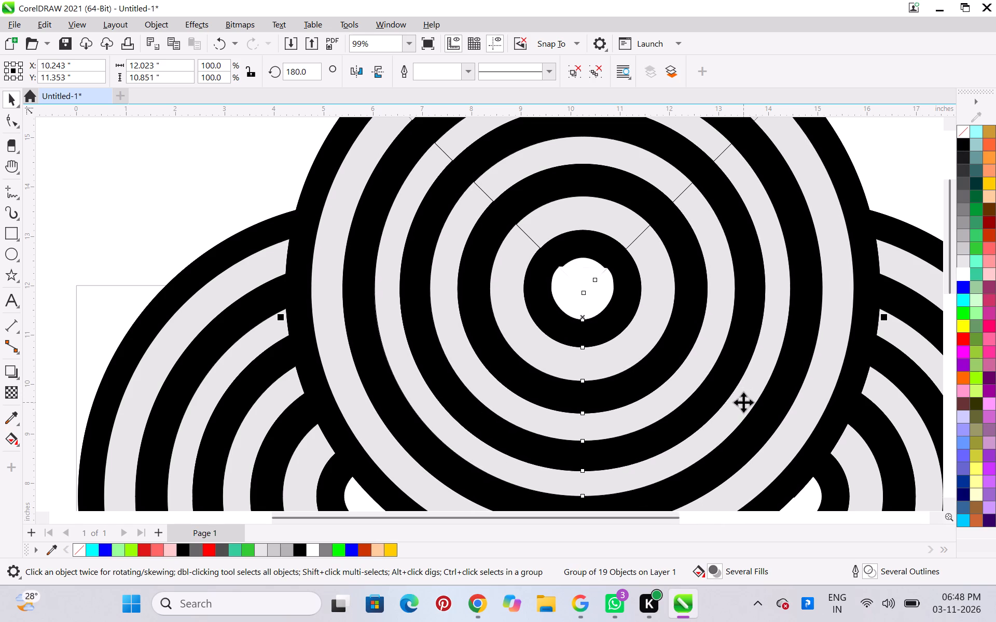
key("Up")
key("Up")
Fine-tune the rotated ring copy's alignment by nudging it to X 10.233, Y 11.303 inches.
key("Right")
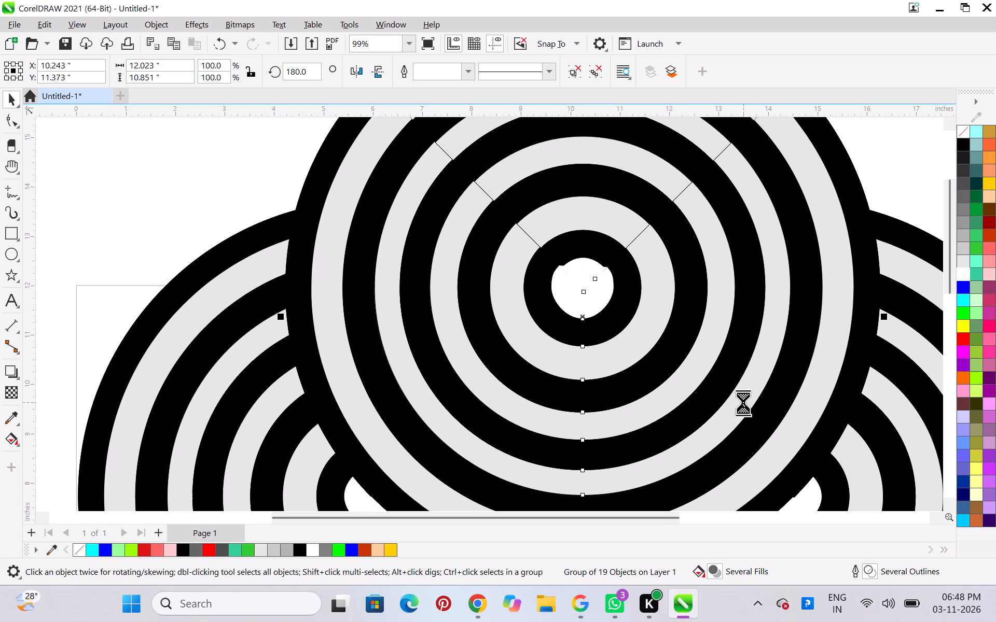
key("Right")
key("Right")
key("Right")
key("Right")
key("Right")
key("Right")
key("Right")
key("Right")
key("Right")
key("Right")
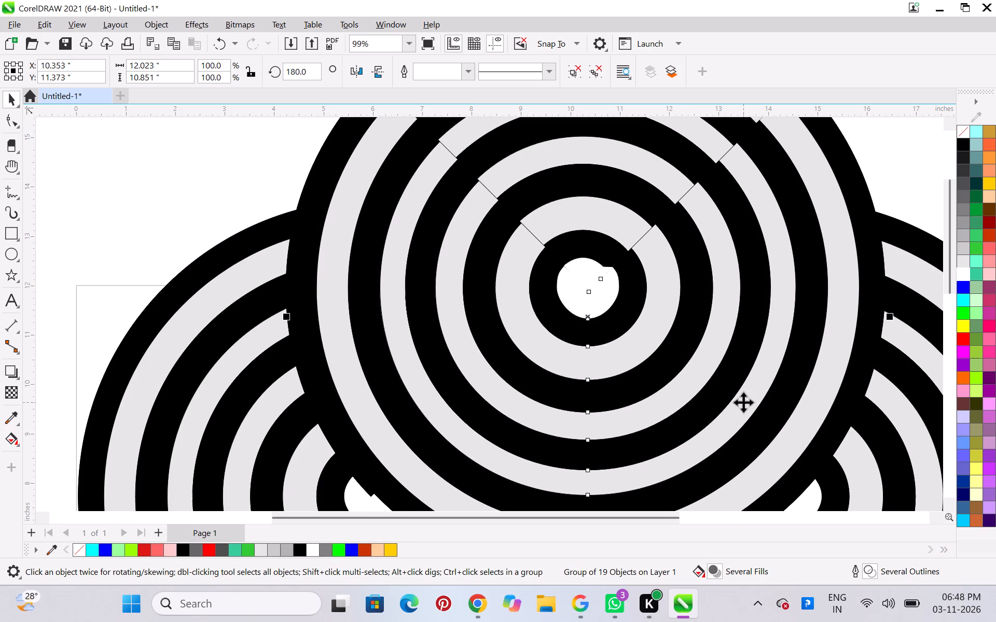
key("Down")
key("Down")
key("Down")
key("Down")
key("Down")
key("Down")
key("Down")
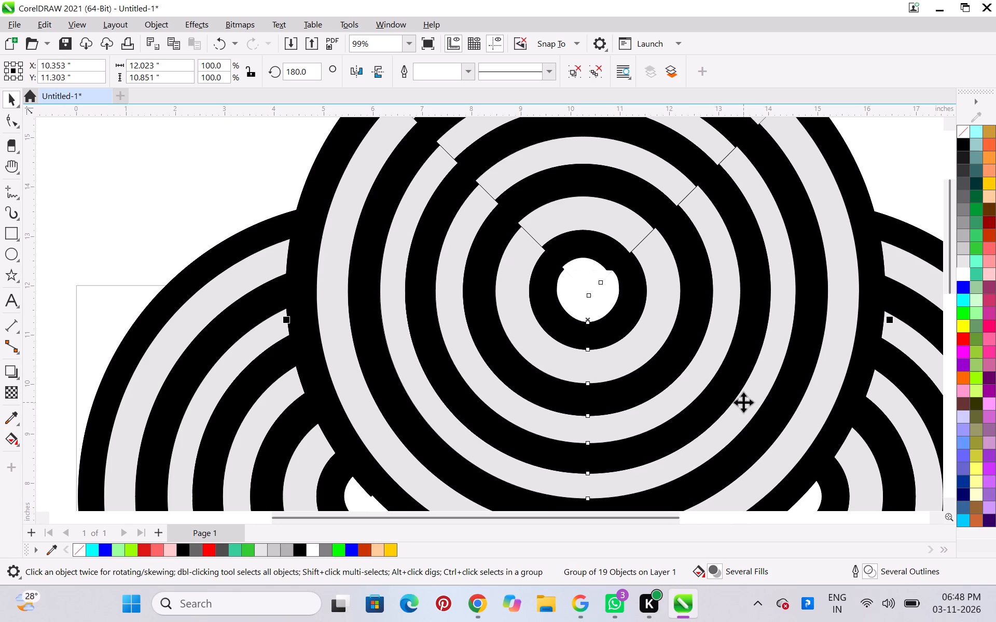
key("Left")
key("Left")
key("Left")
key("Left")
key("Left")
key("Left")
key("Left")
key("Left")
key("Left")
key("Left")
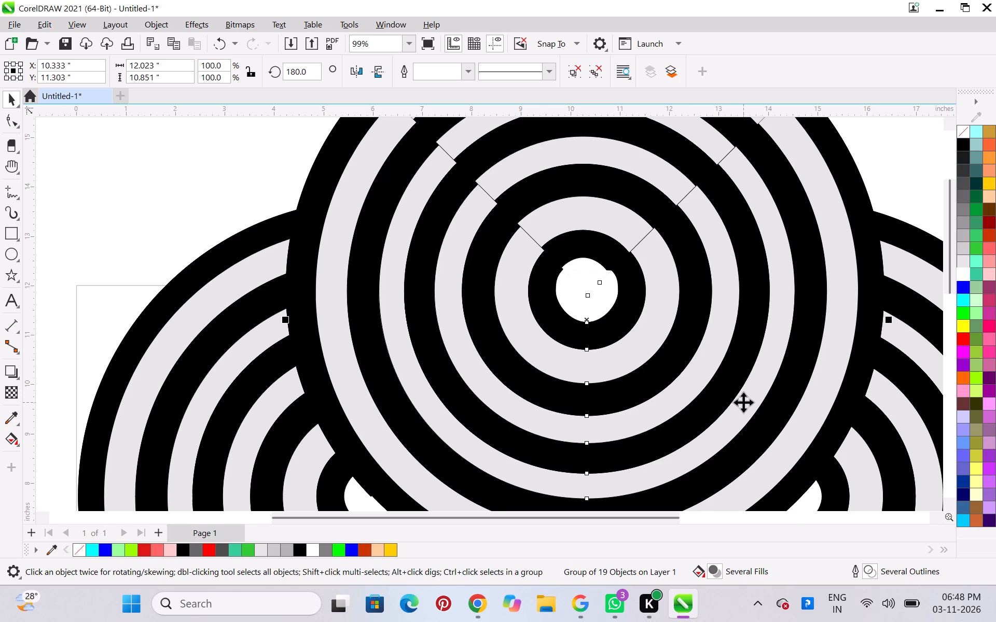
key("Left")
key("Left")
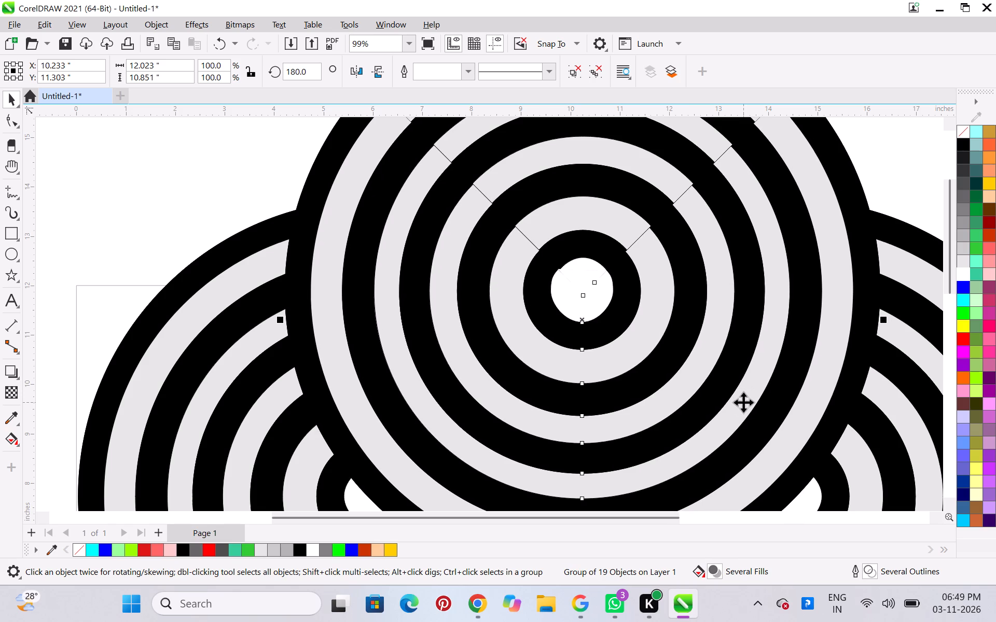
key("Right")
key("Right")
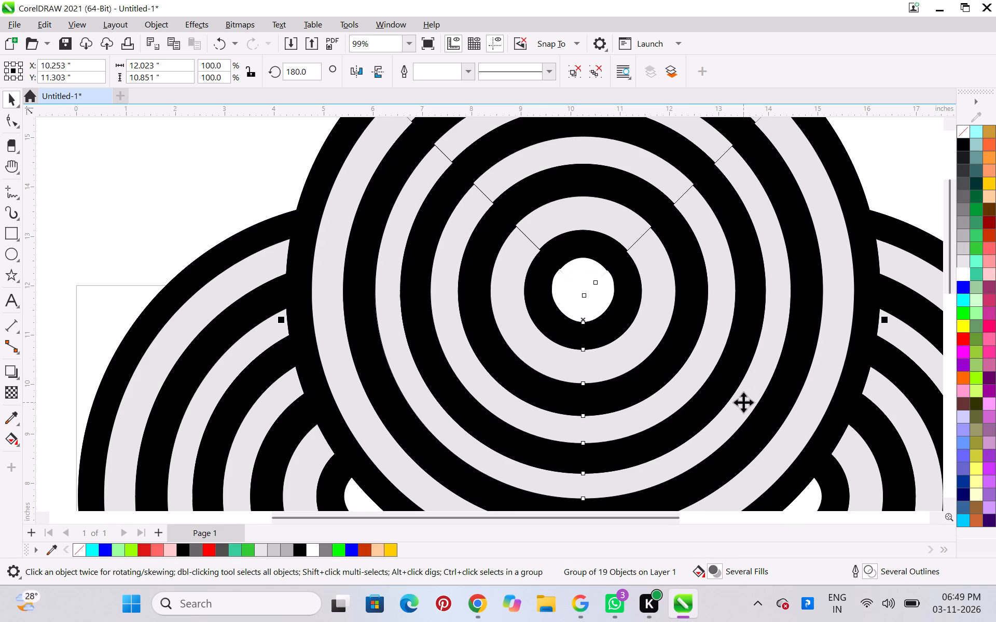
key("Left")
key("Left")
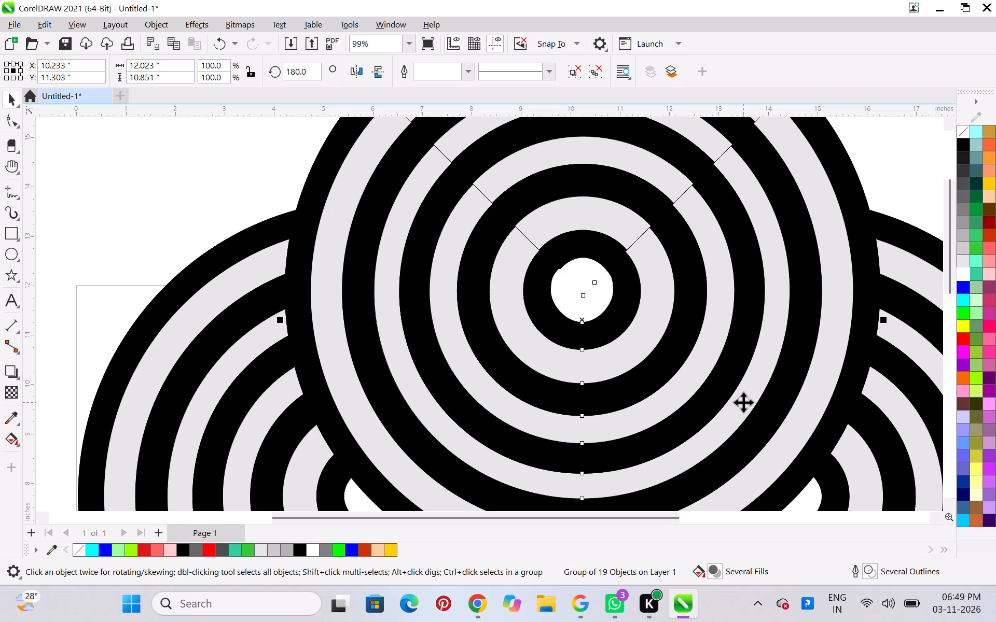
Examine how the nudged ring copy fits with the upper ring, its cut ends and the surrounding lobes.
scroll(663, 550, "down", 1)
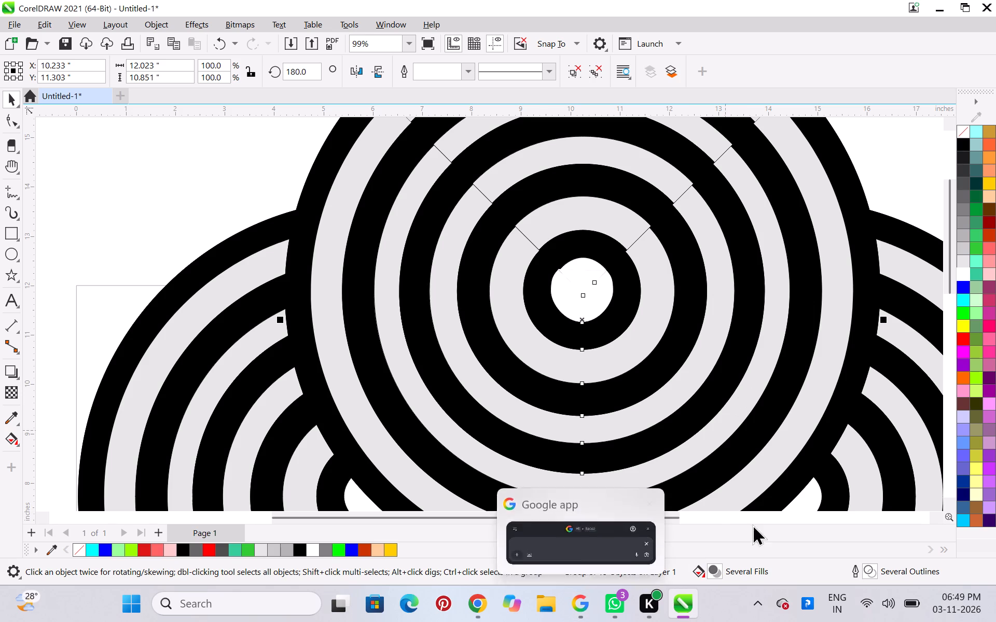
scroll(839, 462, "down", 5)
scroll(789, 462, "down", 4)
left_click(894, 334)
scroll(887, 337, "up", 3)
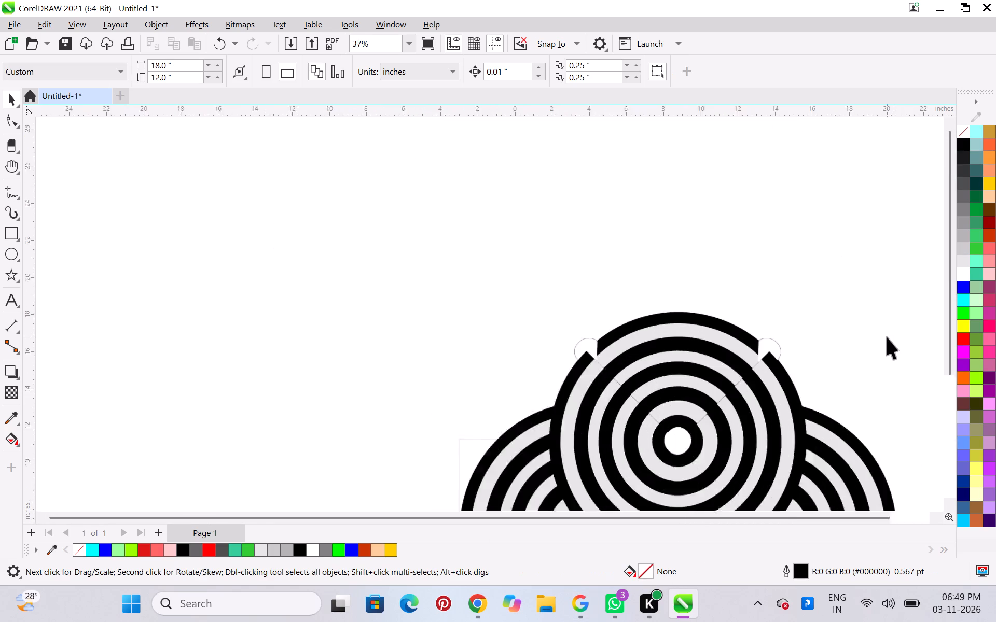
scroll(887, 337, "up", 4)
scroll(738, 284, "down", 5)
scroll(593, 404, "up", 8)
scroll(601, 409, "down", 6)
scroll(676, 321, "down", 4)
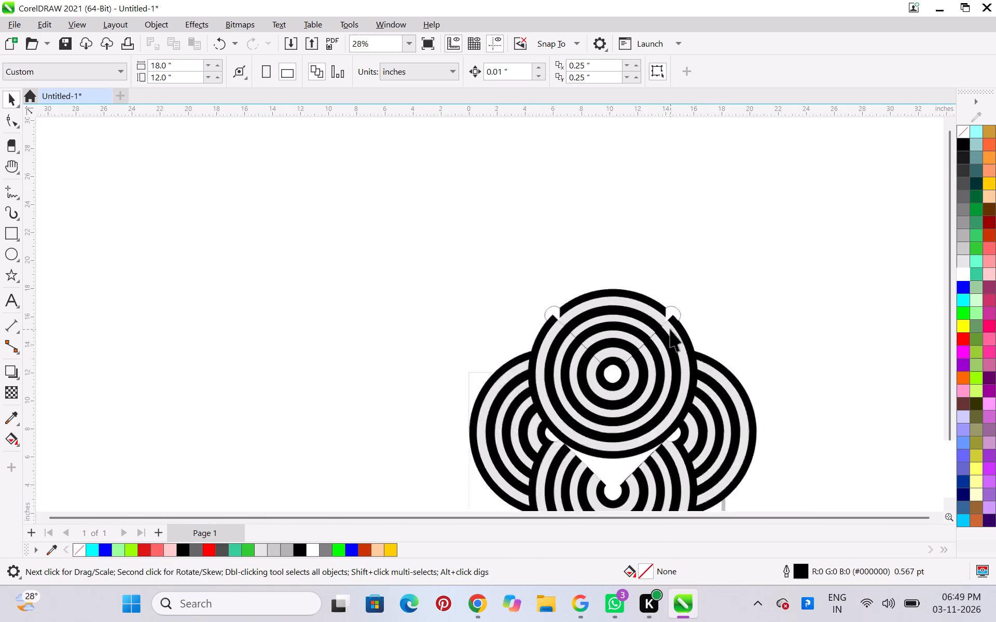
scroll(670, 329, "down", 3)
scroll(684, 448, "up", 5)
scroll(681, 435, "down", 4)
scroll(745, 324, "up", 6)
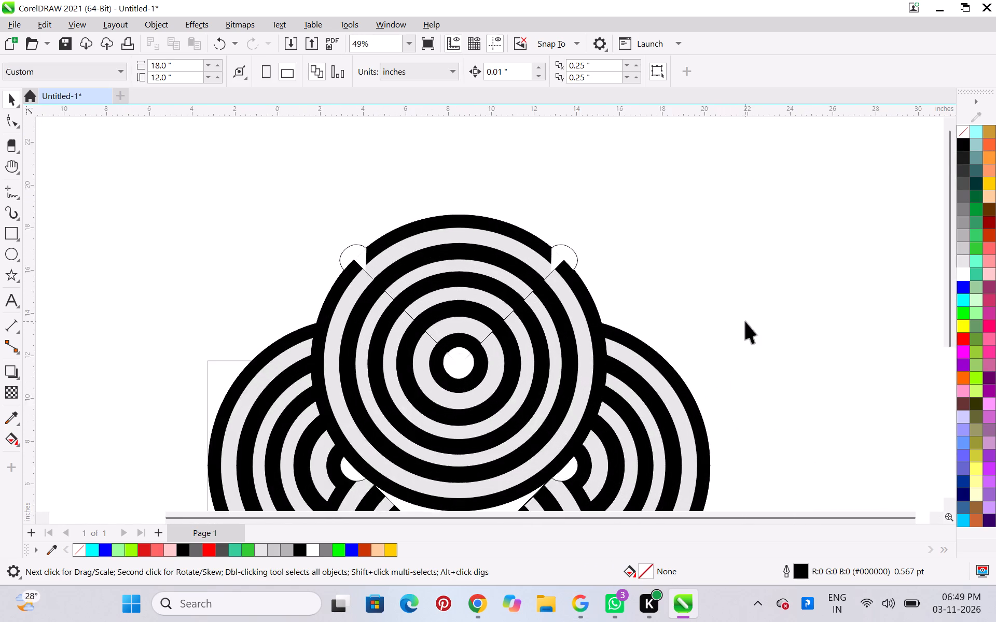
scroll(758, 305, "down", 5)
scroll(708, 281, "up", 3)
scroll(709, 280, "down", 9)
scroll(708, 285, "up", 6)
scroll(708, 284, "down", 7)
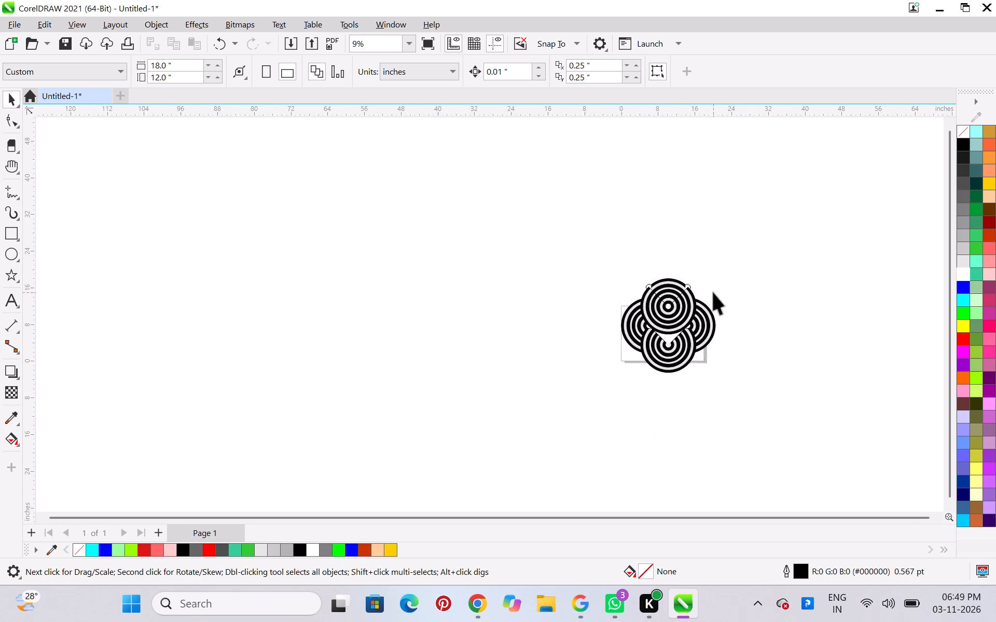
scroll(713, 292, "up", 6)
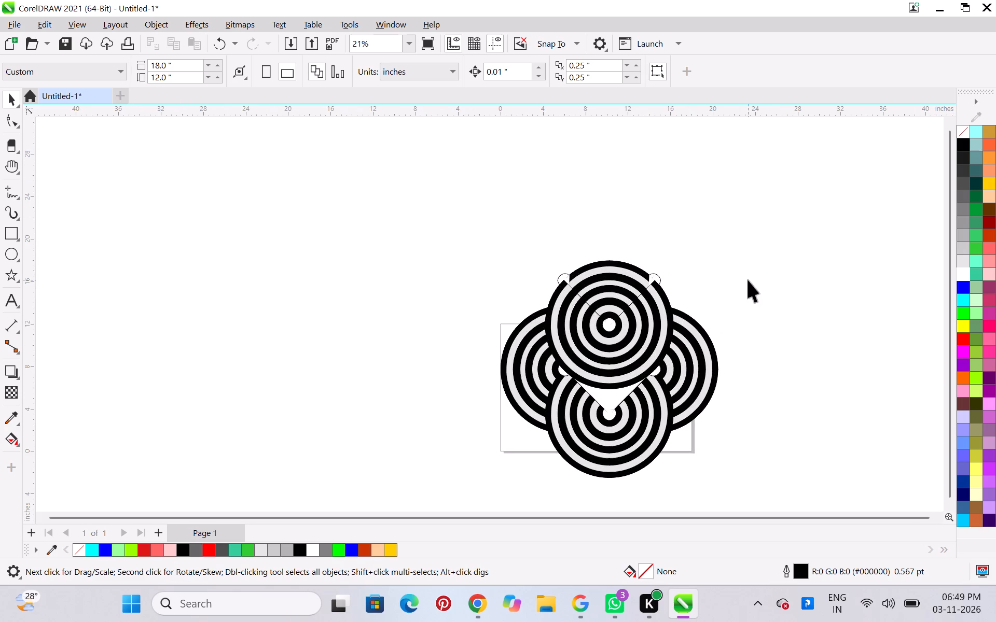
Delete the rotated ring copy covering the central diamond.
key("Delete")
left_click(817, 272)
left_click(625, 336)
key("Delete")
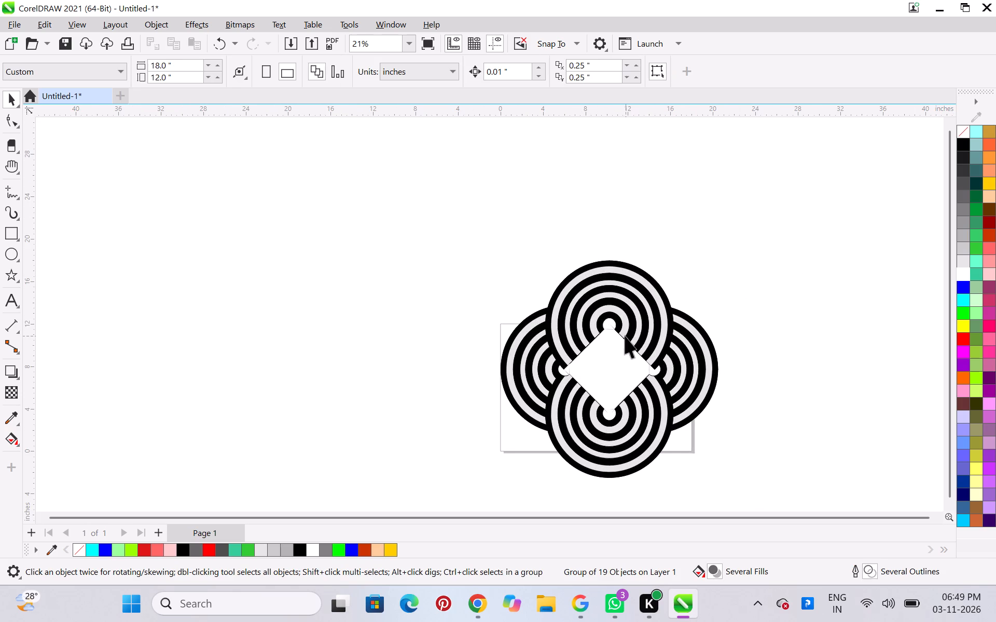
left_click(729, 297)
Examine the cleared central diamond and the edges of the four lobes around it.
scroll(671, 328, "down", 5)
scroll(618, 353, "up", 10)
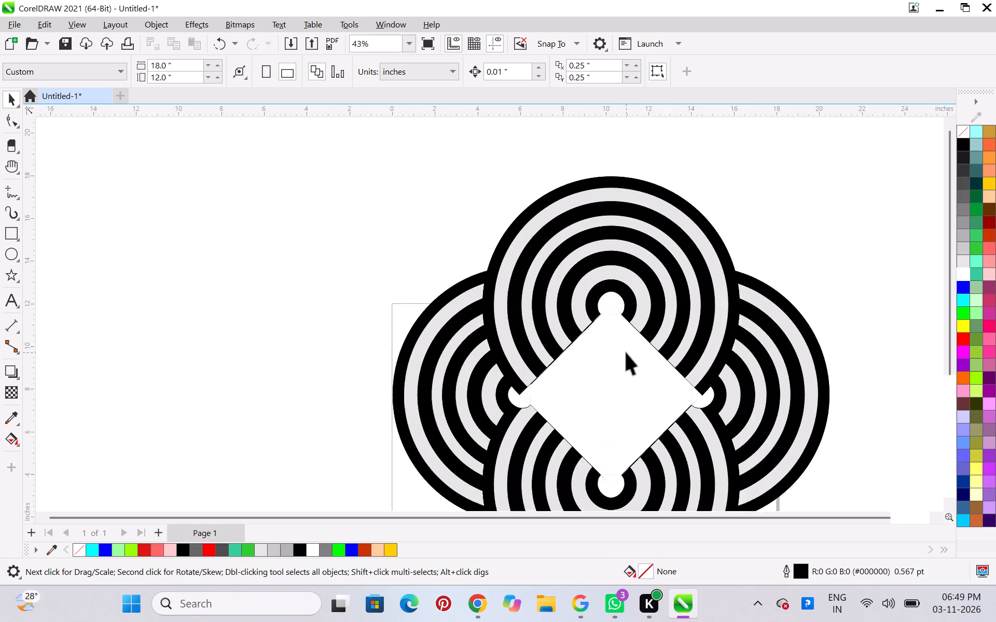
scroll(626, 352, "up", 1)
scroll(634, 439, "down", 4)
scroll(632, 442, "up", 5)
scroll(632, 442, "down", 5)
scroll(643, 390, "down", 3)
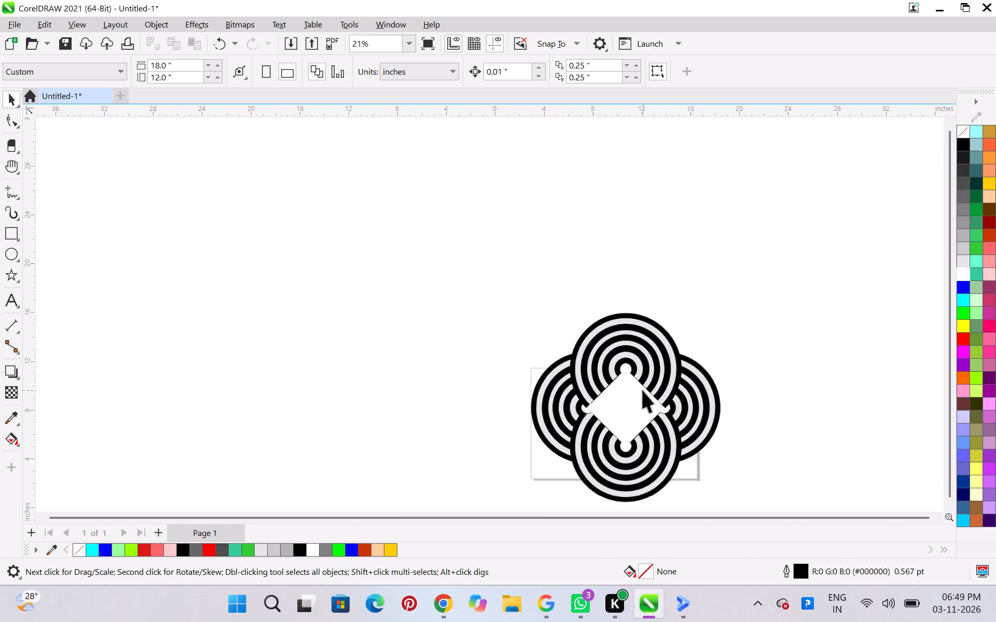
scroll(643, 390, "down", 2)
scroll(681, 459, "up", 6)
left_click(790, 225)
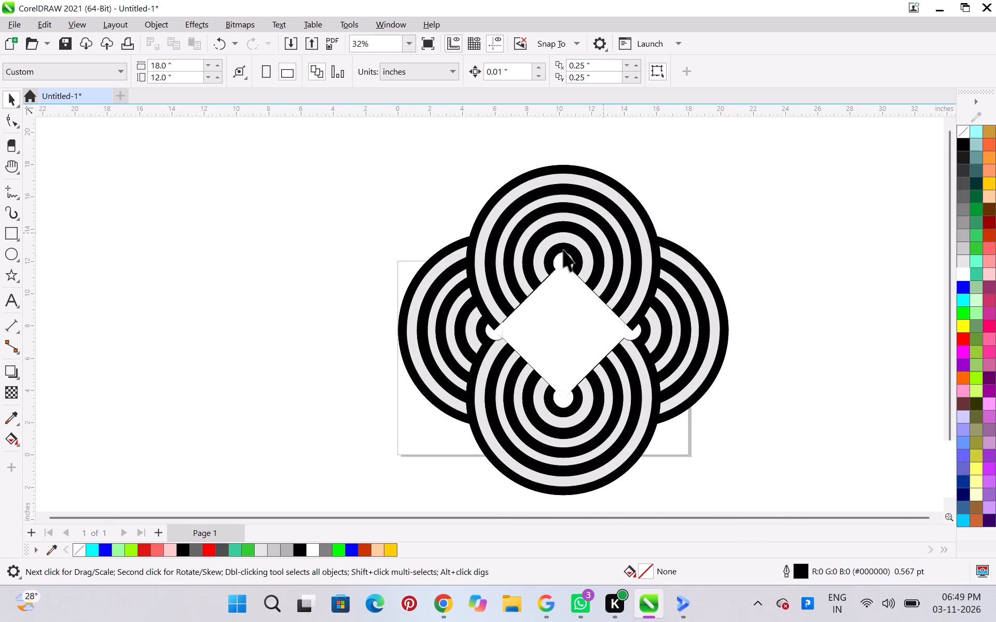
left_click(528, 201)
left_click(204, 258)
Draw a square about 7 by 7 inches in the empty area beside the ring illustration, left of the page.
left_click(3, 234)
left_click_drag(139, 174, 146, 193, "ctrl")
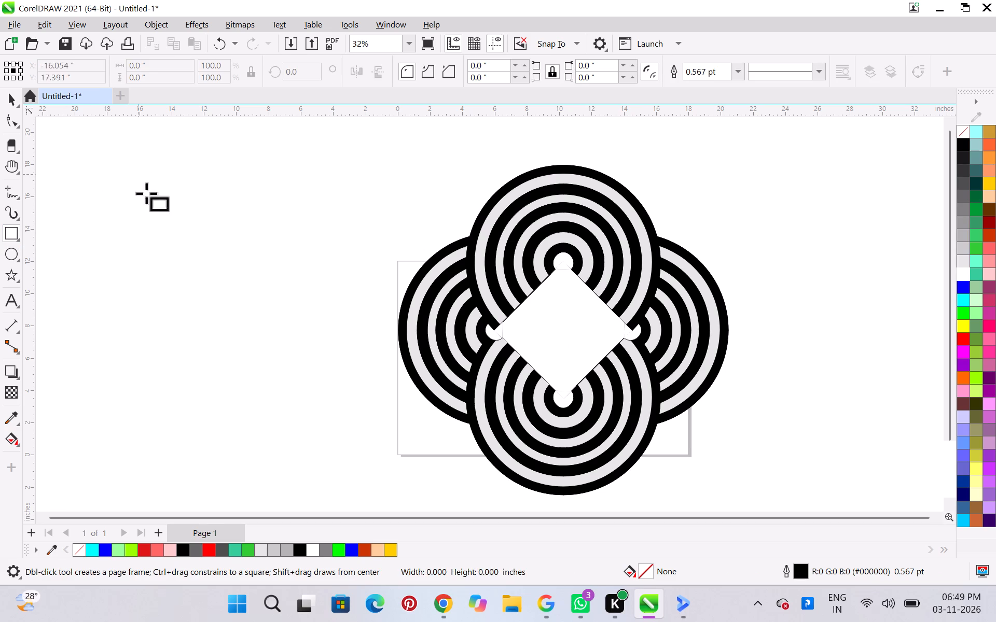
left_click_drag(146, 193, 195, 287, "ctrl")
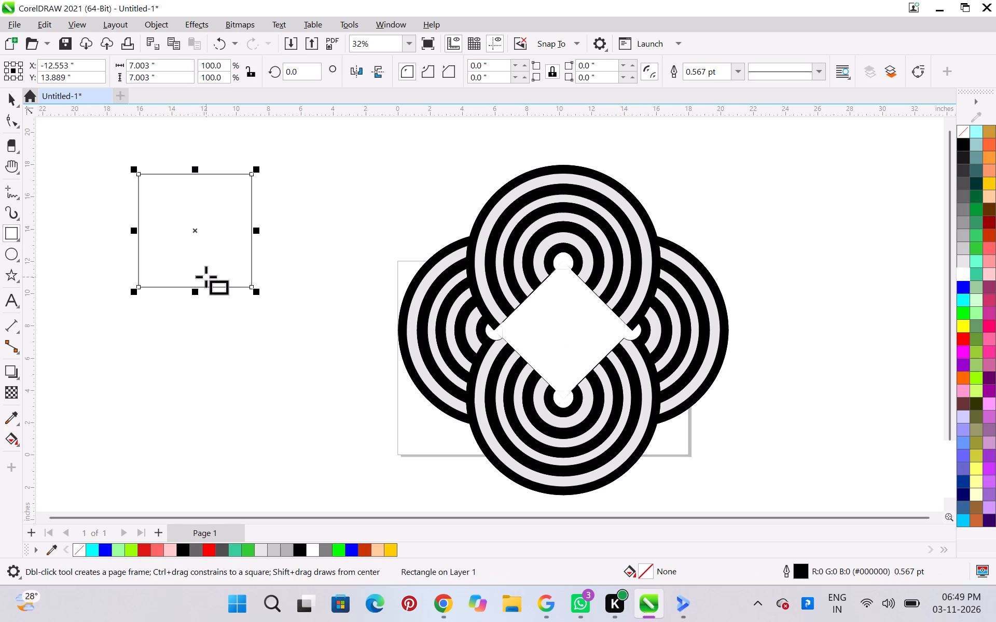
Rotate the newly drawn square beside the ring illustration to an angle of about 324.5 degrees.
key("ctrl+space")
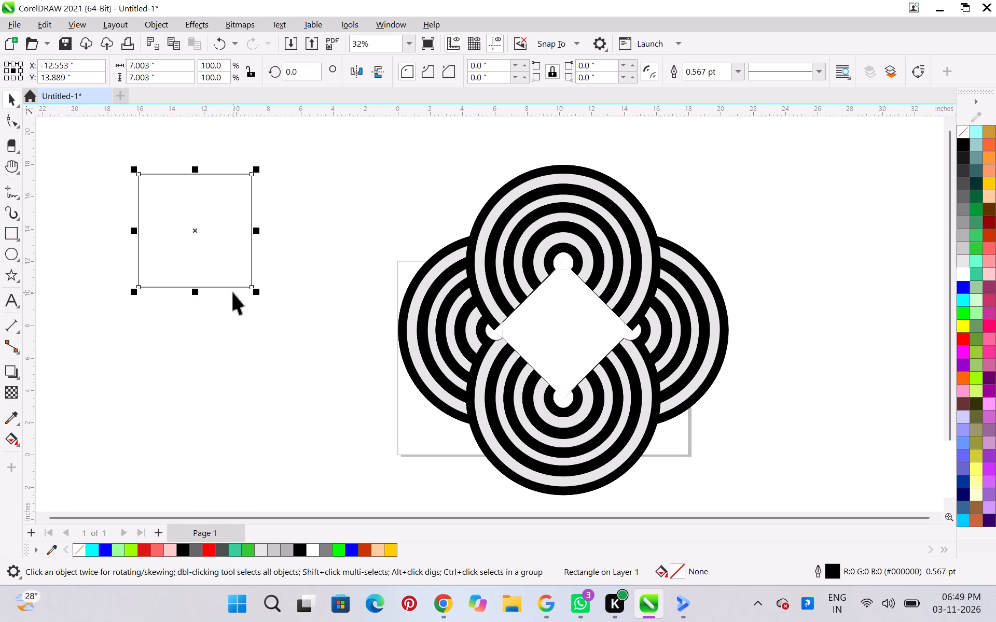
left_click(171, 219)
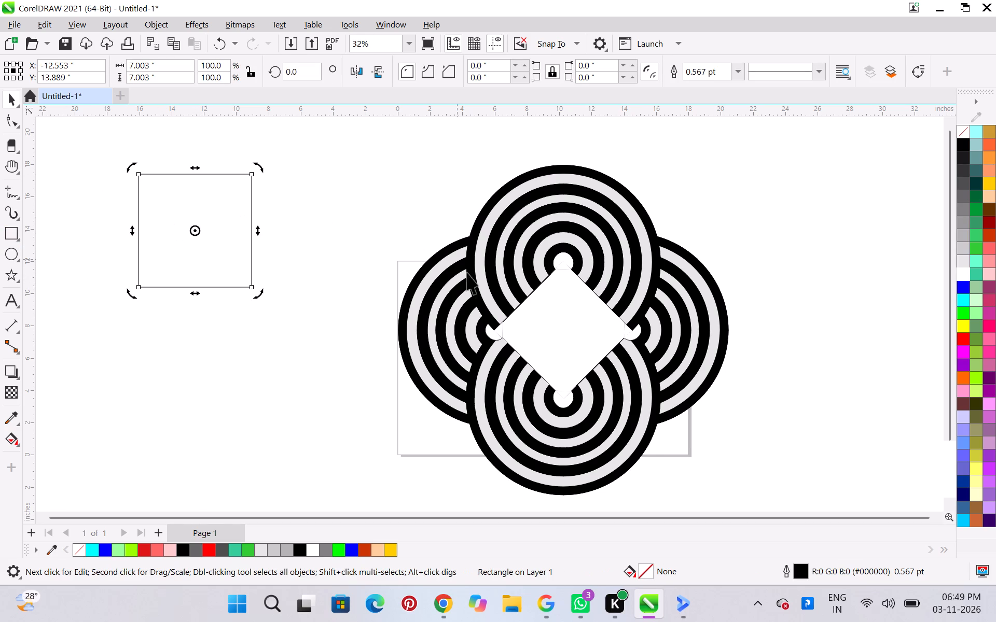
left_click(529, 314)
left_click(176, 253)
left_click(199, 208)
left_click_drag(257, 163, 285, 216, "ctrl")
Move the rotated square over the cleared central diamond, centring it at about X 10.83, Y 7.56 inches.
left_click_drag(193, 197, 541, 295)
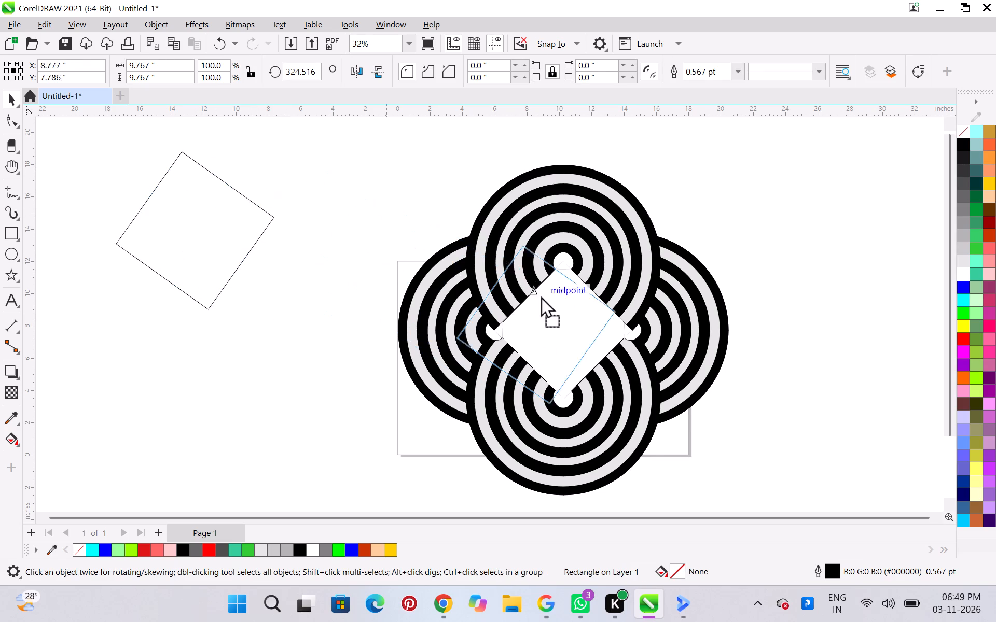
left_click_drag(541, 295, 571, 307)
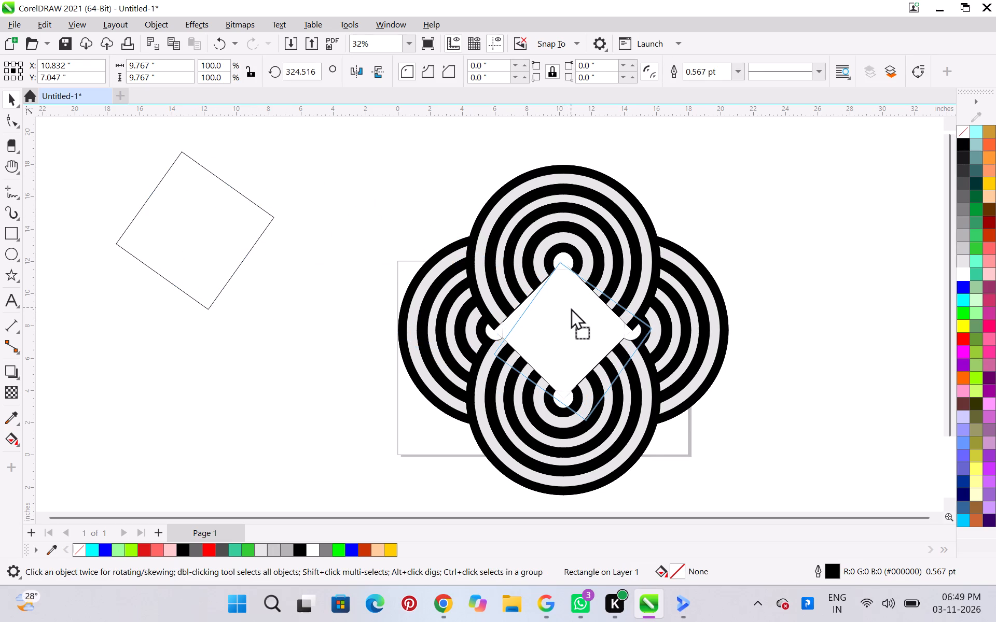
left_click_drag(571, 307, 571, 299)
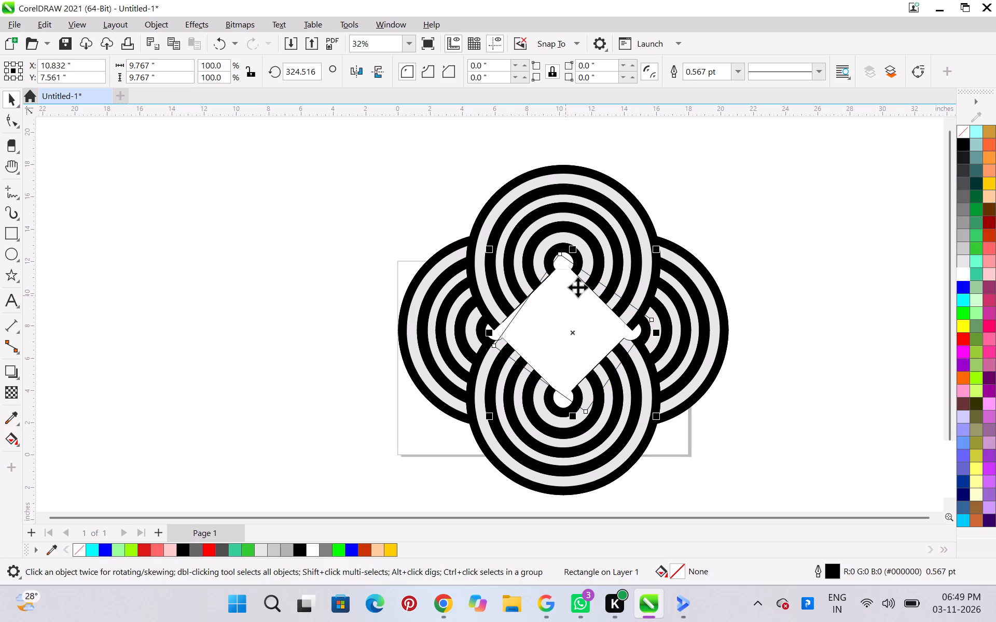
Rotate the square on the central diamond further, to about 316.2 degrees, so its sides run nearly parallel to the diamond's edges.
left_click(569, 297)
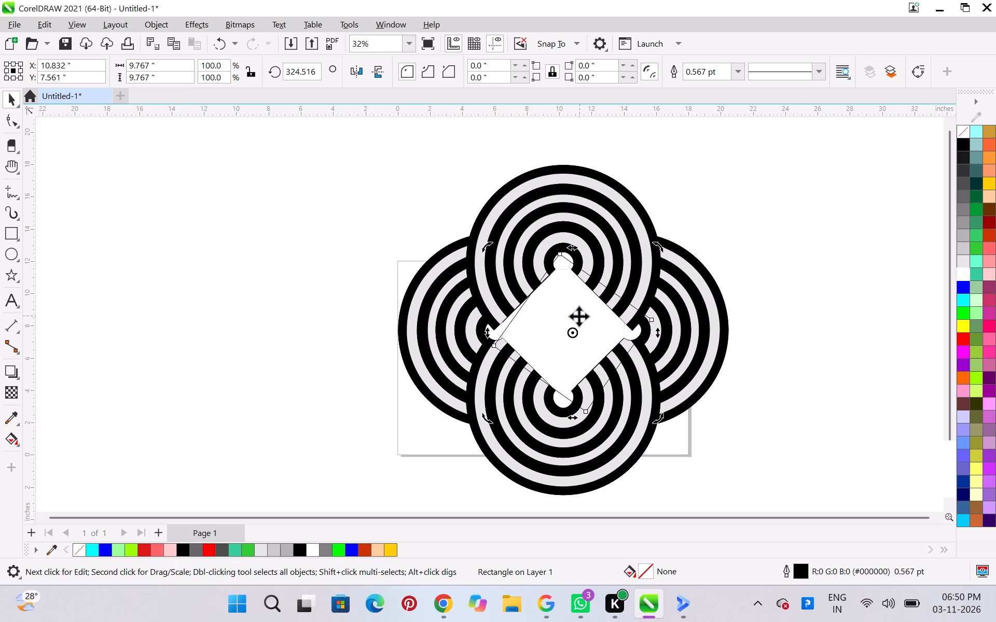
scroll(558, 329, "up", 3)
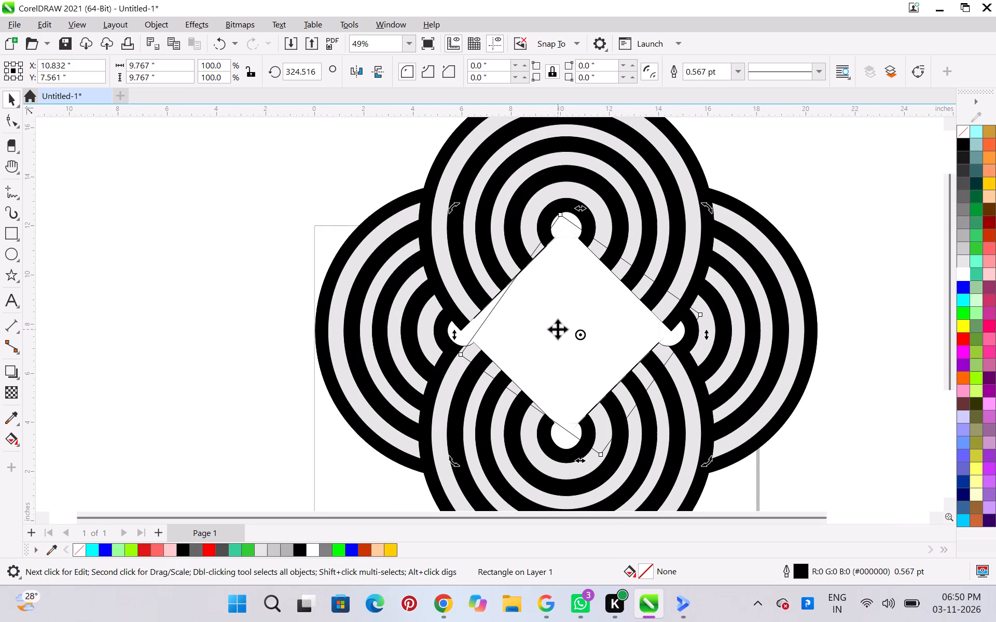
left_click_drag(456, 204, 464, 201, "ctrl")
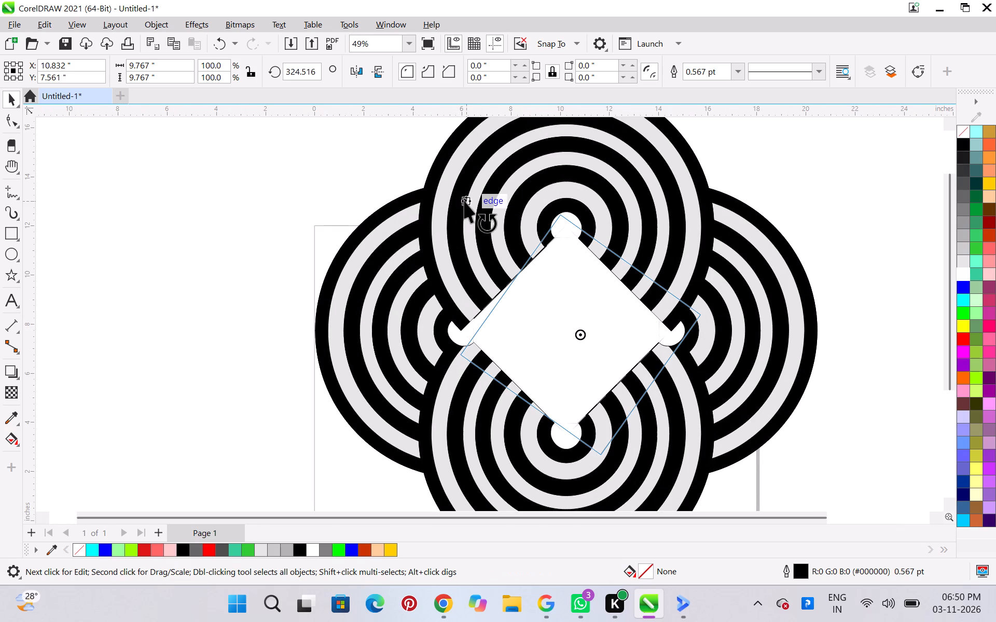
left_click_drag(464, 201, 472, 192, "ctrl")
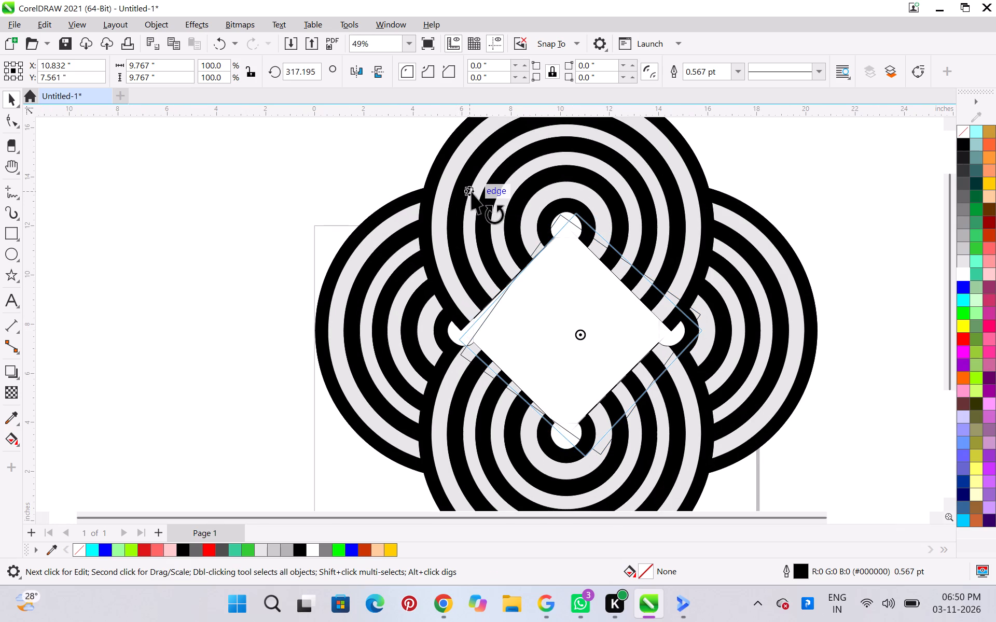
left_click_drag(472, 192, 474, 192, "ctrl")
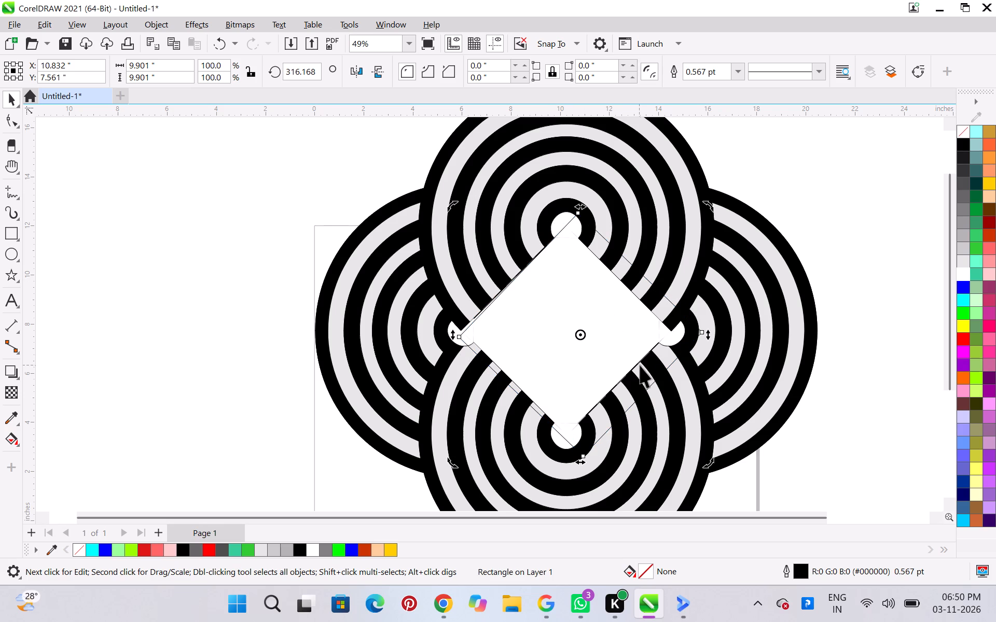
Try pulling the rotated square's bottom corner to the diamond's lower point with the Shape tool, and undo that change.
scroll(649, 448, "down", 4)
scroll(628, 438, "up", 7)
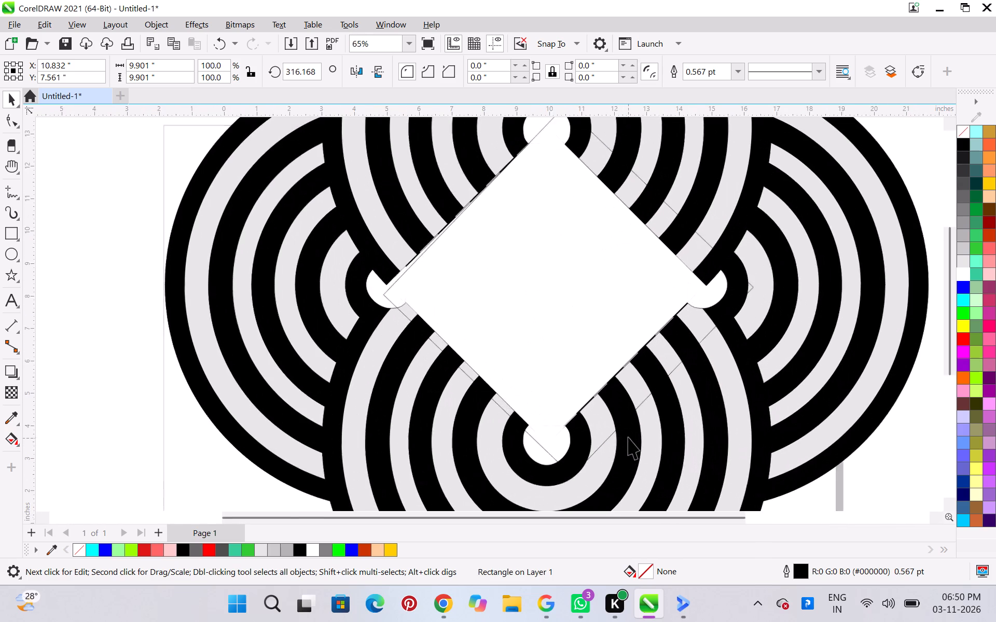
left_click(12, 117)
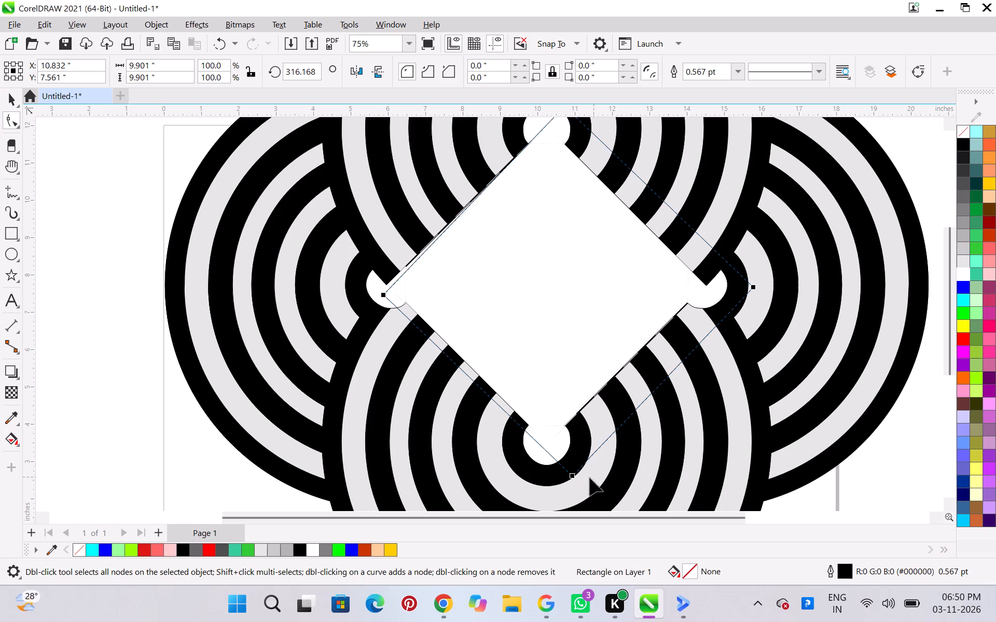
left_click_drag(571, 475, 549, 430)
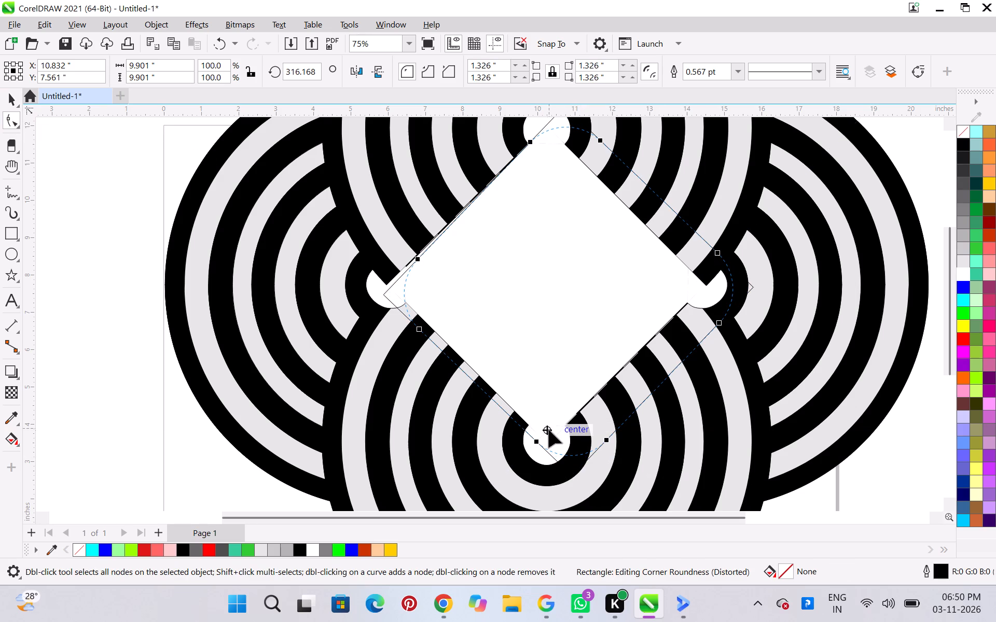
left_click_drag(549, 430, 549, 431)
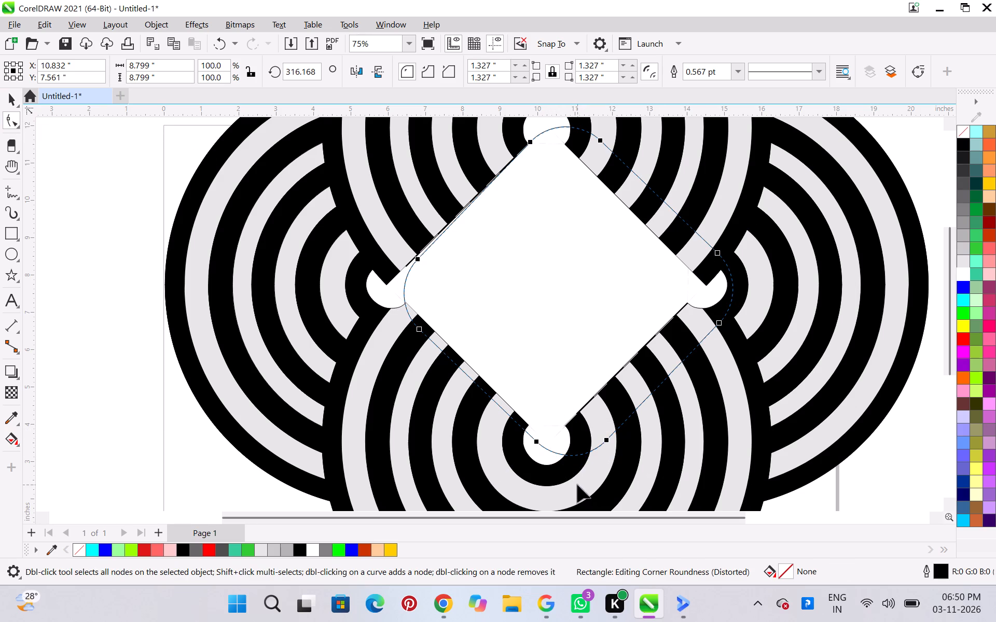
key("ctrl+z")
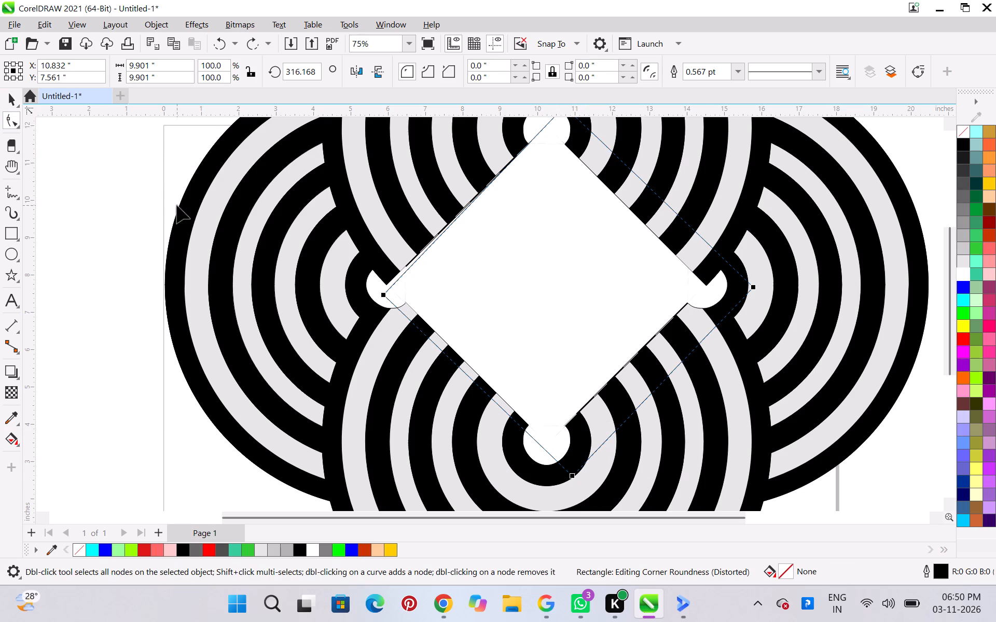
Convert the rotated square to curves and pull its four corner nodes onto the matching points of the central diamond.
key("ctrl+q")
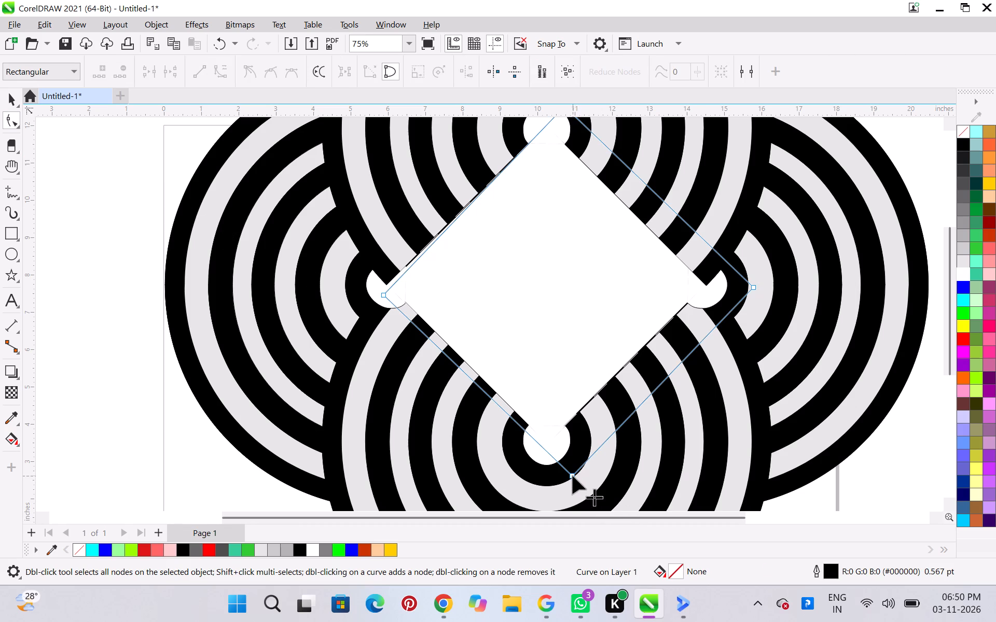
left_click_drag(573, 476, 546, 436)
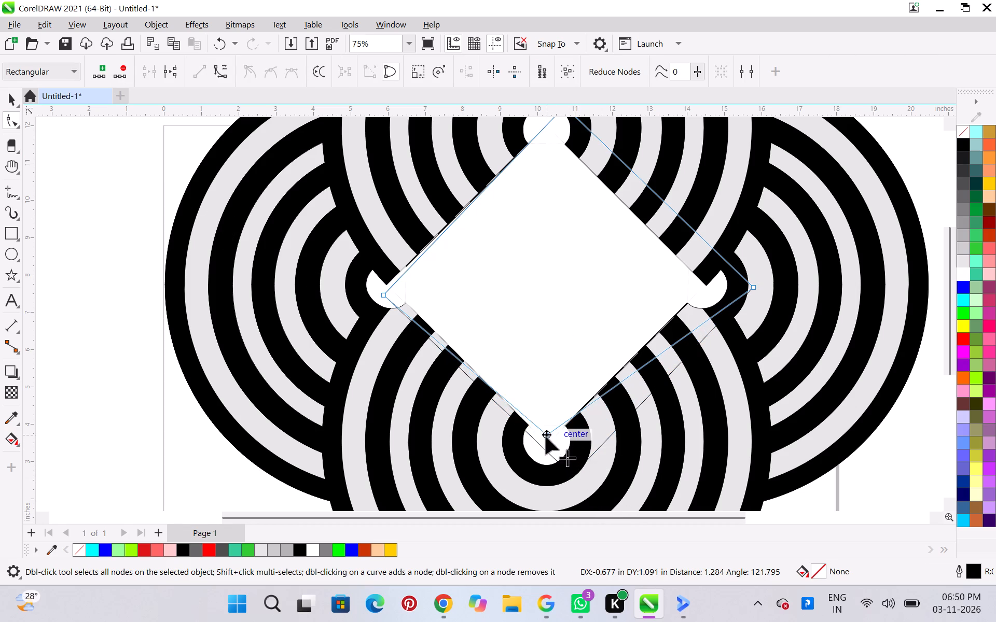
left_click_drag(546, 436, 542, 436)
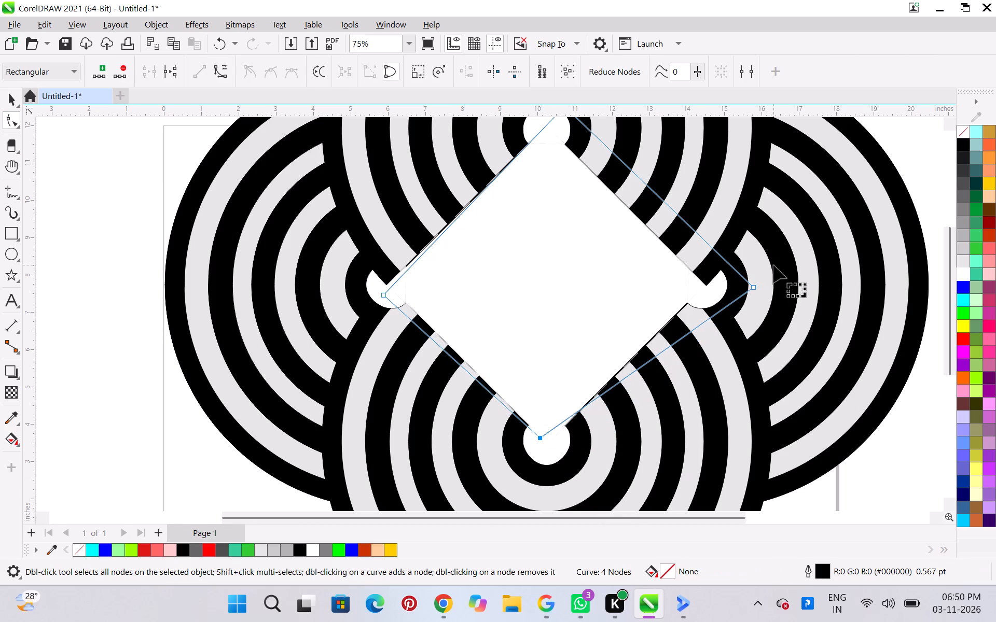
left_click_drag(753, 286, 714, 283)
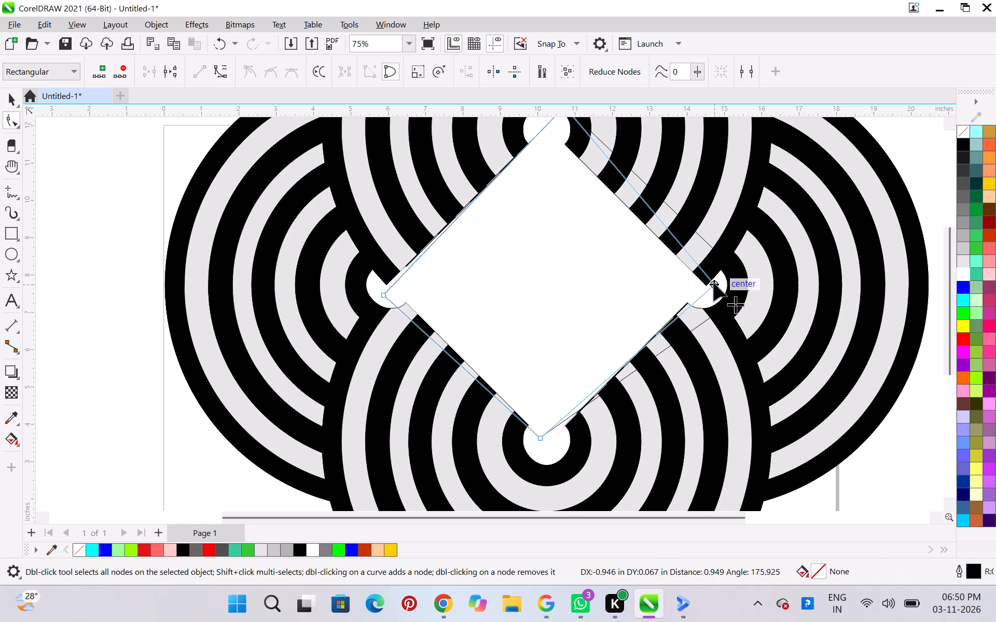
left_click_drag(714, 283, 706, 280)
scroll(659, 258, "down", 1)
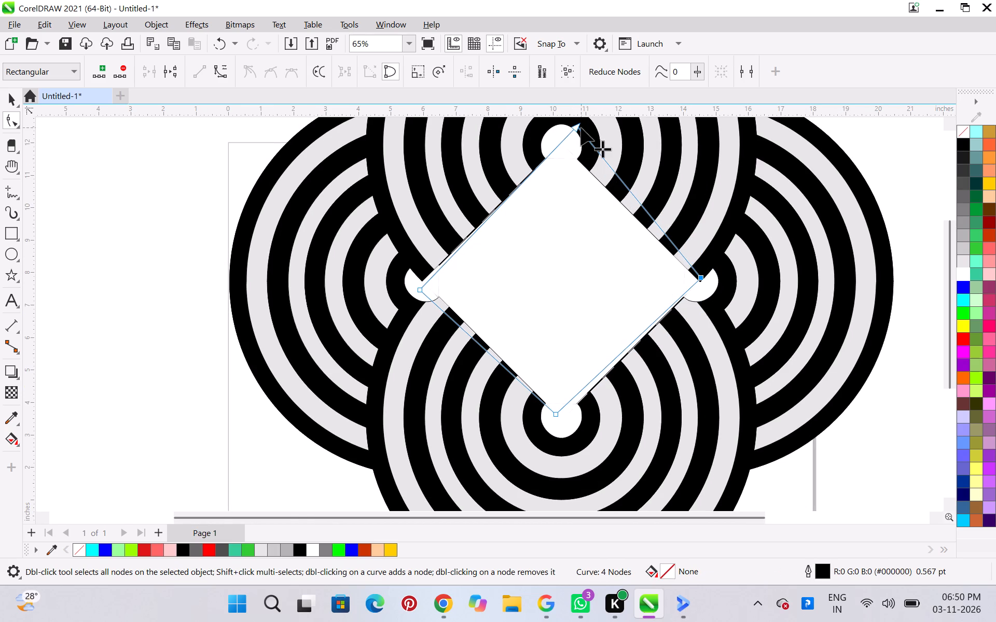
left_click_drag(576, 124, 561, 143)
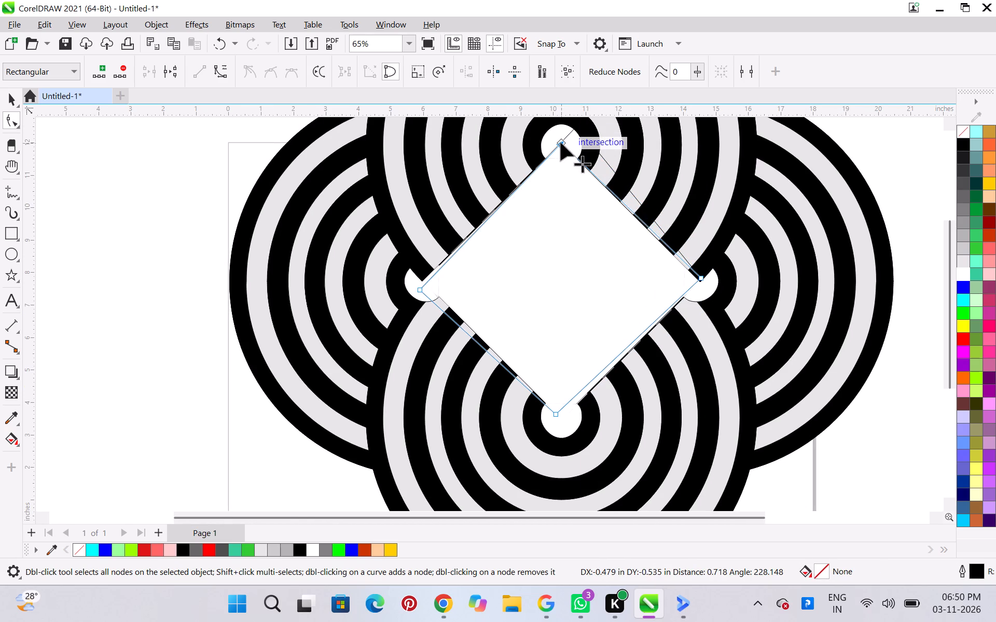
left_click_drag(561, 143, 559, 146)
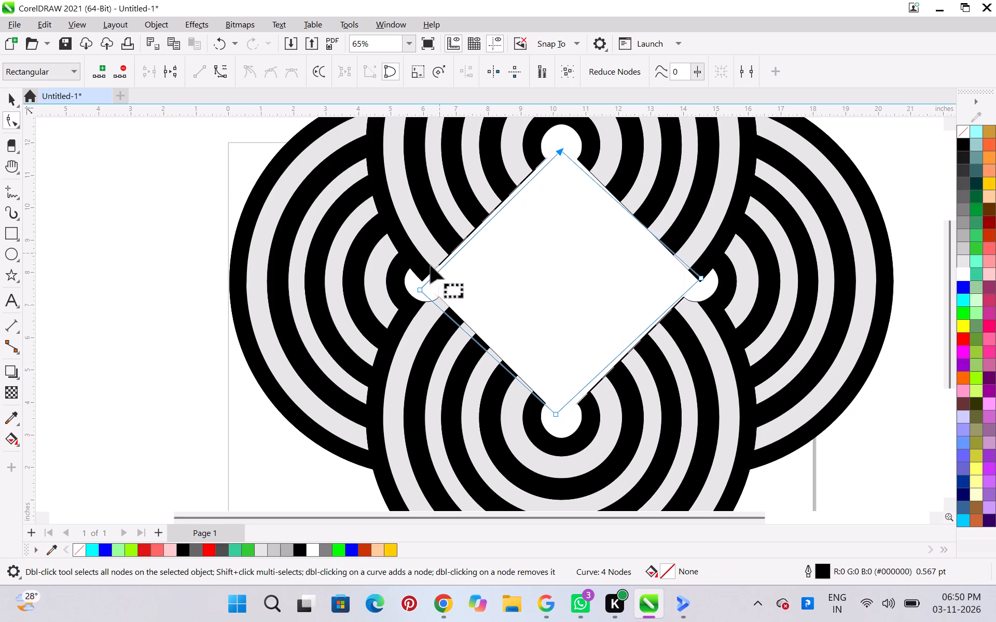
left_click_drag(419, 288, 428, 278)
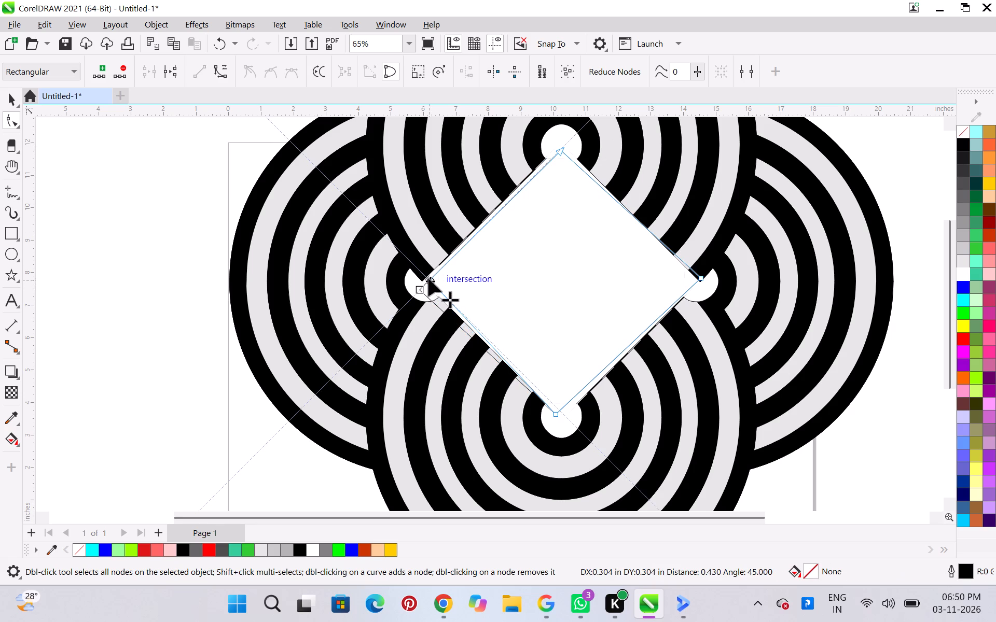
left_click_drag(428, 278, 425, 282)
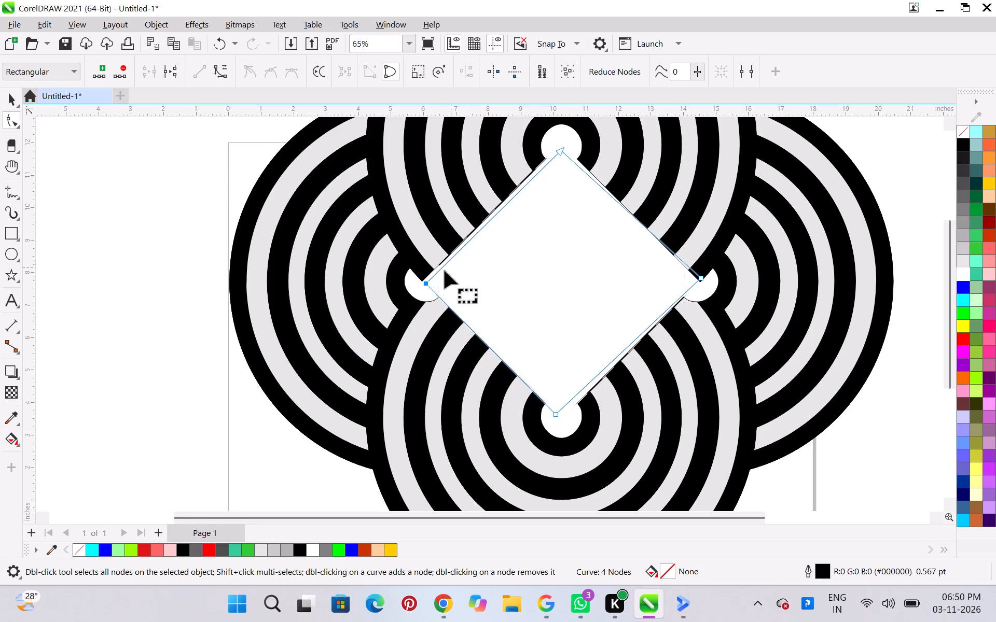
Fine-tune the curve's left and top corner nodes so its upper-left edge follows the cut edge of the upper lobe.
scroll(438, 277, "up", 5)
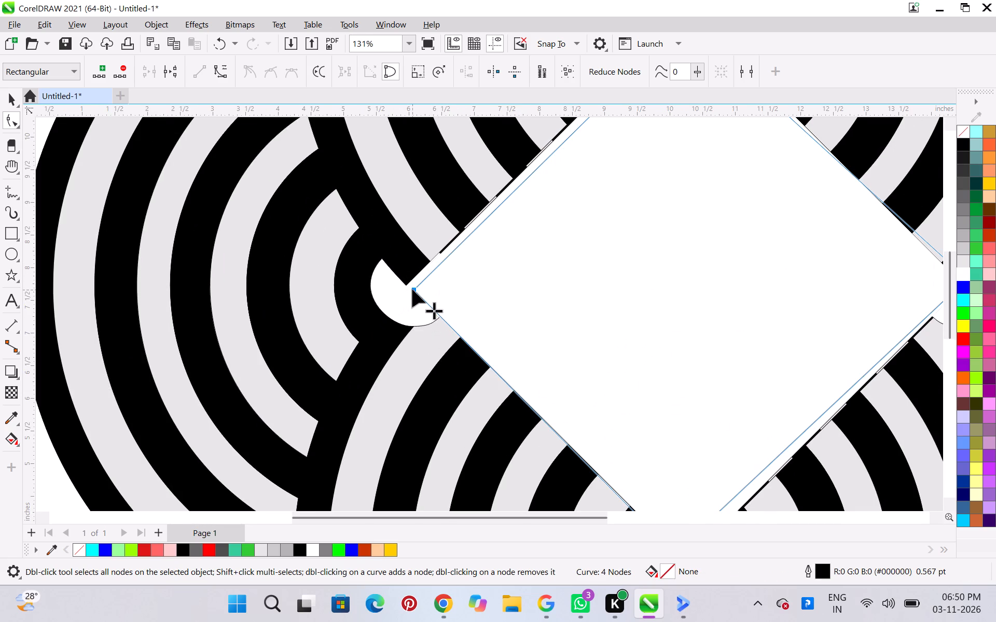
left_click_drag(415, 288, 411, 285)
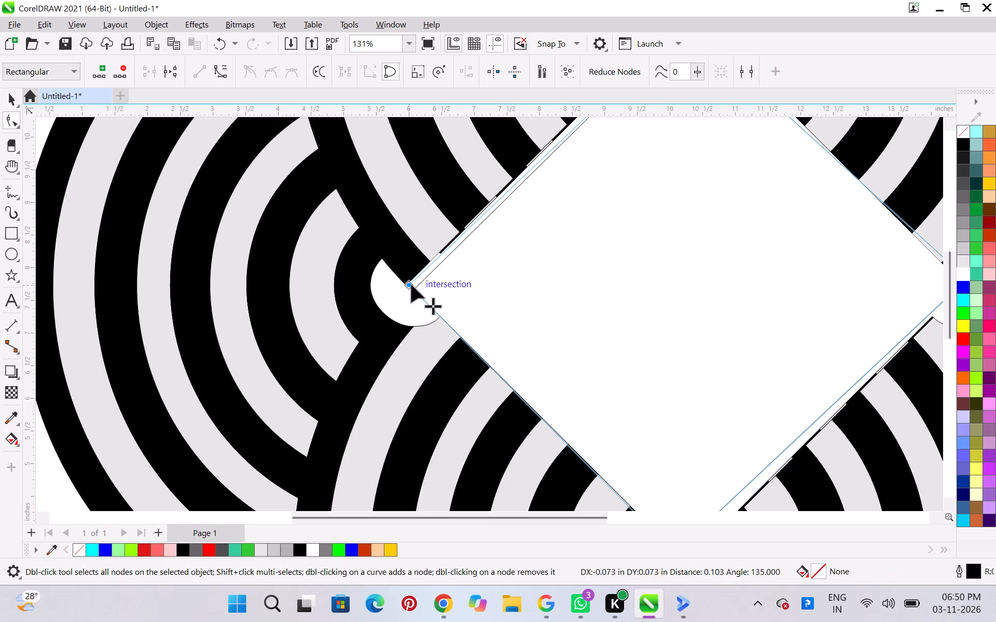
left_click_drag(411, 285, 407, 284)
left_click(474, 299)
scroll(474, 296, "down", 7)
scroll(587, 203, "up", 5)
left_click_drag(518, 185, 515, 177)
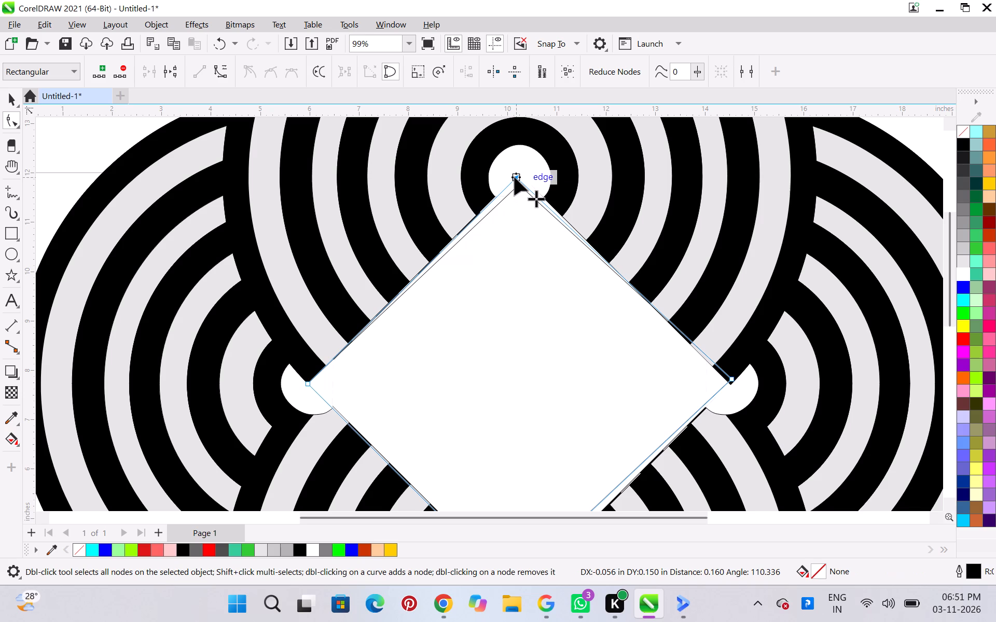
left_click_drag(515, 177, 514, 176)
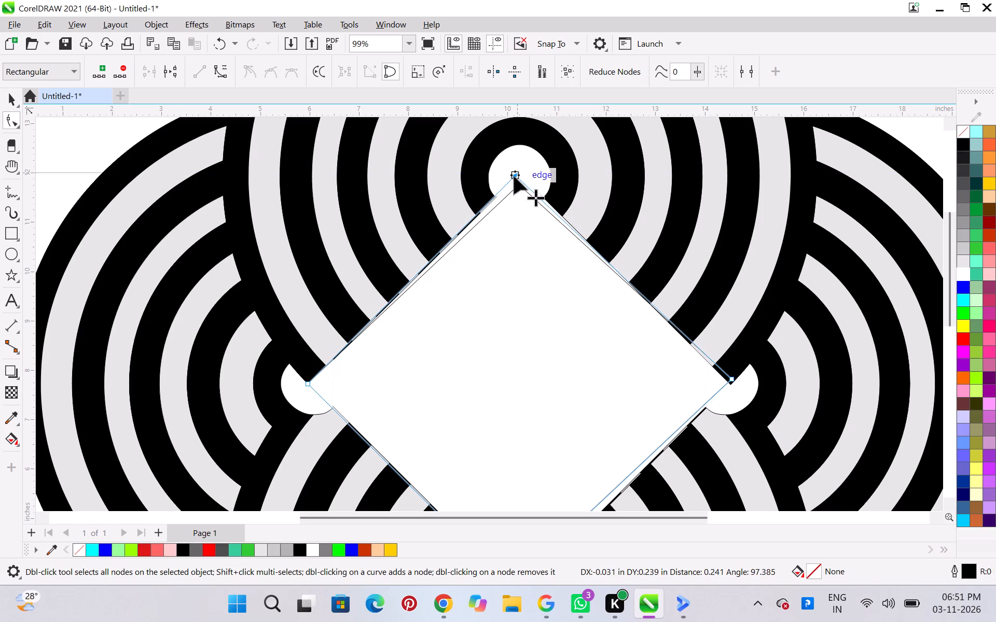
left_click_drag(514, 176, 517, 177)
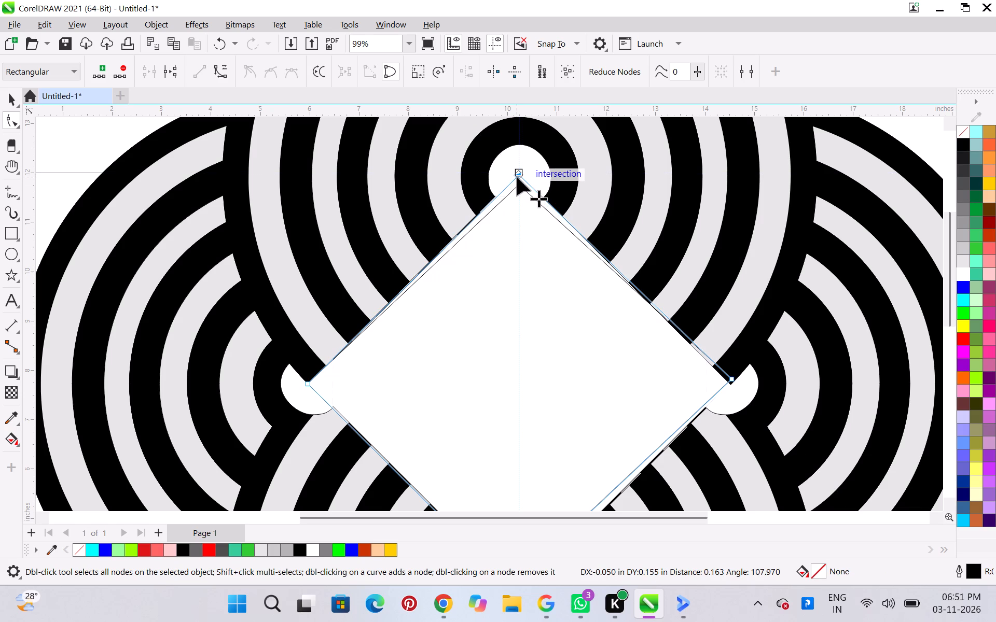
left_click_drag(517, 177, 515, 176)
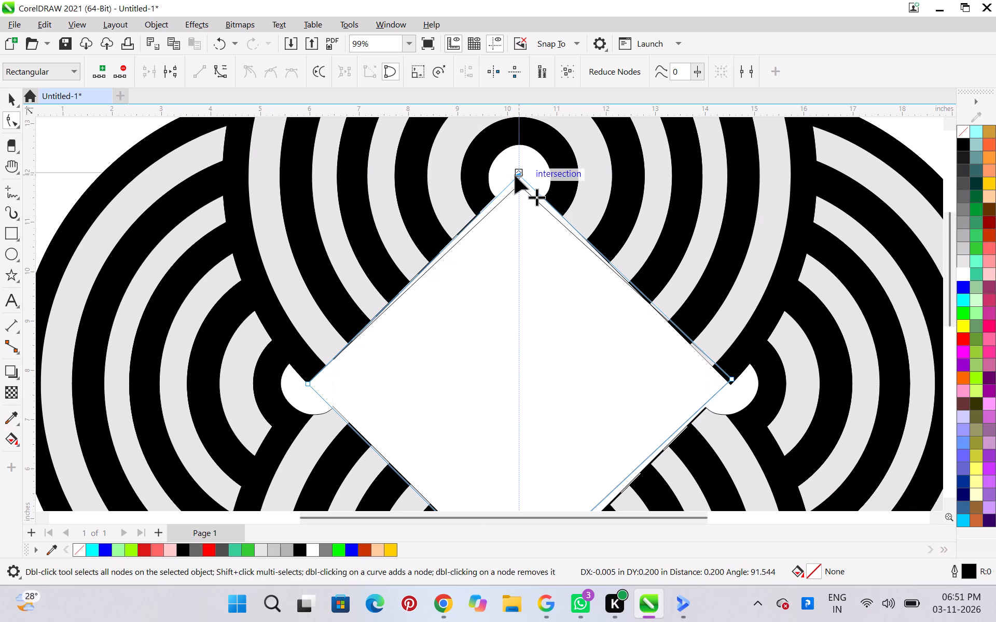
left_click_drag(515, 176, 516, 175)
Move the curve's bottom corner node slightly right and down, centring it in the lower lobe's white inner circle.
scroll(519, 178, "down", 6)
left_click(589, 176)
scroll(587, 179, "down", 5)
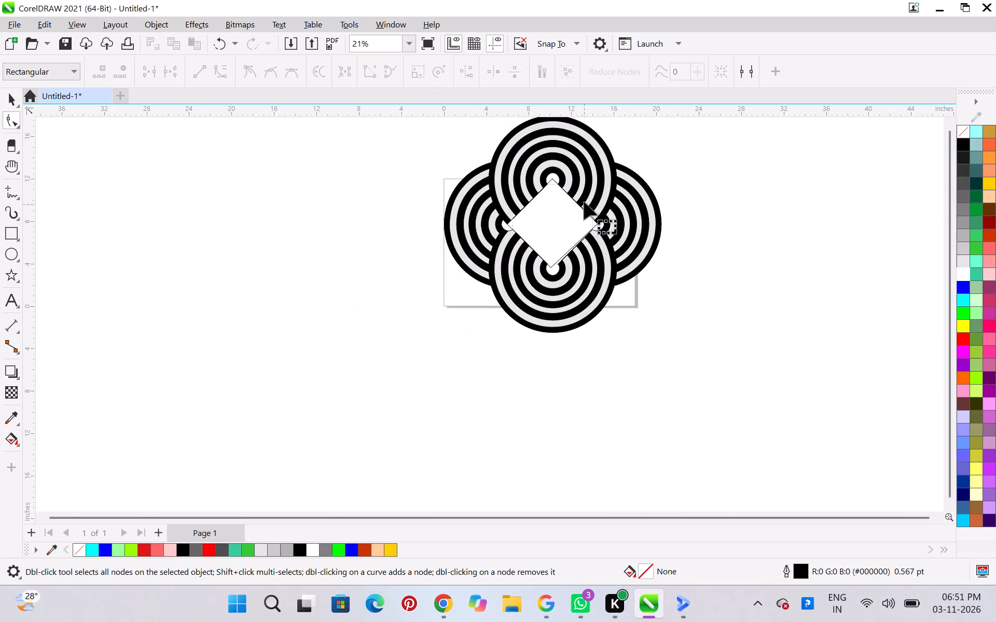
scroll(584, 198, "up", 8)
left_click(545, 315)
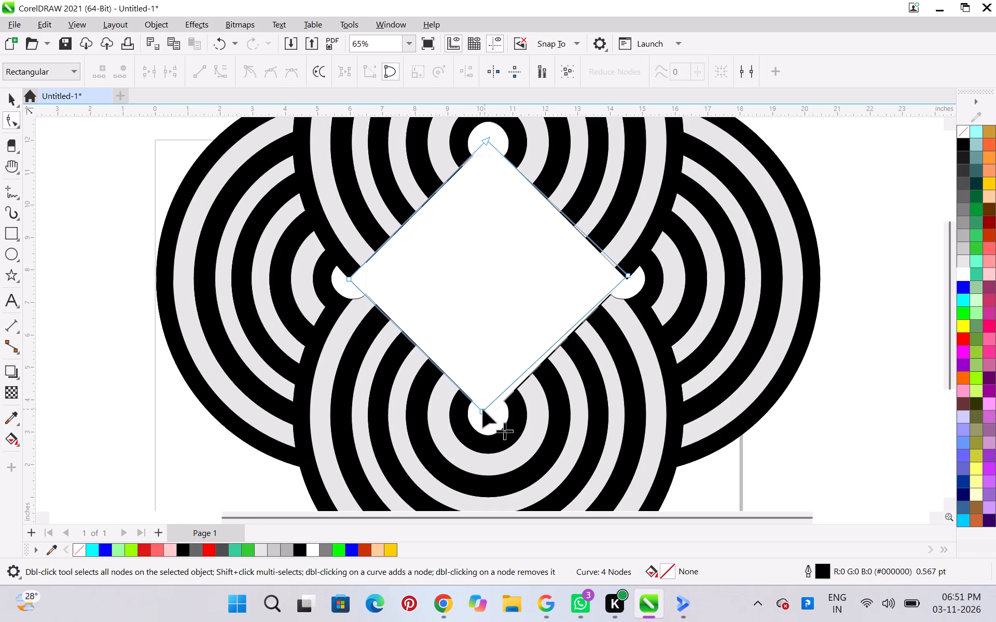
scroll(483, 409, "up", 1)
left_click_drag(483, 413, 486, 412)
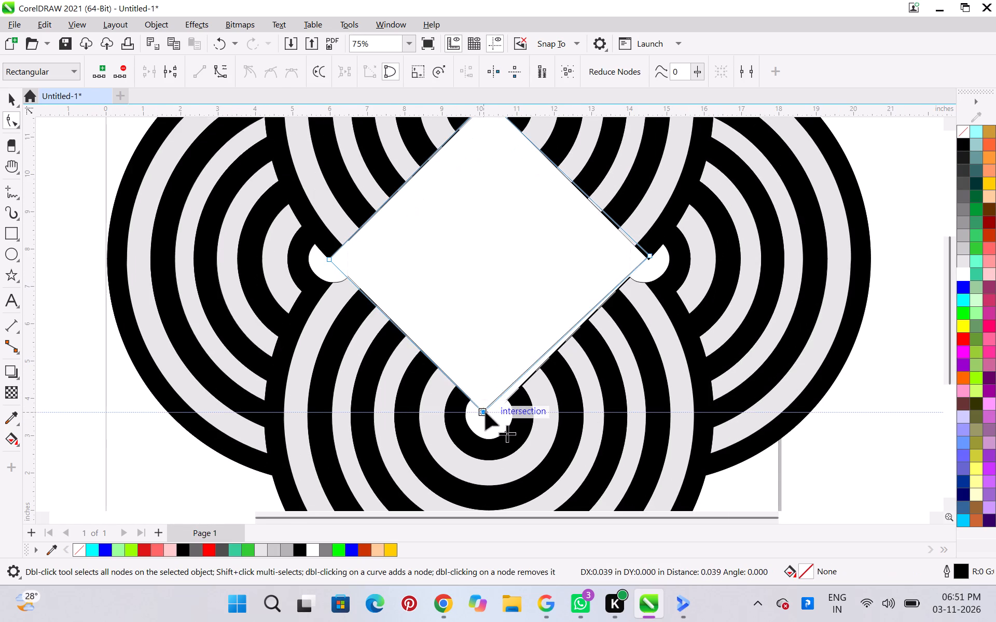
left_click_drag(486, 412, 500, 418)
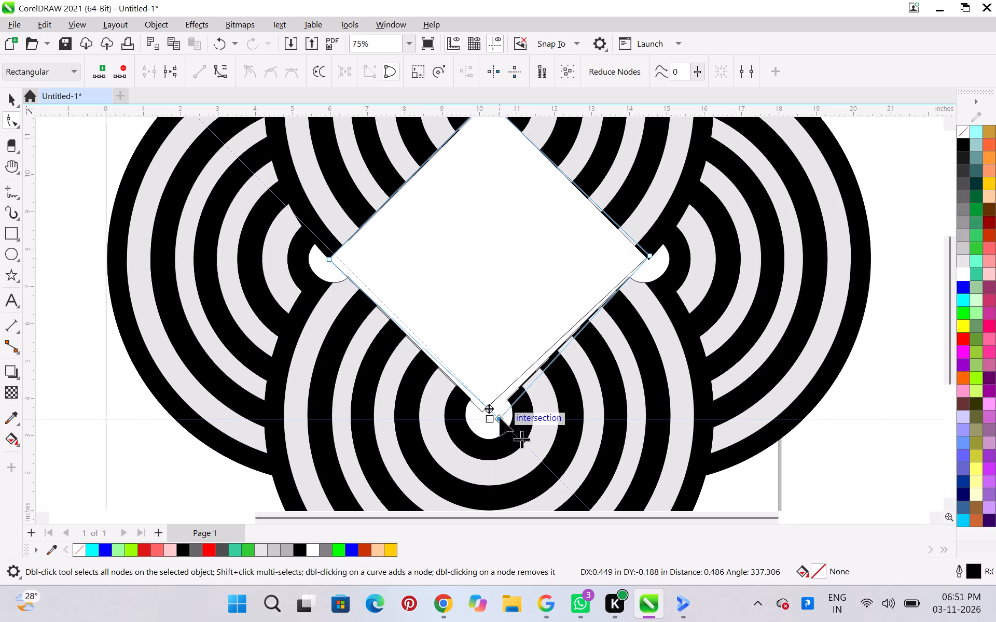
left_click_drag(500, 418, 490, 419)
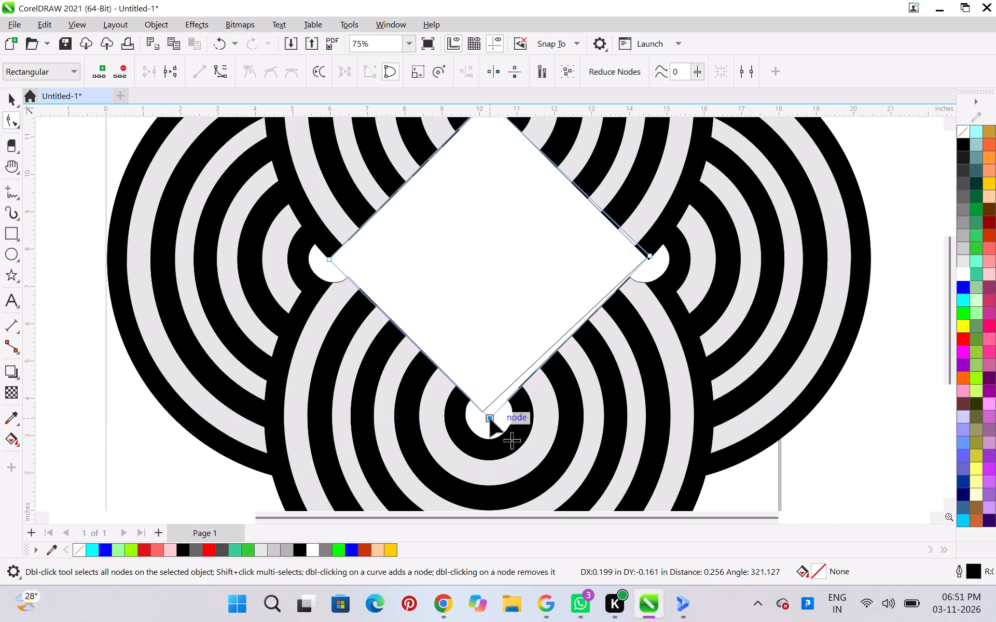
left_click_drag(490, 419, 490, 417)
left_click(516, 363)
scroll(516, 364, "down", 6)
scroll(499, 404, "up", 4)
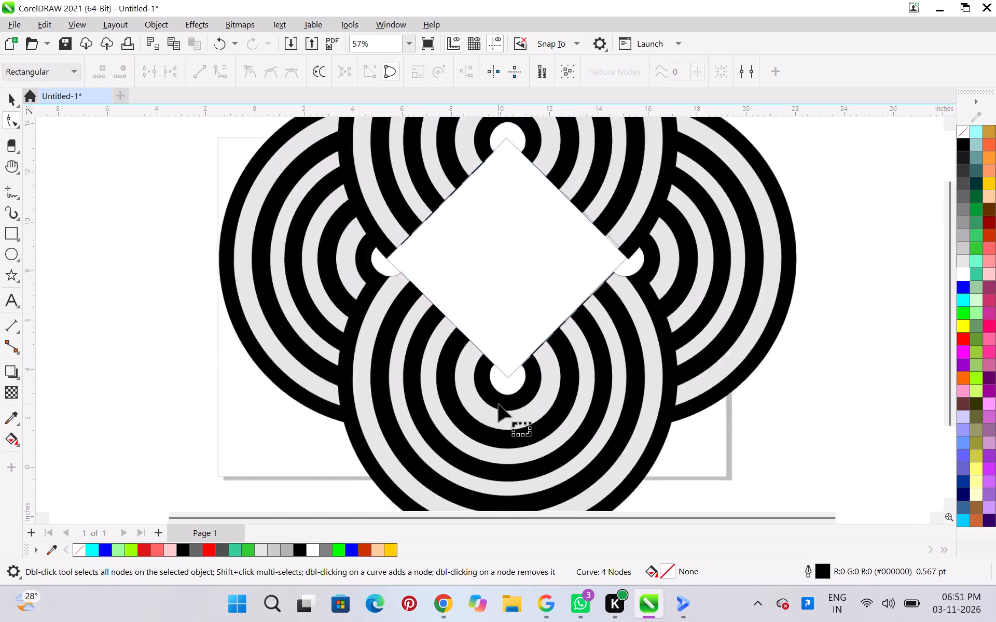
Fine-tune the curve's bottom corner node so both lower edges follow the cut edges of the lower lobe.
scroll(499, 404, "up", 4)
scroll(491, 328, "up", 5)
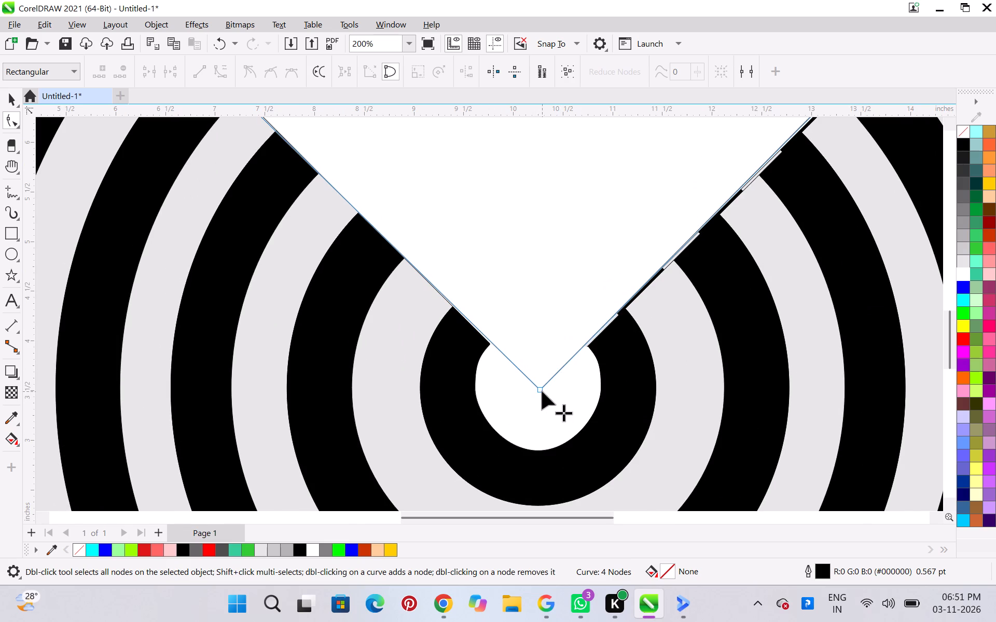
left_click(540, 389)
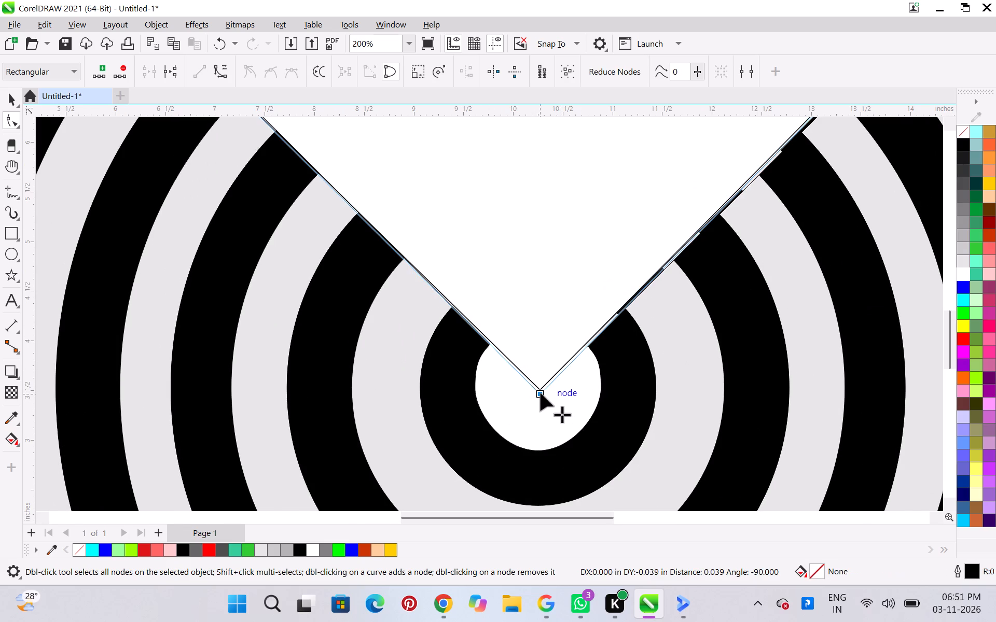
scroll(562, 397, "down", 4)
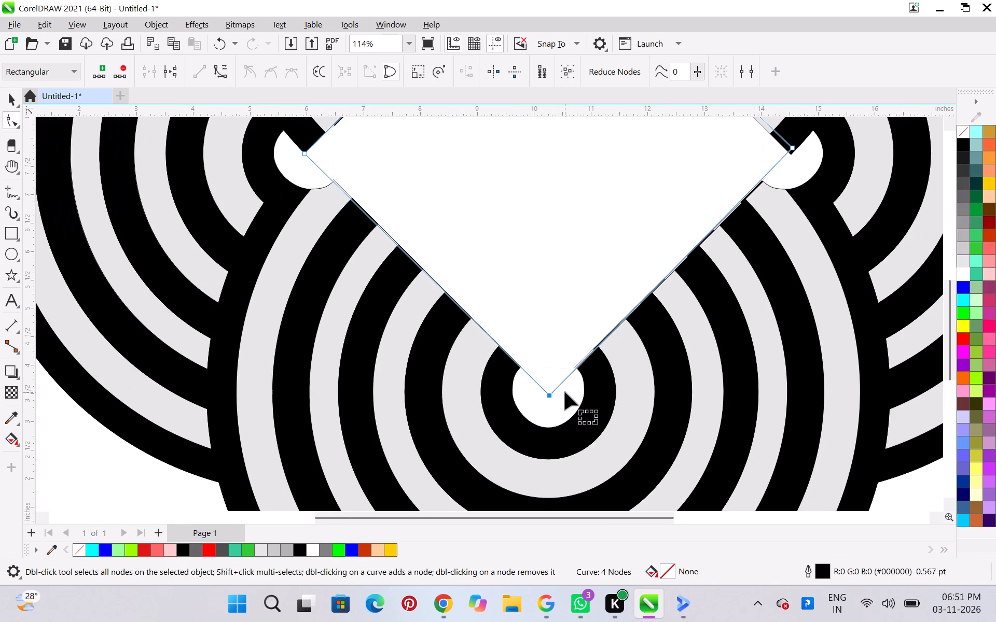
left_click(565, 388)
scroll(565, 388, "up", 6)
left_click(572, 282)
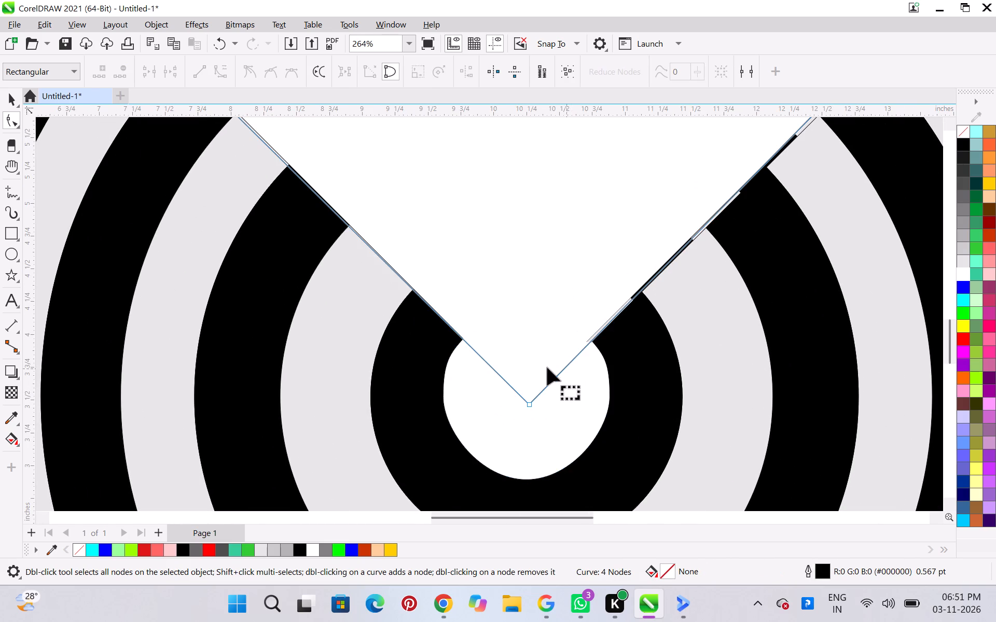
left_click(518, 394)
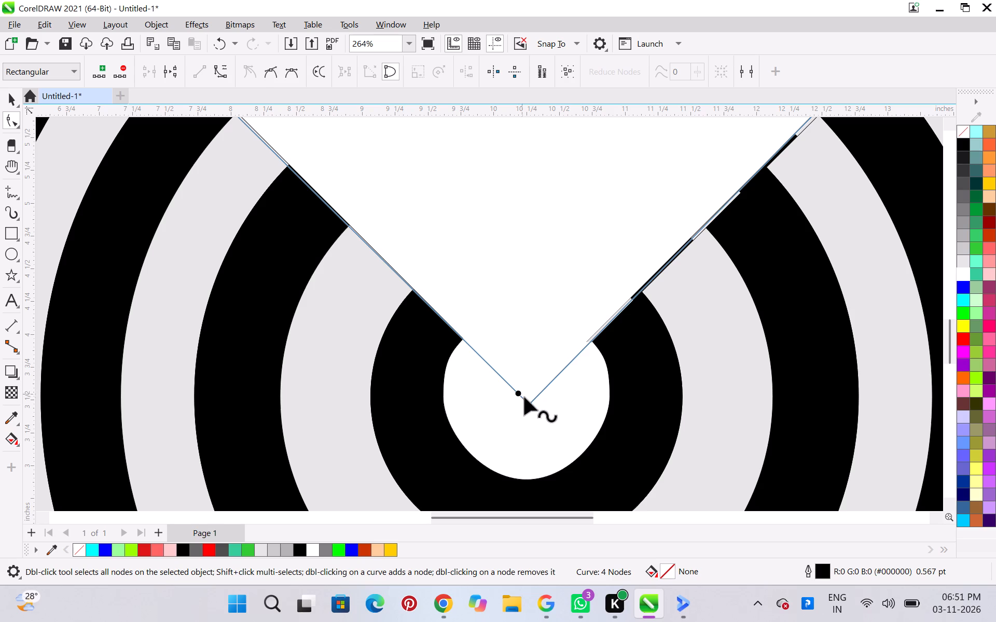
left_click(529, 403)
left_click(529, 405)
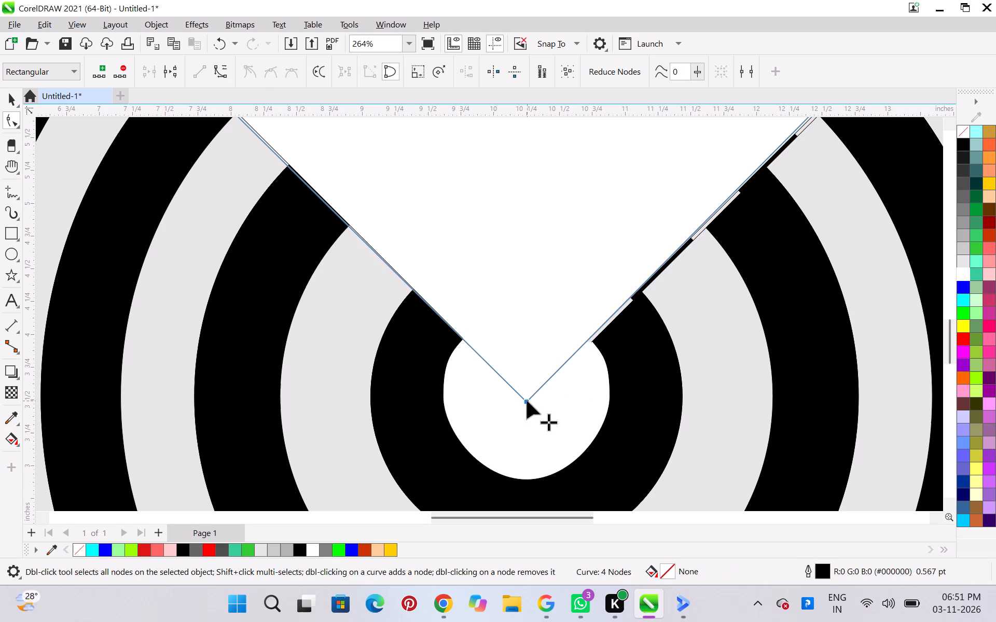
left_click_drag(527, 401, 529, 405)
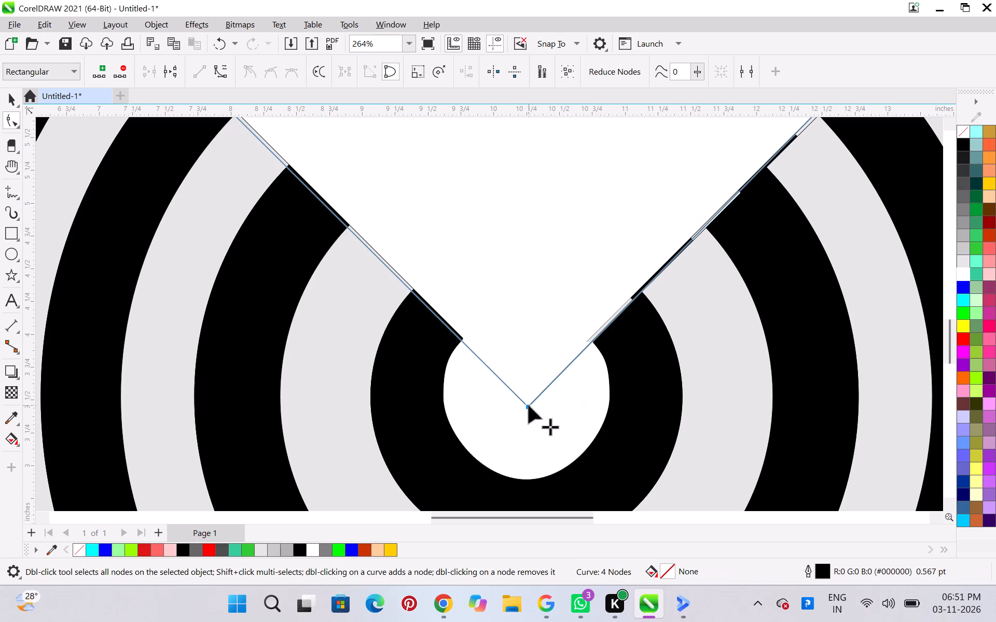
left_click_drag(528, 405, 525, 400)
left_click(536, 353)
scroll(538, 359, "down", 7)
scroll(750, 156, "up", 1)
scroll(753, 145, "down", 8)
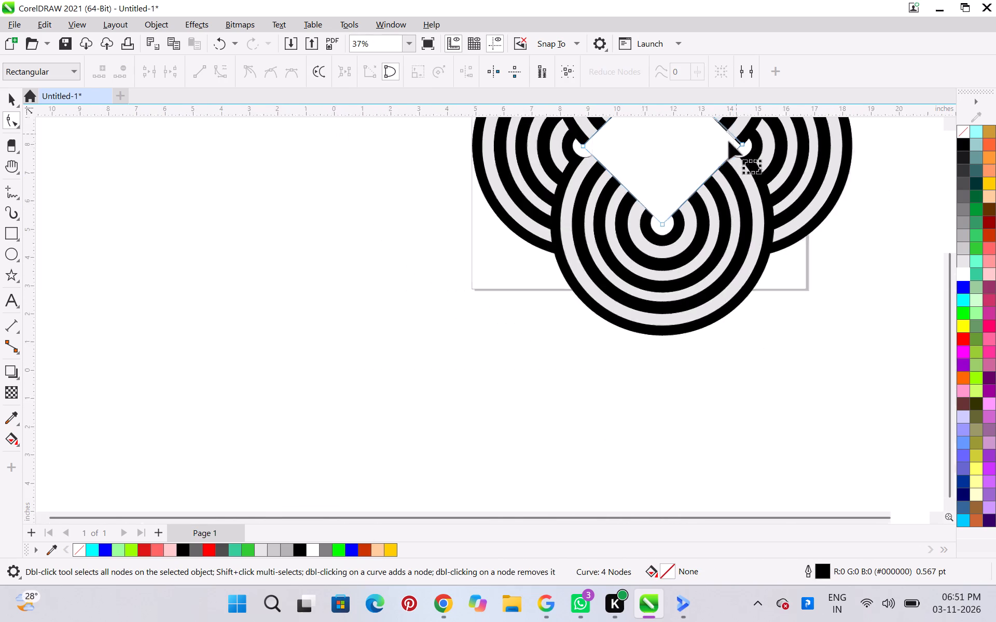
scroll(720, 125, "down", 5)
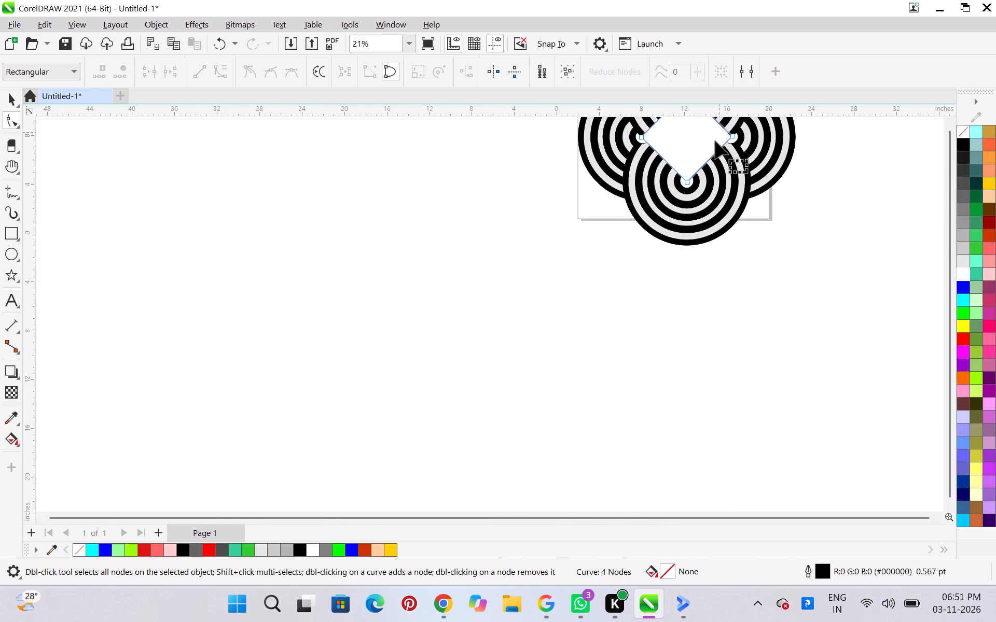
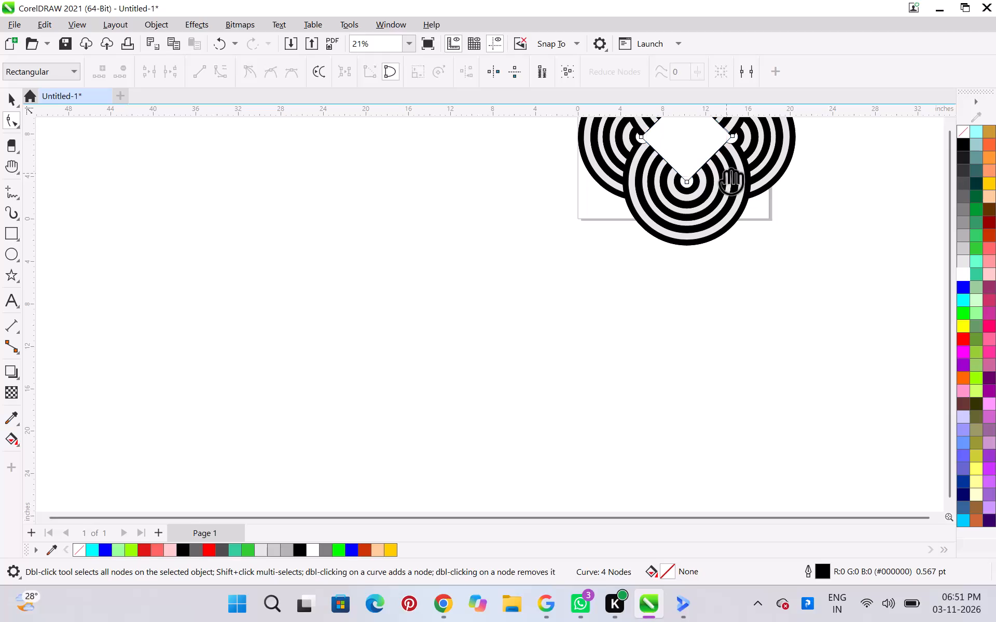
Inspect the whole four-lobe ring design, then check closely how the diamond curve's upper edges fit the upper lobe's cut edges.
left_click_drag(726, 173, 701, 227)
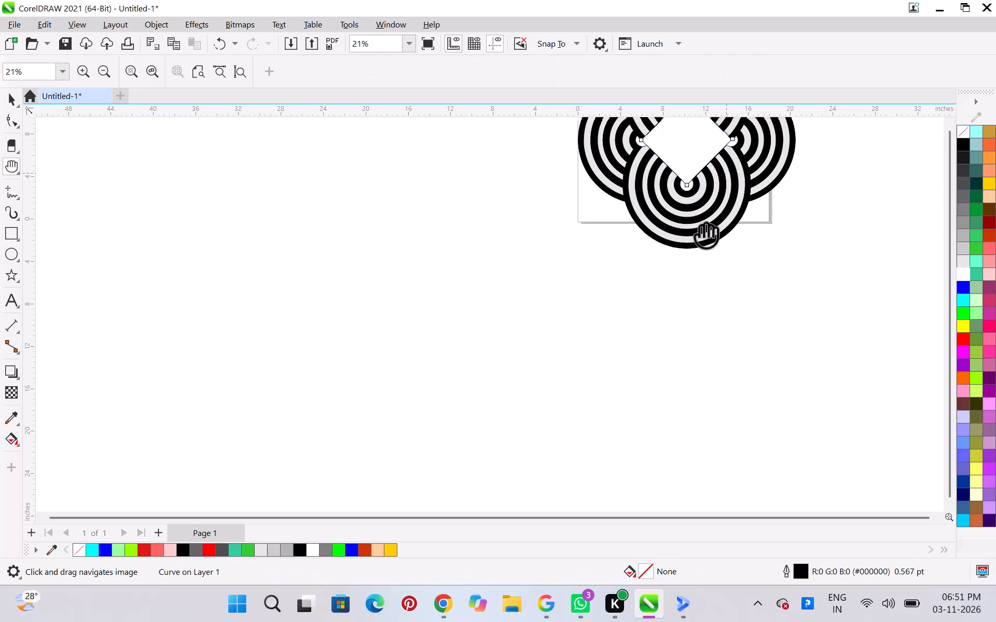
left_click_drag(701, 227, 557, 397)
scroll(570, 315, "up", 5)
scroll(570, 314, "down", 7)
scroll(405, 337, "down", 2)
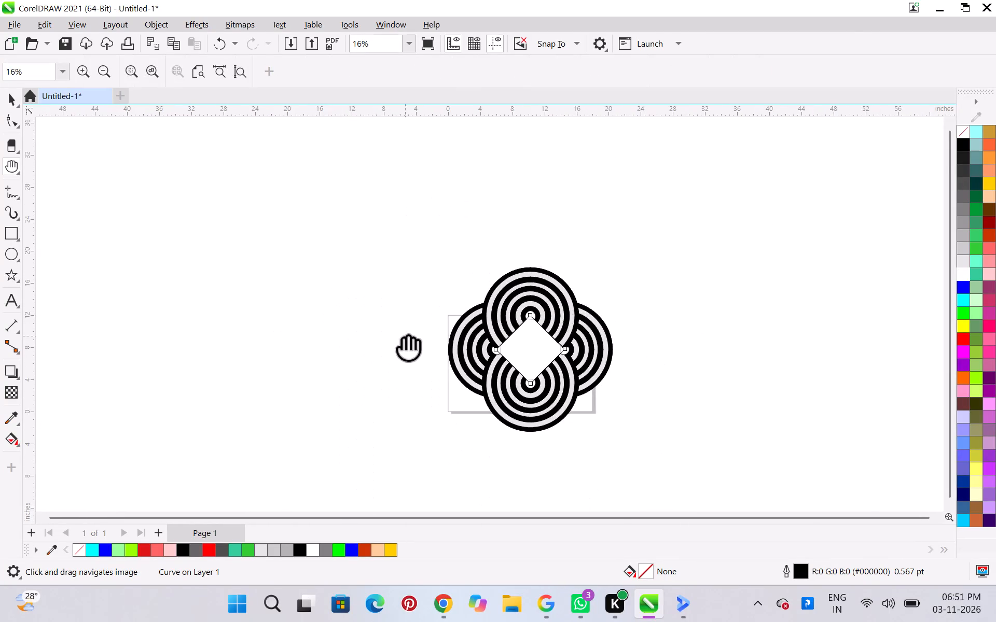
scroll(404, 340, "down", 4)
scroll(177, 356, "down", 7)
scroll(125, 349, "up", 8)
scroll(531, 376, "up", 6)
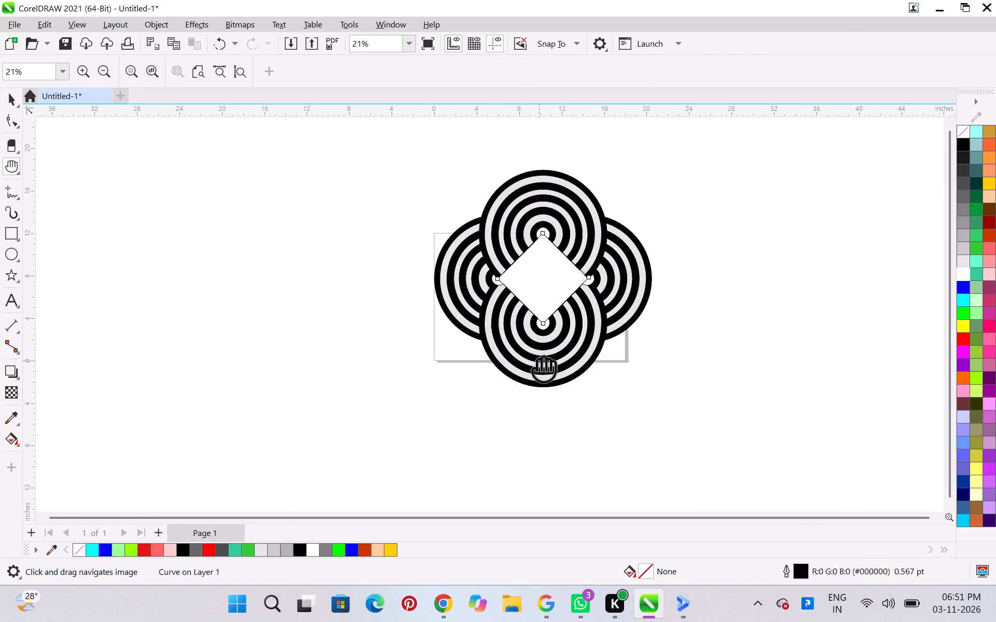
scroll(579, 204, "down", 5)
scroll(594, 199, "up", 12)
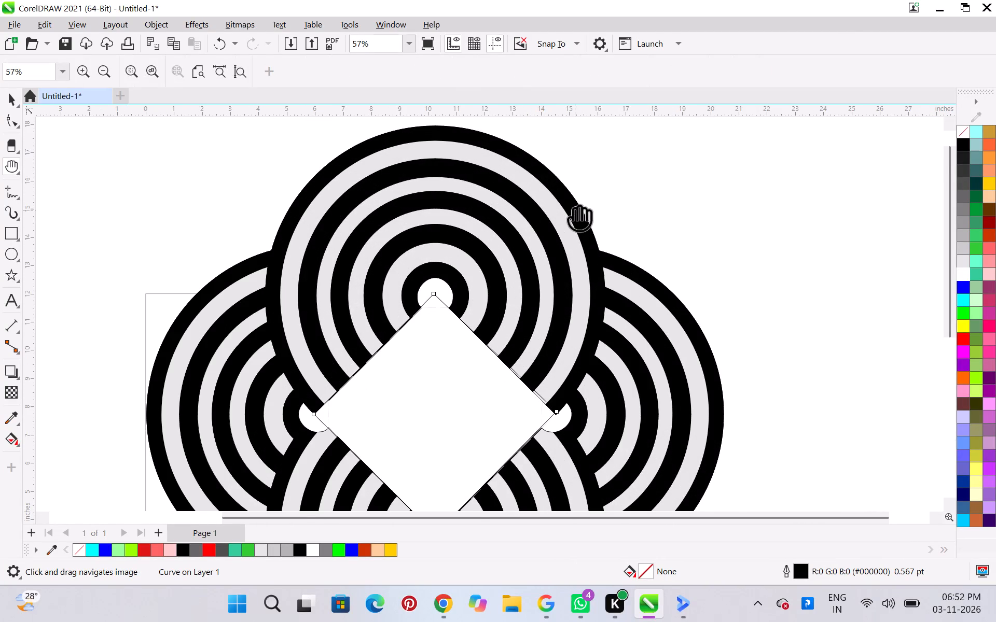
scroll(554, 223, "up", 2)
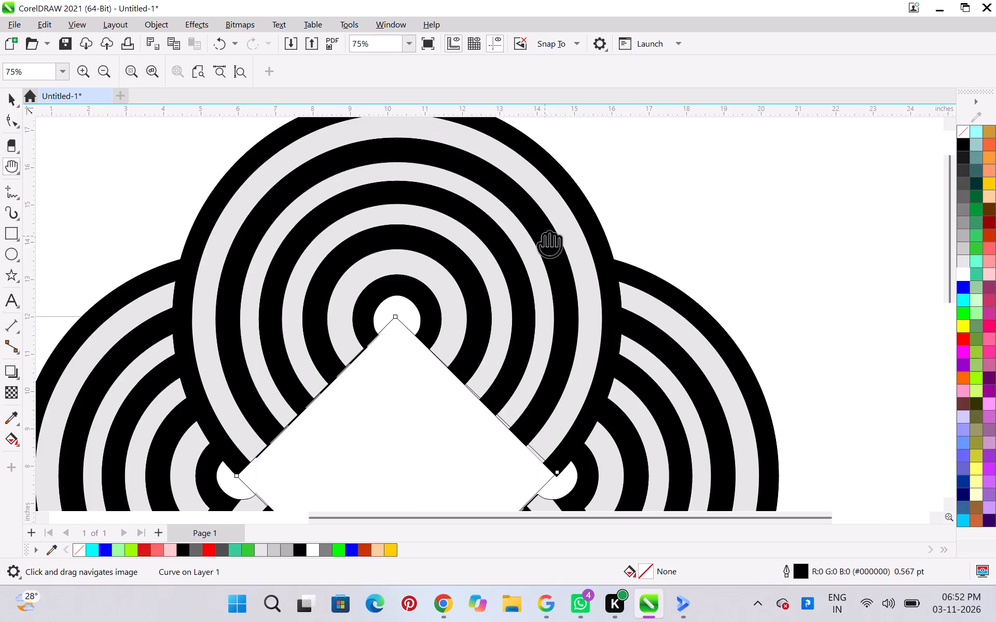
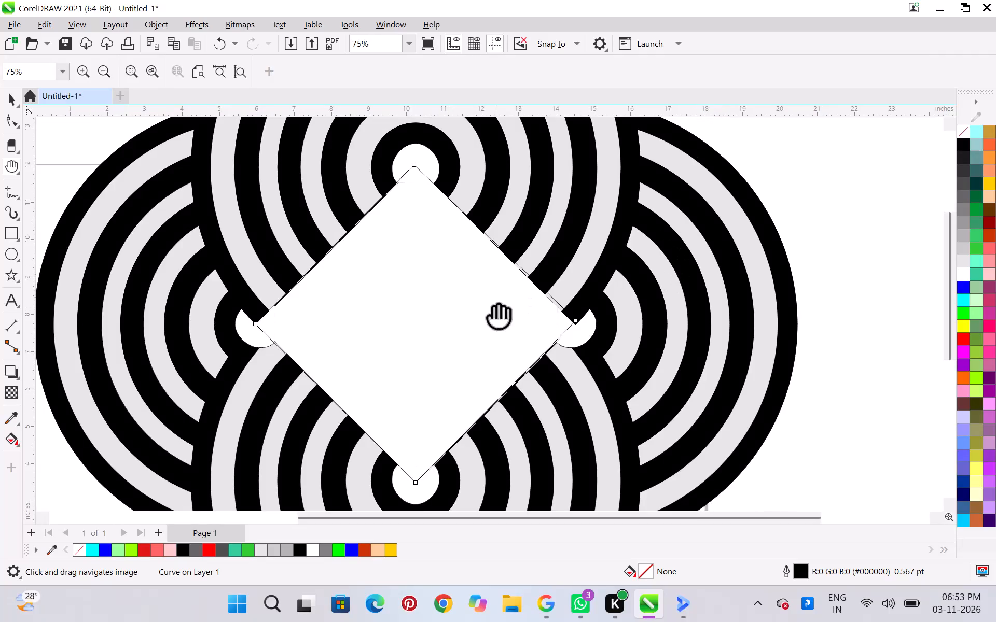
Reselect the central diamond curve and activate node editing around its top corner node.
scroll(494, 308, "down", 3)
scroll(368, 371, "up", 3)
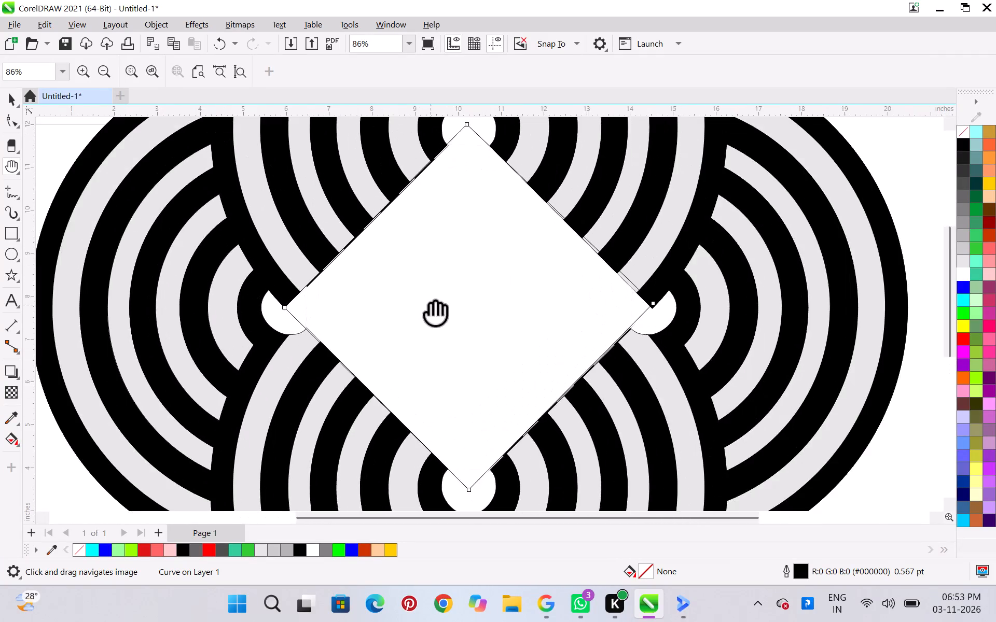
scroll(431, 305, "up", 2)
left_click(444, 295)
scroll(446, 294, "down", 5)
scroll(446, 294, "up", 3)
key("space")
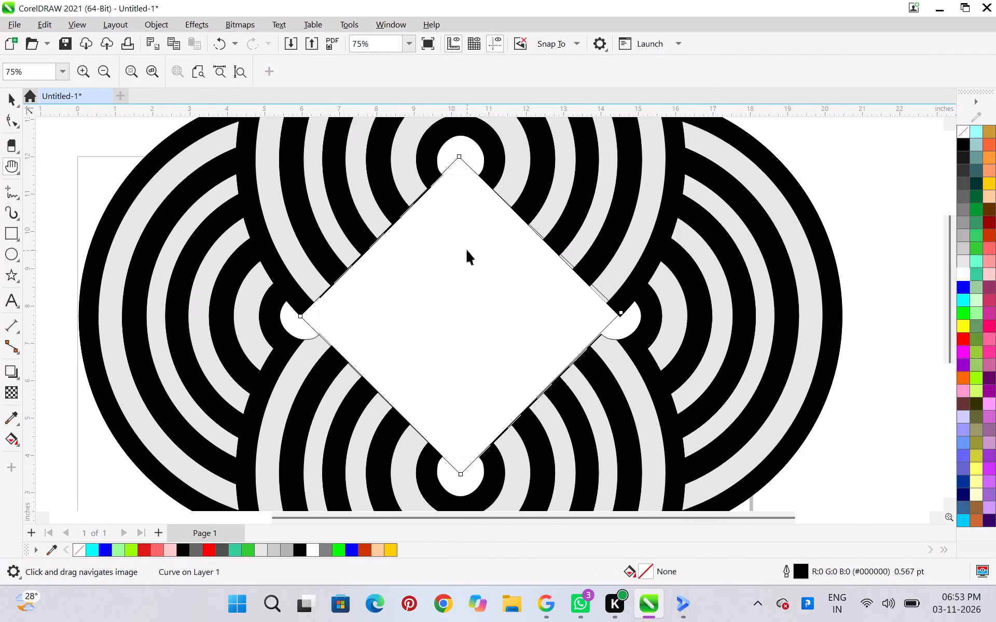
left_click(846, 190)
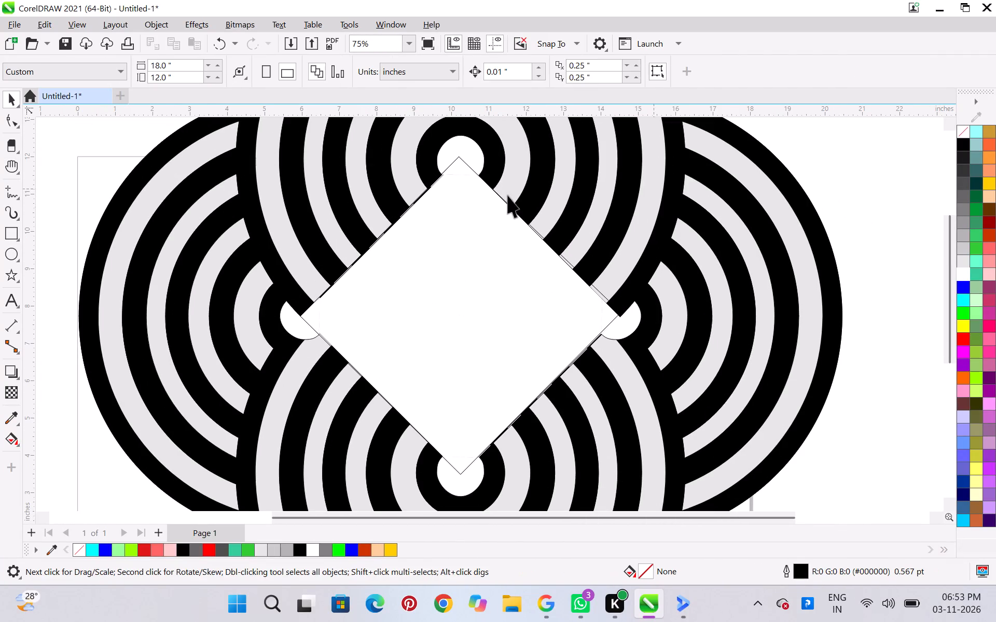
left_click(457, 232)
left_click(13, 121)
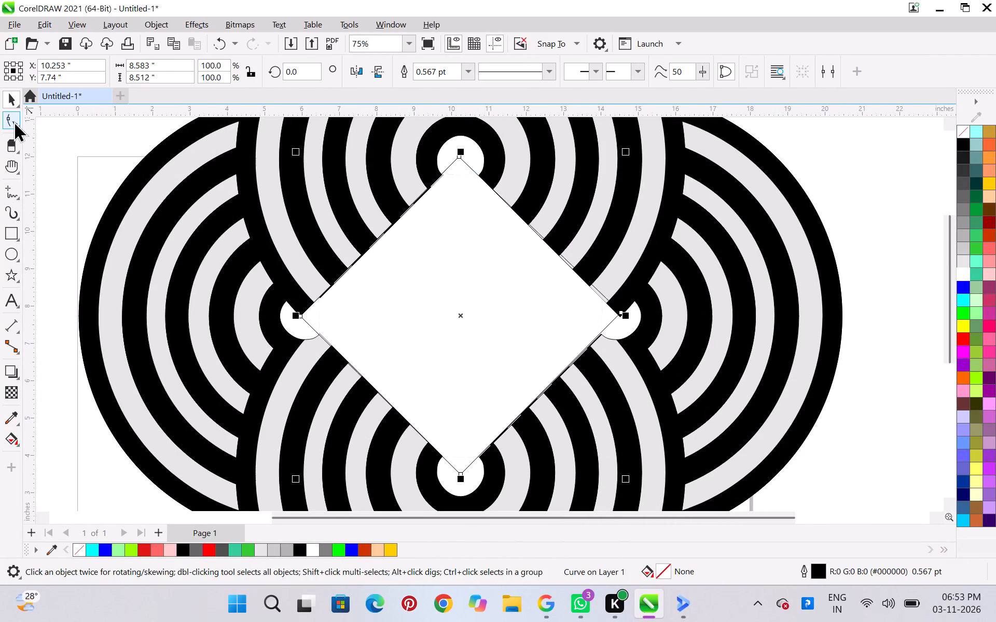
scroll(479, 119, "up", 3)
scroll(447, 150, "up", 2)
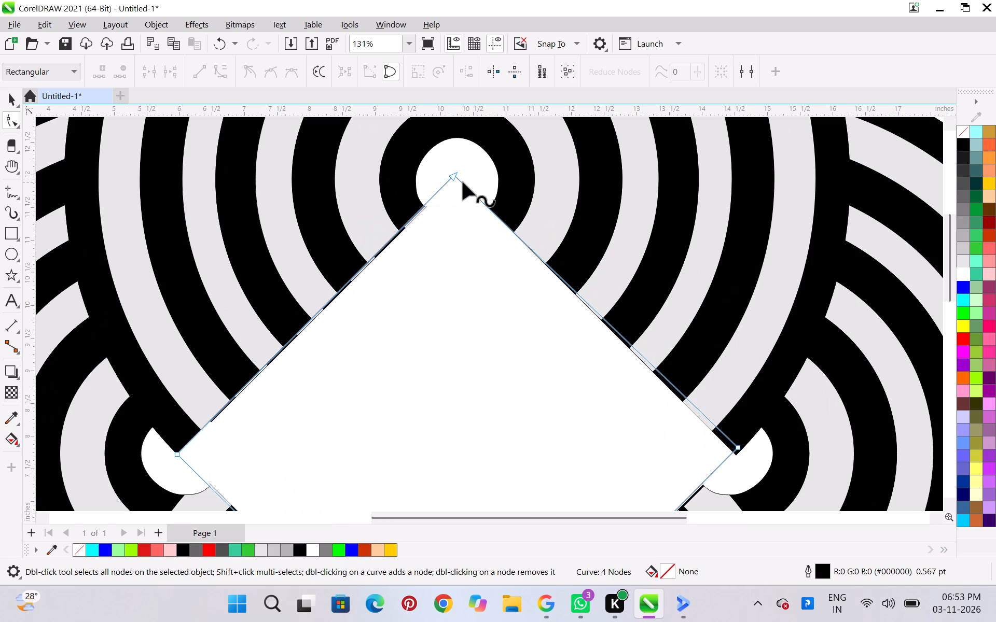
Fine-tune the curve's top corner node within the upper lobe's white inner circle, aligning its upper edges with the cut edges.
left_click(456, 175)
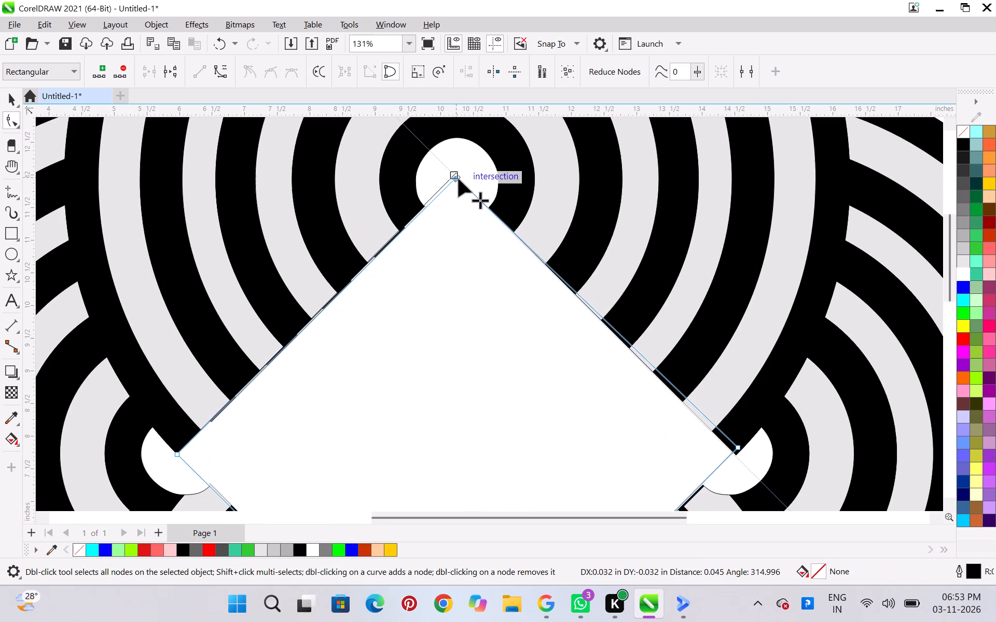
left_click(456, 177)
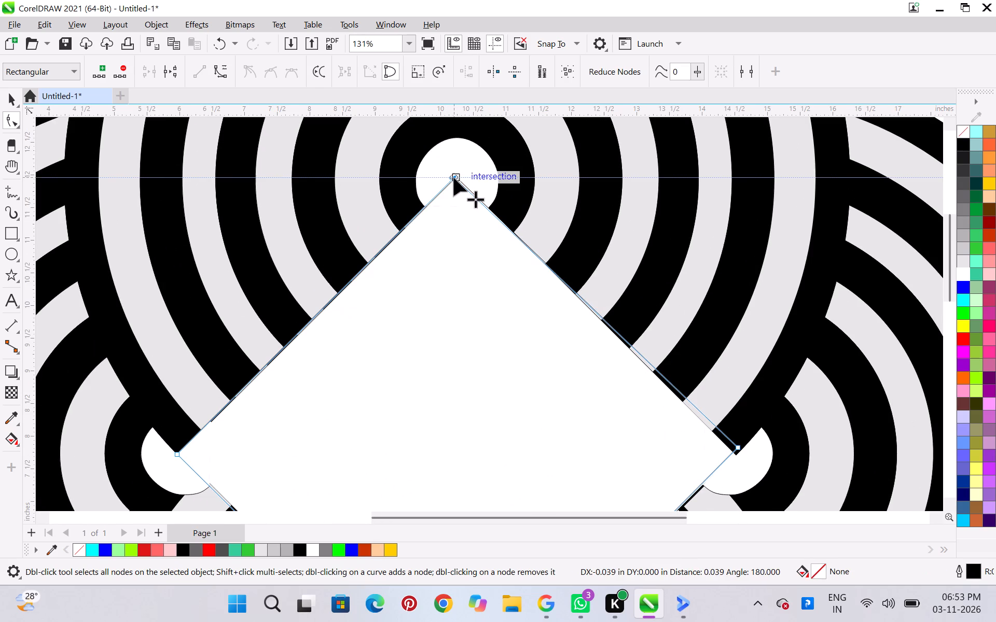
left_click(454, 178)
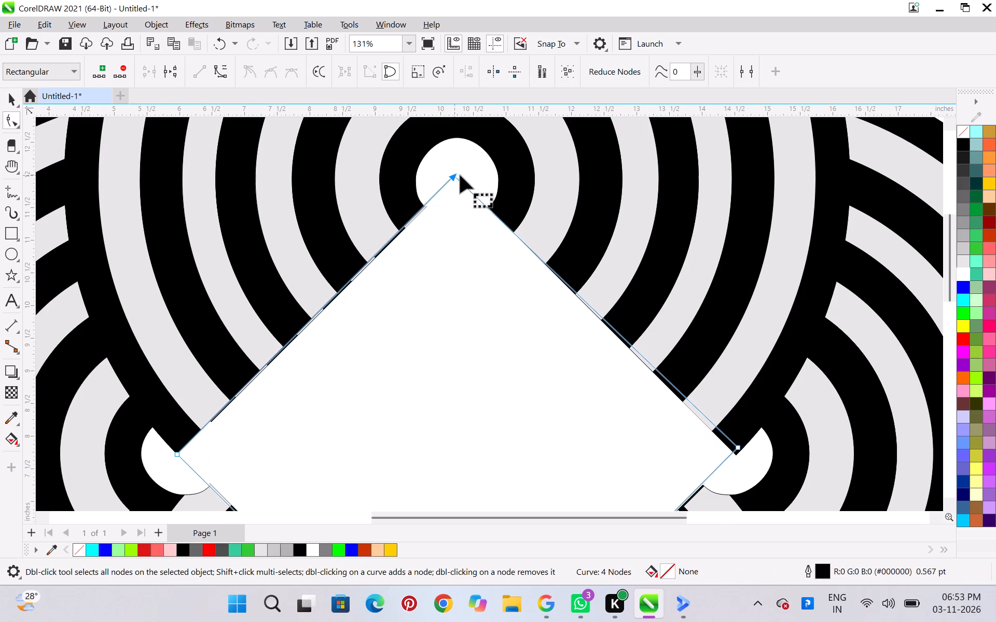
left_click(483, 158)
Nudge the curve's top corner node slightly down so the upper-left edge sits closer to the upper lobe's cut edge.
scroll(480, 163, "down", 6)
scroll(353, 312, "up", 5)
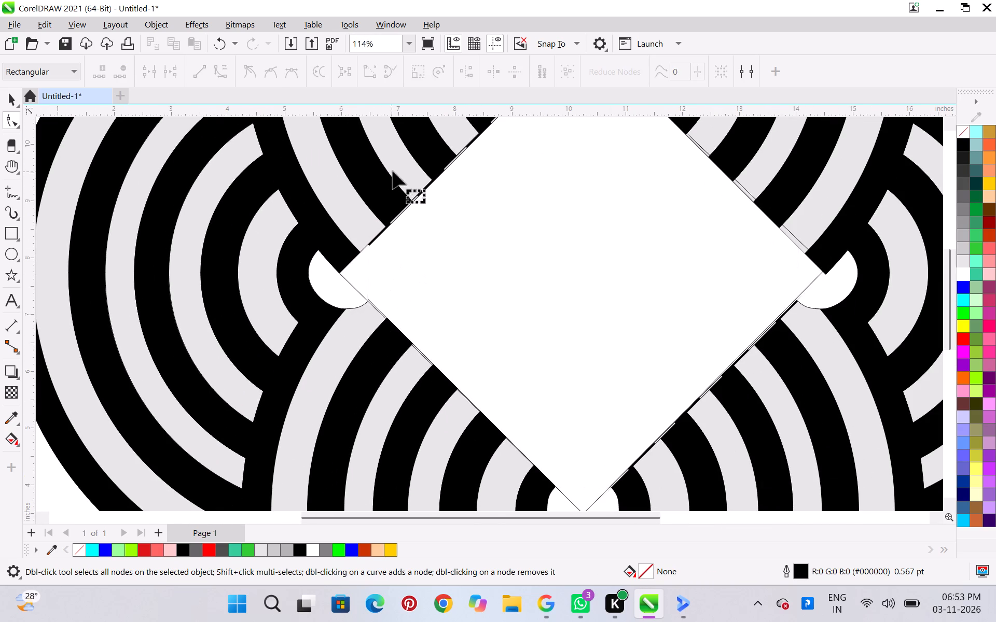
scroll(427, 175, "up", 3)
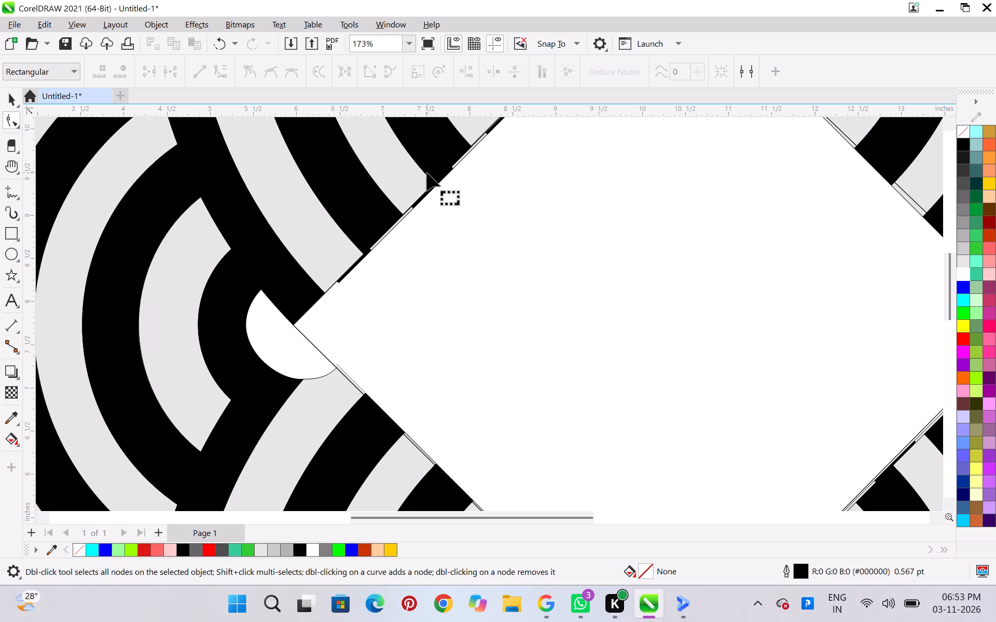
scroll(424, 174, "down", 2)
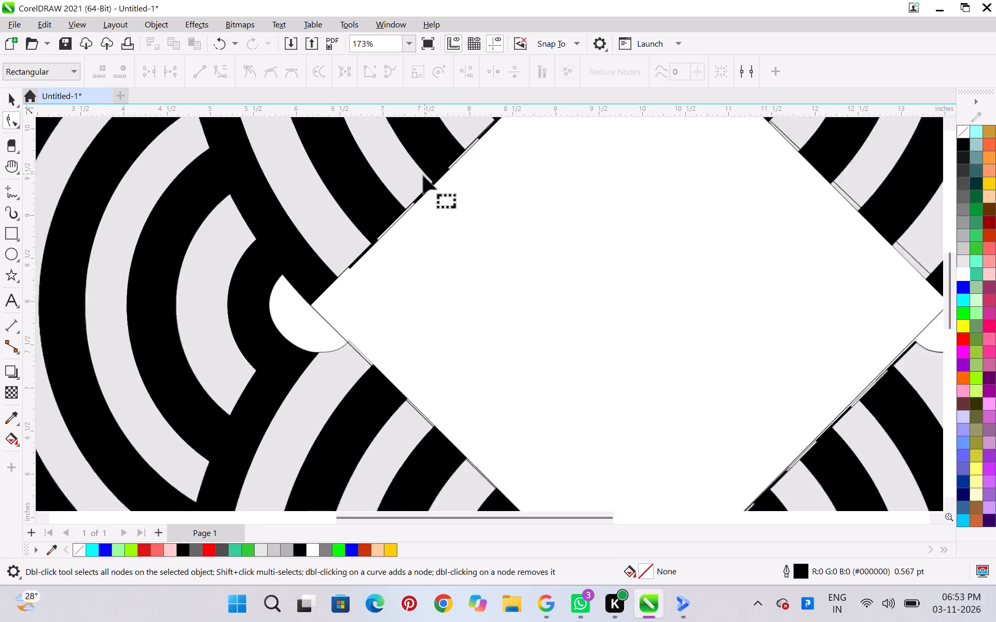
scroll(423, 176, "down", 3)
scroll(480, 155, "down", 6)
scroll(513, 107, "up", 5)
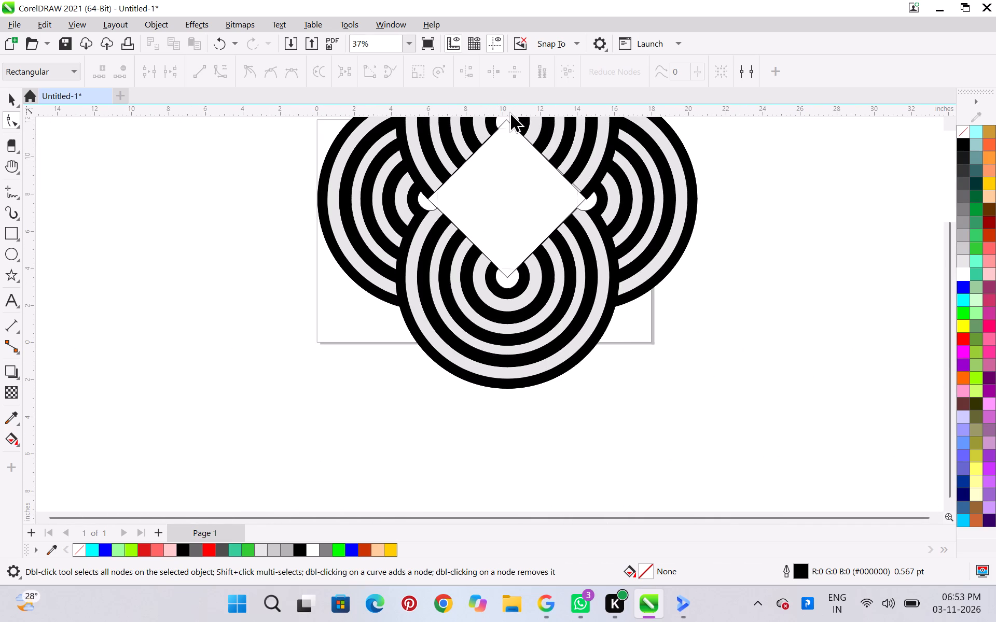
scroll(509, 111, "up", 15)
key("h")
left_click_drag(505, 125, 490, 275)
scroll(458, 261, "up", 6)
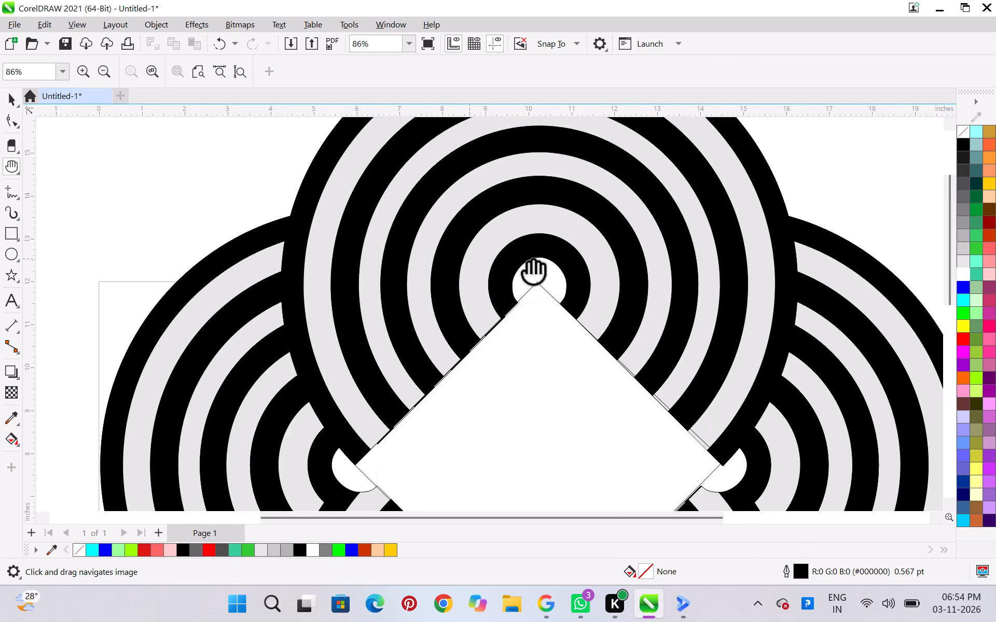
scroll(557, 273, "down", 1)
scroll(581, 328, "up", 7)
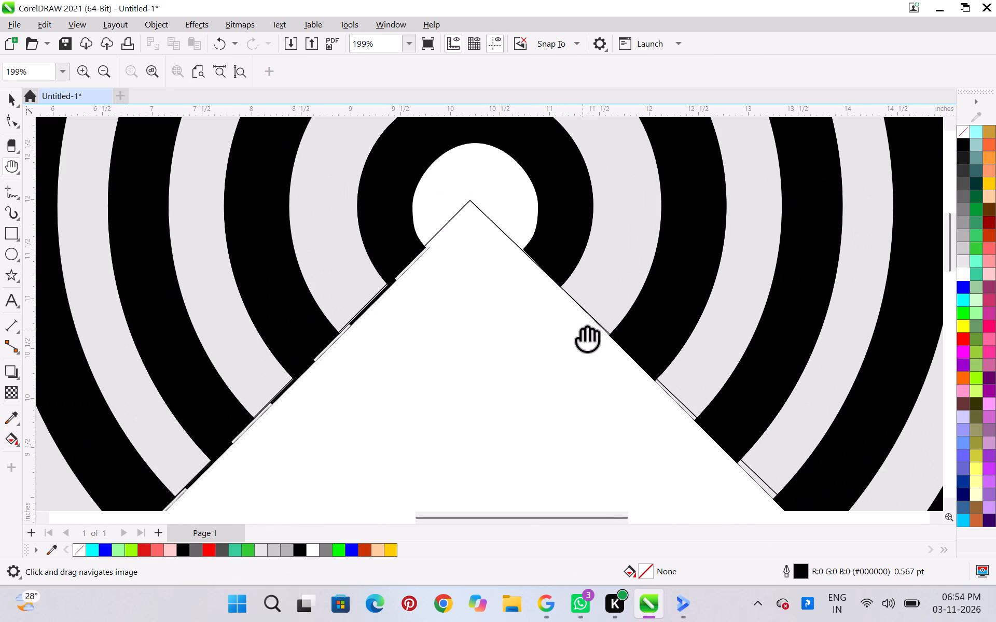
key("space")
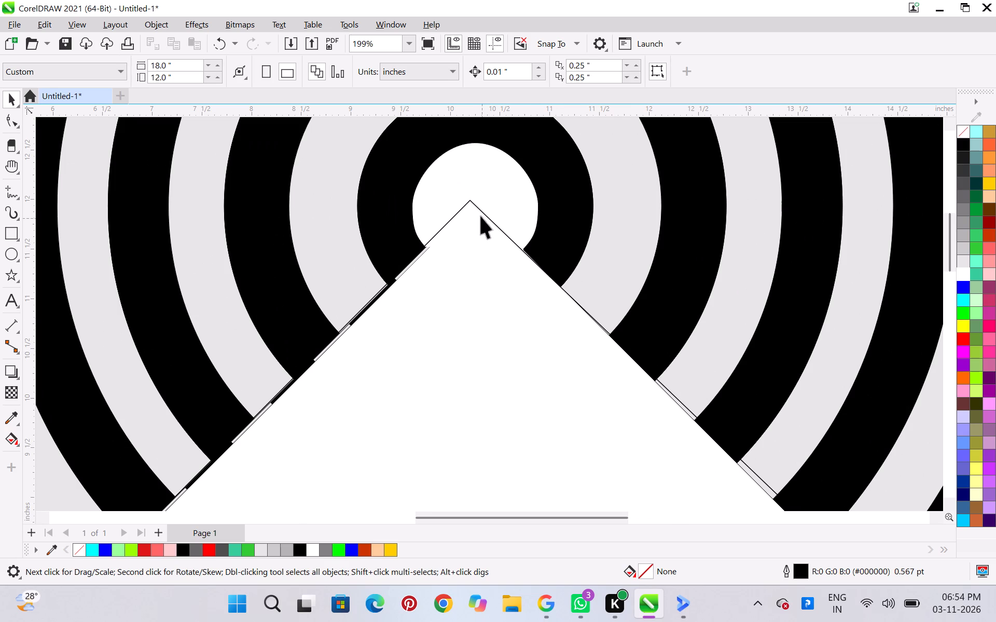
left_click(481, 216)
left_click(11, 124)
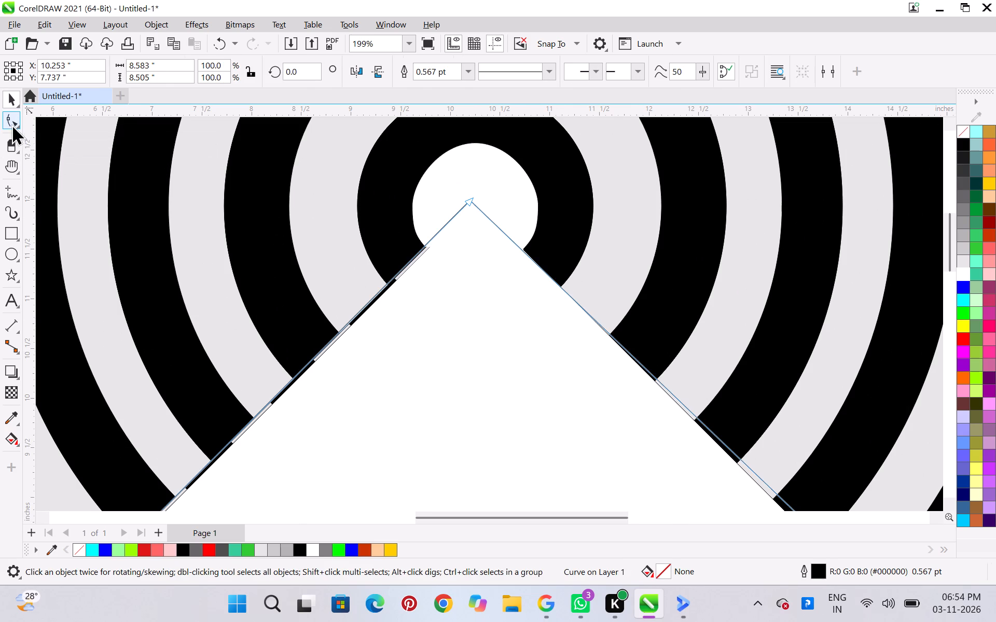
left_click(469, 200)
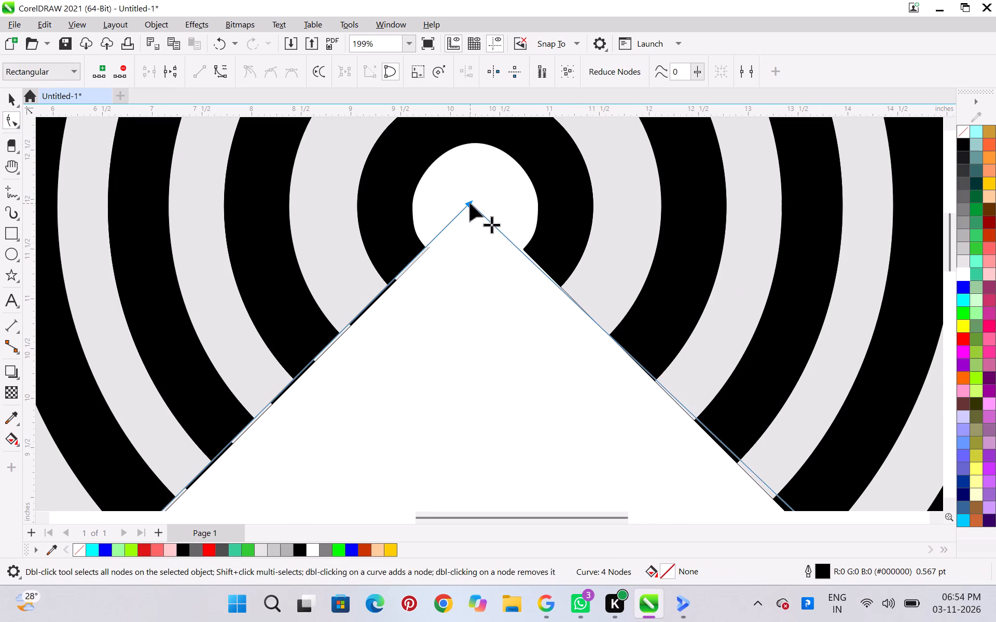
left_click(470, 203)
left_click(494, 183)
Examine how the central diamond curve fits against the cut edges and white inner circles of the four lobes.
scroll(494, 183, "down", 2)
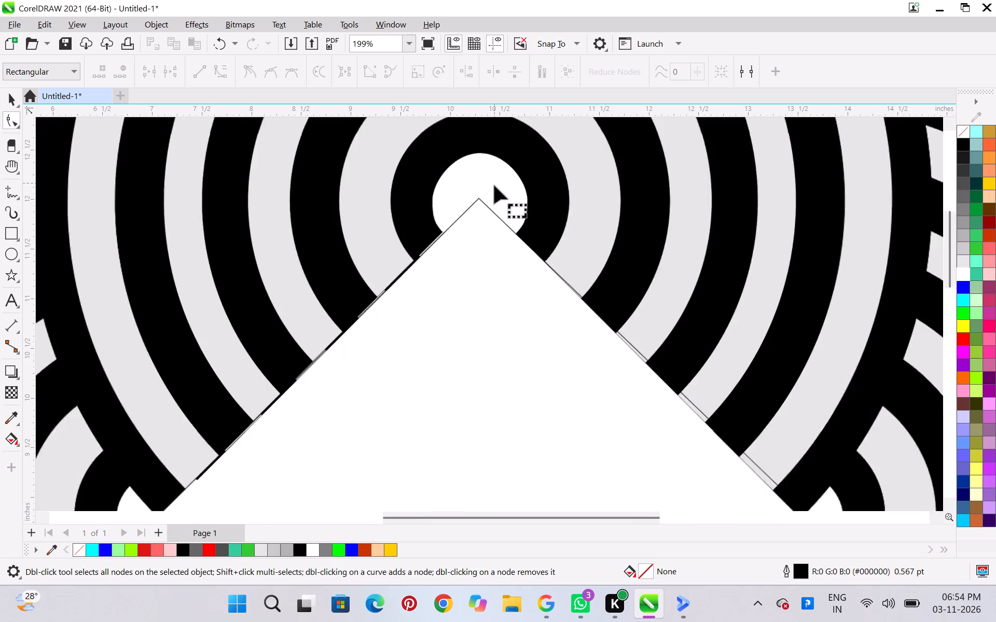
scroll(494, 186, "down", 11)
scroll(529, 123, "down", 6)
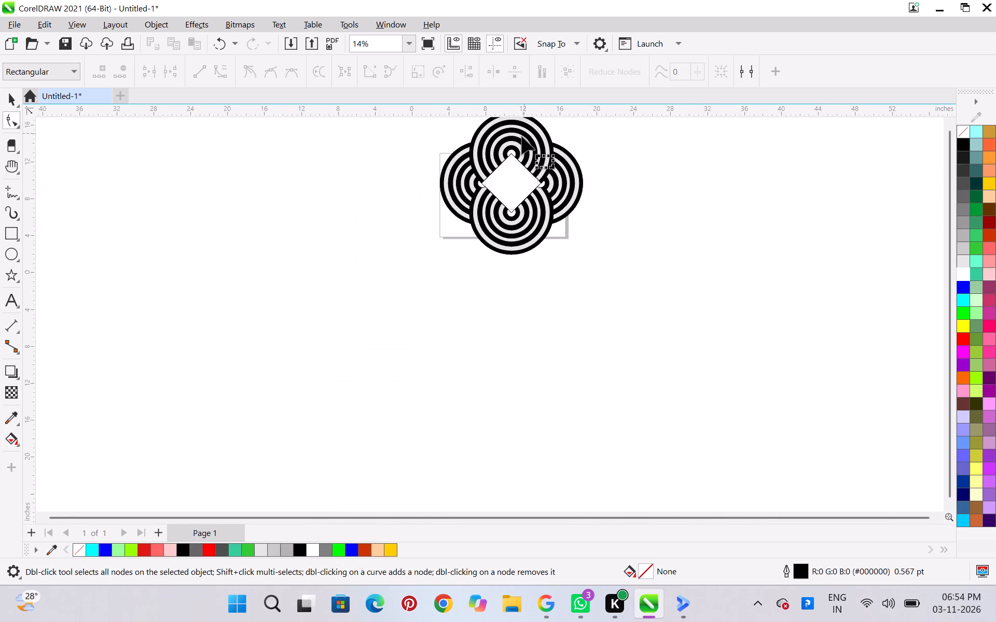
scroll(505, 126, "up", 3)
scroll(516, 107, "down", 4)
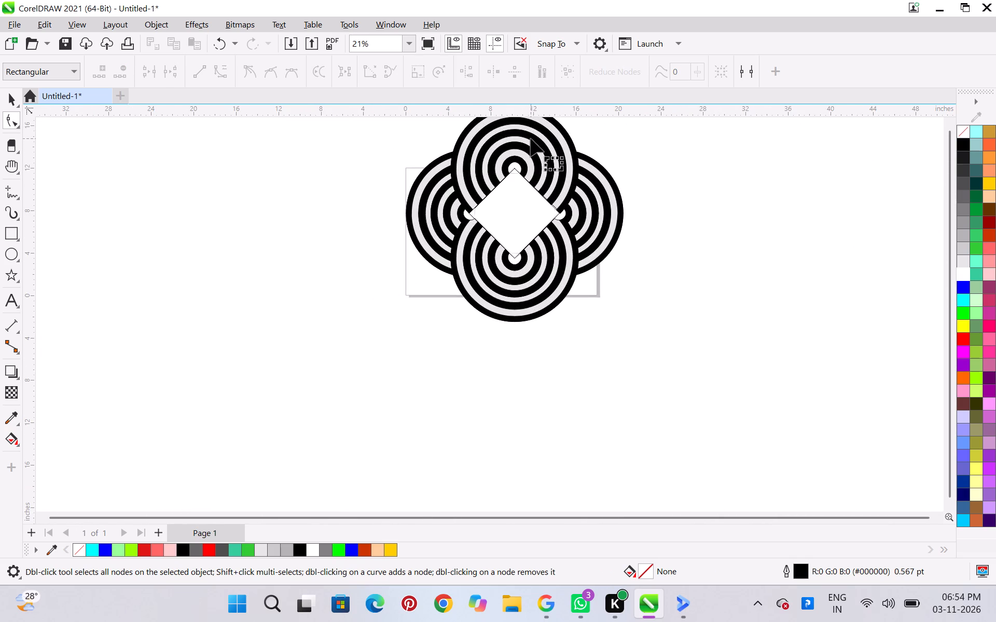
key("h")
left_click_drag(538, 139, 525, 191)
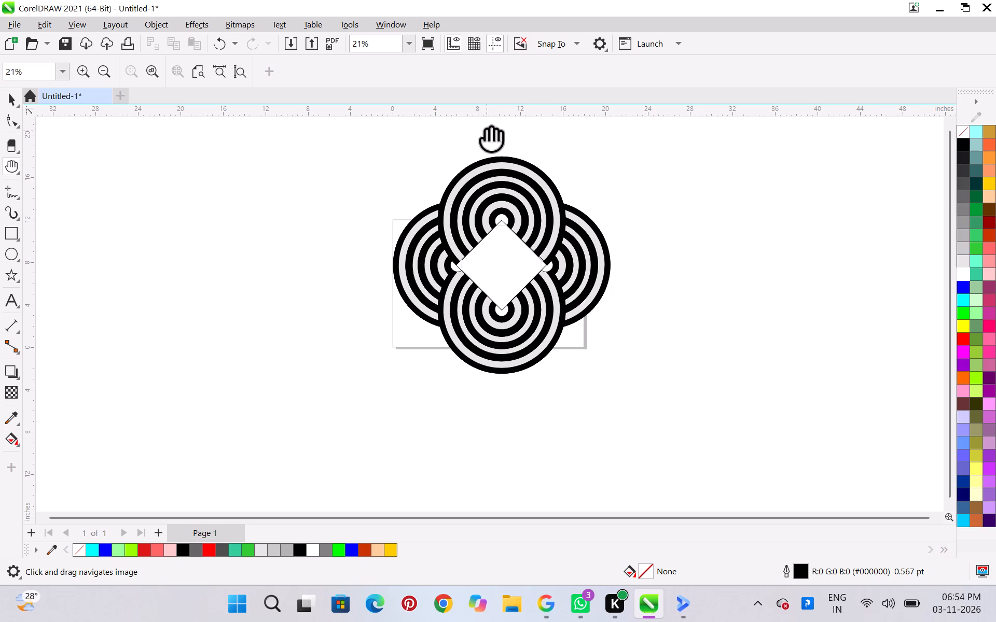
scroll(487, 131, "up", 3)
scroll(511, 190, "up", 3)
scroll(511, 191, "down", 4)
scroll(539, 231, "up", 2)
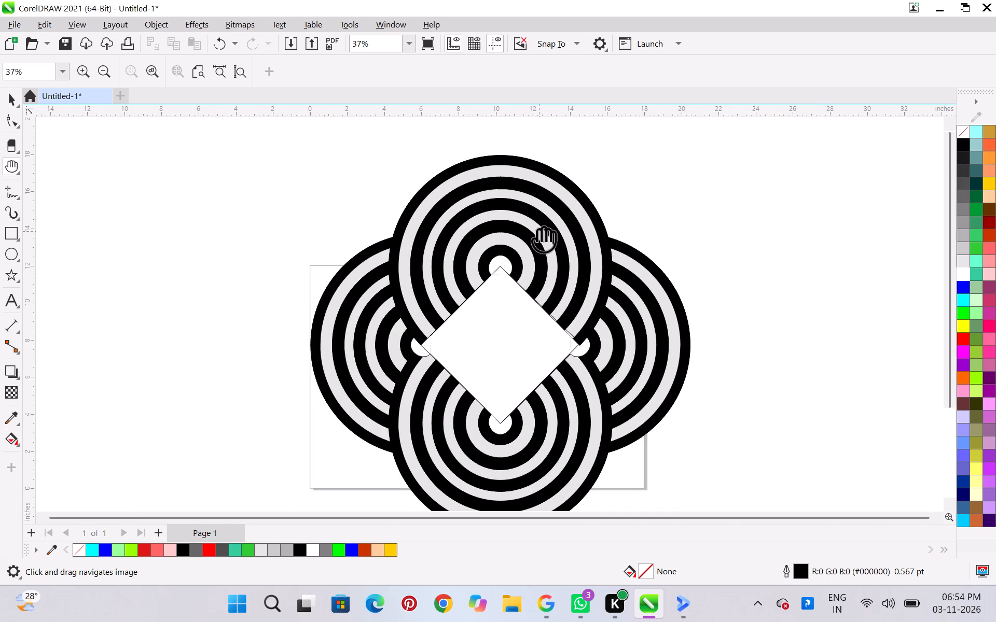
scroll(516, 279, "up", 1)
scroll(494, 361, "down", 2)
scroll(471, 416, "up", 6)
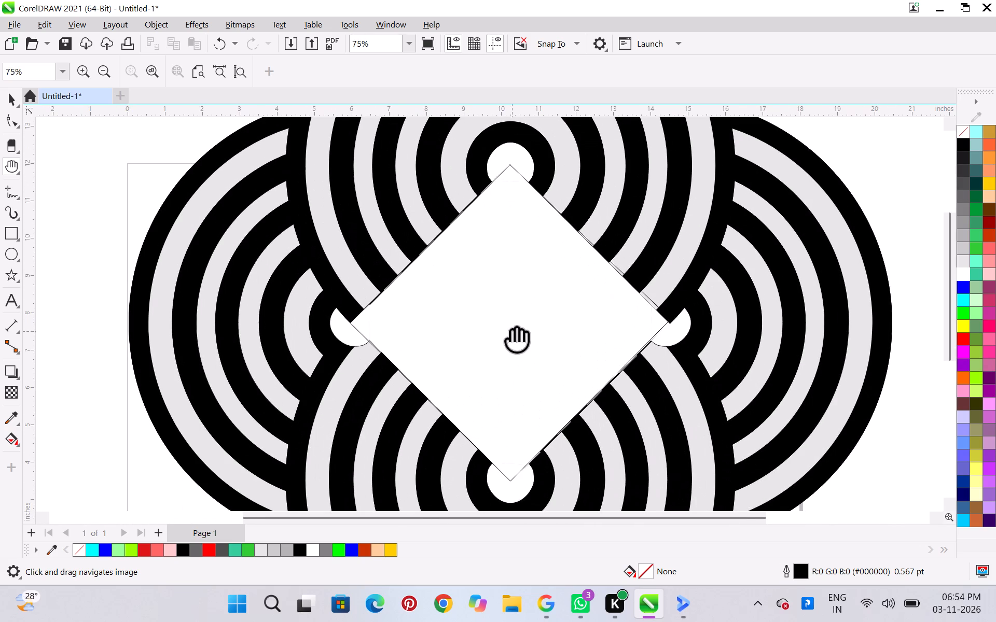
key("ctrl+space")
scroll(147, 194, "down", 6)
scroll(130, 147, "down", 3)
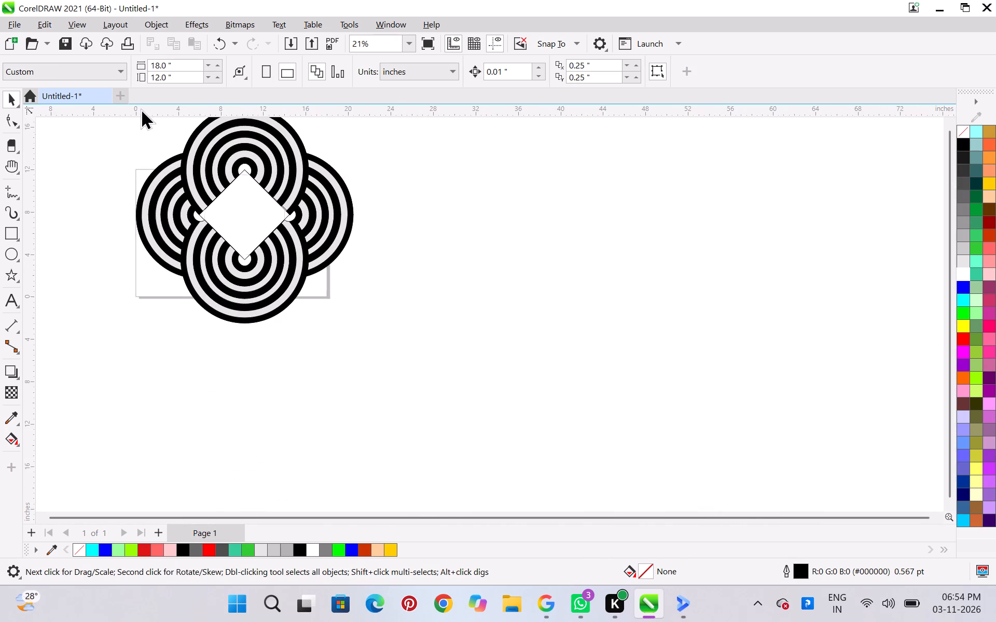
key("space")
left_click_drag(200, 172, 302, 285)
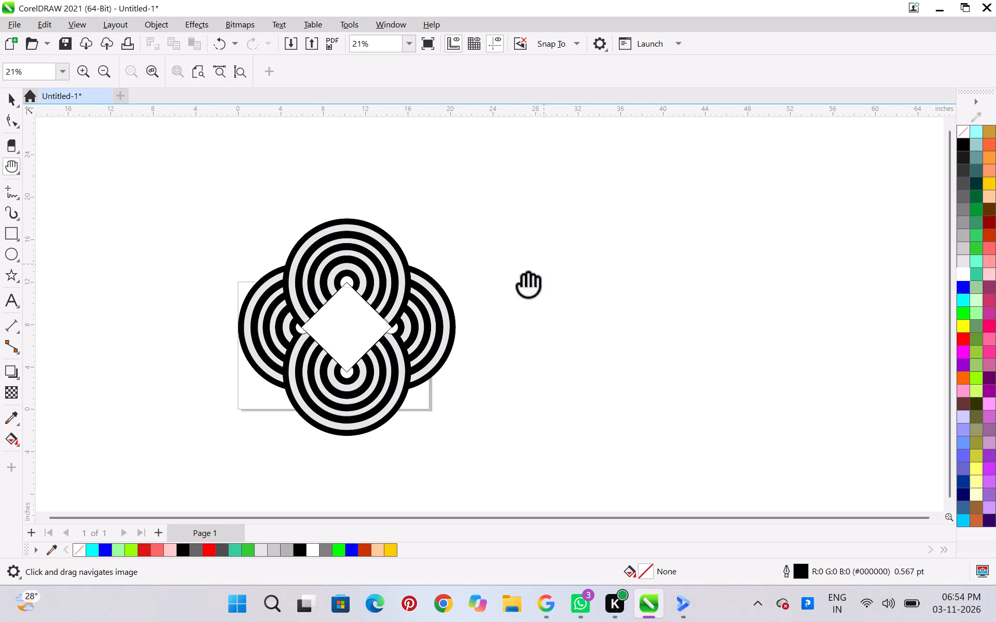
scroll(458, 298, "up", 2)
left_click_drag(412, 278, 522, 285)
scroll(460, 333, "up", 5)
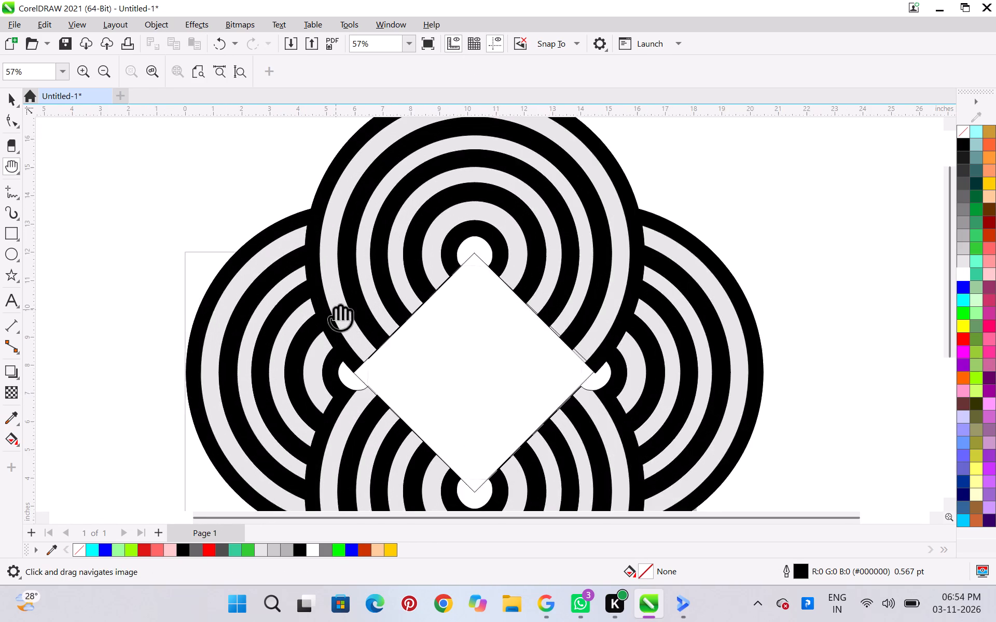
scroll(336, 309, "down", 2)
left_click(157, 237)
key("space")
left_click(157, 237)
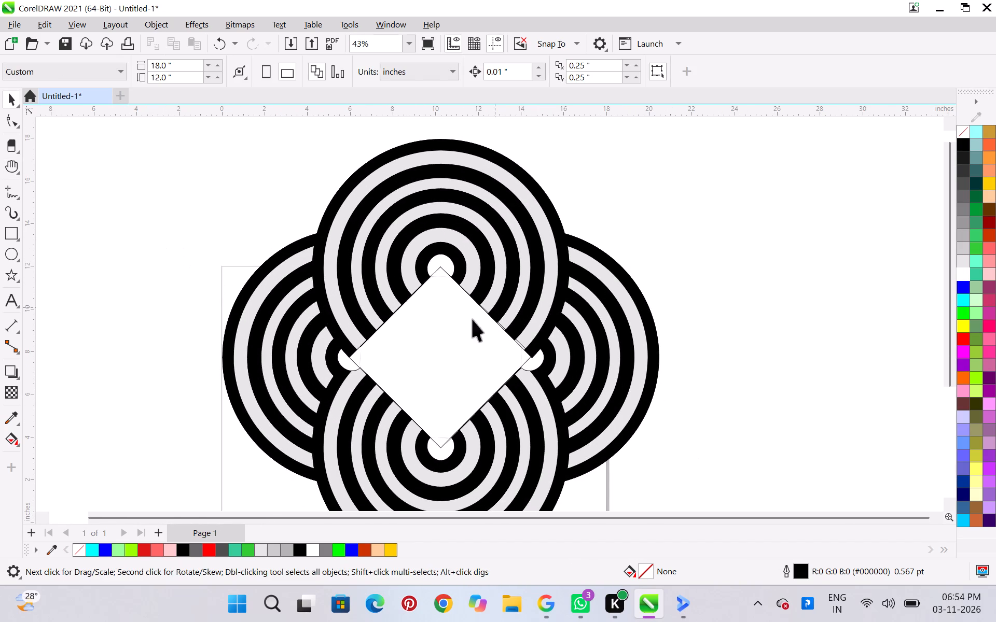
left_click(452, 330)
left_click(704, 278)
left_click(461, 333)
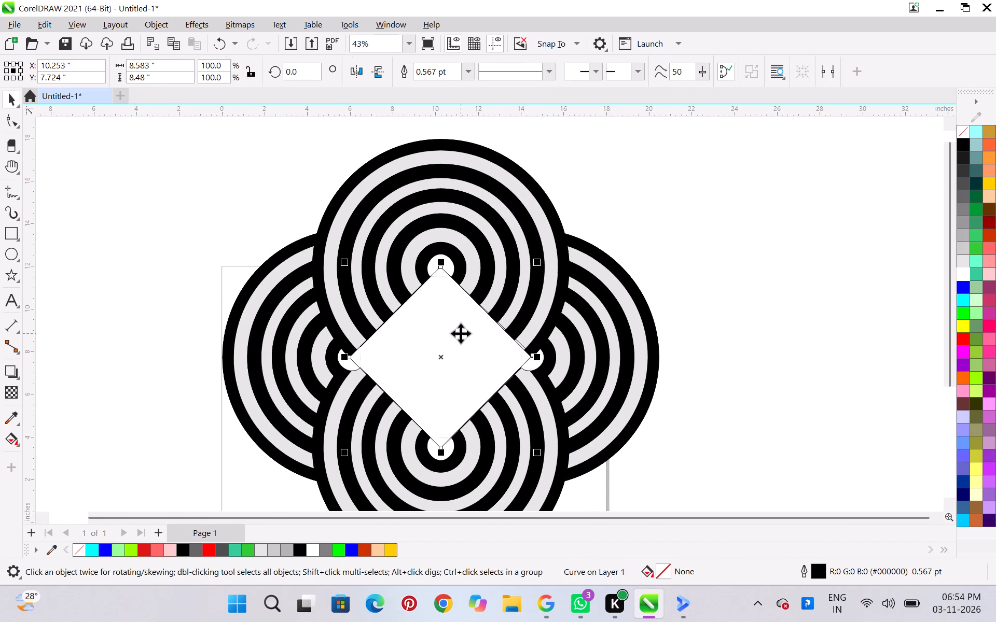
left_click(737, 213)
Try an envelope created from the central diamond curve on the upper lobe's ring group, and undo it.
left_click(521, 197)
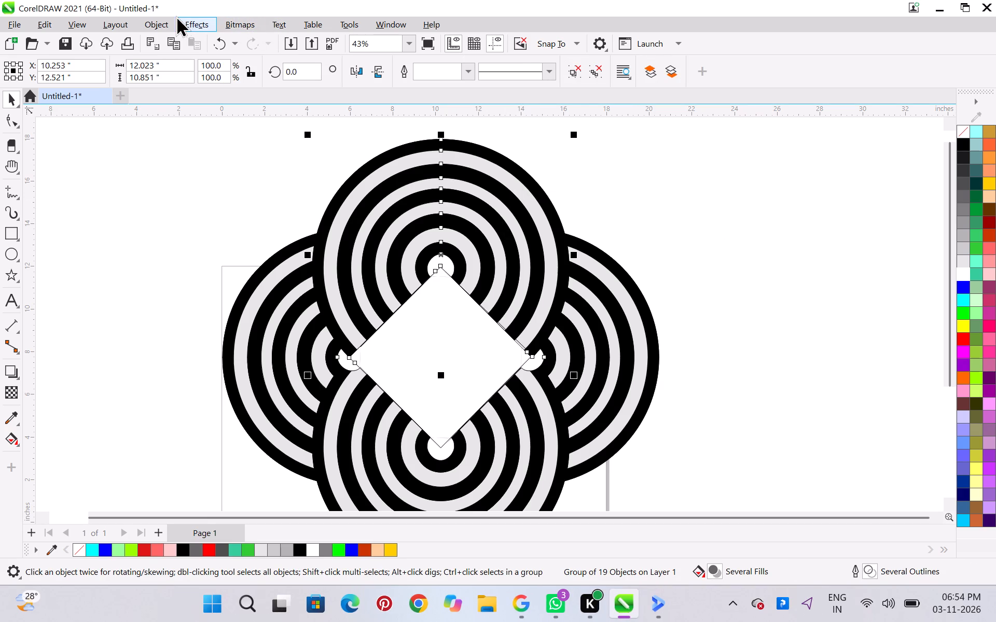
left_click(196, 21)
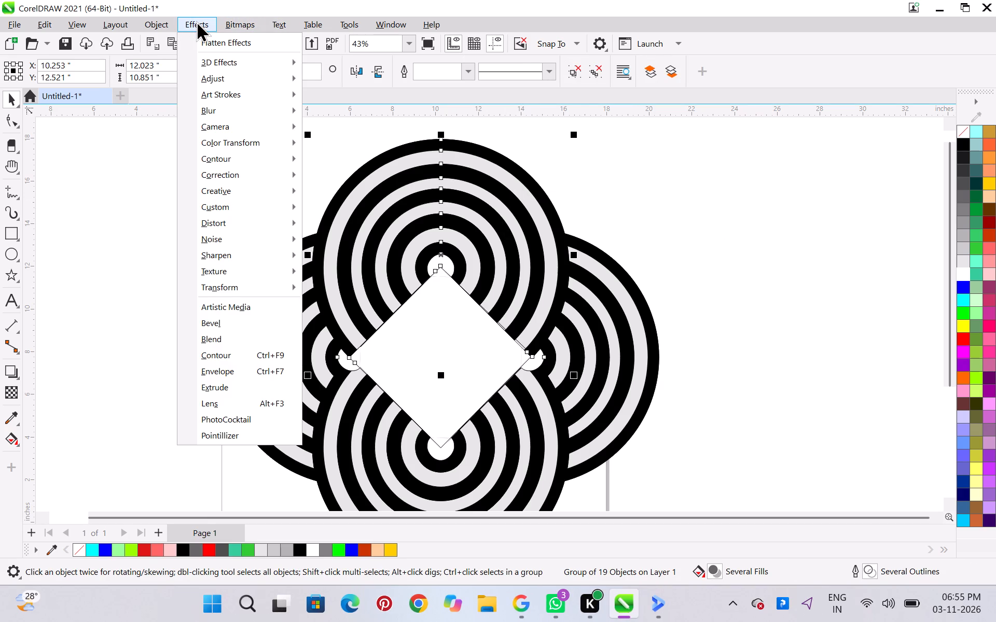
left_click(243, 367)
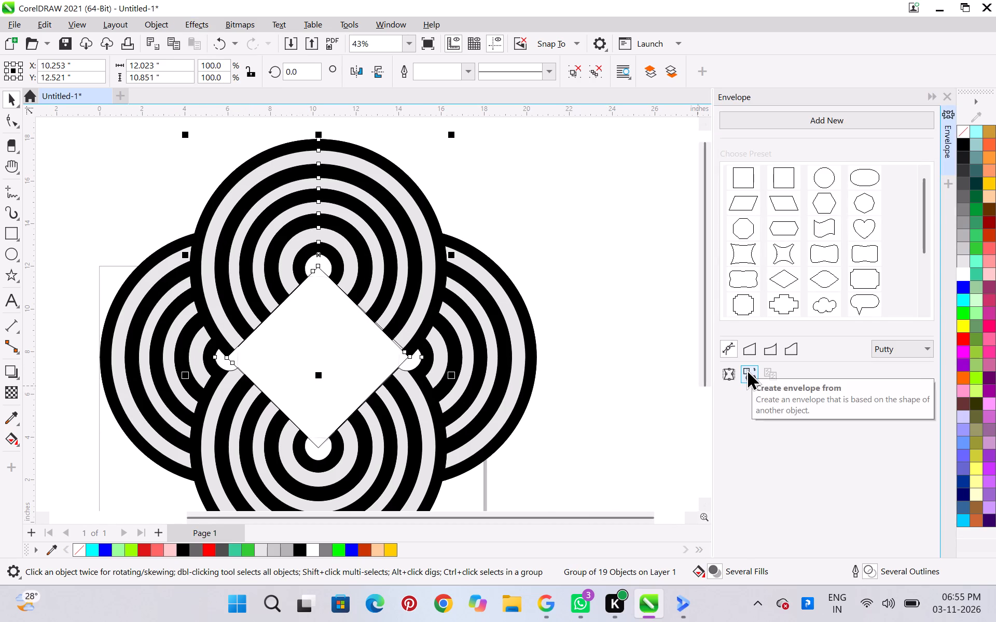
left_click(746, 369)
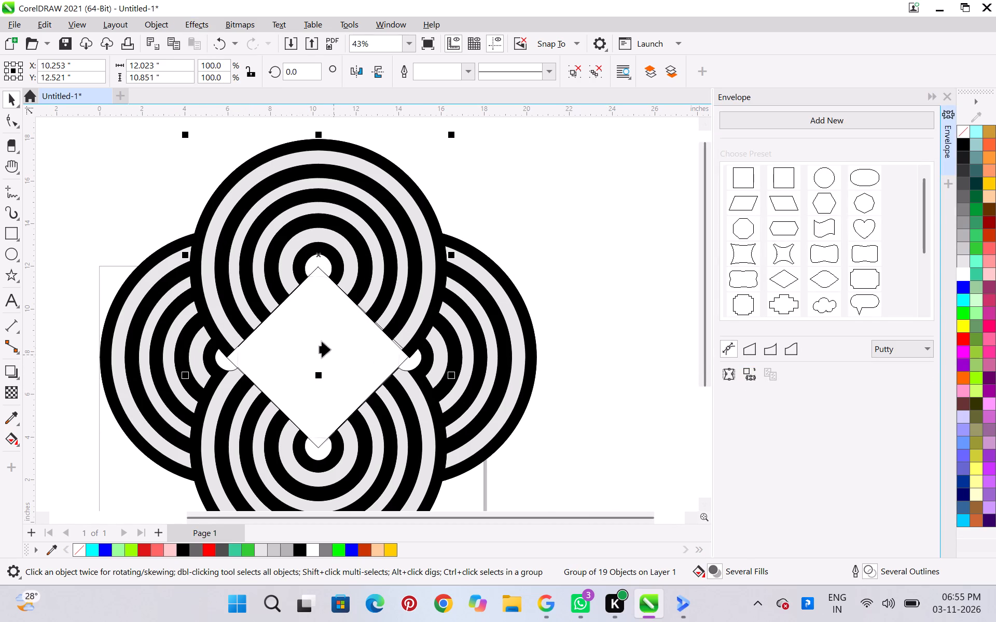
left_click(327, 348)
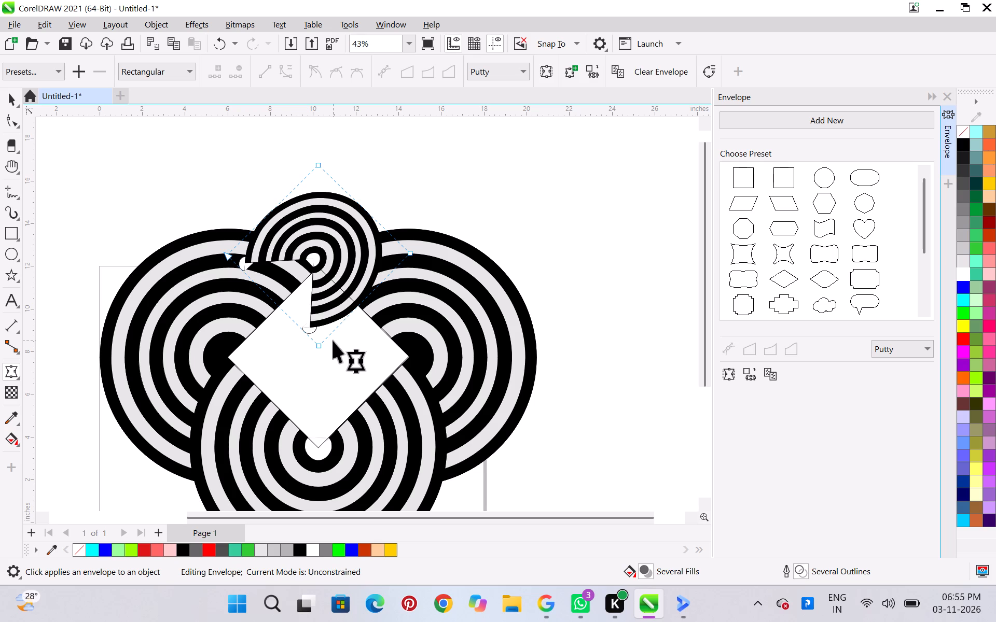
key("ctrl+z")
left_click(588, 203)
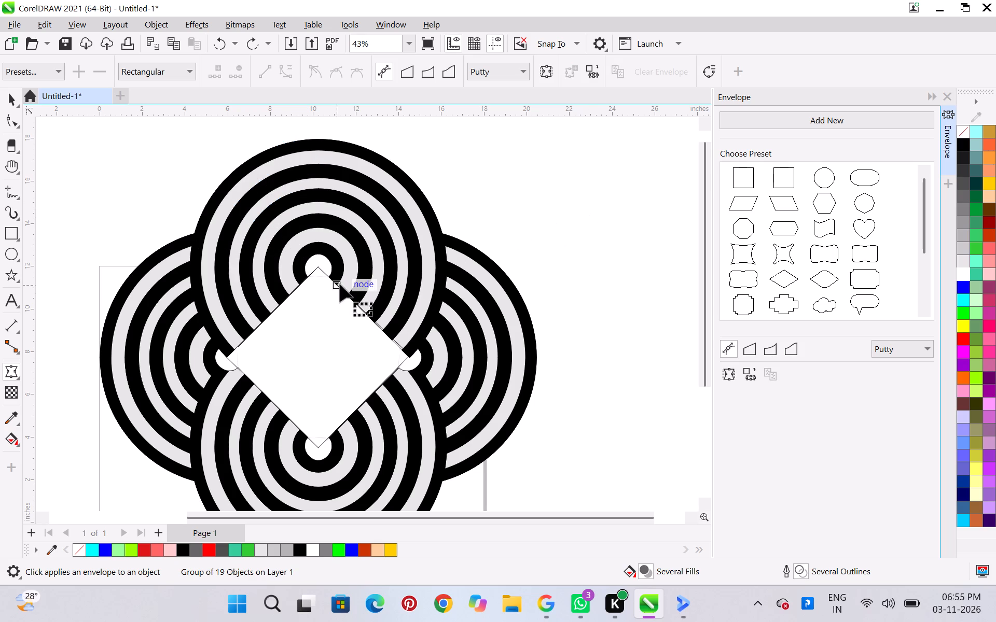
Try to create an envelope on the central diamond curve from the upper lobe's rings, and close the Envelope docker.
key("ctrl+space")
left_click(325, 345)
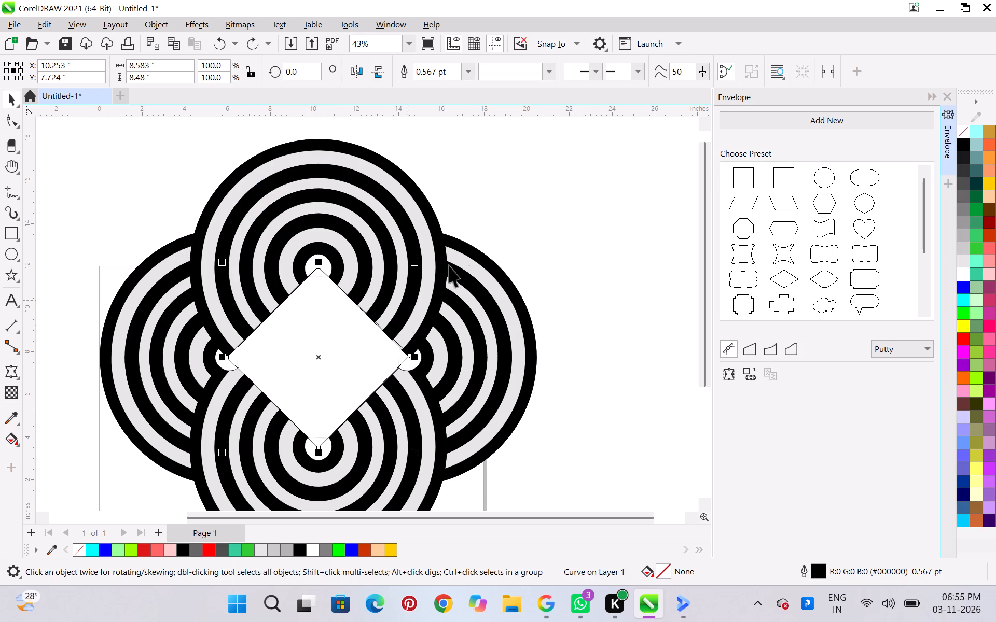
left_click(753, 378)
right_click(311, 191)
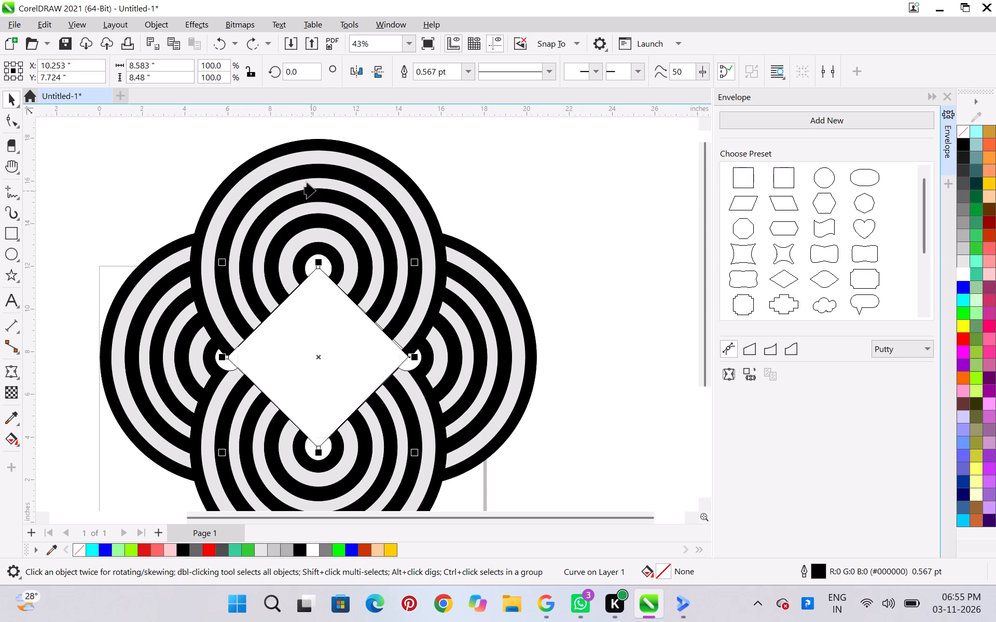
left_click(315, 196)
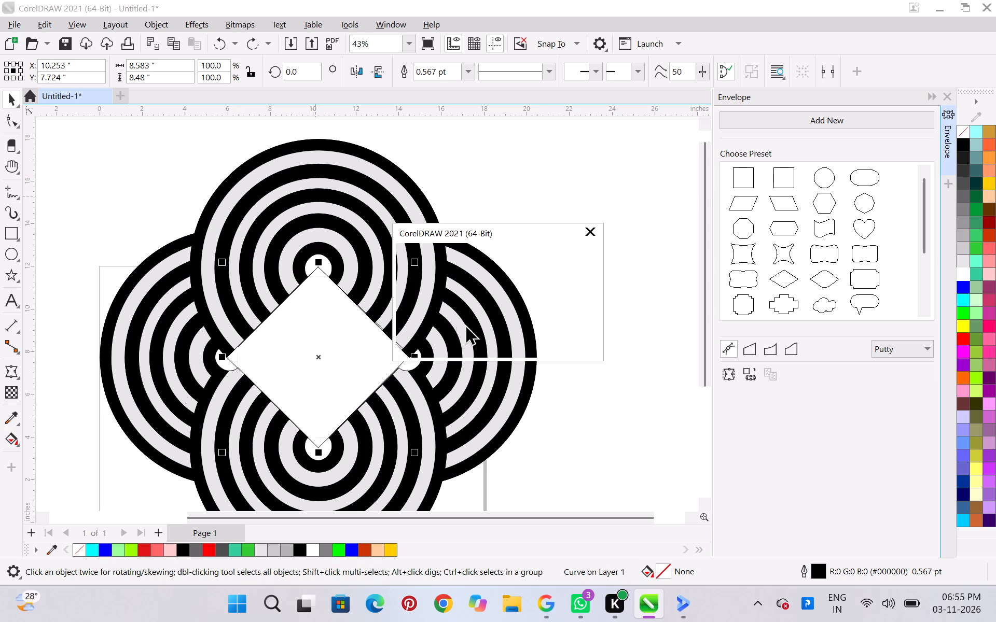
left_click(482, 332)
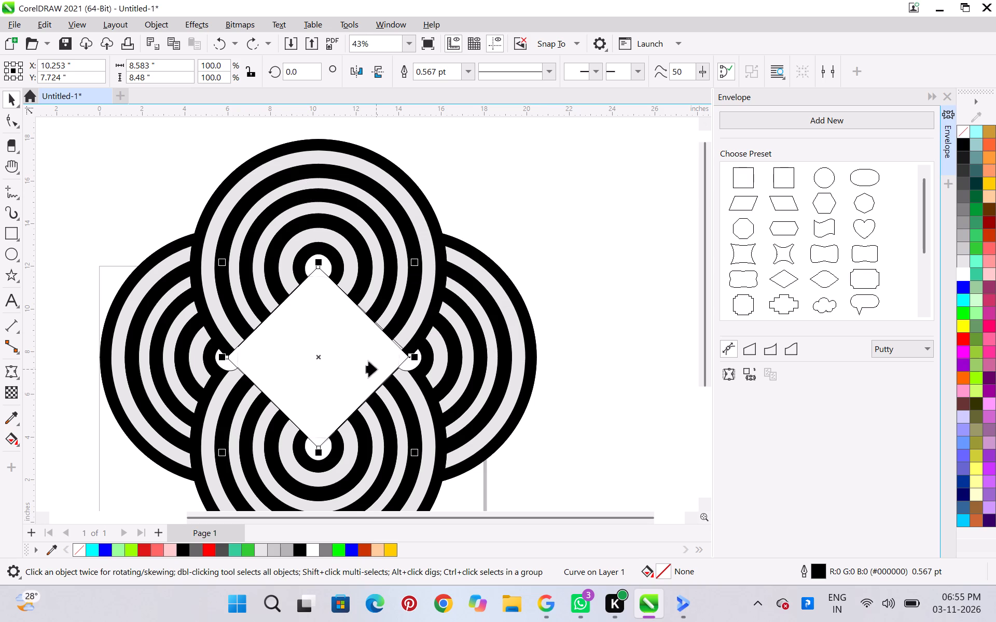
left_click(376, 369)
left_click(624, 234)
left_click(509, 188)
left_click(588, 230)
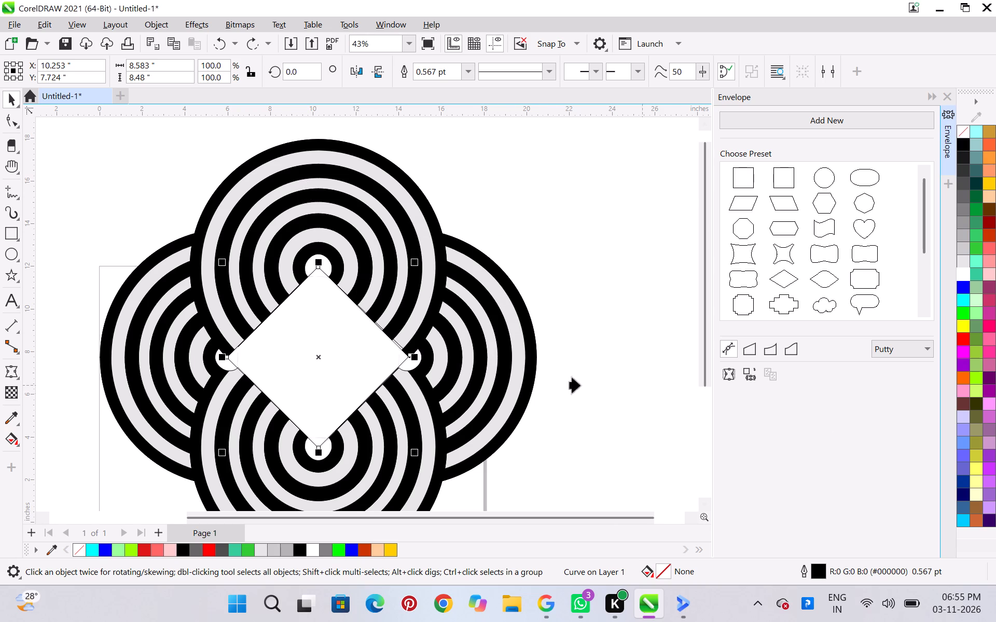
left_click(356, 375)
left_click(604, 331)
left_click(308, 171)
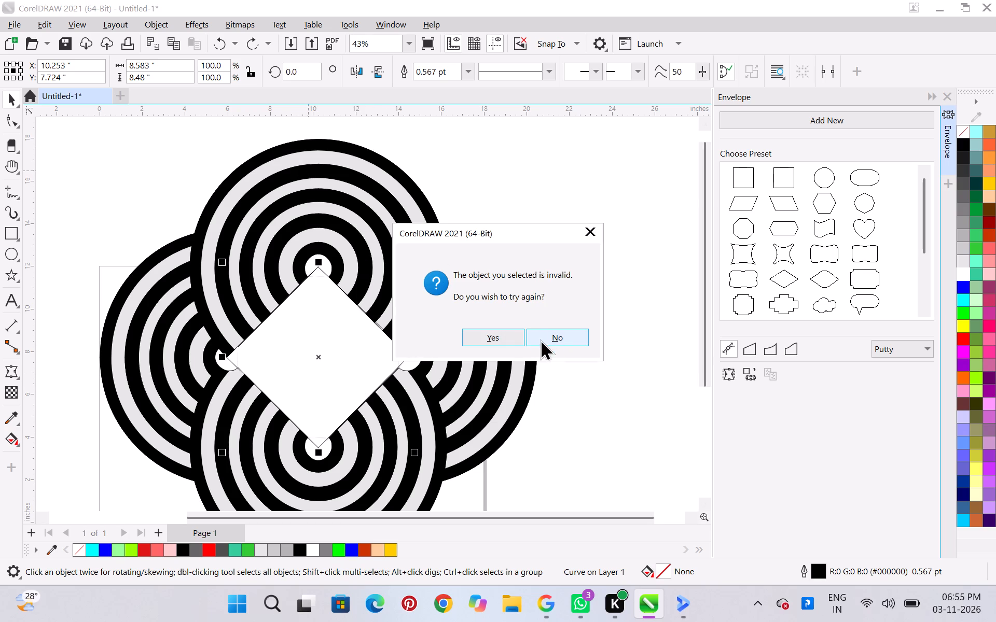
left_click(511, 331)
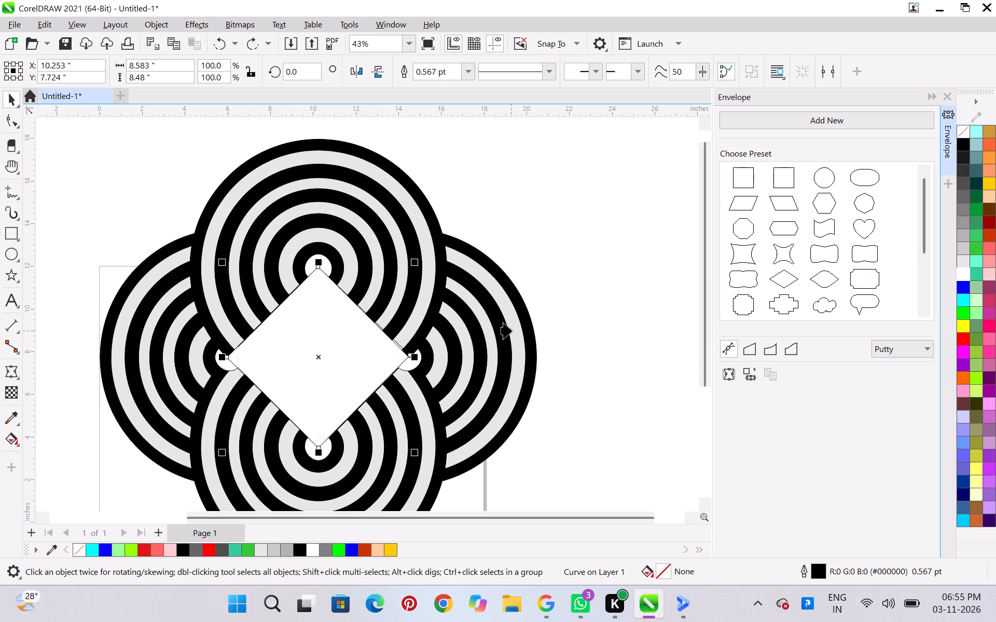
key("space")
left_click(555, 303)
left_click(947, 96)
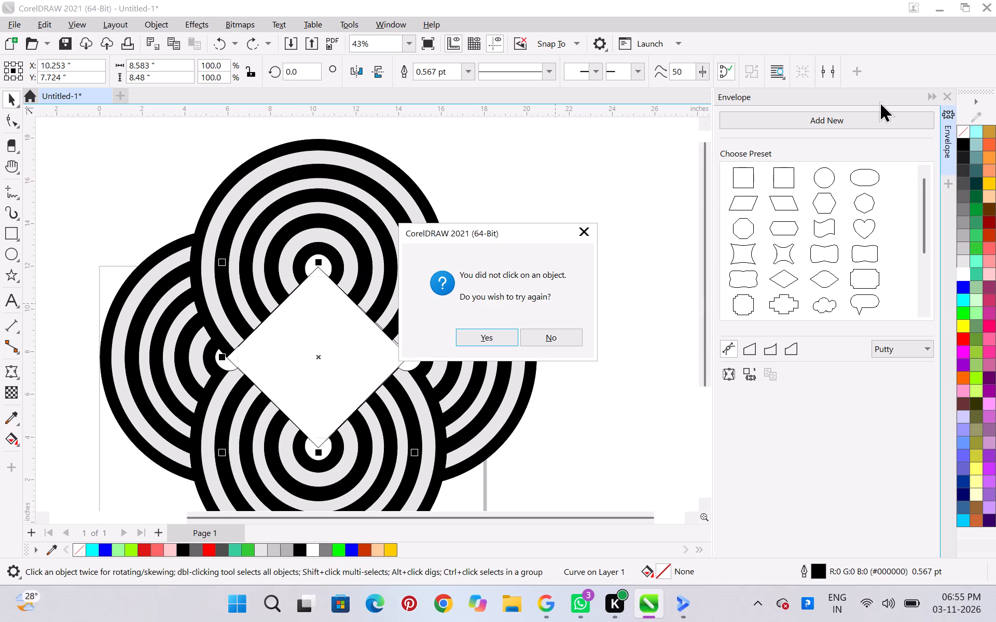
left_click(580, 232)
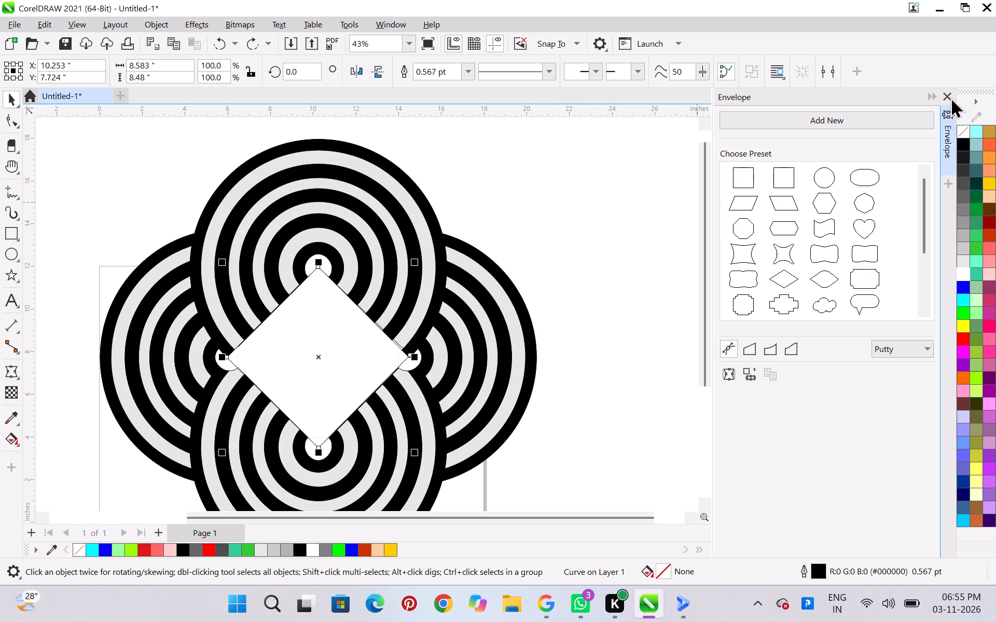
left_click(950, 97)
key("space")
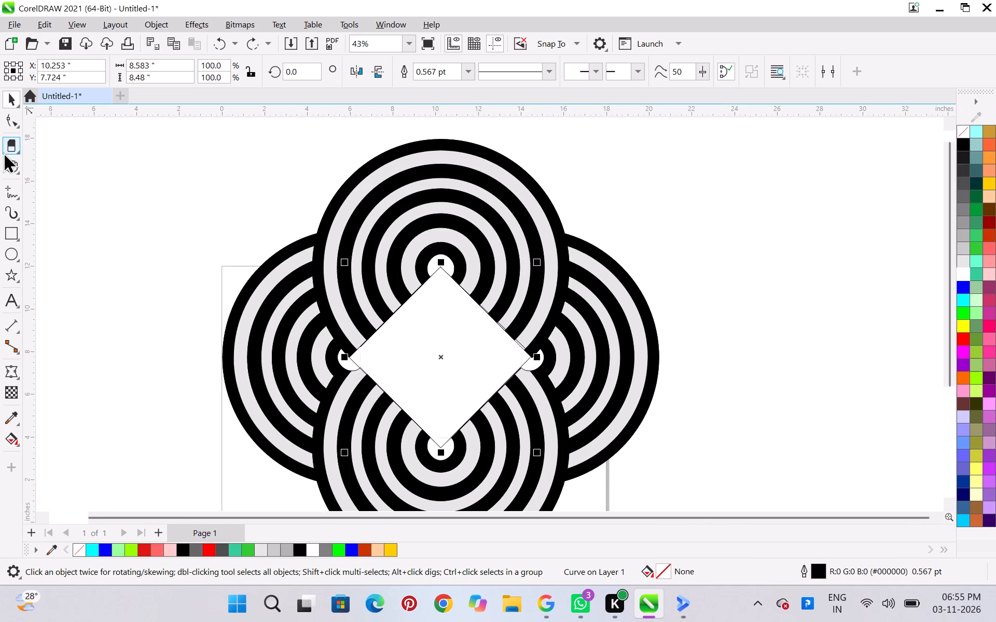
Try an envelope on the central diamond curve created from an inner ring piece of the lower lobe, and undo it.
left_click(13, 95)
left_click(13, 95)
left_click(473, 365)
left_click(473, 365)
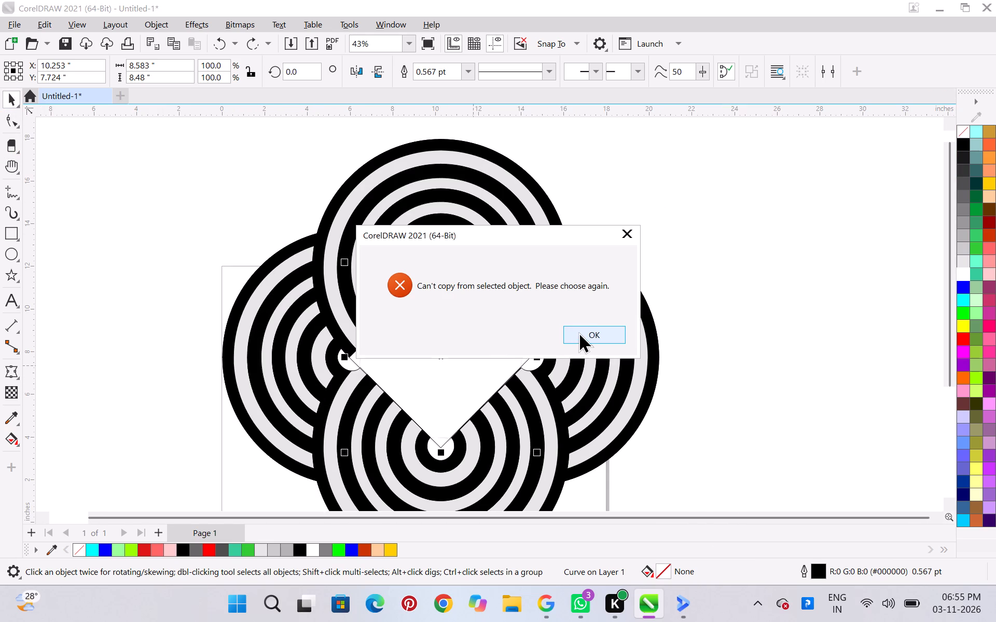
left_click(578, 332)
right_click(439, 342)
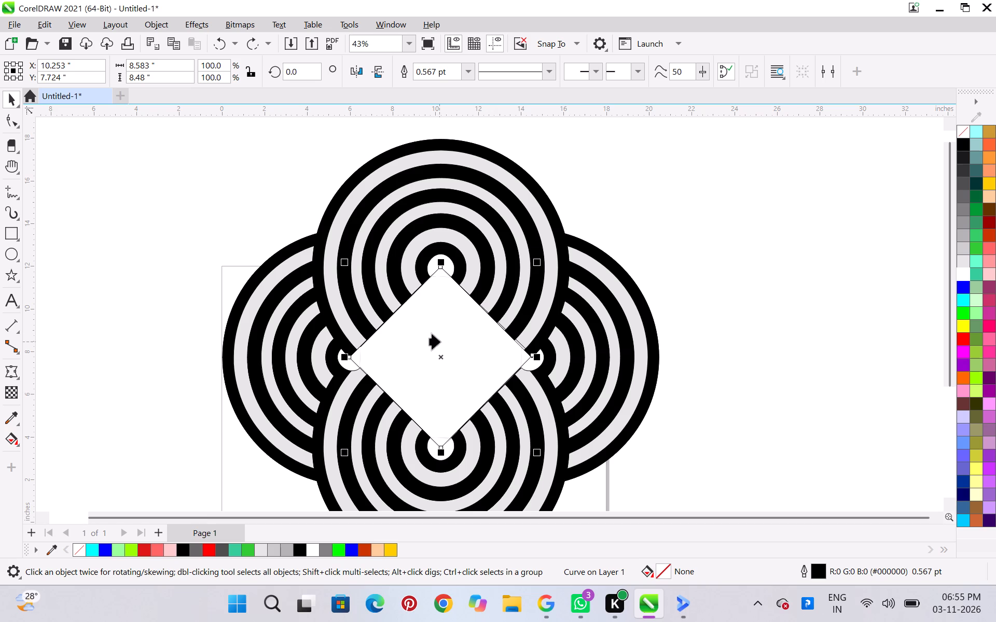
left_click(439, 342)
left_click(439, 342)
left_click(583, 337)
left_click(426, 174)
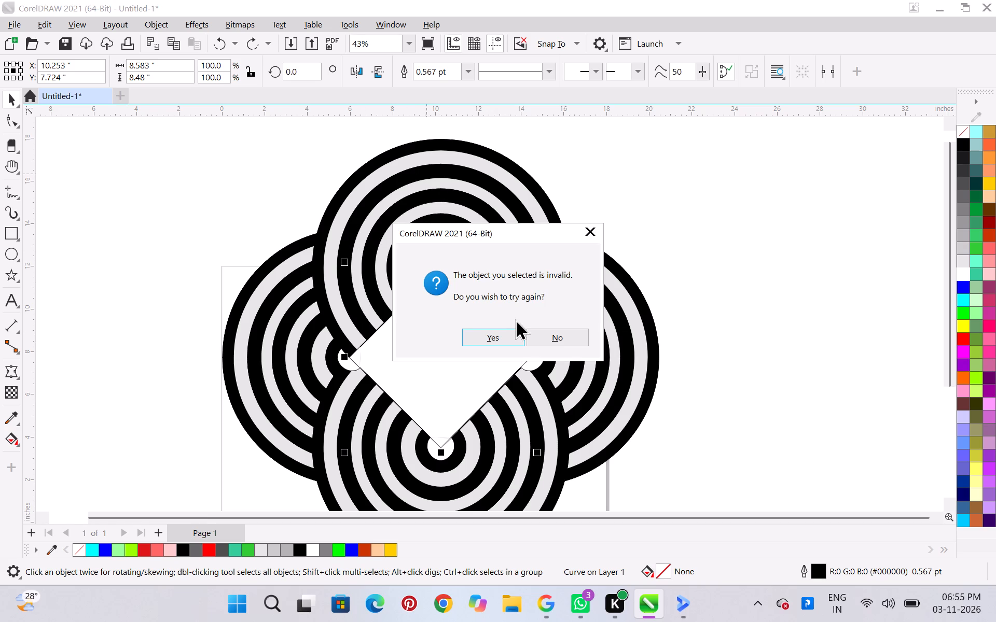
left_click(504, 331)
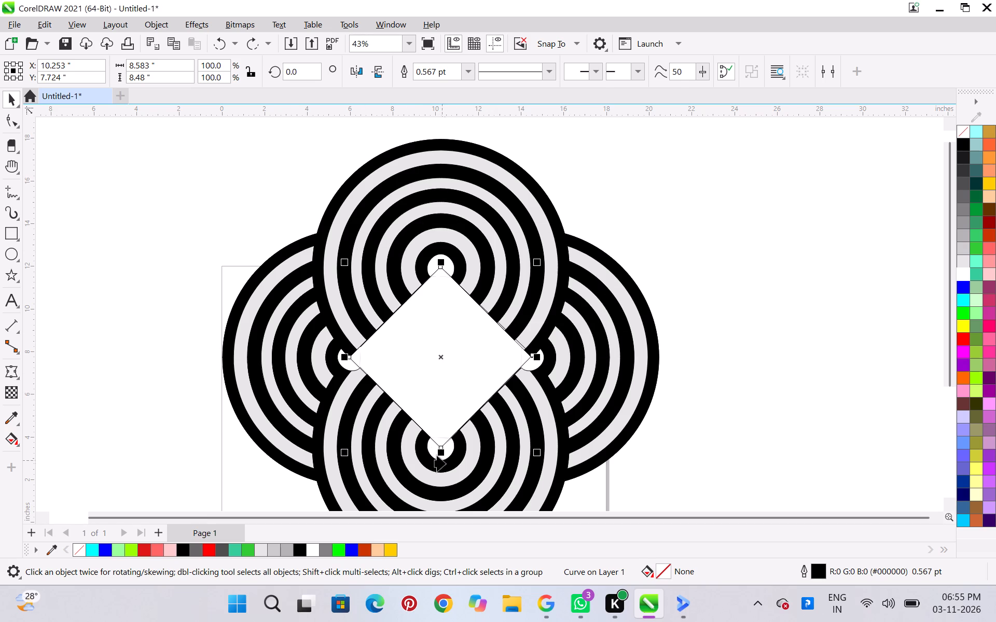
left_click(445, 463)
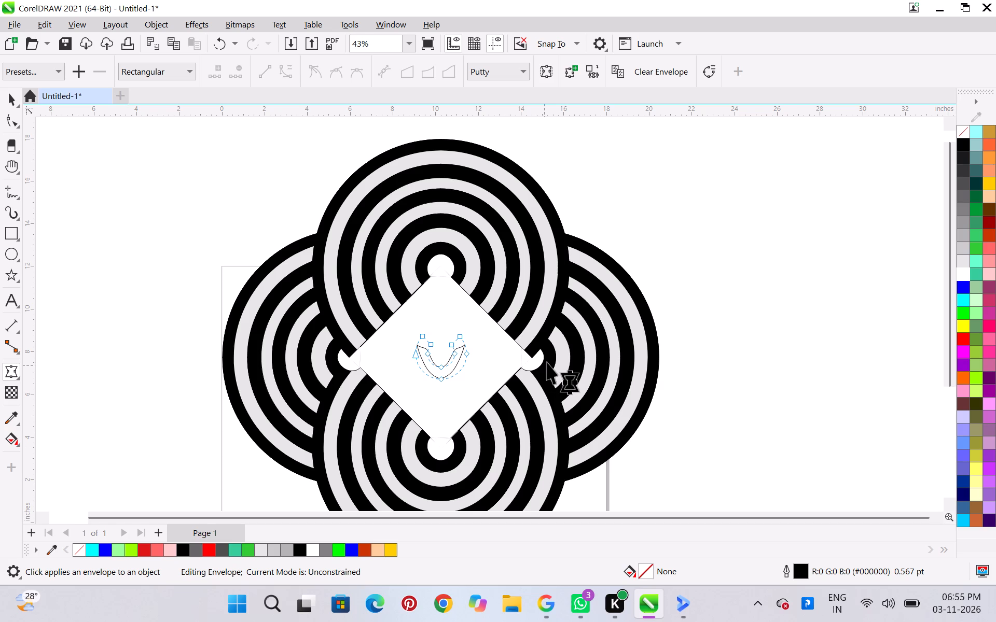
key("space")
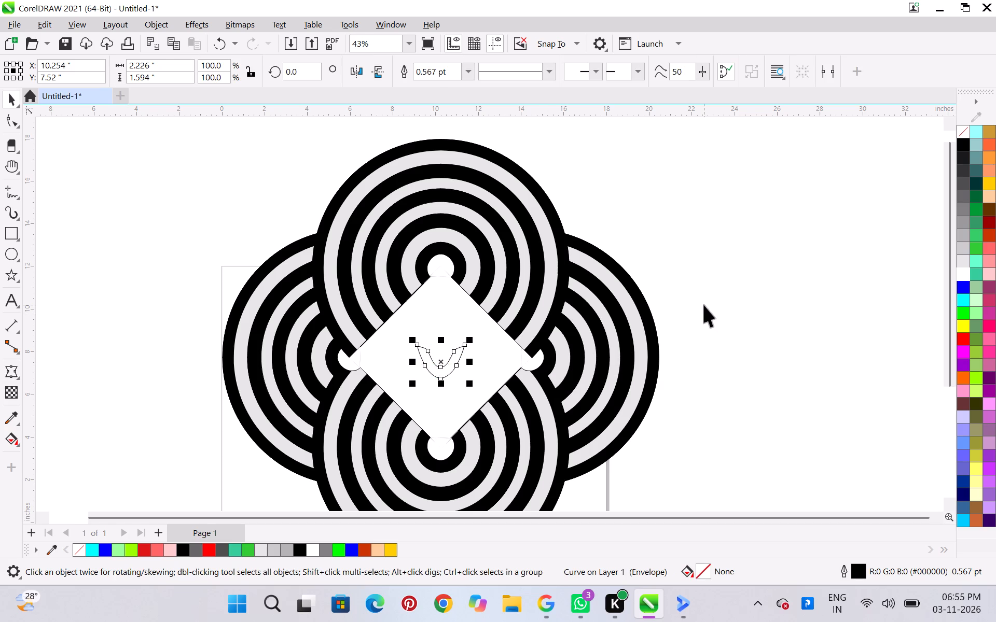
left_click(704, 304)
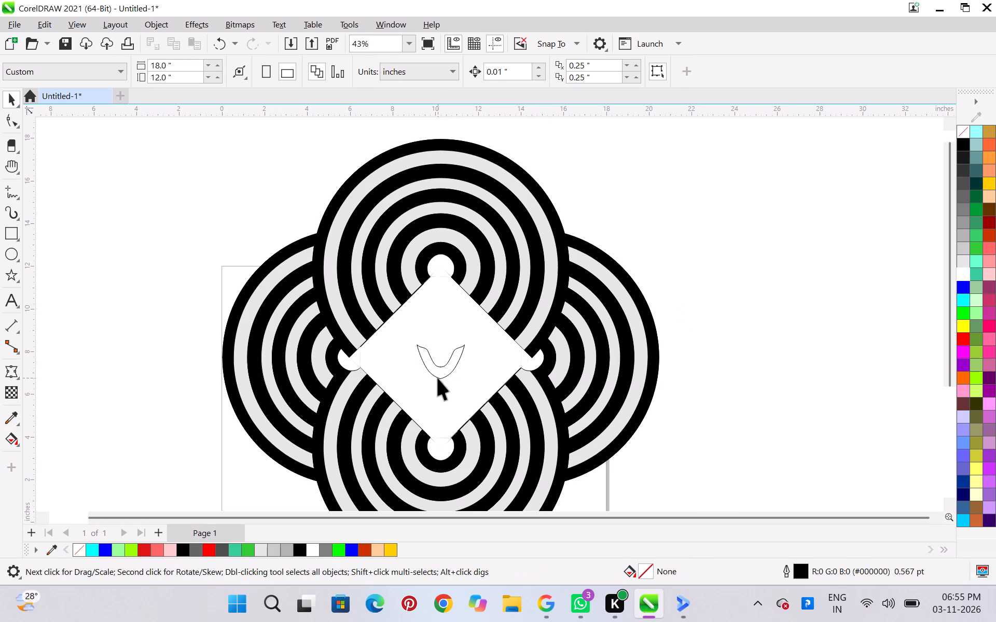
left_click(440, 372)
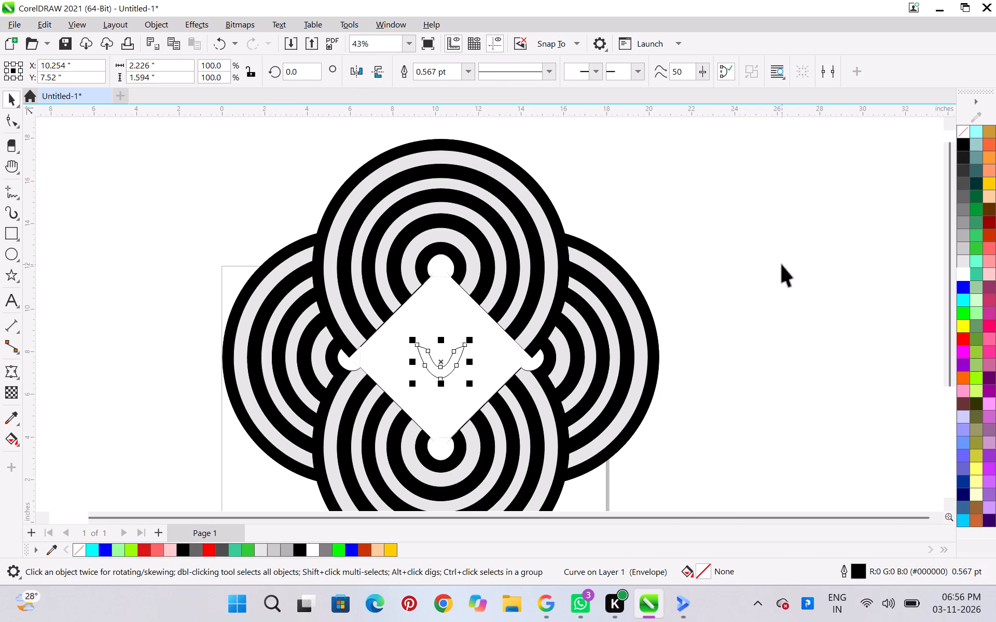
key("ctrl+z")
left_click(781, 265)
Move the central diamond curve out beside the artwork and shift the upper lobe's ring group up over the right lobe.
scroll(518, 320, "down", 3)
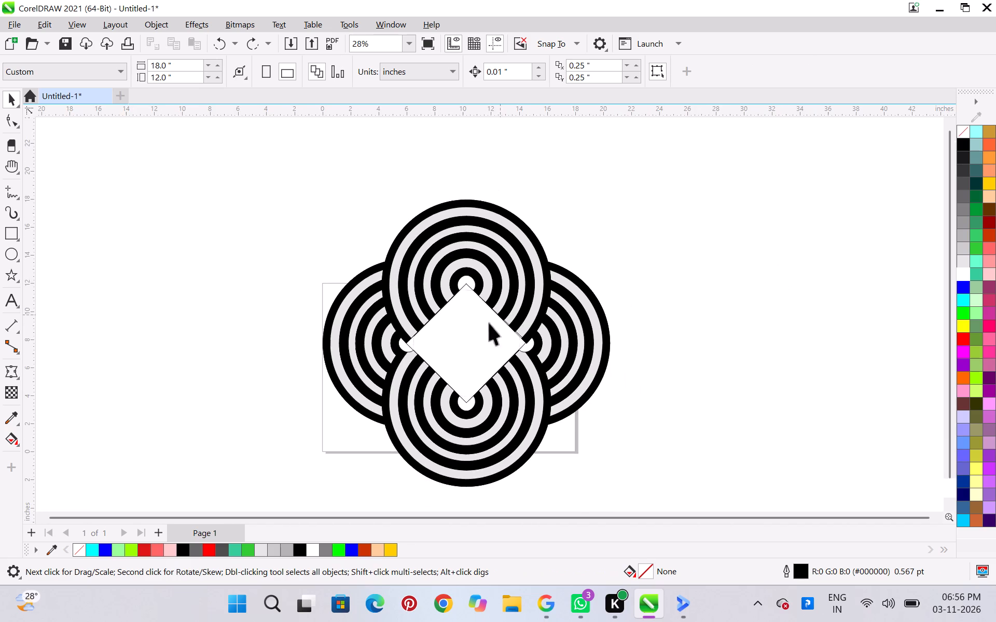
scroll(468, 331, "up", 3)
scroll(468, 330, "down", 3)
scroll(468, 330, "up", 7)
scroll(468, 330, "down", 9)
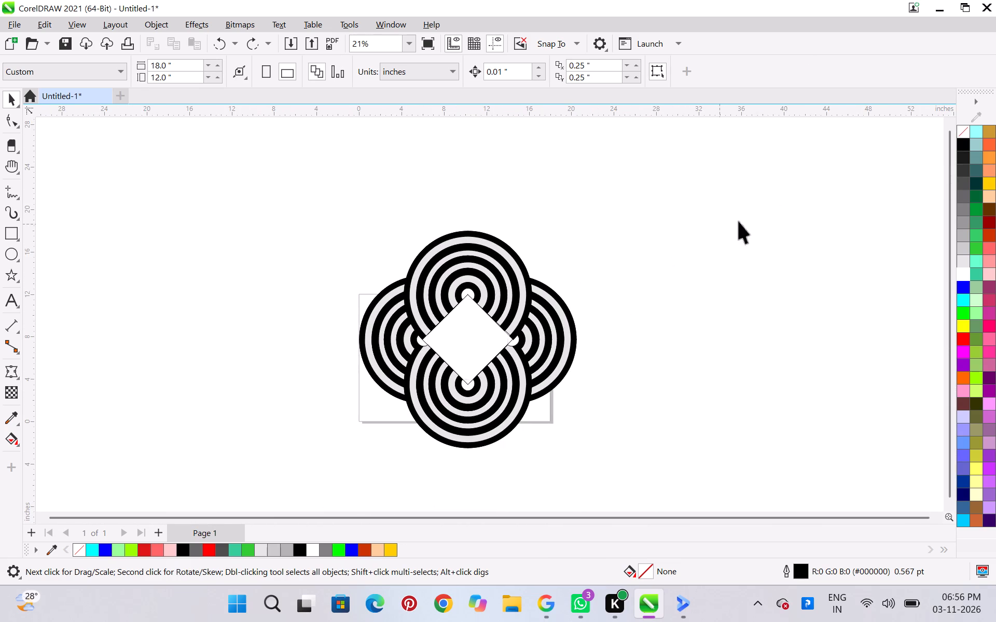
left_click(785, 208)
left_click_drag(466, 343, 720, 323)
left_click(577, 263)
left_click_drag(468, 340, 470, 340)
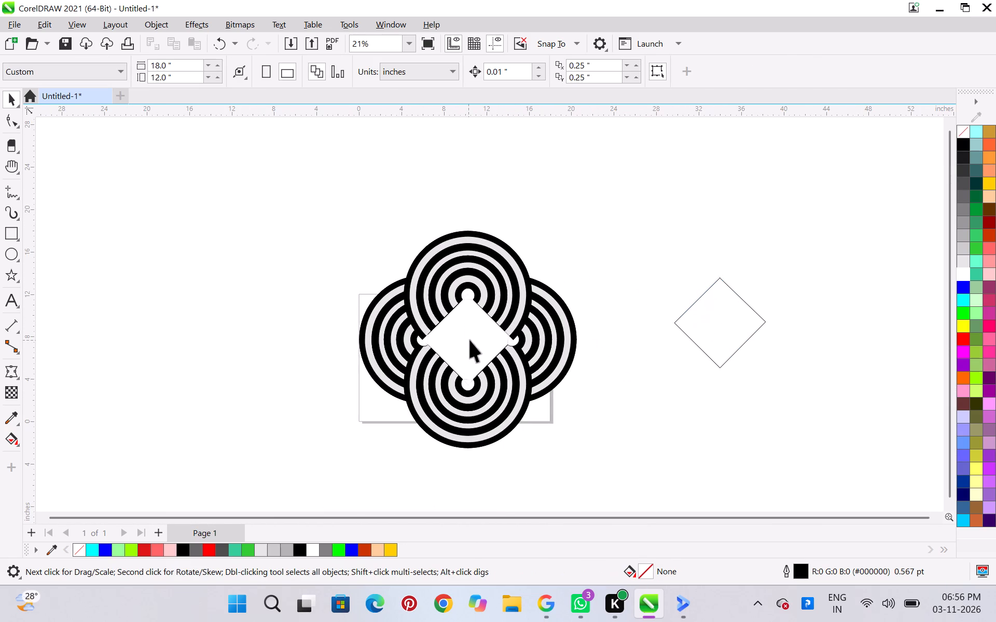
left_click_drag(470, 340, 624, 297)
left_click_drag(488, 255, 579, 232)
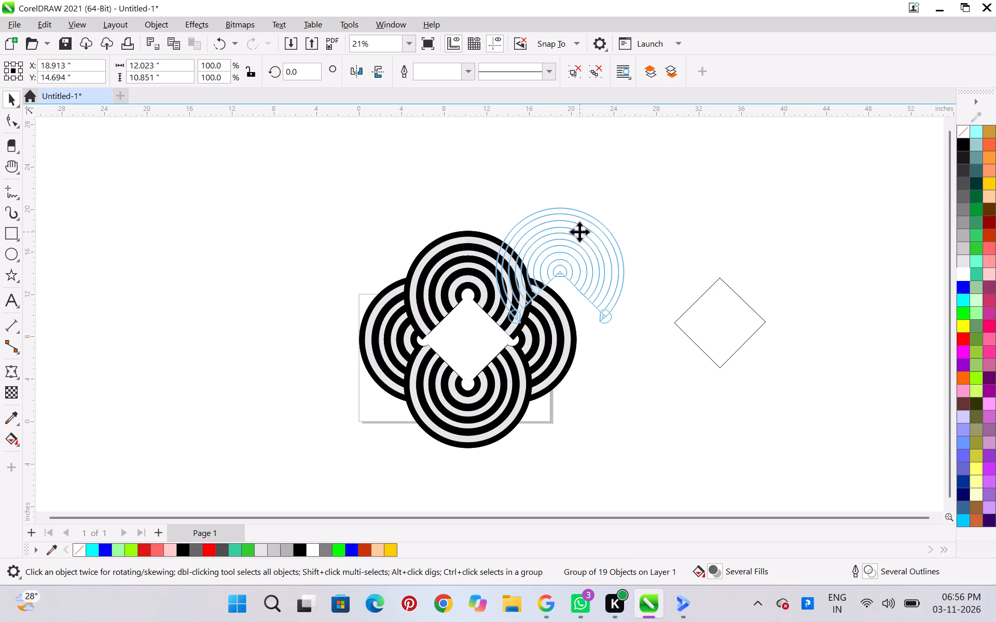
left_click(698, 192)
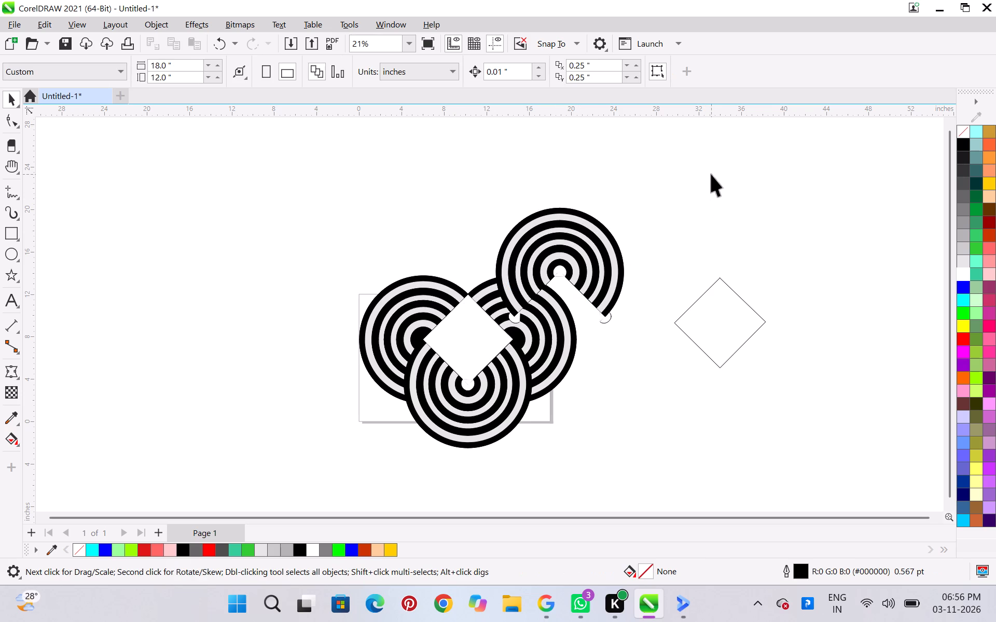
Undo all available changes, back to the single upper ring lobe and the striped triangle beside it.
key("ctrl+z")
key("ctrl+z")
key("ctrl+z")
key("ctrl+z")
key("ctrl+z")
key("ctrl+z")
key("ctrl+z")
key("ctrl+z")
key("ctrl+z")
key("ctrl+z")
key("ctrl+z")
key("ctrl+z")
key("ctrl+z")
key("ctrl+z")
key("ctrl+z")
key("ctrl+z")
key("ctrl+z")
key("ctrl+z")
key("ctrl+z")
key("ctrl+z")
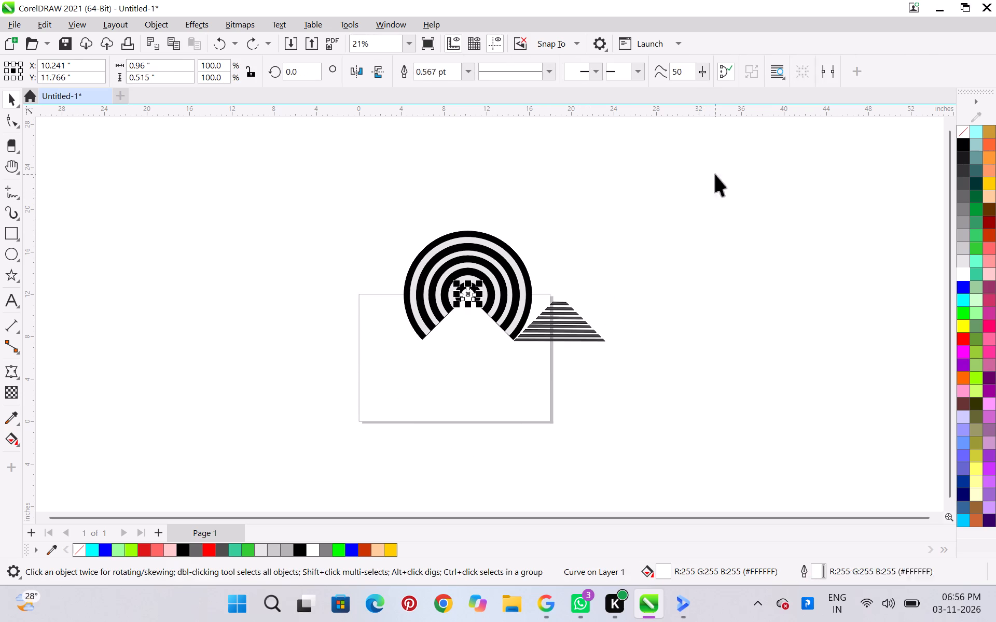
key("ctrl+z")
key("ctrl+z")
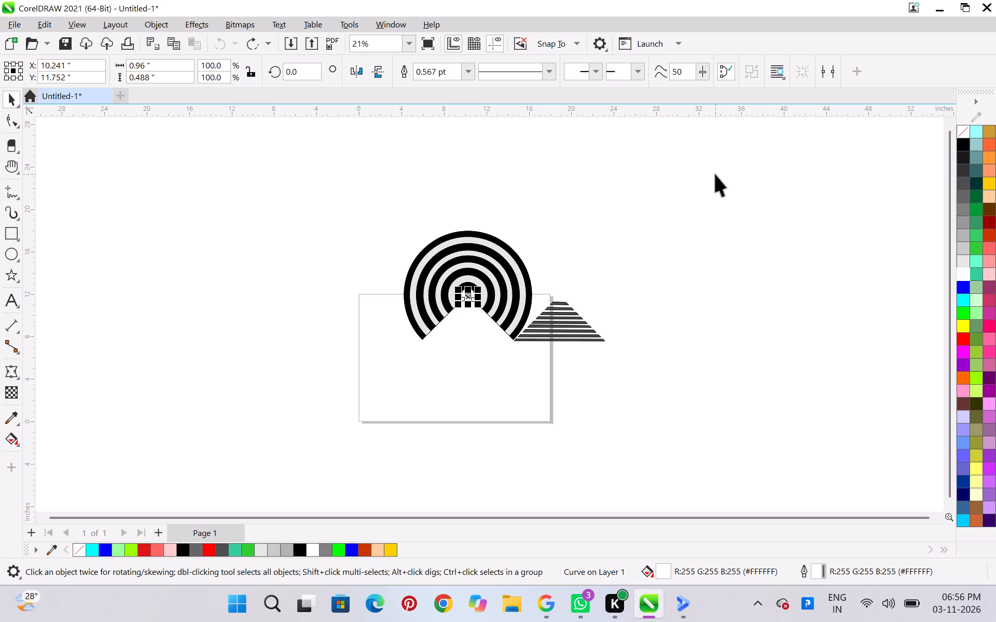
left_click(591, 278)
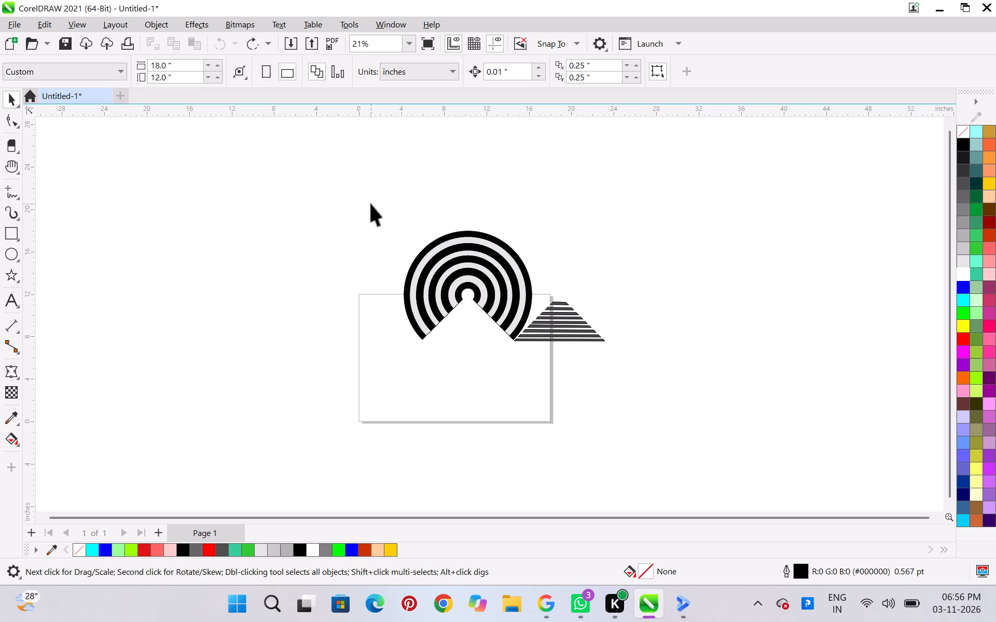
Move the striped triangle horizontally away from the ring lobe, clear of the page's right edge.
left_click_drag(367, 204, 568, 363)
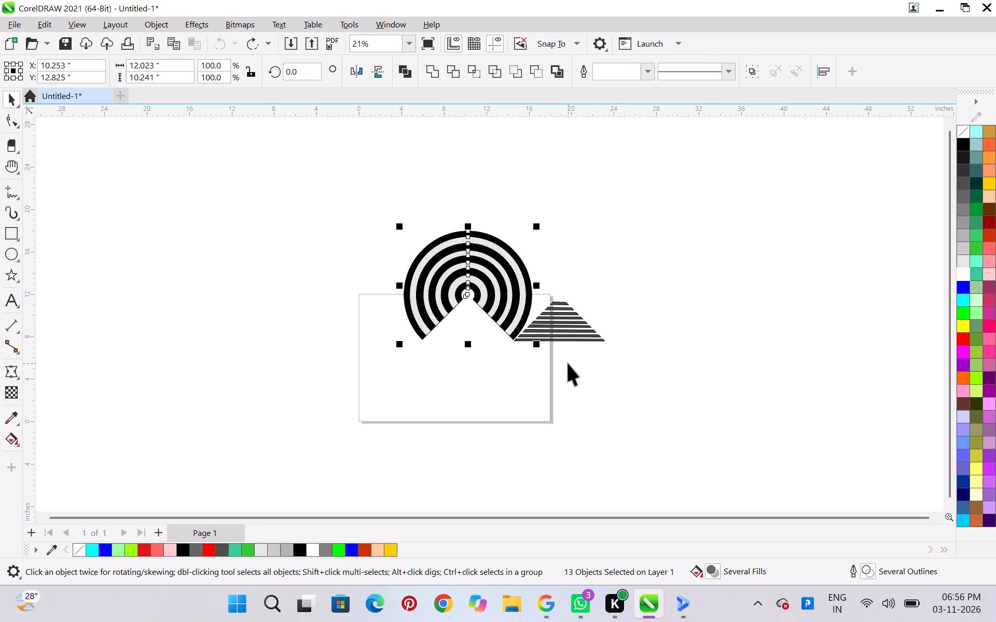
left_click(568, 312)
left_click_drag(567, 311, 728, 297)
left_click(607, 225)
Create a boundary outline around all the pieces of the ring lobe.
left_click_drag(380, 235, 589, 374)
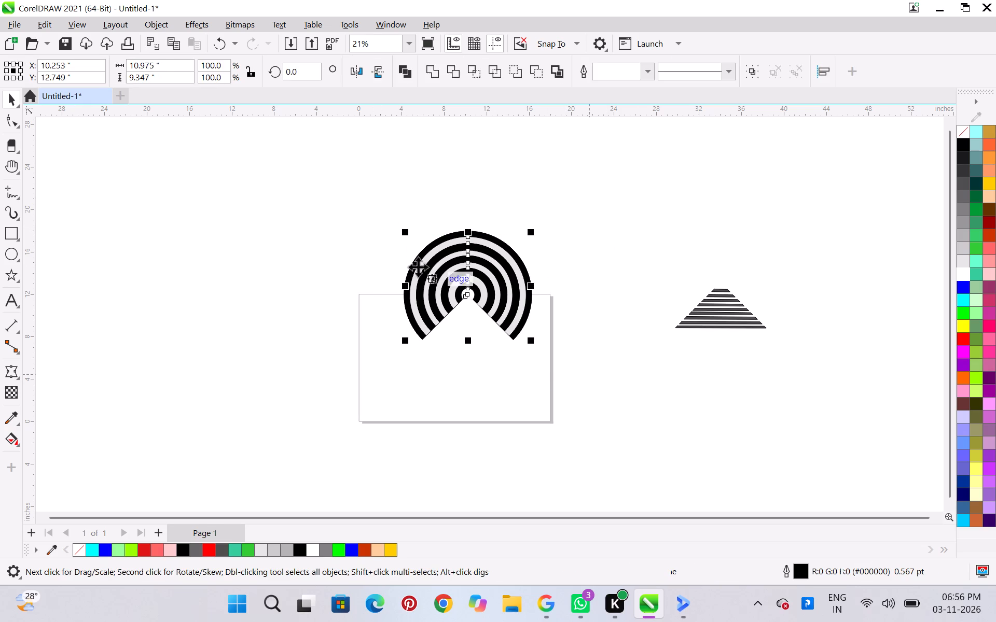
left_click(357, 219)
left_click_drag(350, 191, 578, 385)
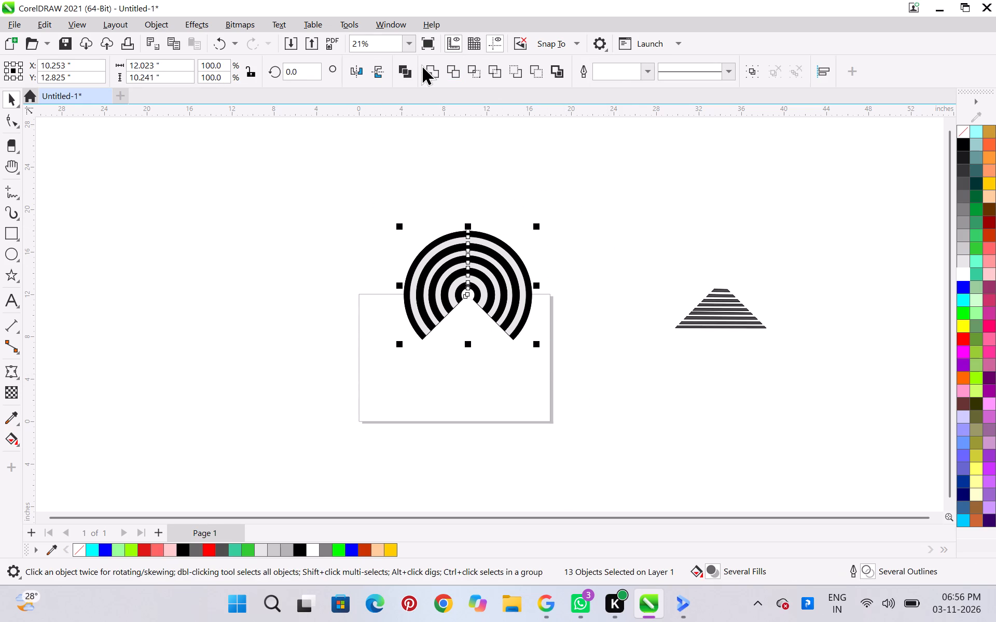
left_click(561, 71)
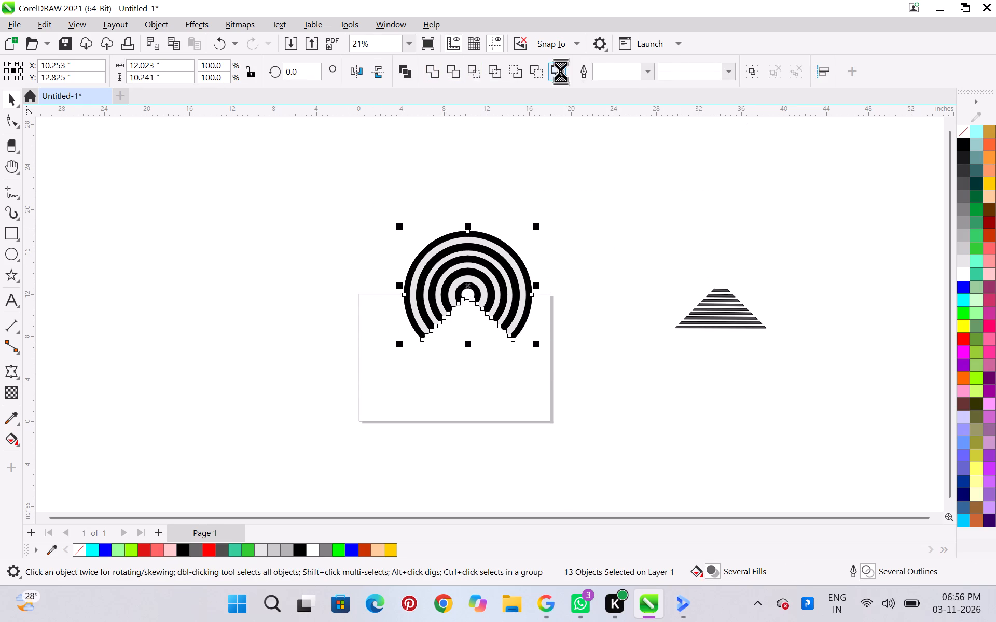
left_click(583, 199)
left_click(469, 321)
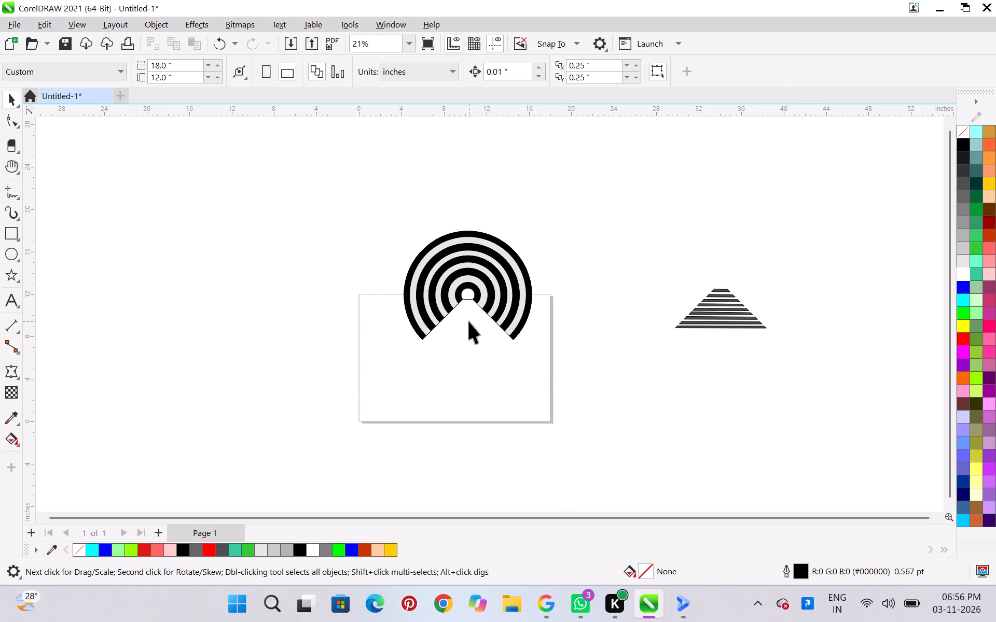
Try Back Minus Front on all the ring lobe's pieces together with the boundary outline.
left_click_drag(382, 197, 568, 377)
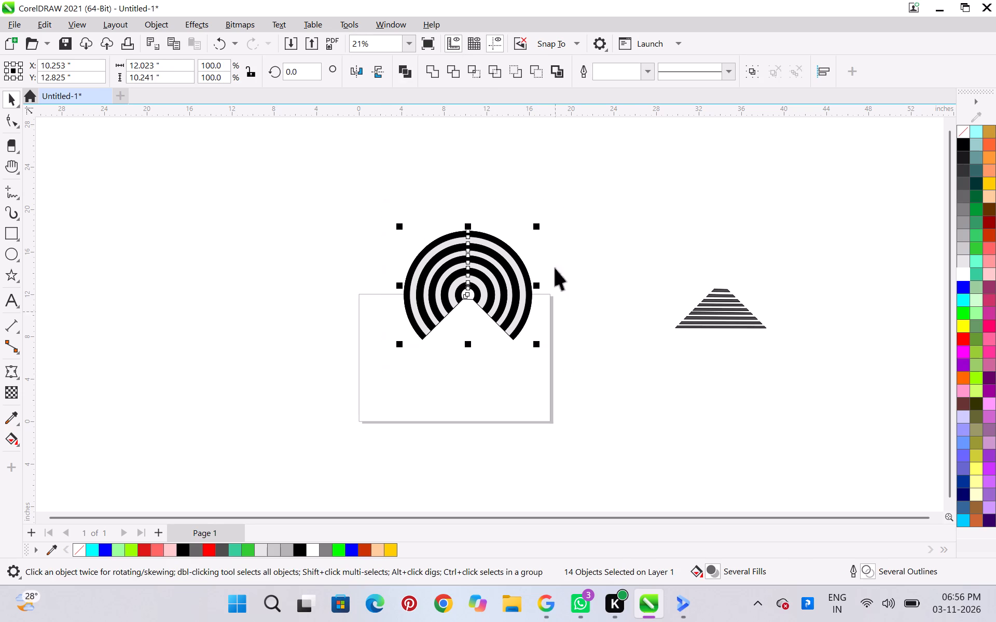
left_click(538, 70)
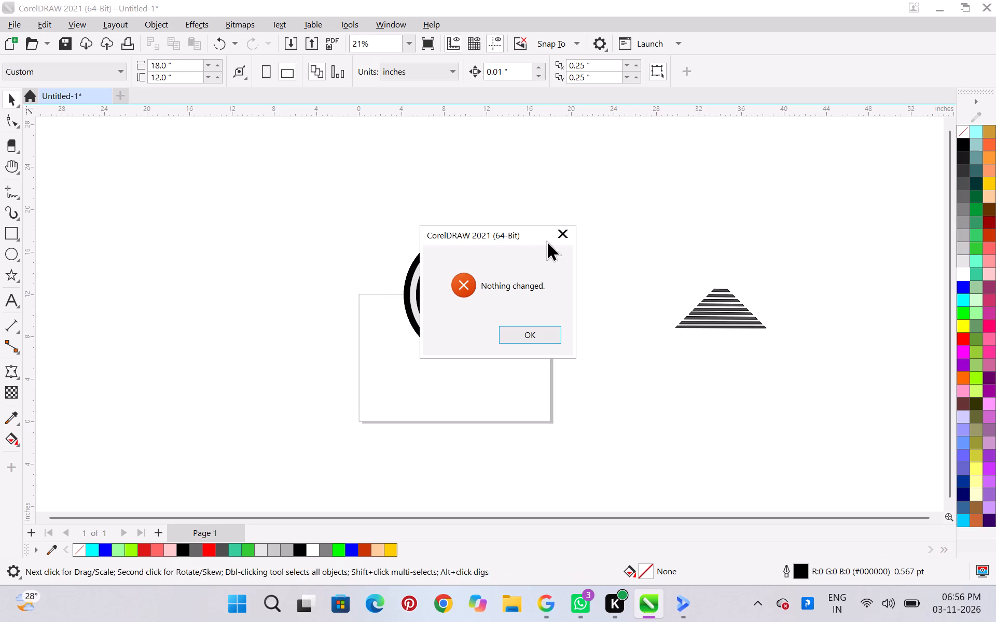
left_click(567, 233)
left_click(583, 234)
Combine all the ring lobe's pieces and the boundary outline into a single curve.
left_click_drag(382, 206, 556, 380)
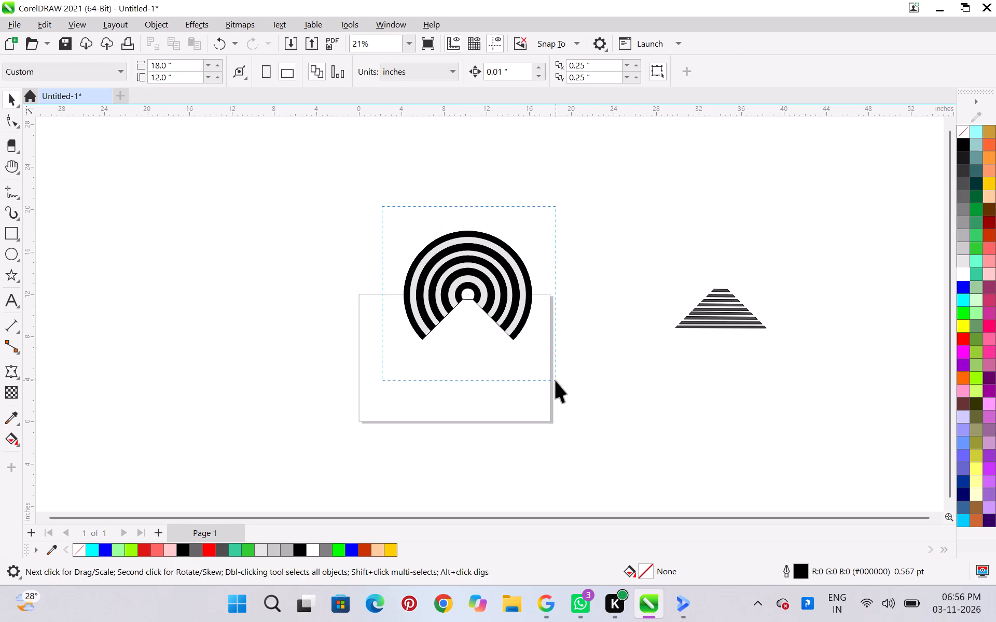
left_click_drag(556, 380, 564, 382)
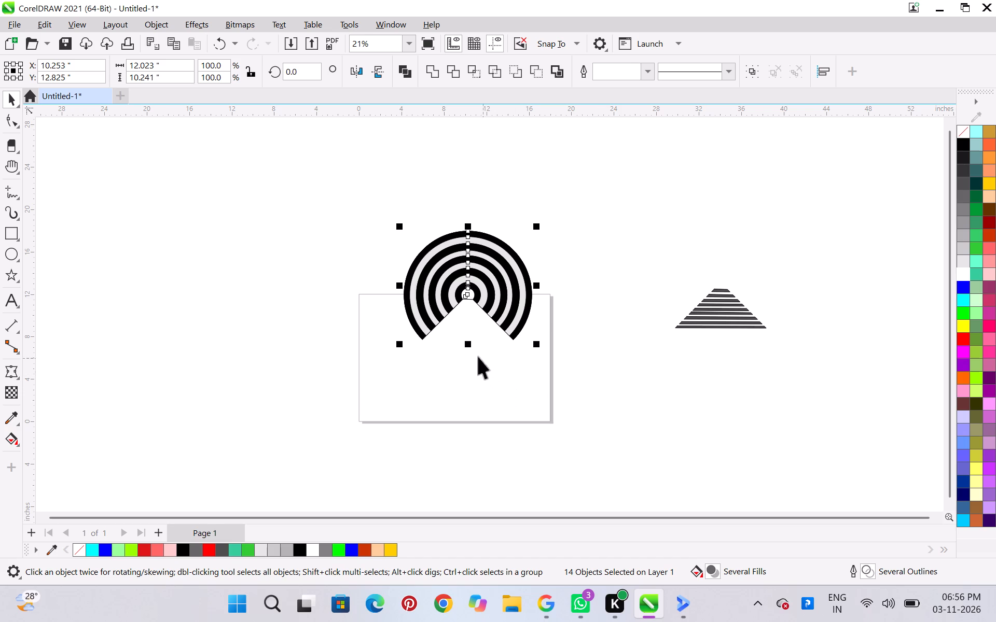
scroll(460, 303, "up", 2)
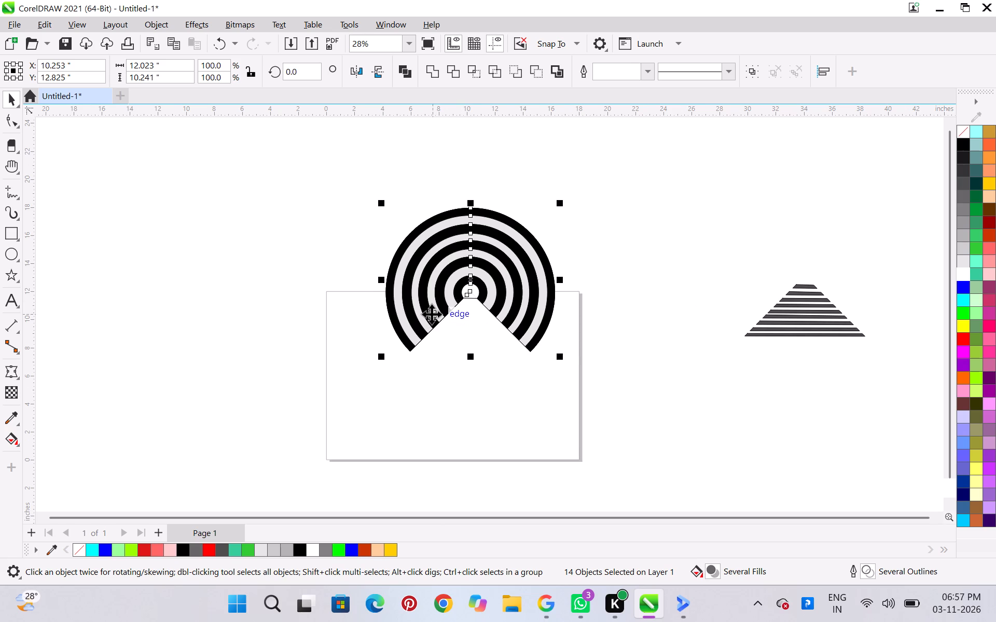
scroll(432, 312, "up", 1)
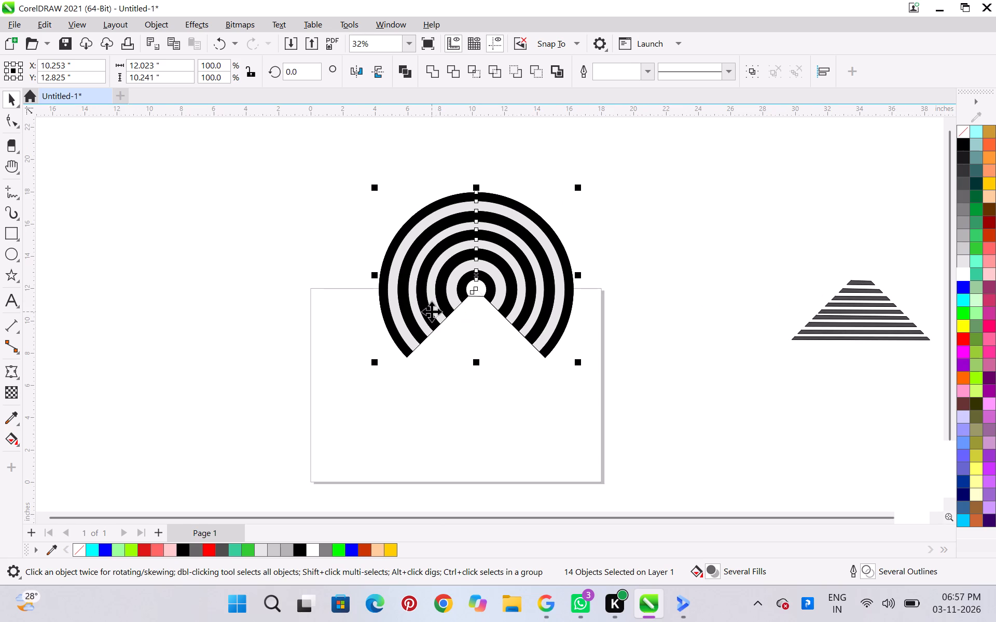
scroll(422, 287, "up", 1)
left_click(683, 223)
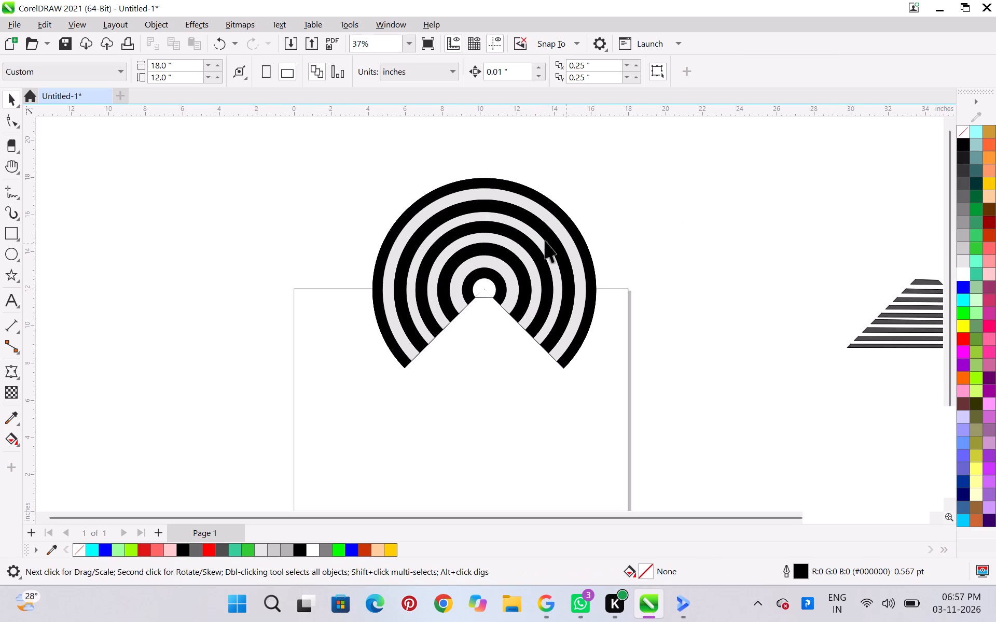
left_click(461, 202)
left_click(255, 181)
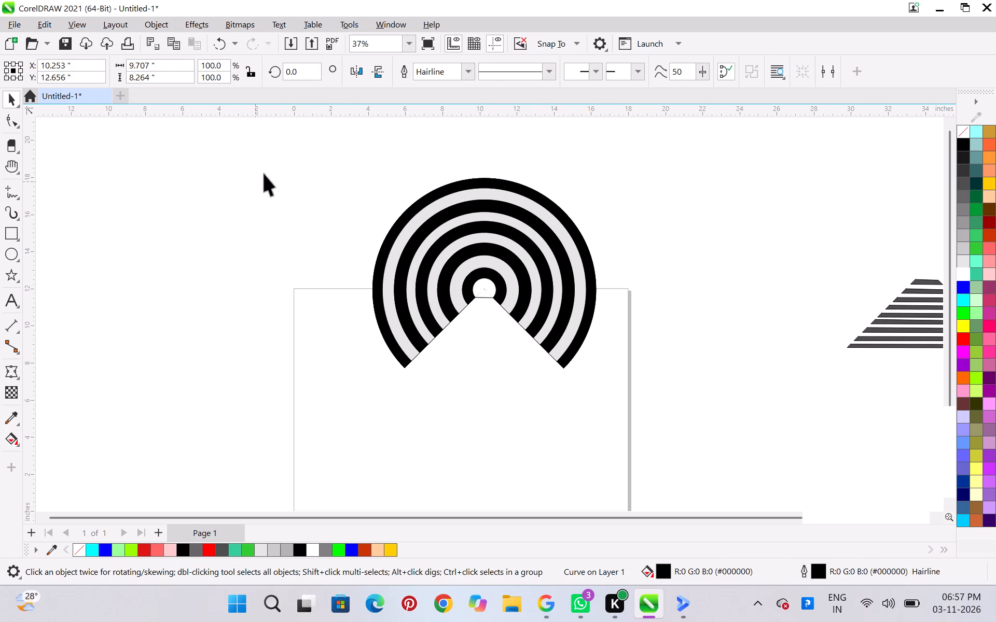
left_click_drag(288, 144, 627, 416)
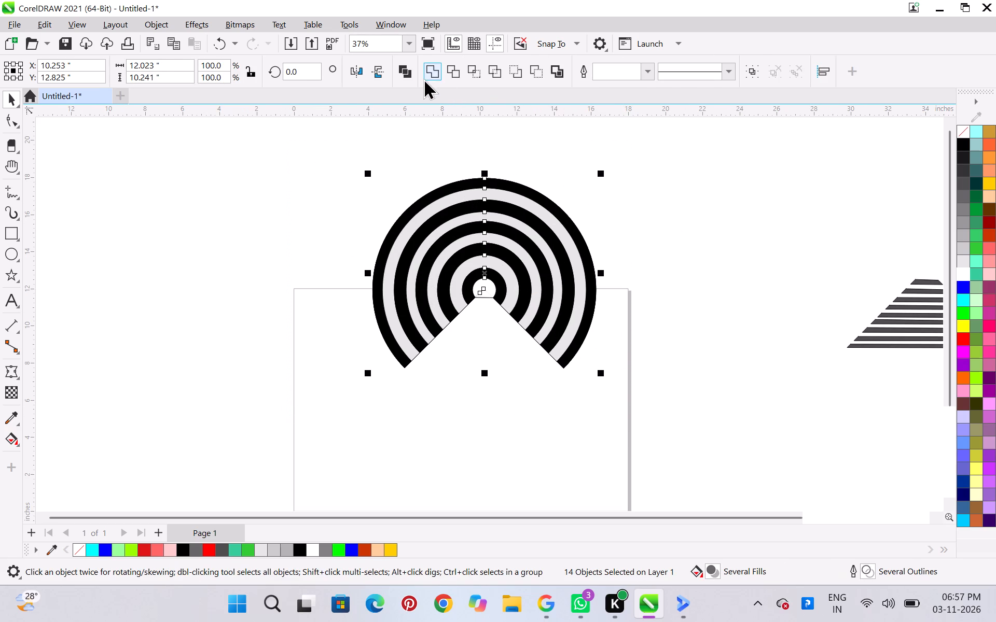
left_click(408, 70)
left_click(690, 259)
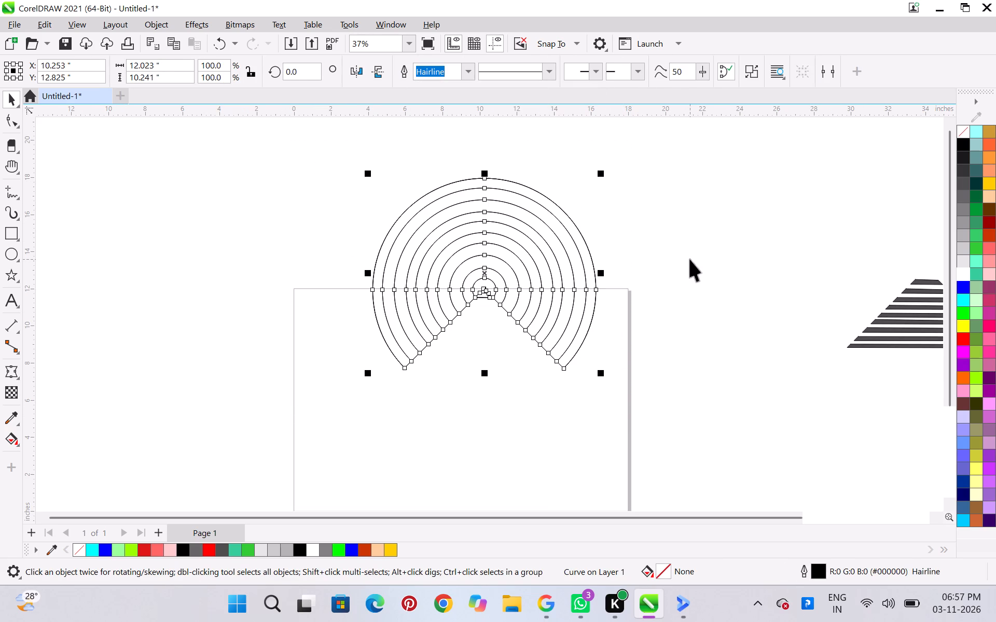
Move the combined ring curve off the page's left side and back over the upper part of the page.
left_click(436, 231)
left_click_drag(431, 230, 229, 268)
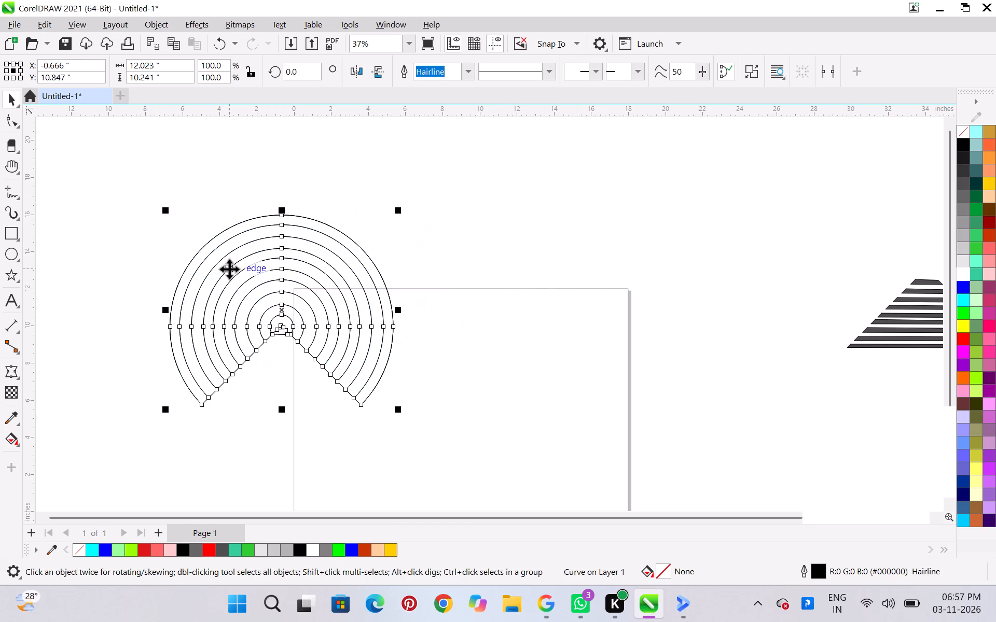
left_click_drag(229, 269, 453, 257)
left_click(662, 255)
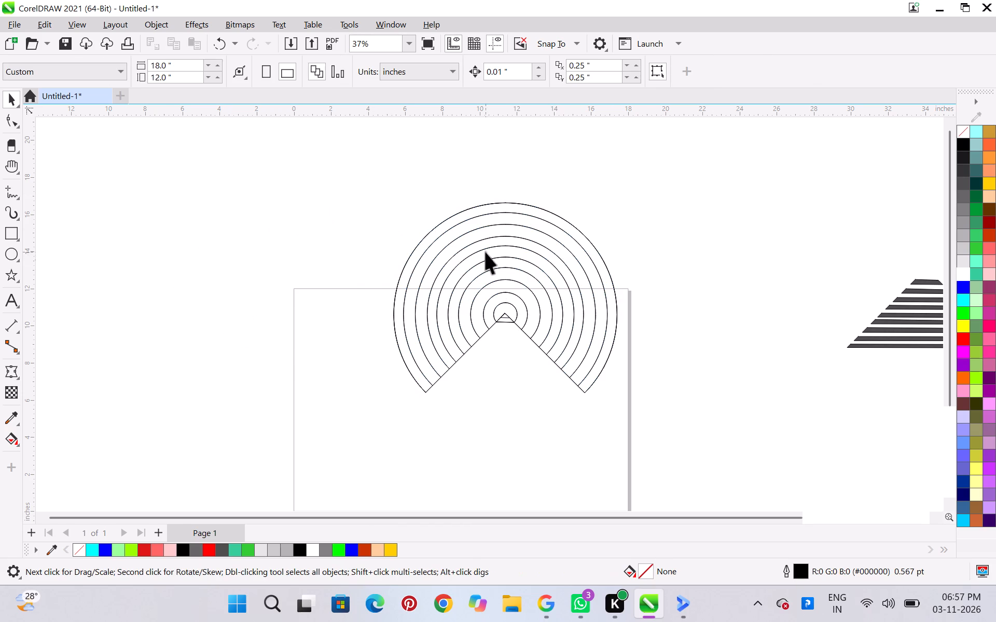
Delete everything in the drawing, including the combined ring curve and the striped triangle.
scroll(661, 272, "down", 5)
scroll(756, 347, "down", 3)
scroll(841, 328, "up", 5)
scroll(841, 328, "down", 5)
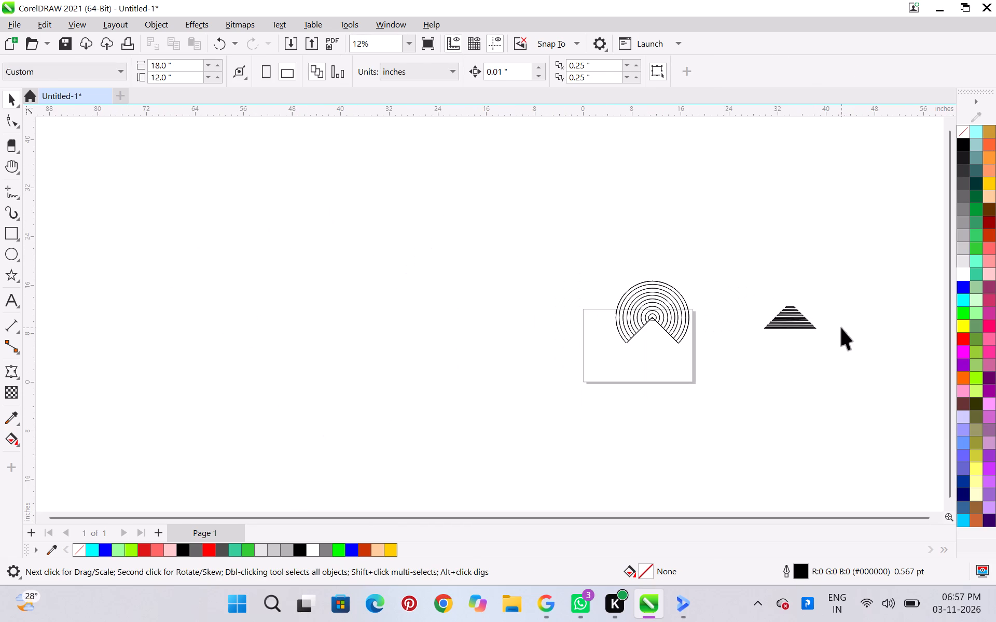
key("ctrl+a")
key("Delete")
Draw an unfilled circle about 8.2 inches in diameter near the middle of the empty page.
scroll(823, 338, "down", 5)
scroll(819, 336, "up", 7)
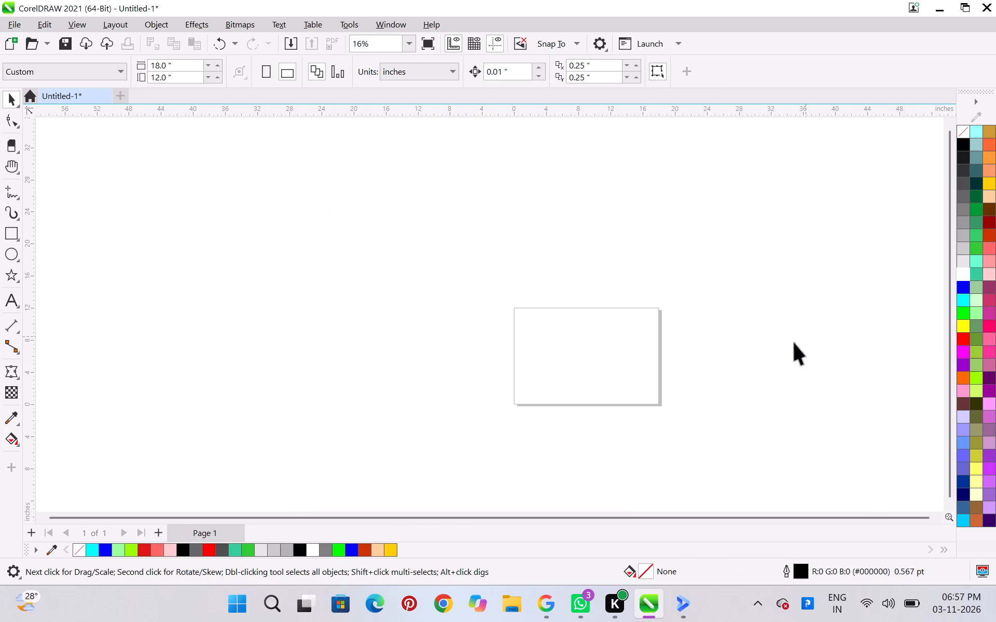
scroll(723, 361, "up", 5)
scroll(405, 371, "up", 3)
left_click(178, 273)
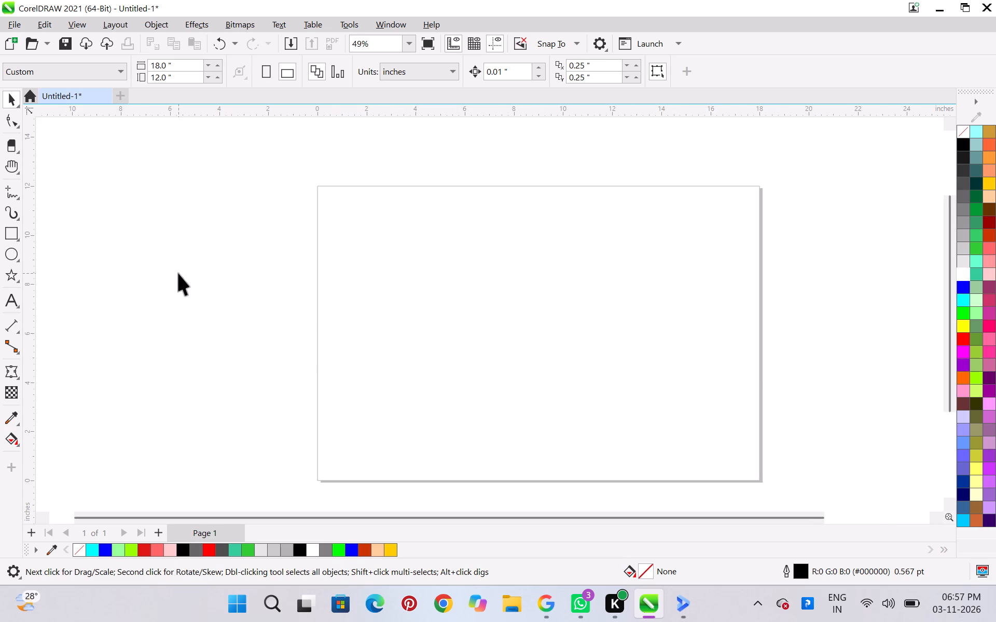
left_click(12, 248)
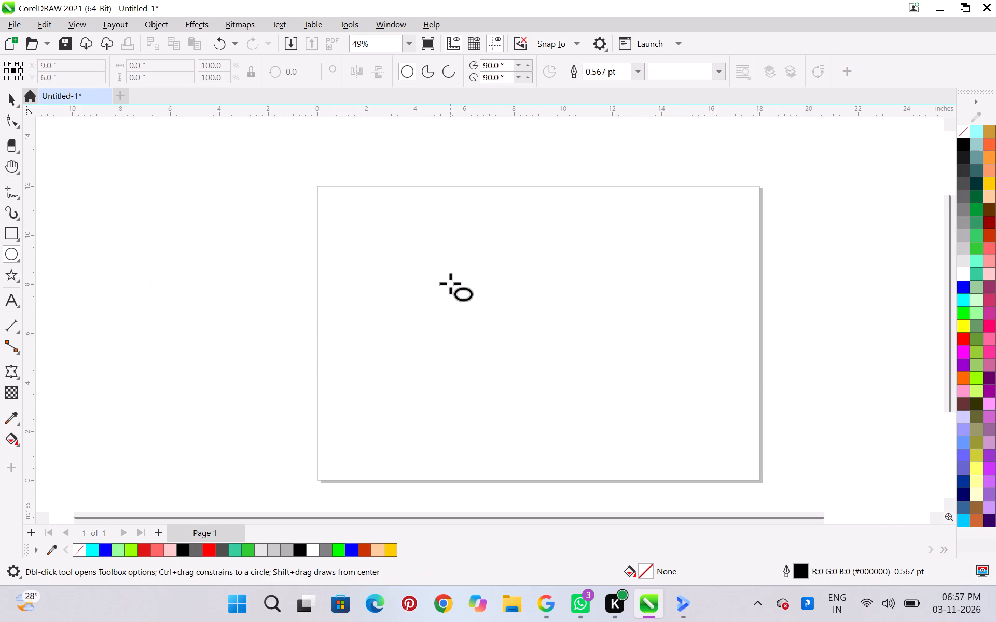
left_click_drag(449, 230, 582, 432, "ctrl")
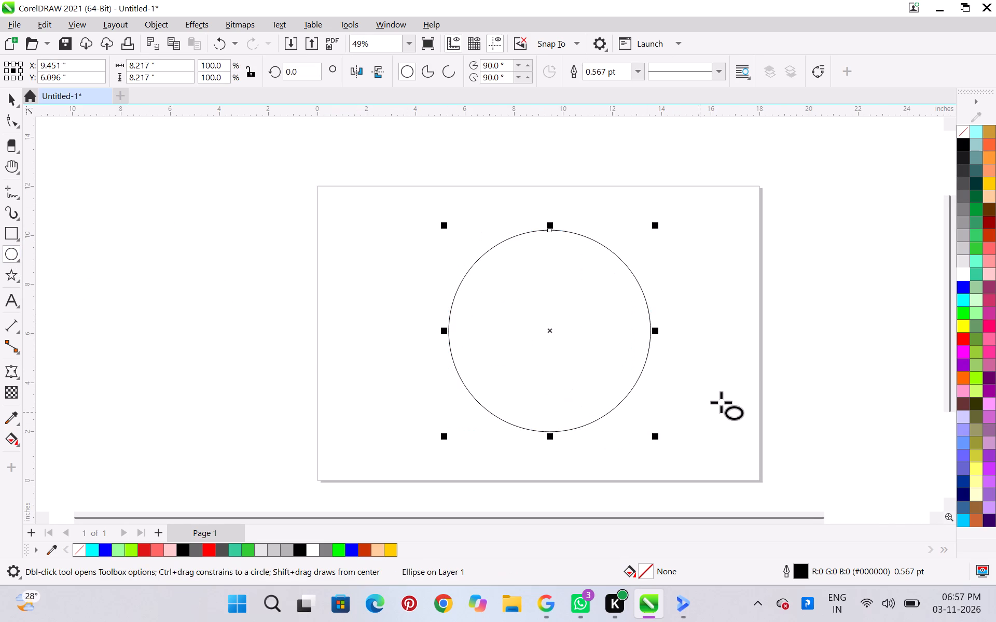
key("ctrl+space")
double_click(583, 383)
left_click(597, 394)
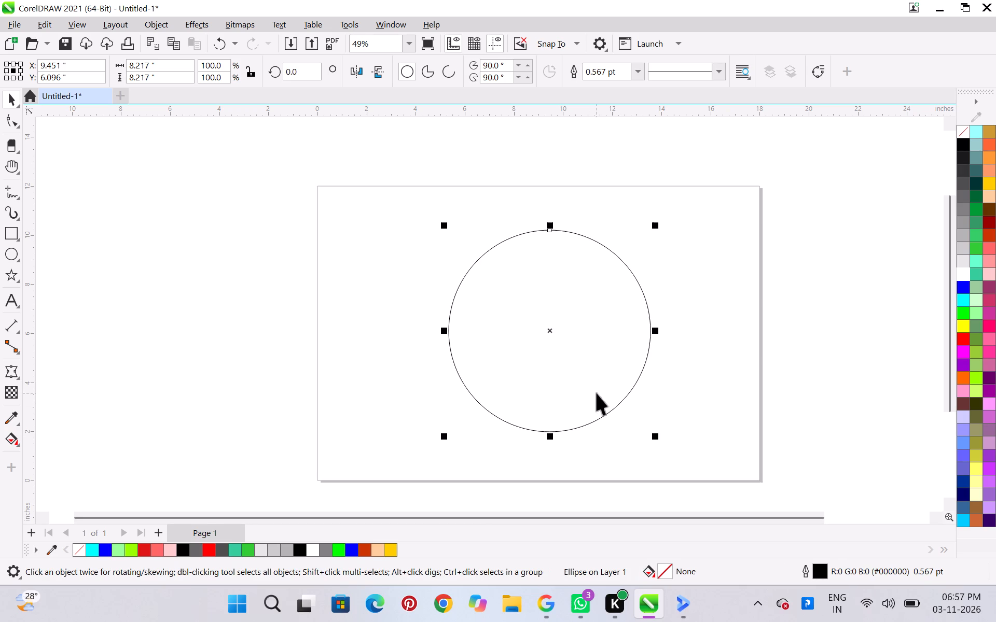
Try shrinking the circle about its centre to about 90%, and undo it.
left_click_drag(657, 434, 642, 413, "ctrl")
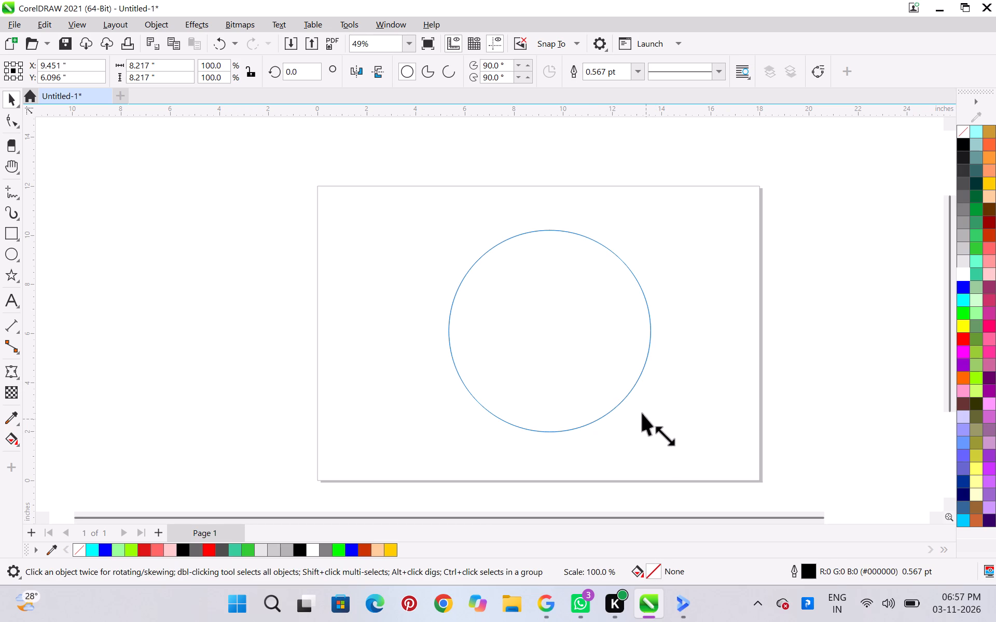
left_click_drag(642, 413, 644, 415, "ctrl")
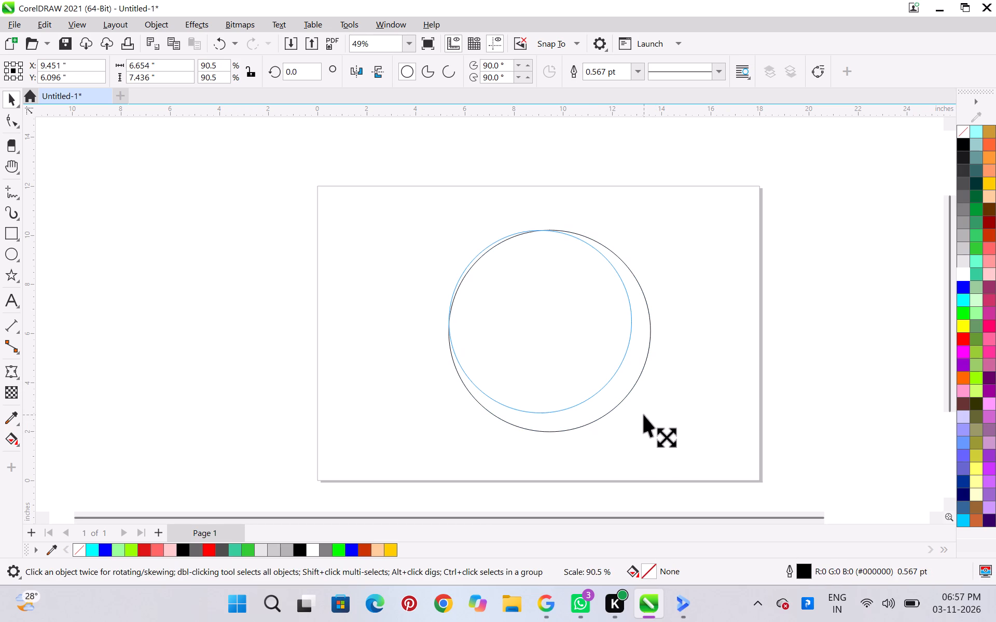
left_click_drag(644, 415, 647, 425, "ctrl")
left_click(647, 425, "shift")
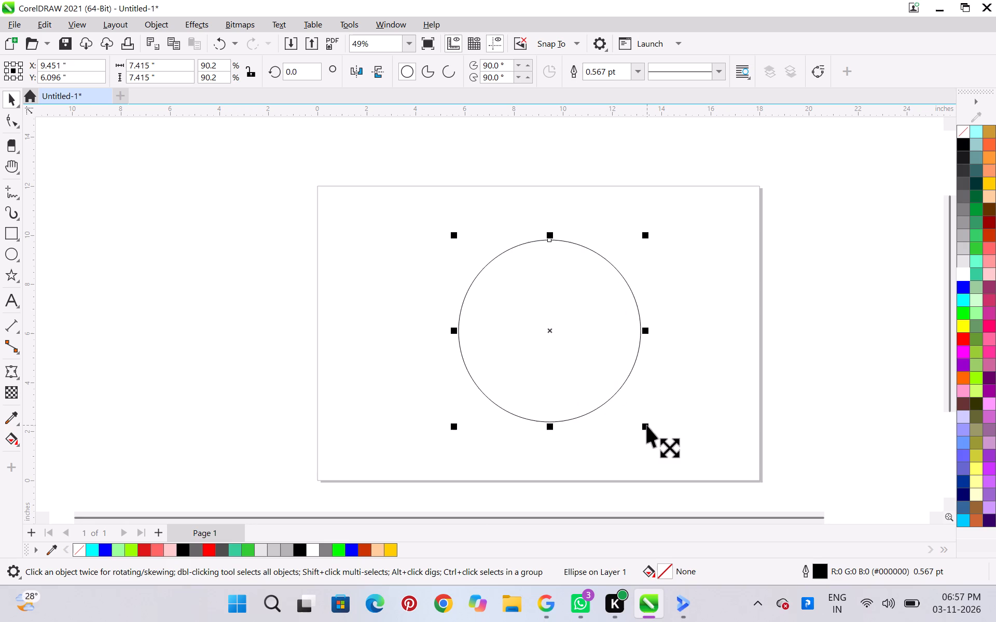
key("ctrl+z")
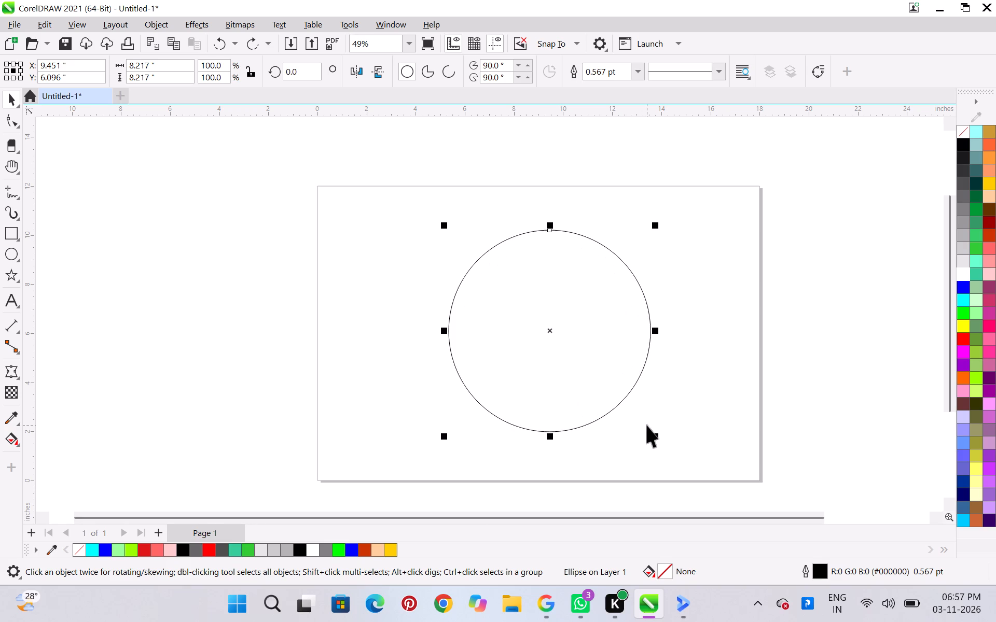
Create a concentric copy of the circle scaled to about 88.7%, about 7.3 inches in diameter.
left_click_drag(656, 436, 648, 425, "shift")
right_click(648, 425, "shift")
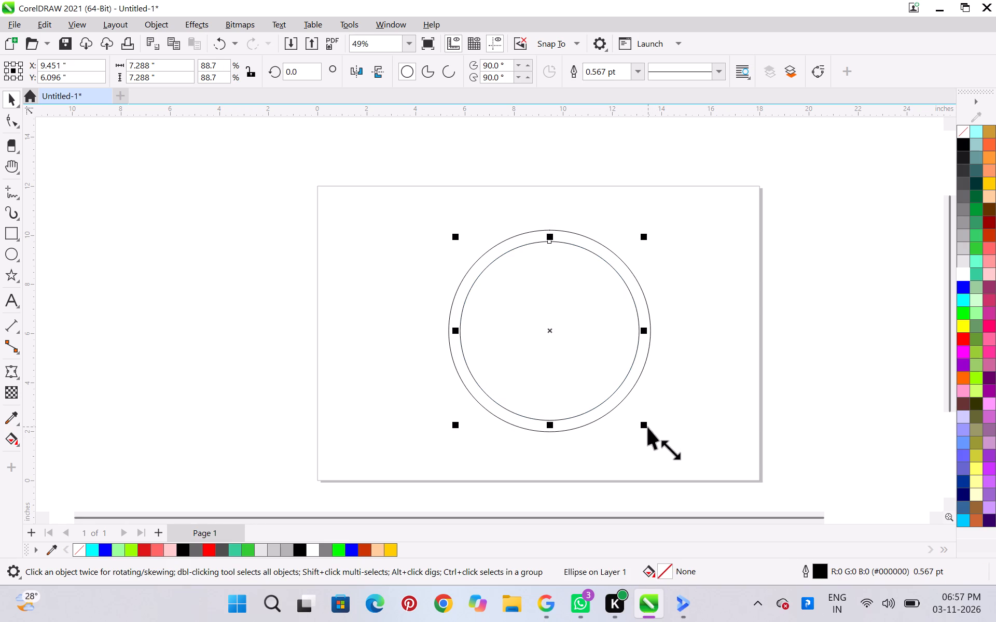
Repeat the scaled duplication 52 times to nest concentric circles down to about 0.014 inches at the centre.
key("ctrl+r")
key("ctrl+r")
key("ctrl+r")
key("ctrl+r")
key("ctrl+r")
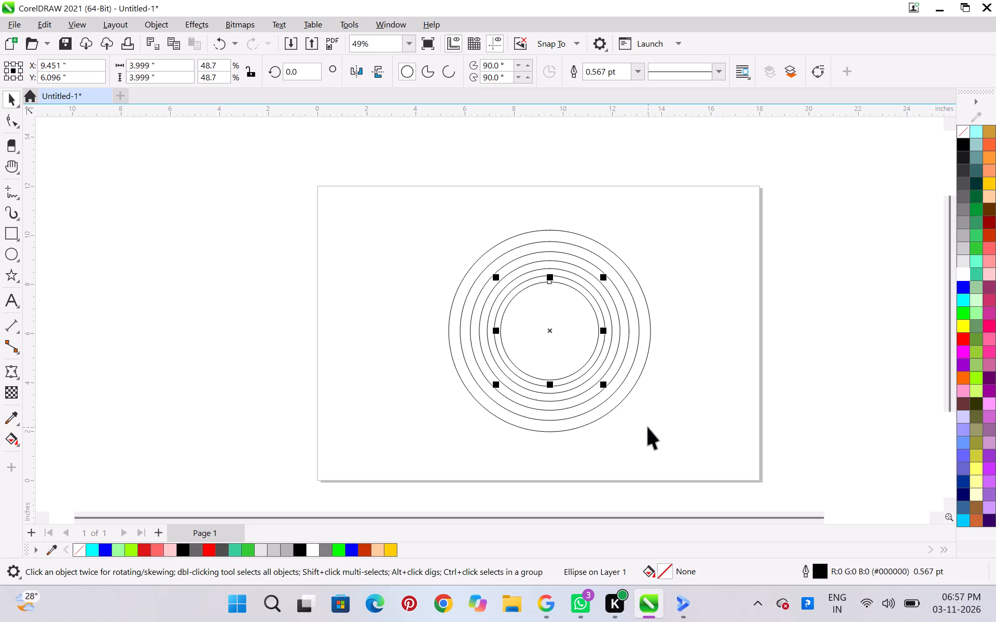
key("ctrl+r")
key("ctrl+r")
key("ctrl+r")
key("ctrl+r")
key("ctrl+r")
key("ctrl+r")
key("ctrl+r")
key("ctrl+r")
key("ctrl+r")
key("ctrl+r")
key("ctrl+r")
key("ctrl+r")
key("ctrl+r")
key("ctrl+r")
key("ctrl+r")
key("ctrl+r")
key("ctrl+r")
key("ctrl+r")
key("ctrl+r")
key("ctrl+r")
key("ctrl+r")
key("ctrl+r")
key("ctrl+r")
key("ctrl+r")
key("ctrl+r")
key("ctrl+r")
key("ctrl+r")
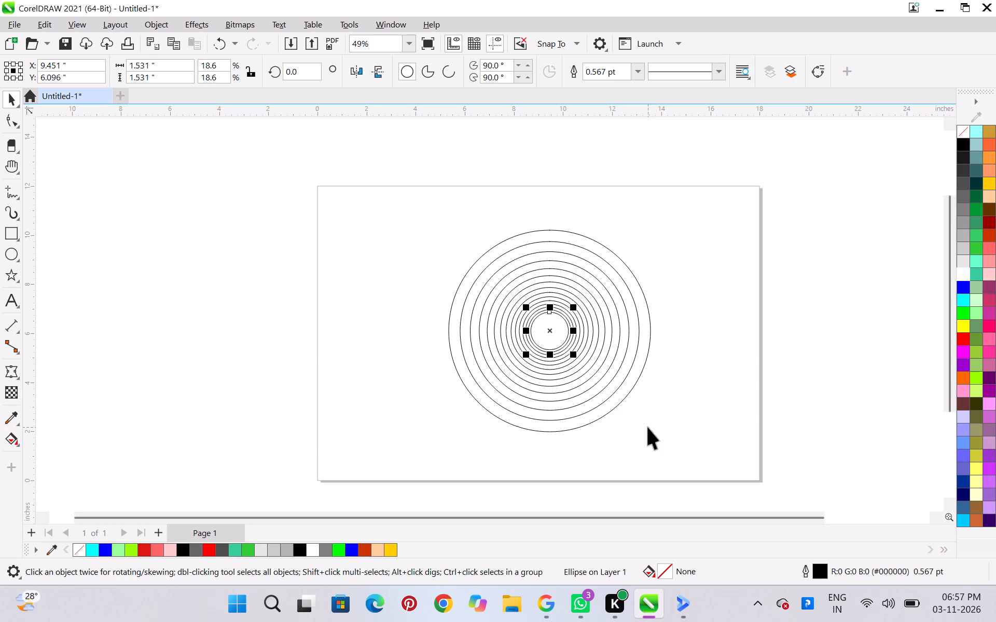
key("ctrl+r")
key("ctrl+r")
key("ctrl+r")
key("ctrl+r")
key("ctrl+r")
key("ctrl+r")
key("ctrl+r")
key("ctrl+r")
key("ctrl+r")
key("ctrl+r")
key("ctrl+r")
key("ctrl+r")
key("ctrl+r")
key("ctrl+r")
key("ctrl+r")
key("ctrl+r")
key("ctrl+r")
key("ctrl+r")
key("ctrl+r")
key("ctrl+r")
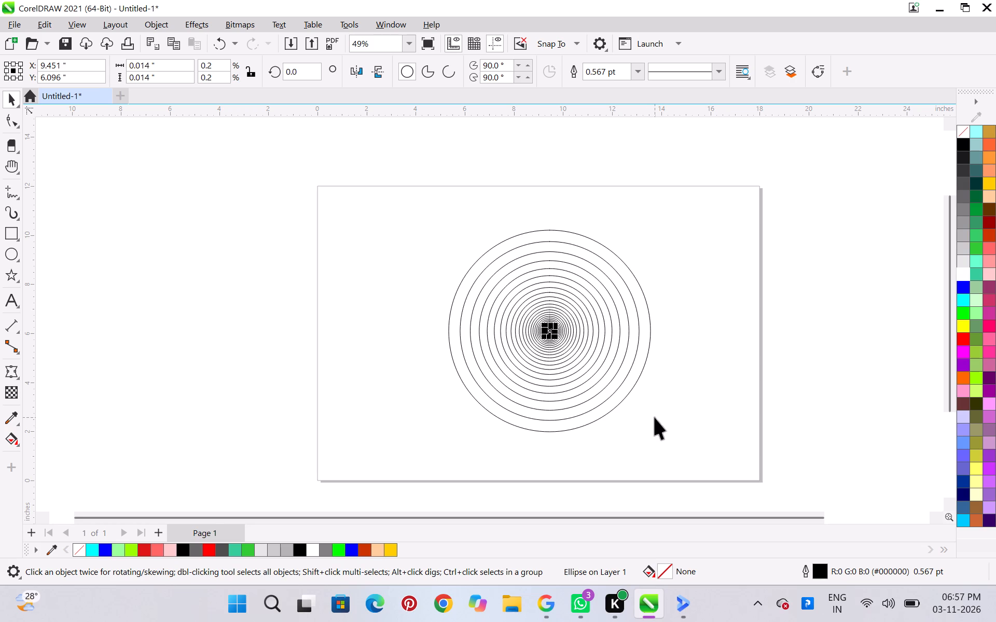
left_click(659, 418)
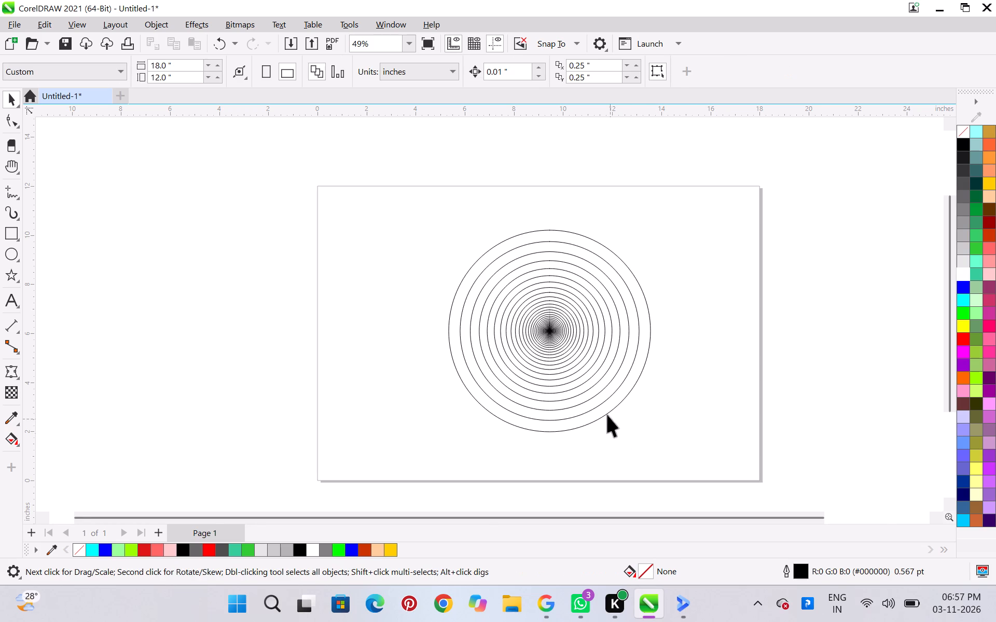
Examine the spacing of the concentric circles and the dense centre at very high magnification.
scroll(586, 393, "down", 1)
scroll(564, 381, "up", 9)
scroll(568, 379, "down", 7)
scroll(596, 279, "up", 8)
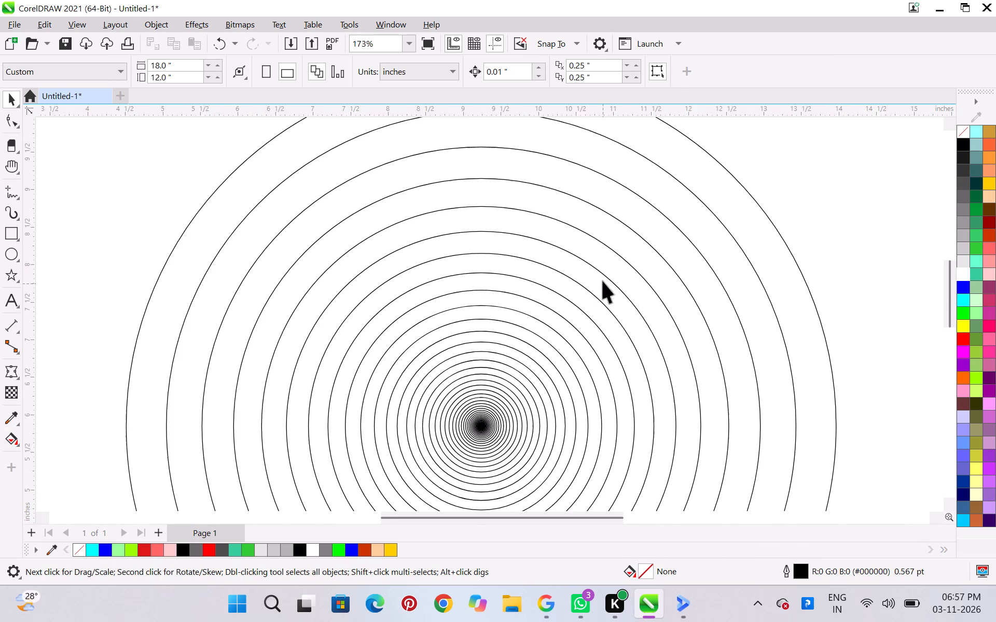
scroll(519, 368, "down", 3)
scroll(512, 400, "up", 16)
scroll(297, 417, "up", 5)
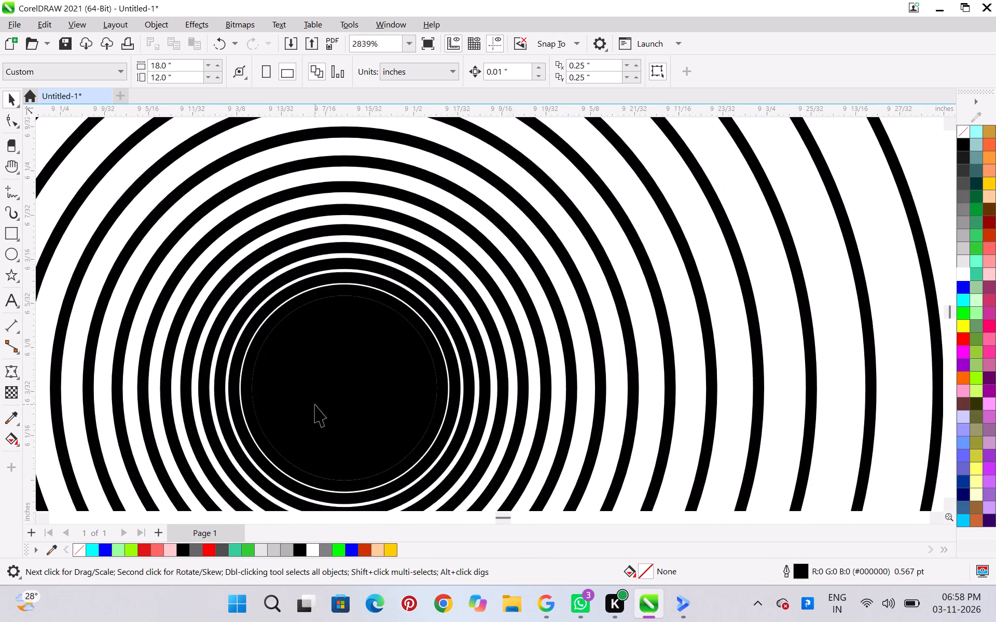
scroll(315, 404, "up", 16)
scroll(316, 565, "down", 4)
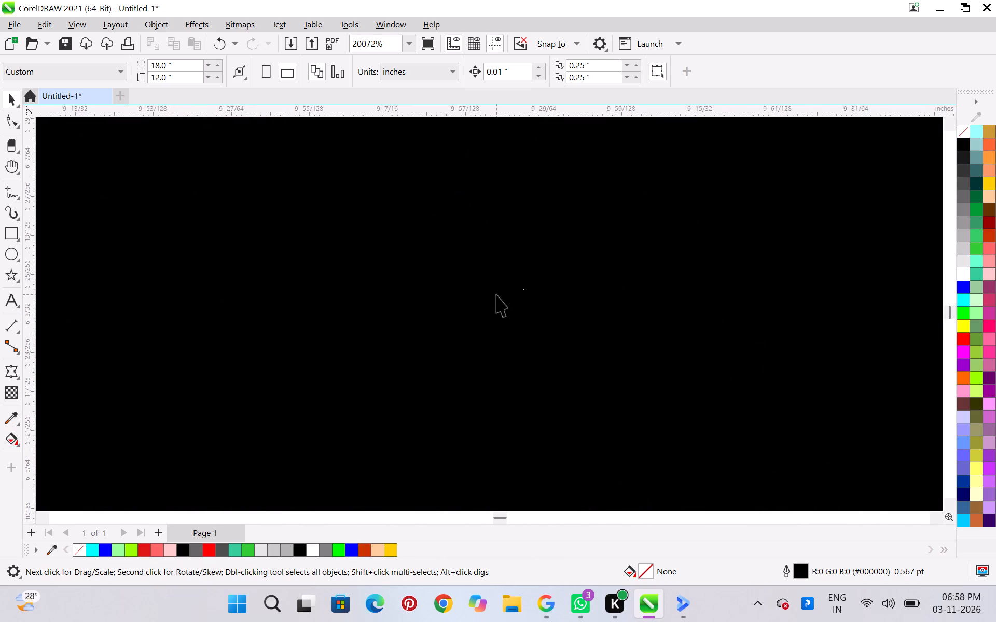
scroll(511, 281, "down", 6)
scroll(517, 287, "up", 15)
scroll(524, 291, "up", 8)
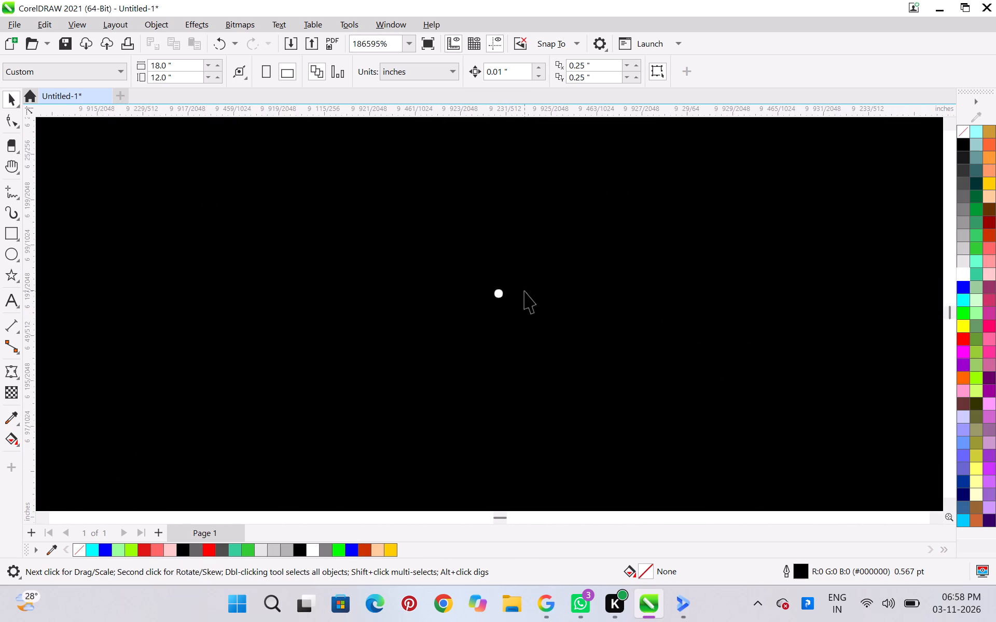
Examine the innermost circles and the gap at their centre at extreme magnification, and compare them with the full ring set.
scroll(508, 290, "up", 7)
scroll(485, 329, "up", 7)
scroll(502, 280, "up", 14)
scroll(474, 342, "up", 14)
scroll(504, 312, "up", 7)
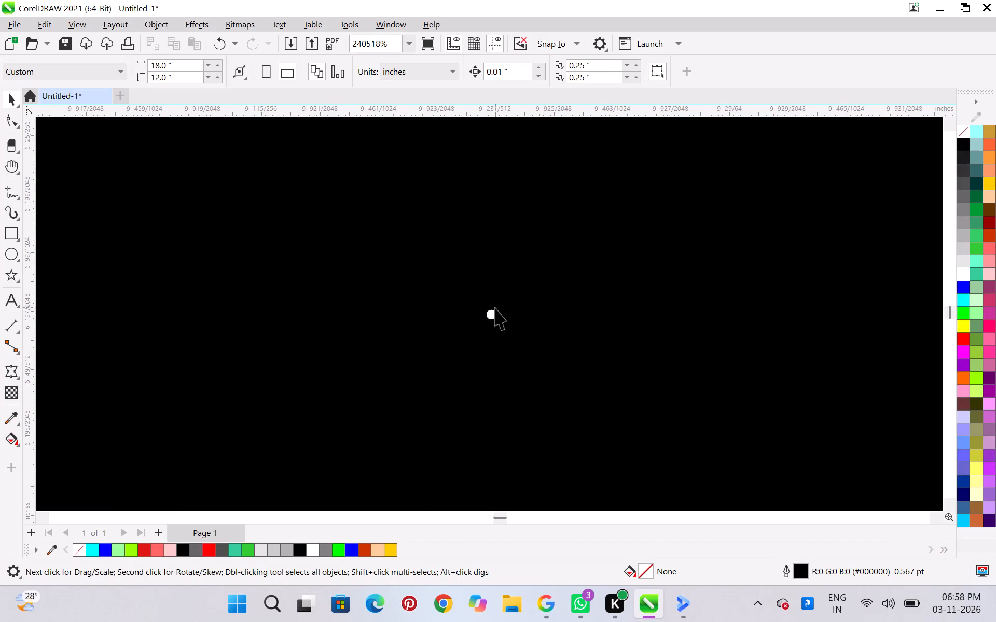
scroll(495, 307, "up", 15)
scroll(490, 314, "up", 15)
scroll(488, 327, "down", 2)
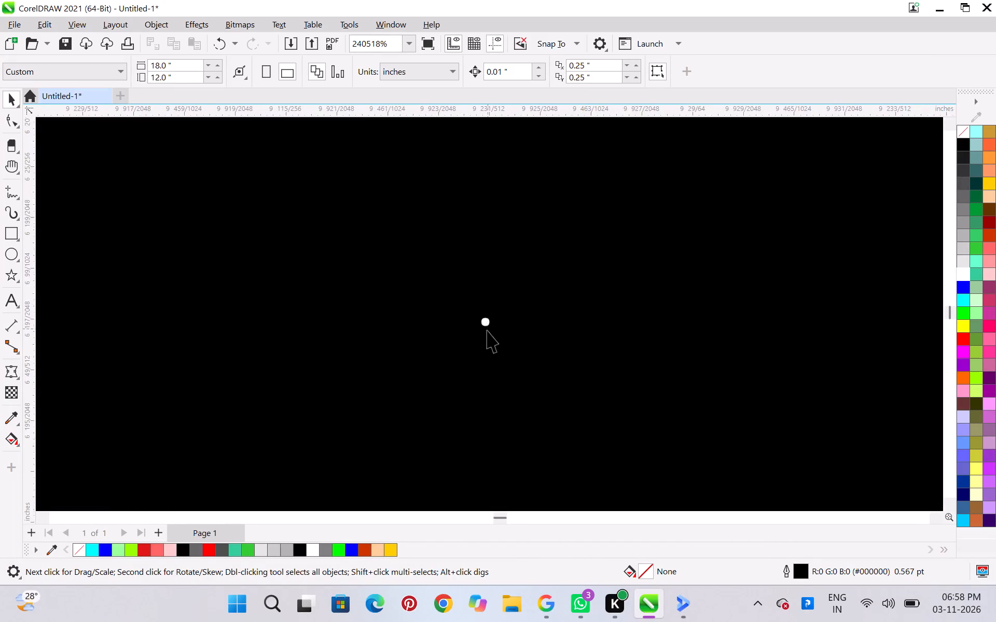
scroll(487, 330, "down", 20)
scroll(487, 330, "down", 14)
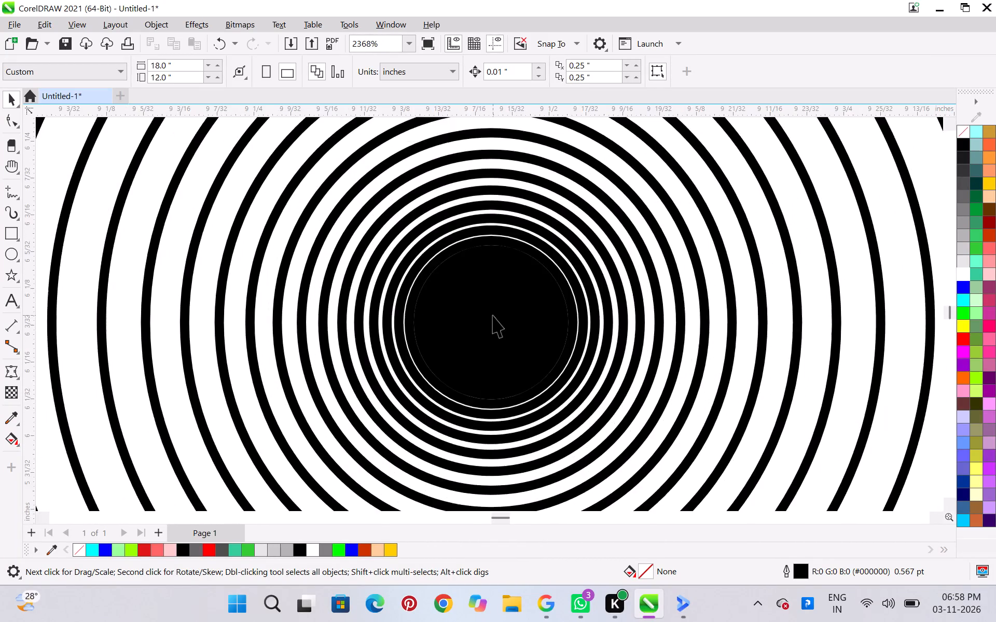
scroll(493, 315, "down", 20)
scroll(493, 315, "down", 7)
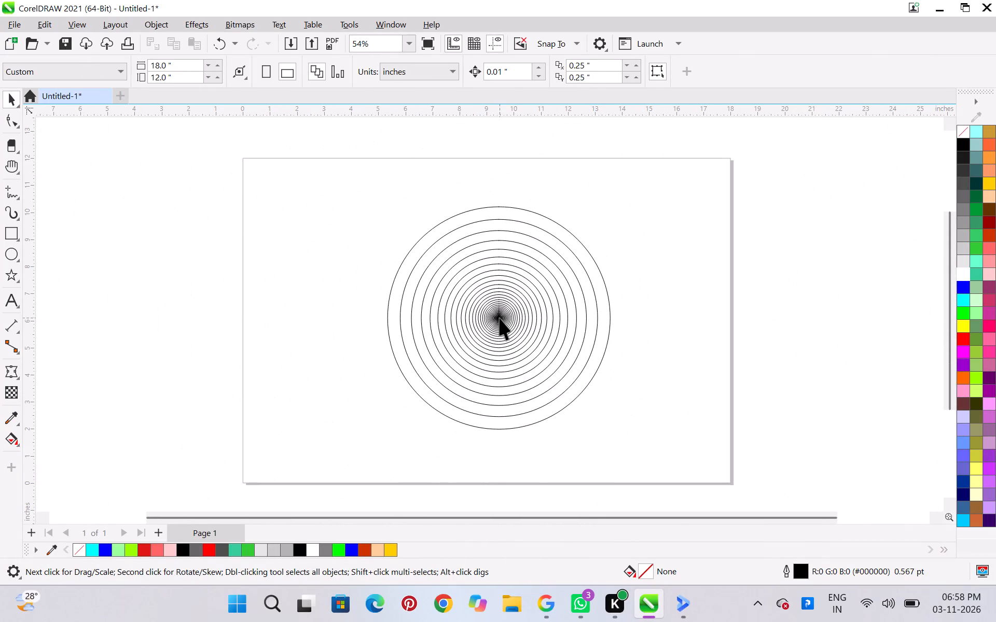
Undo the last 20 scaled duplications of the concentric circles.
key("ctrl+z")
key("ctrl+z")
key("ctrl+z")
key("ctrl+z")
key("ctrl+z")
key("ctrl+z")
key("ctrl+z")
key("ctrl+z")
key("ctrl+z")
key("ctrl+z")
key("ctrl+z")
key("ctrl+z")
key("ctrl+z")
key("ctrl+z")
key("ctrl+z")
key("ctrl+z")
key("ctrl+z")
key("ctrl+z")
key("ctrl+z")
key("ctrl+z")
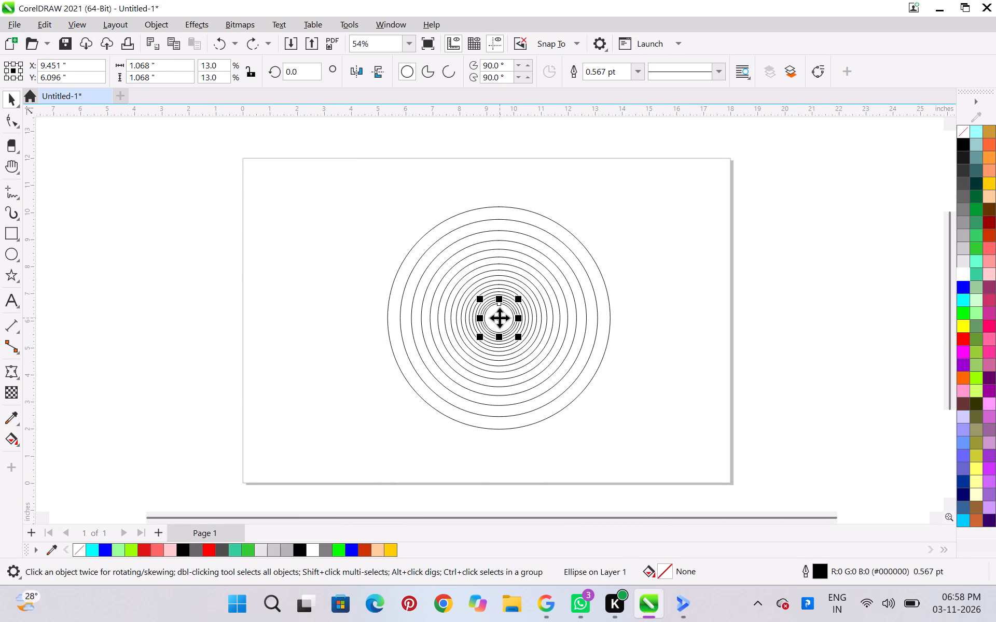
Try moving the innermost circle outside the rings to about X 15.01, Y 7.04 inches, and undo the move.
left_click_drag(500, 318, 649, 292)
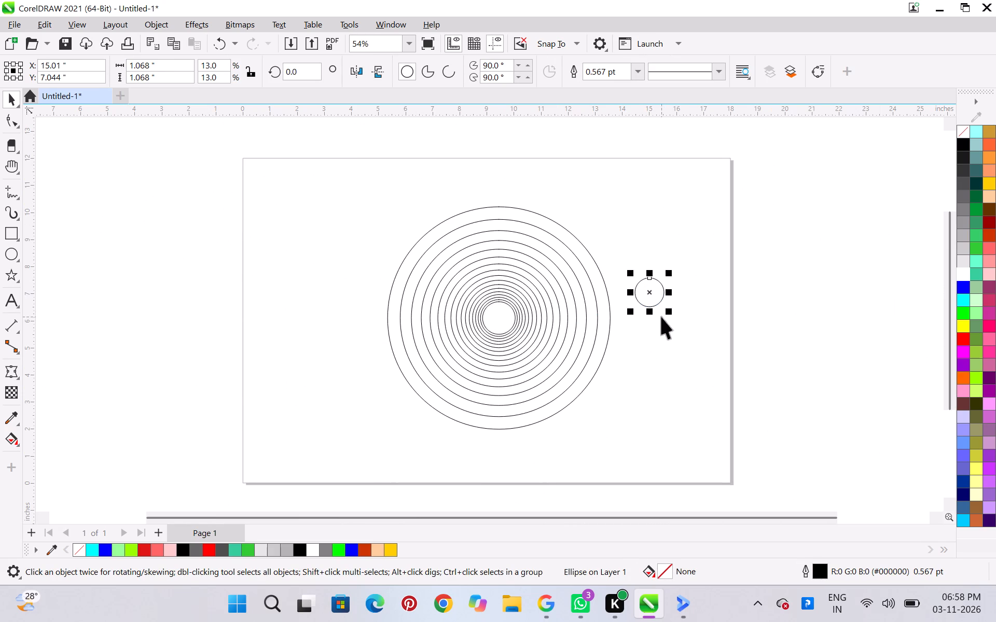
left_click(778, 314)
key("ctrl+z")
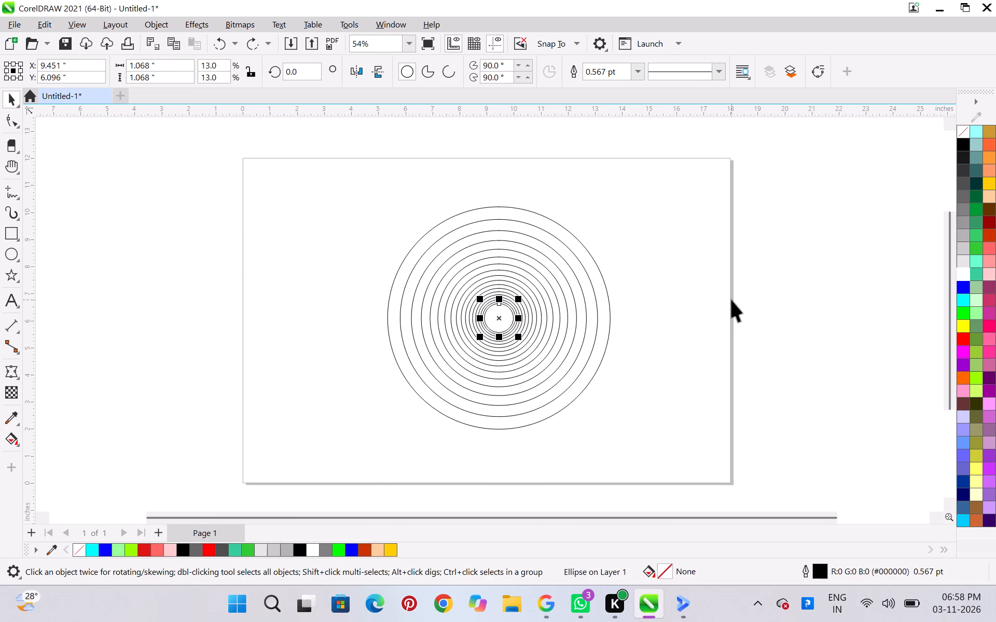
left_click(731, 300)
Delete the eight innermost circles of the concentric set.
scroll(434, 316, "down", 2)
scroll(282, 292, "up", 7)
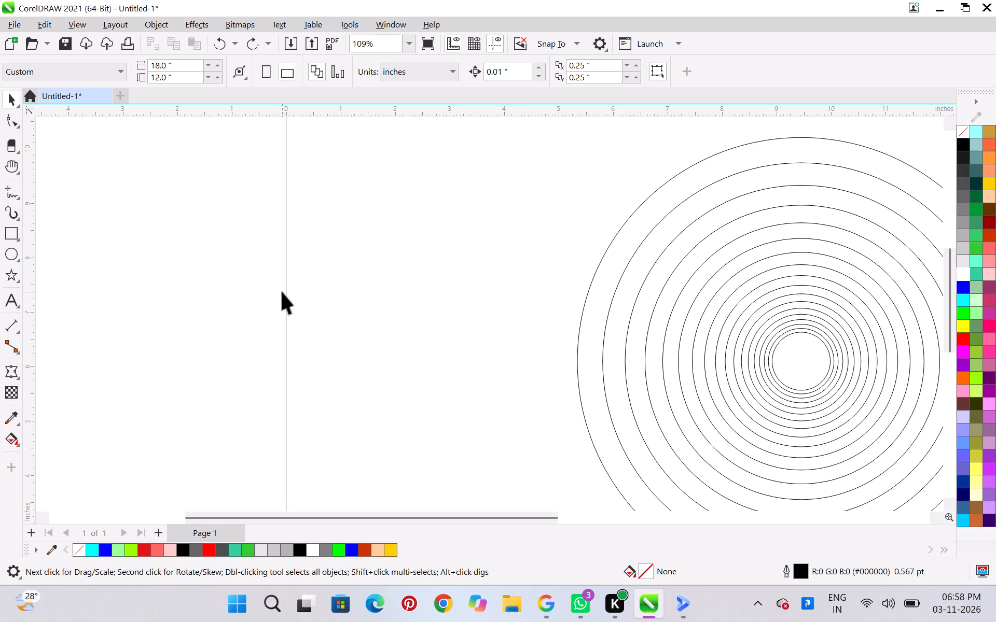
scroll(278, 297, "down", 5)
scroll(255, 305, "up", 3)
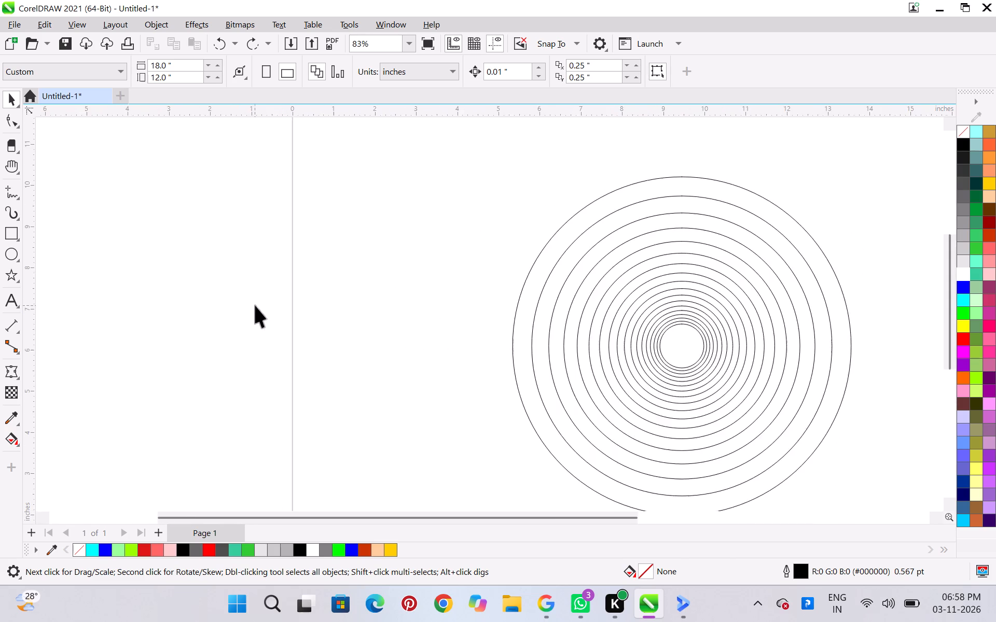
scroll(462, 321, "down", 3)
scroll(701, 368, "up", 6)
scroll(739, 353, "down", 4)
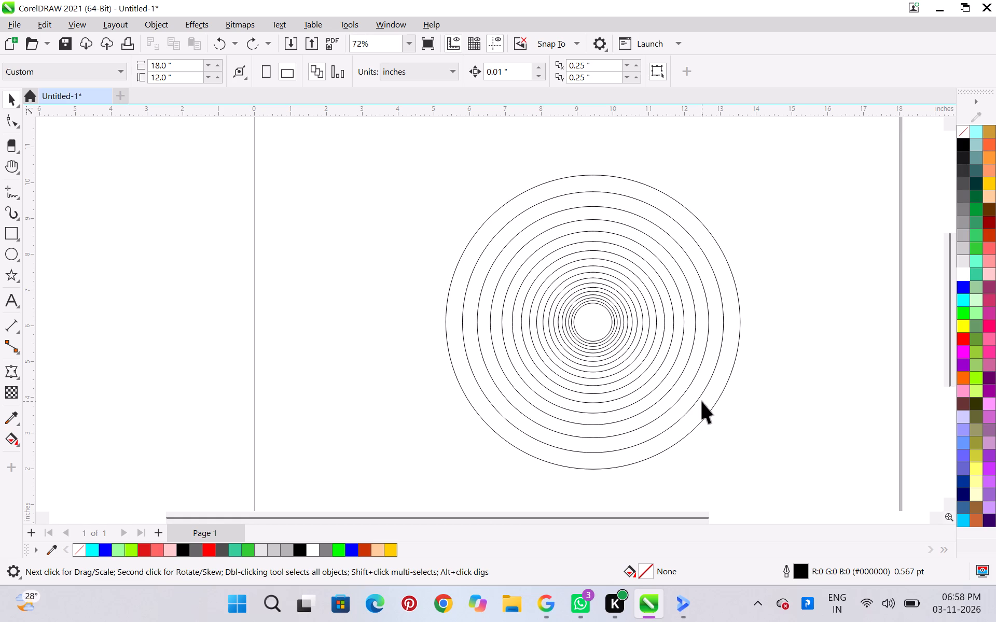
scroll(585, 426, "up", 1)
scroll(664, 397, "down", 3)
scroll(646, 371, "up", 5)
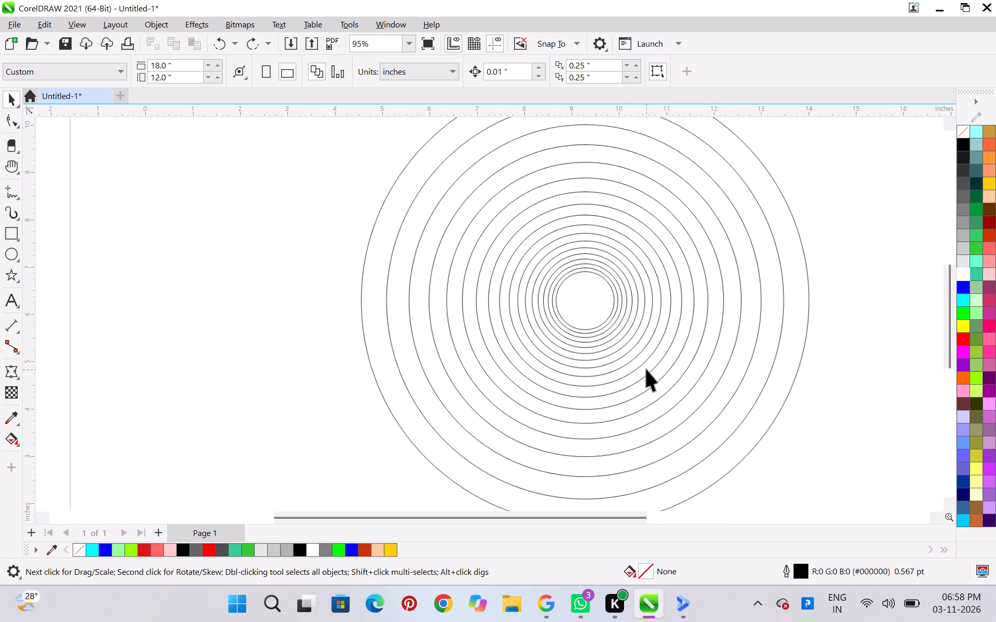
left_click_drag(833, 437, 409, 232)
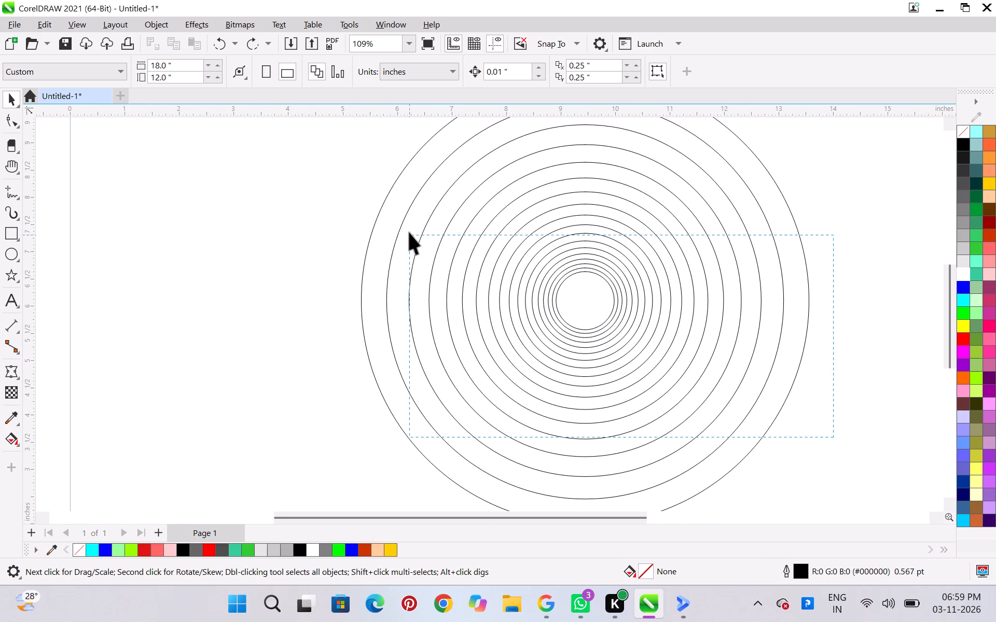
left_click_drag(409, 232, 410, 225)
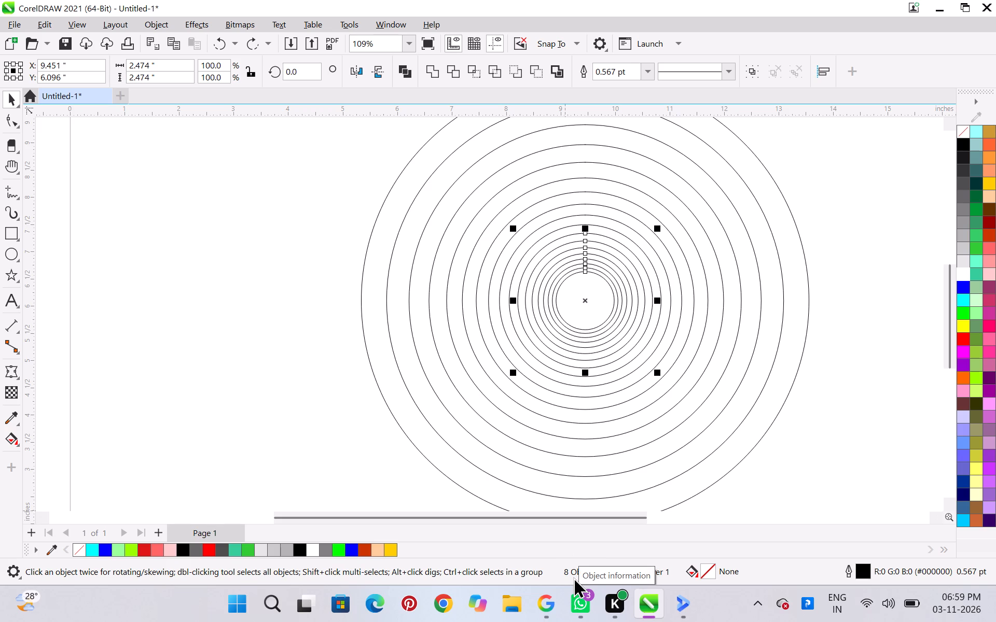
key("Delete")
Delete all the remaining concentric circles to clear the page.
scroll(437, 621, "down", 4)
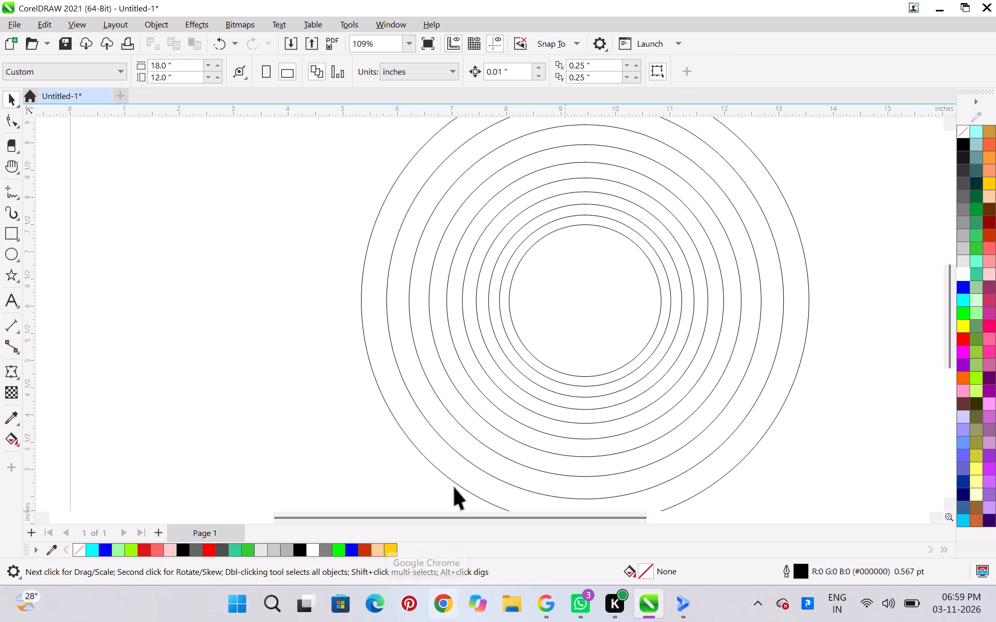
scroll(425, 338, "down", 5)
scroll(626, 321, "up", 1)
left_click(677, 282)
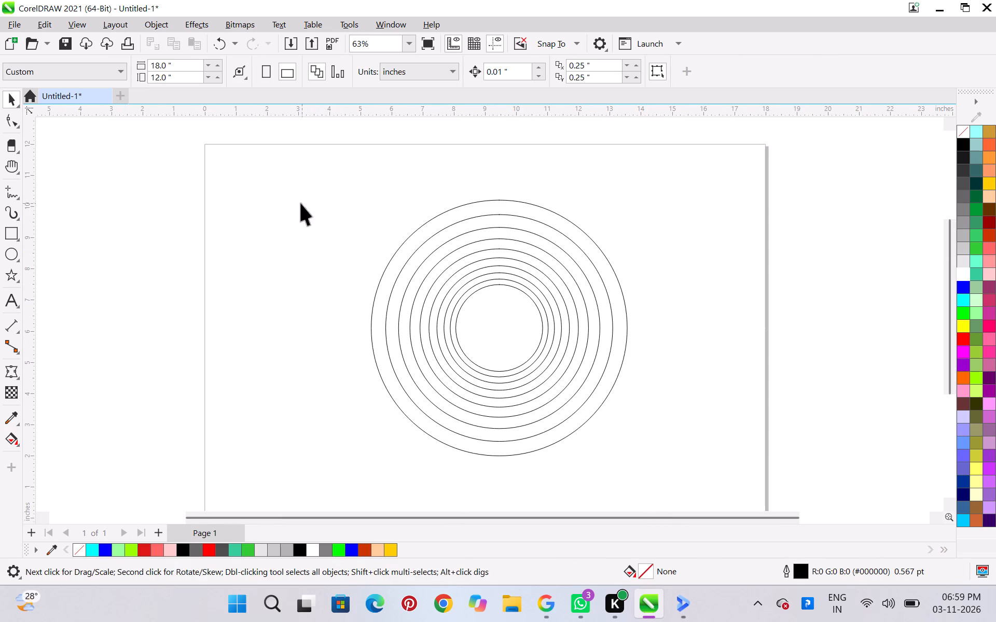
left_click_drag(301, 203, 572, 329)
left_click_drag(283, 153, 666, 414)
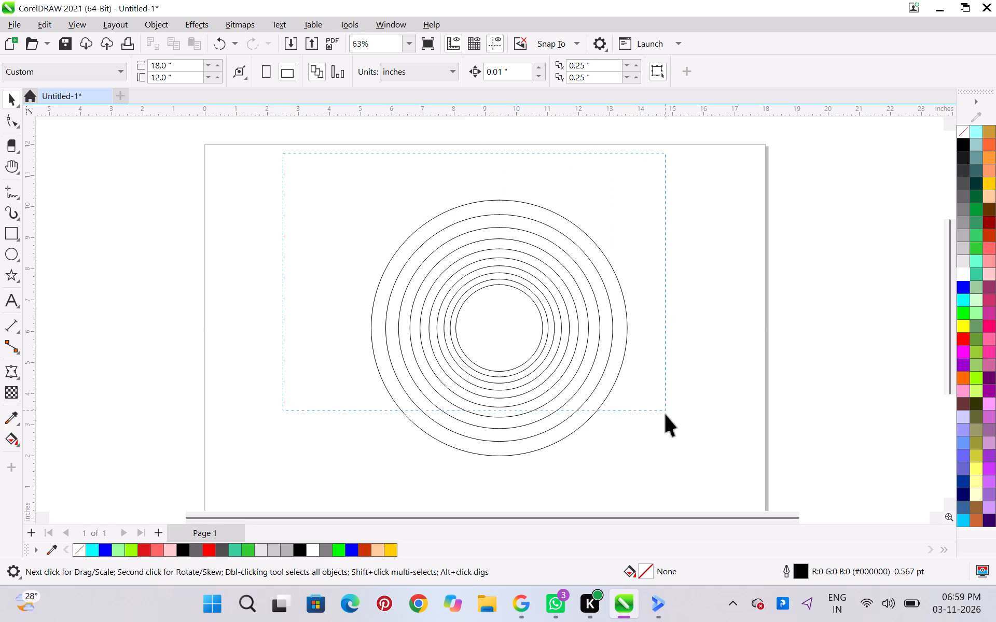
left_click_drag(666, 414, 680, 470)
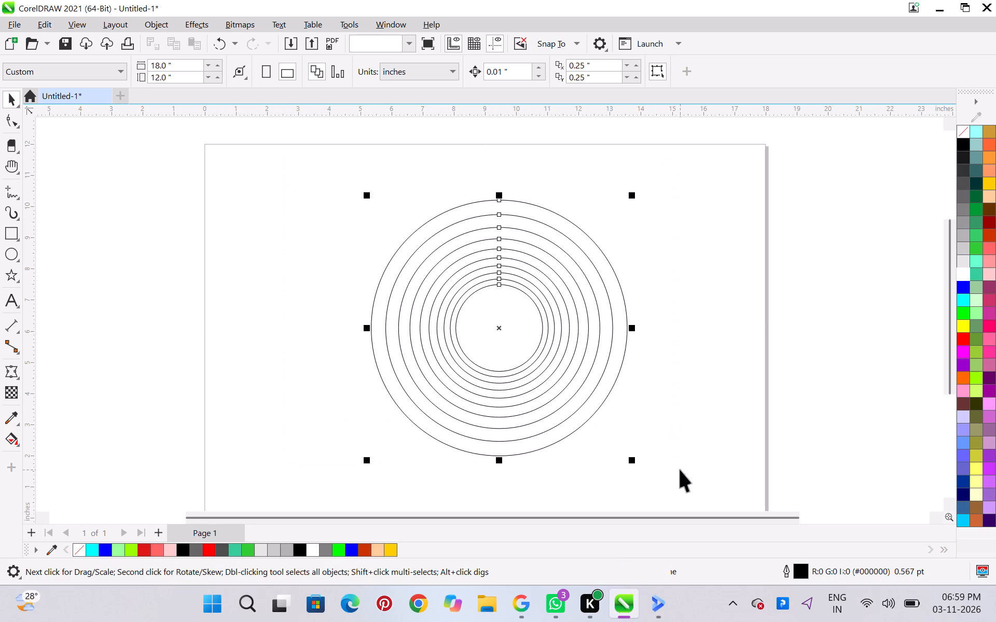
key("Delete")
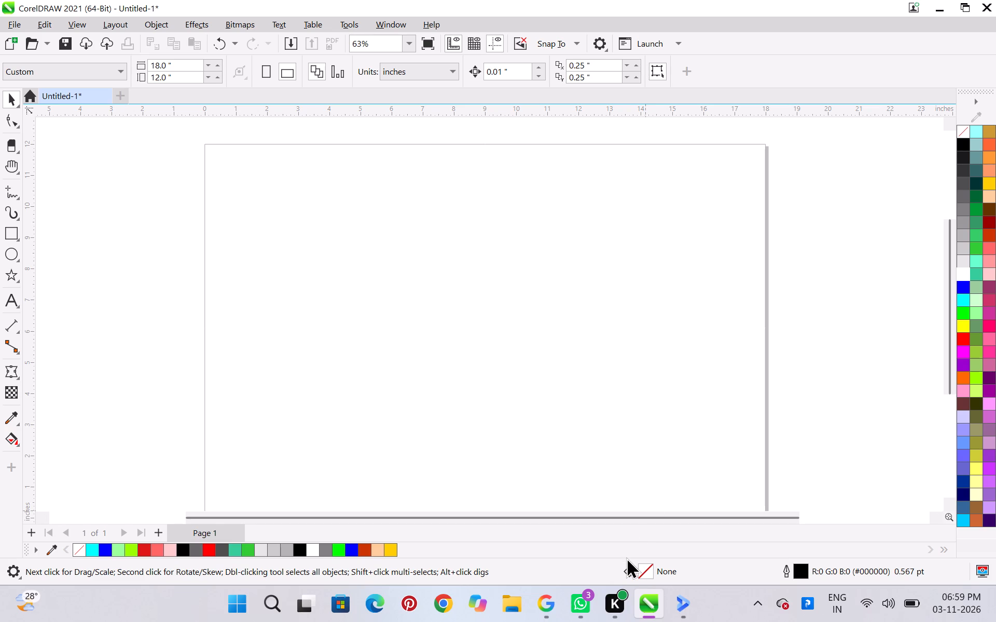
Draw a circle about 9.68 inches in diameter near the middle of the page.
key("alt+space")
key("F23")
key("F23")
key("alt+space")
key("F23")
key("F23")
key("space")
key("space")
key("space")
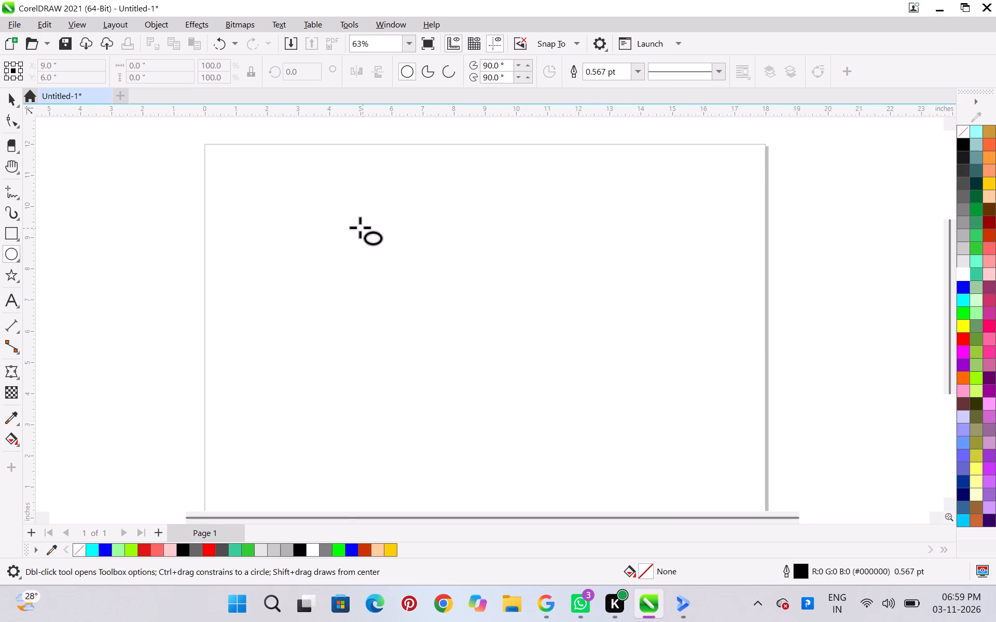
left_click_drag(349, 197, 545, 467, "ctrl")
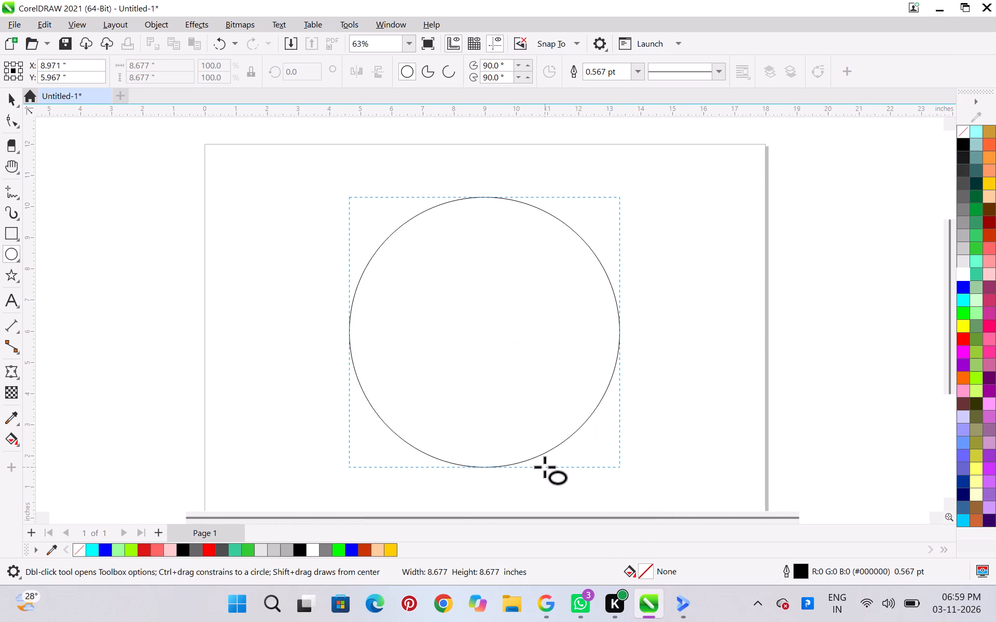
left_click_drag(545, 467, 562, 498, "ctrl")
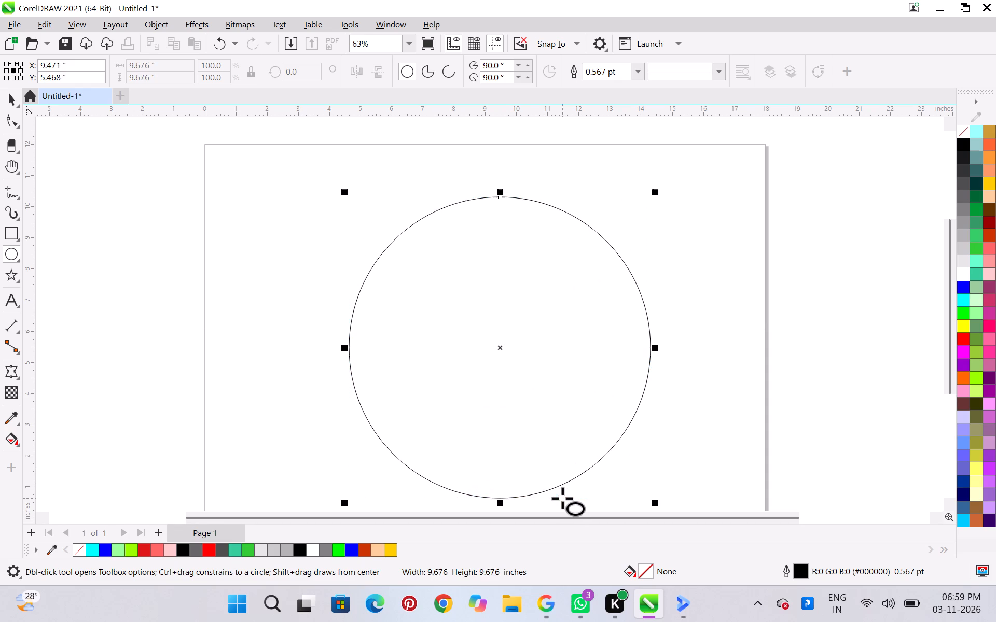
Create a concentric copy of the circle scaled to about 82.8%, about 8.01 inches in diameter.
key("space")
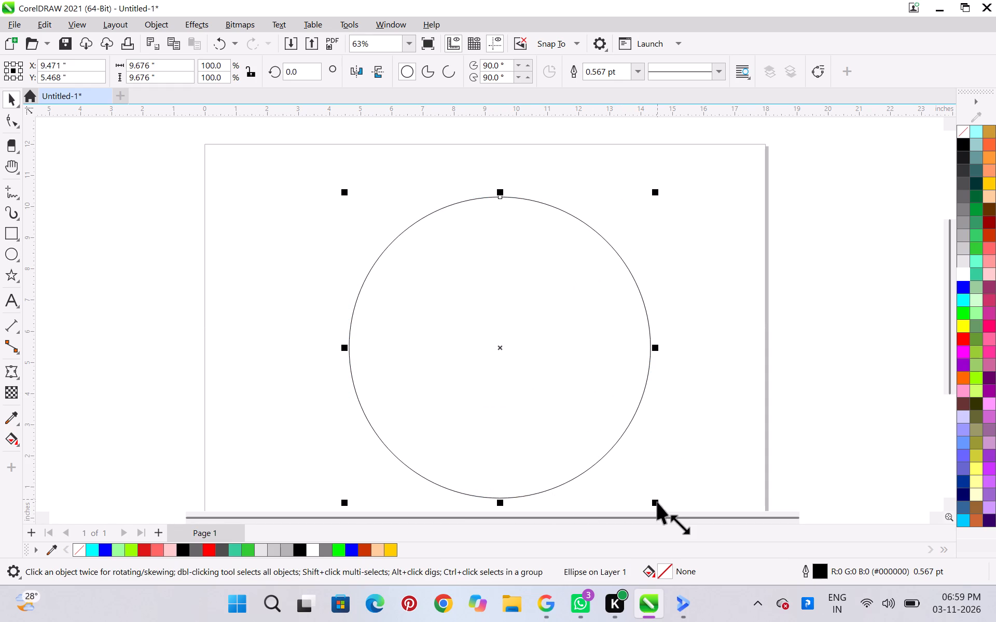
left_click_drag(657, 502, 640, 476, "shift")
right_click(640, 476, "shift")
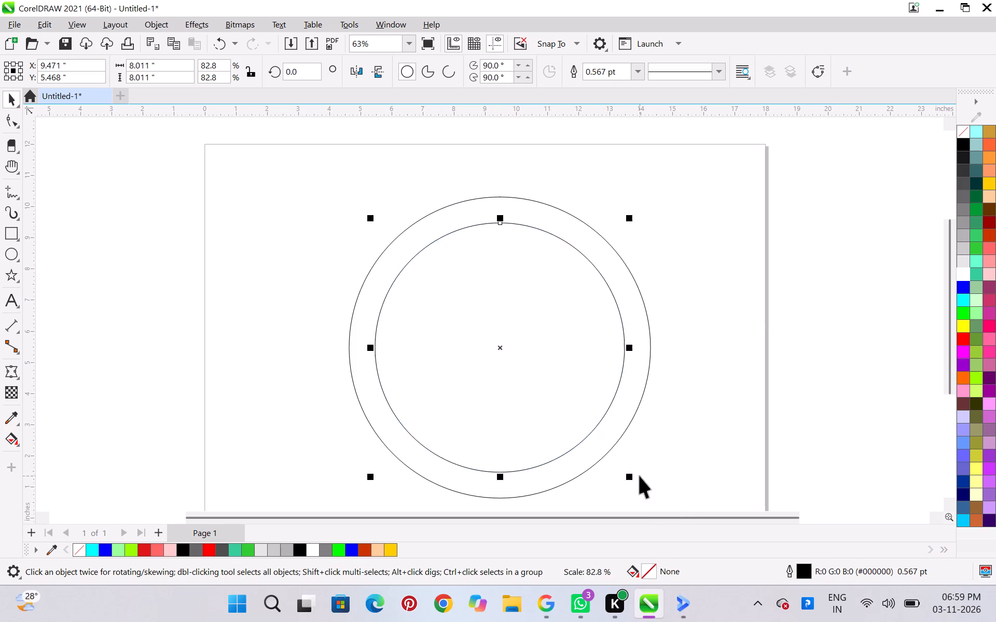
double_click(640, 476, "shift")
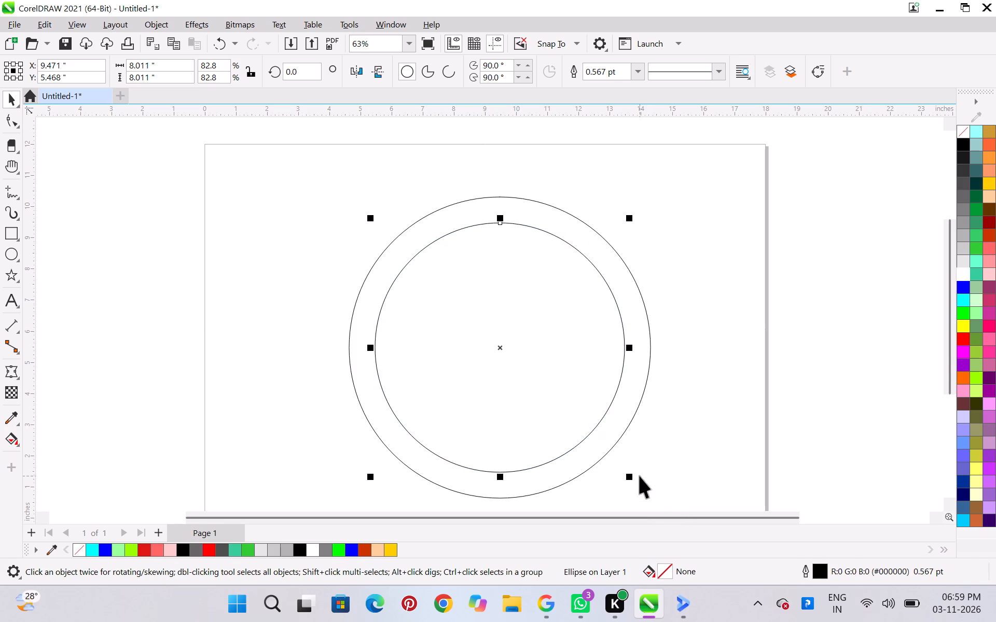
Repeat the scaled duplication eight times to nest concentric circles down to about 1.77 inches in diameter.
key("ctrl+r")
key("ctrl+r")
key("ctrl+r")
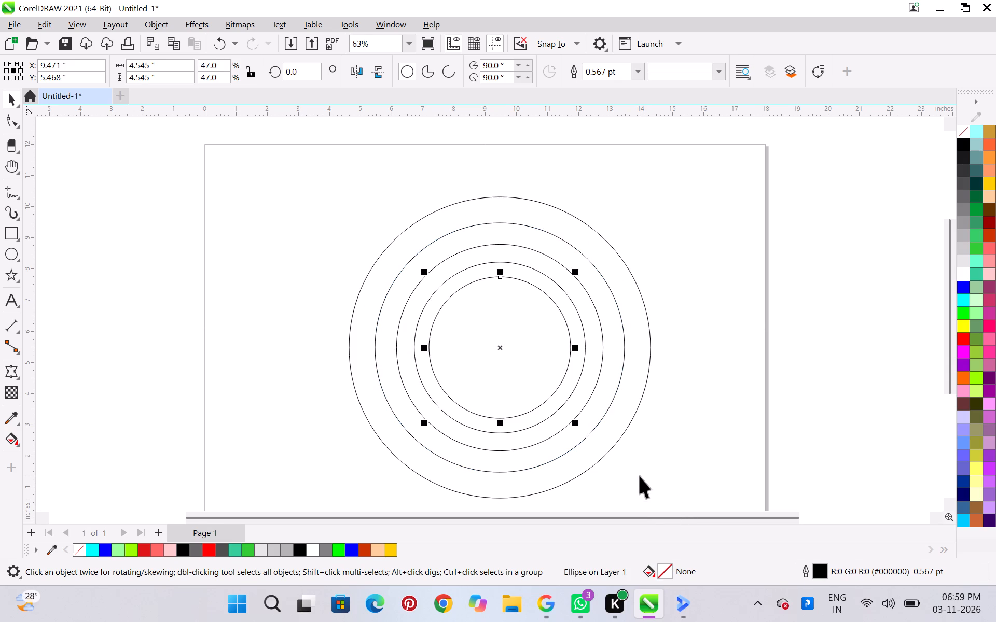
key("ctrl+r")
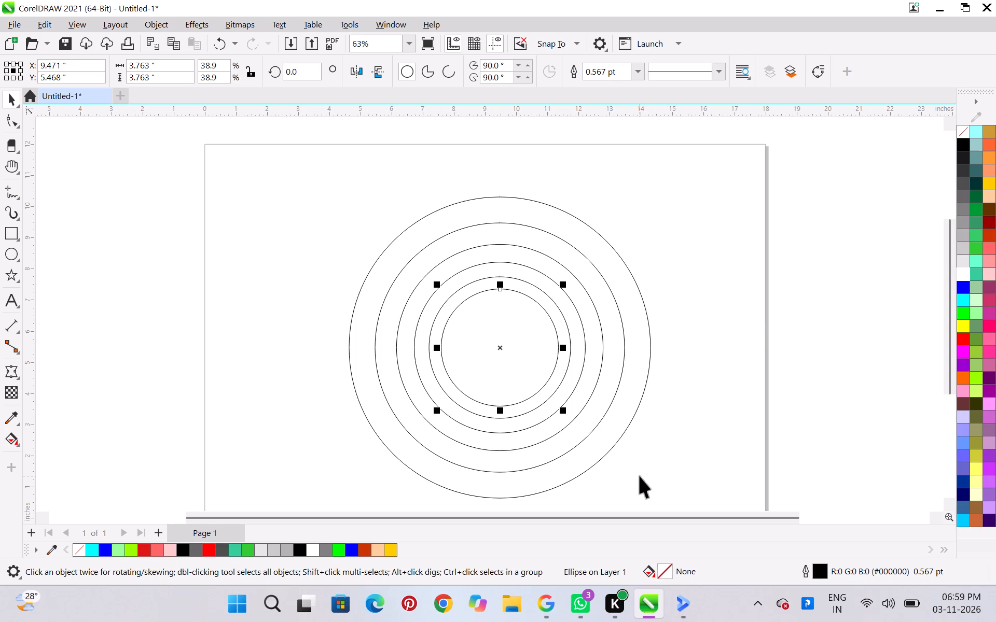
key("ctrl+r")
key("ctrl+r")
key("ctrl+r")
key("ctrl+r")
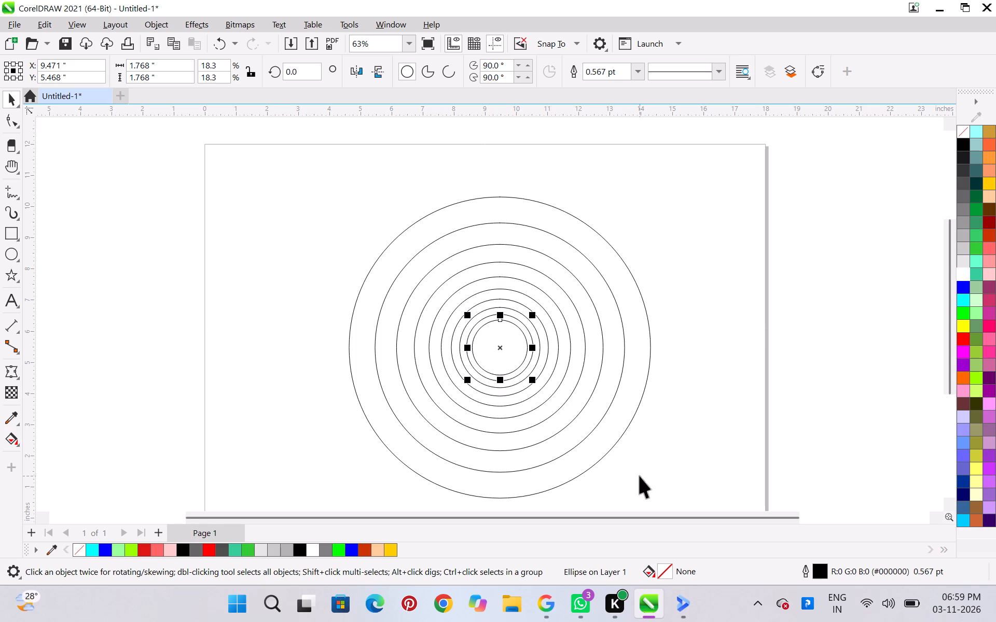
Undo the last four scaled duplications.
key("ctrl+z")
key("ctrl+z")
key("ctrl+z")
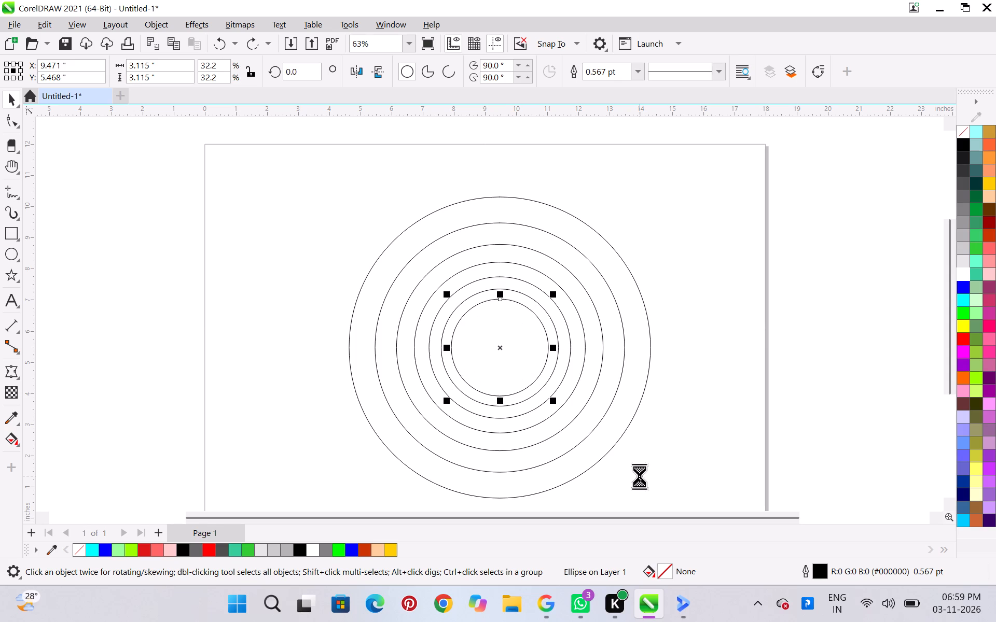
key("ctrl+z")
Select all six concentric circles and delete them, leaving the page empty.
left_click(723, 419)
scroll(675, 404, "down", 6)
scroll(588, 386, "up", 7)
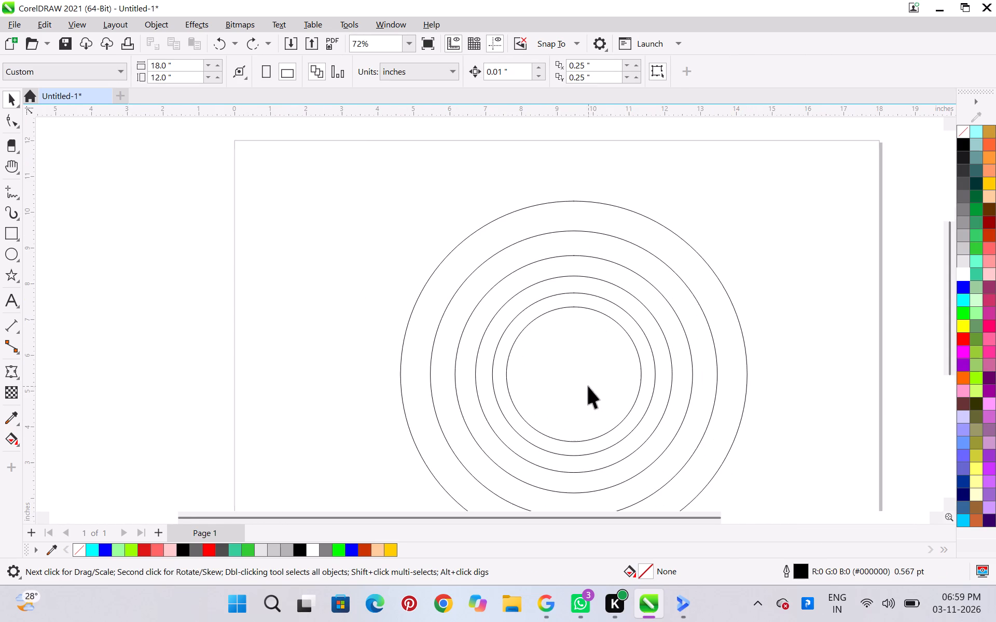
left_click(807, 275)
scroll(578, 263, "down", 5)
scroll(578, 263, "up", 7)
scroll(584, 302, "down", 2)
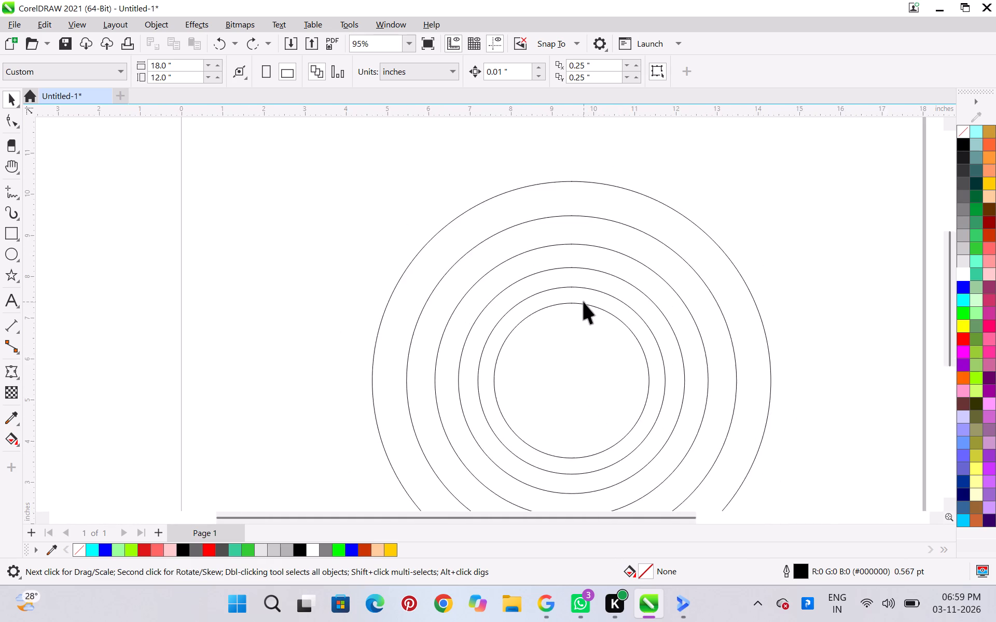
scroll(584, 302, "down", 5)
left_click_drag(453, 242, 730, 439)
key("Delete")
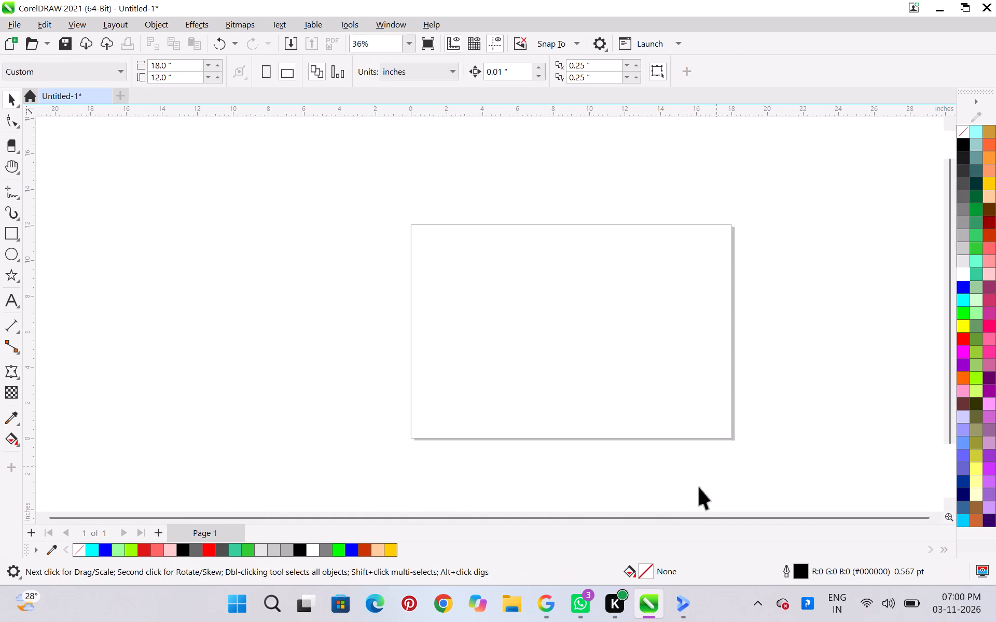
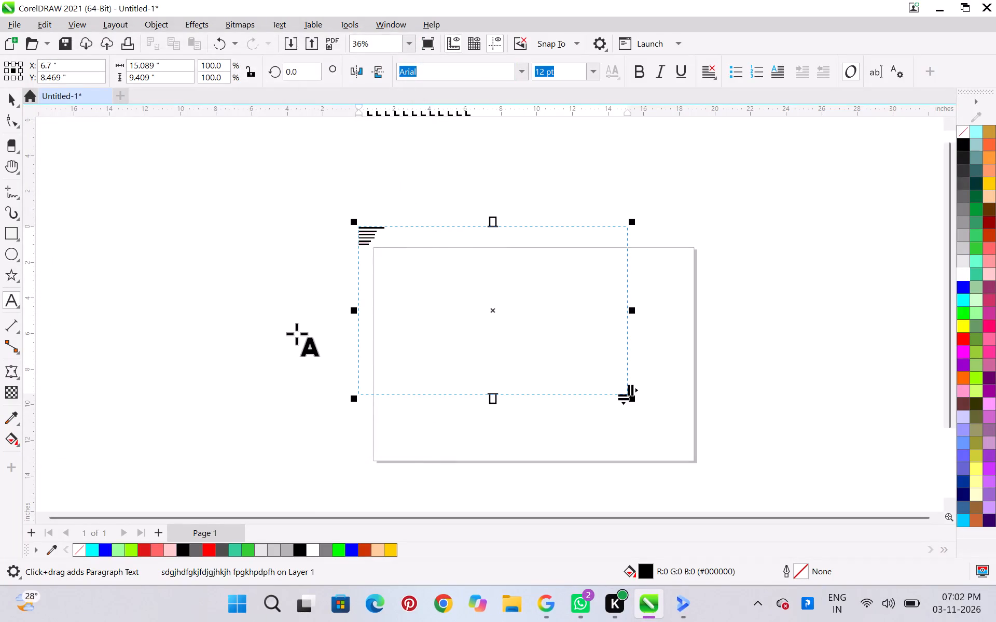
Leave the paragraph text frame by placing a text insertion point in the empty area beside the page.
left_click(747, 257)
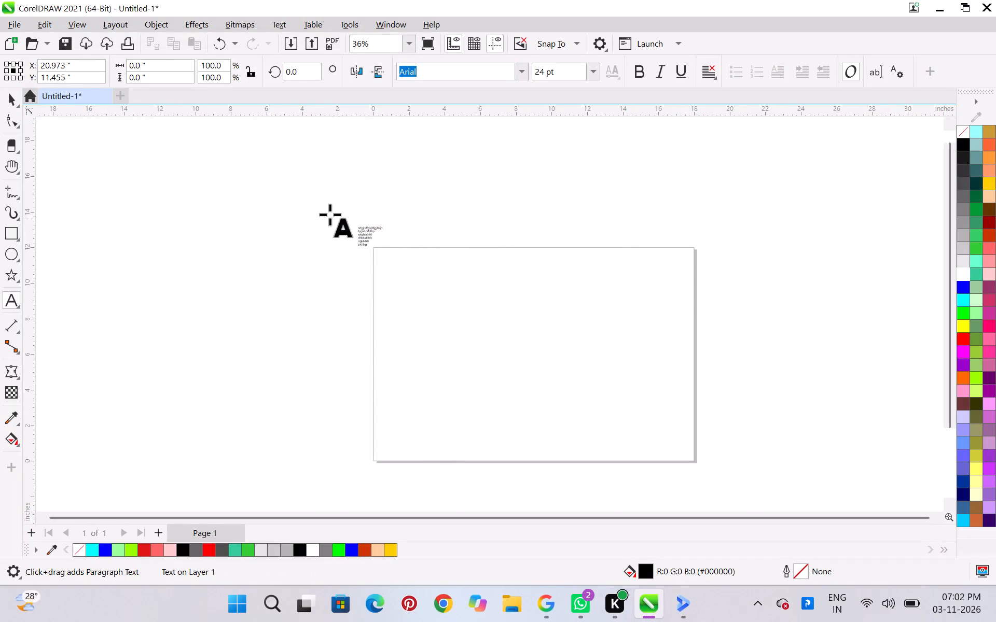
Select the leftover paragraph text beside the page's top-left corner and delete it.
key("ctrl+space")
left_click_drag(307, 200, 542, 330)
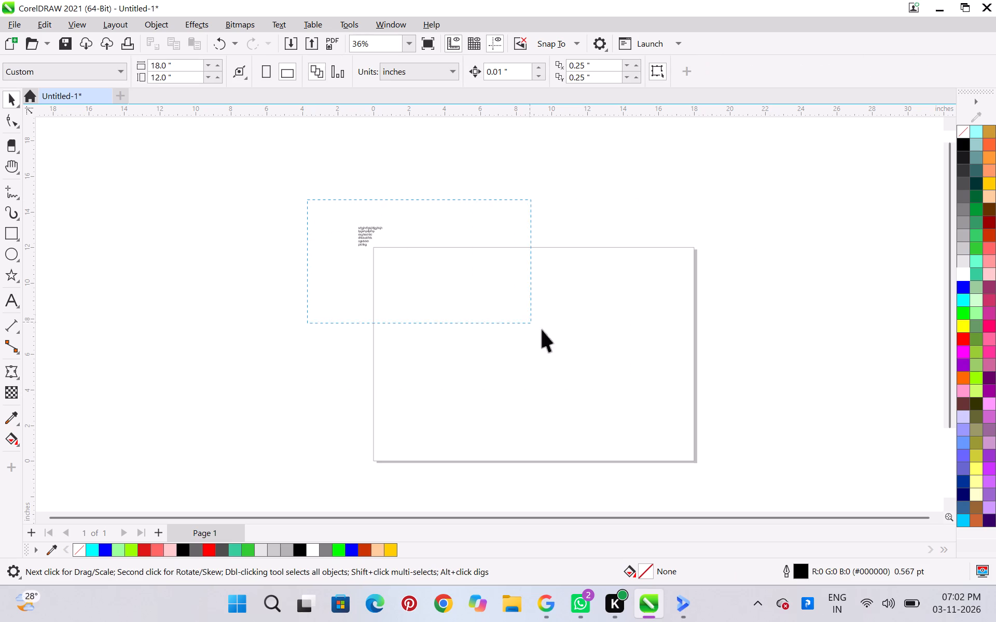
left_click_drag(542, 330, 753, 490)
key("Delete")
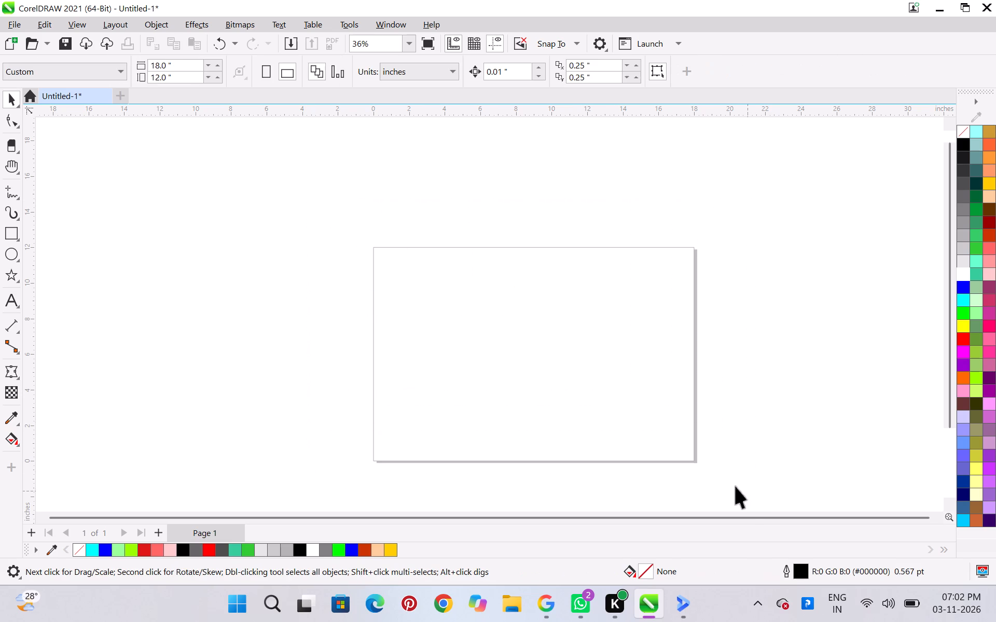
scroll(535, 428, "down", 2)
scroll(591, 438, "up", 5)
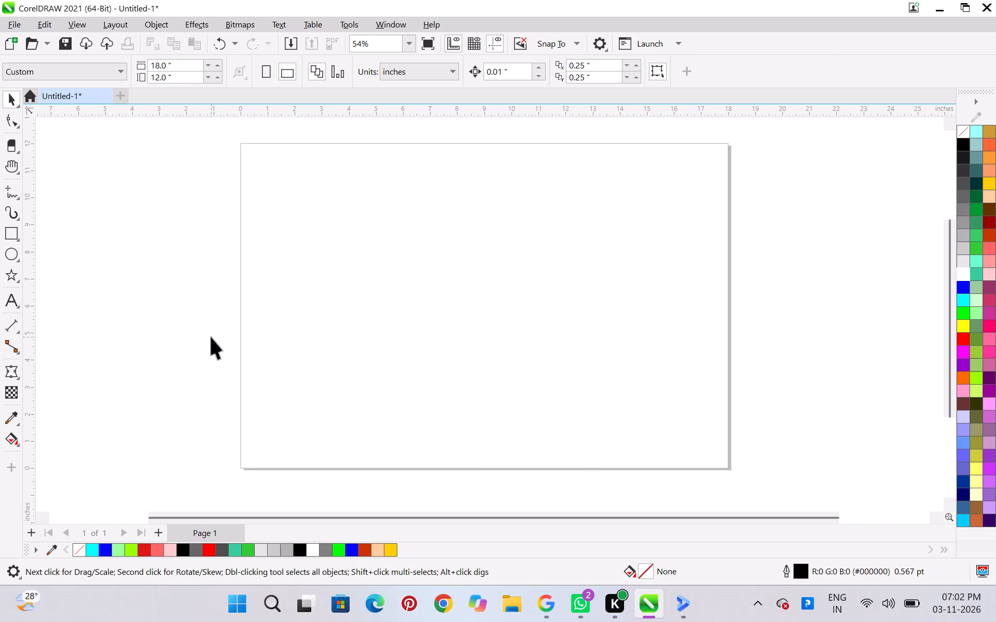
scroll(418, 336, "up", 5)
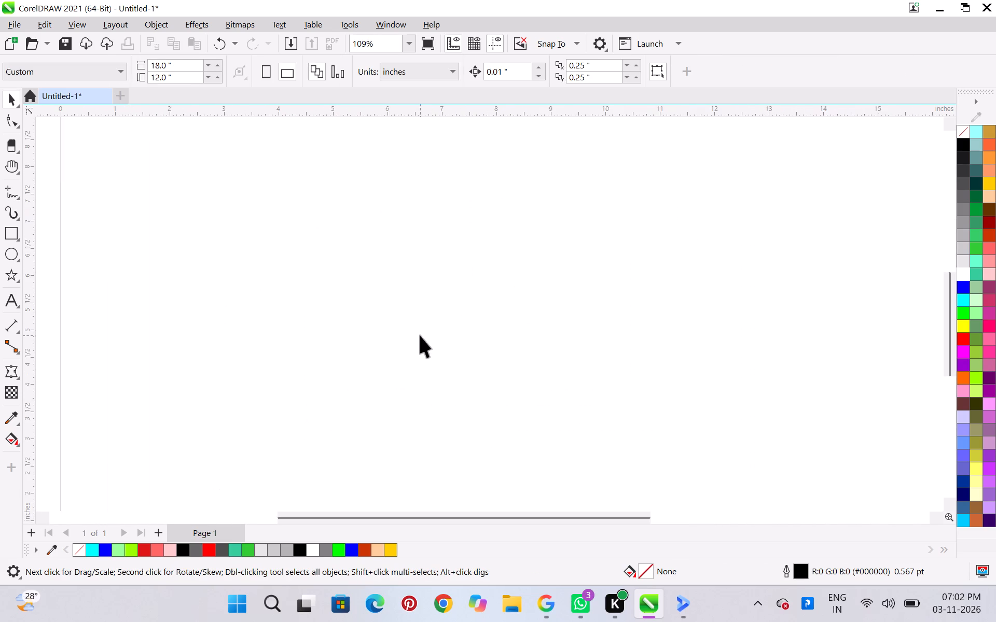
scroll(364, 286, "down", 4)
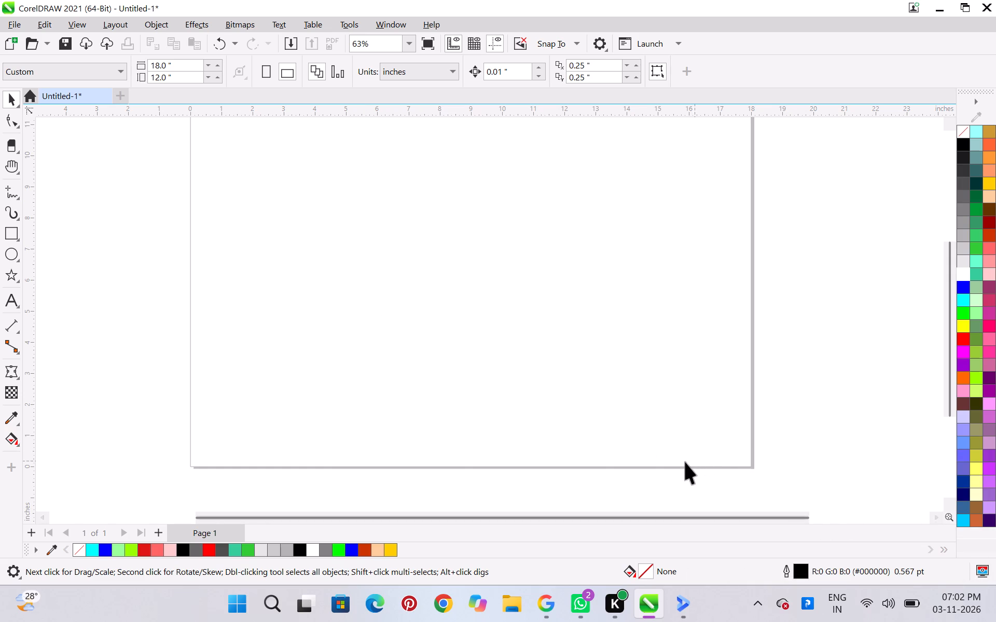
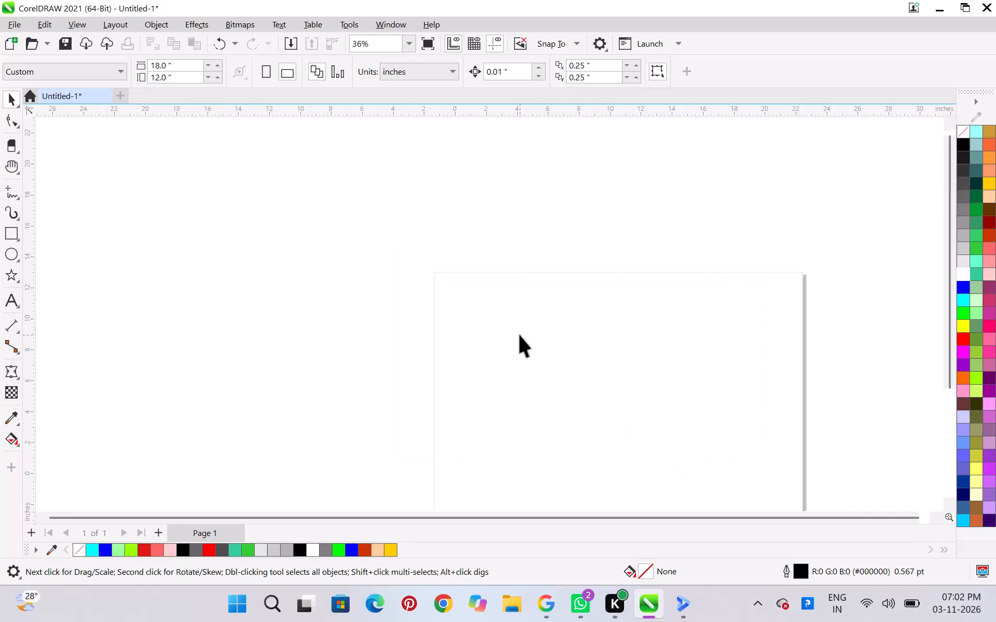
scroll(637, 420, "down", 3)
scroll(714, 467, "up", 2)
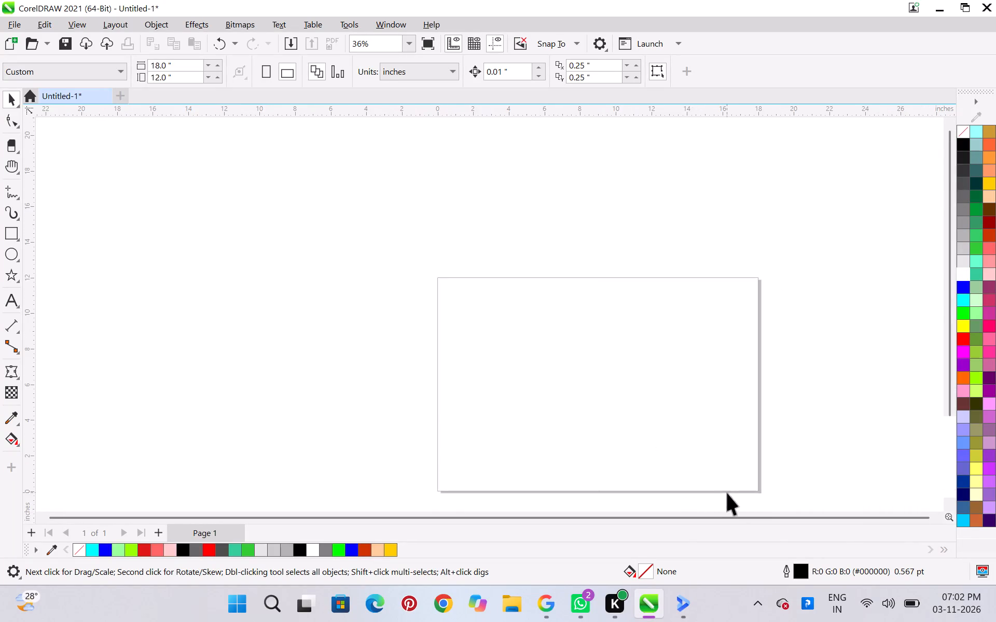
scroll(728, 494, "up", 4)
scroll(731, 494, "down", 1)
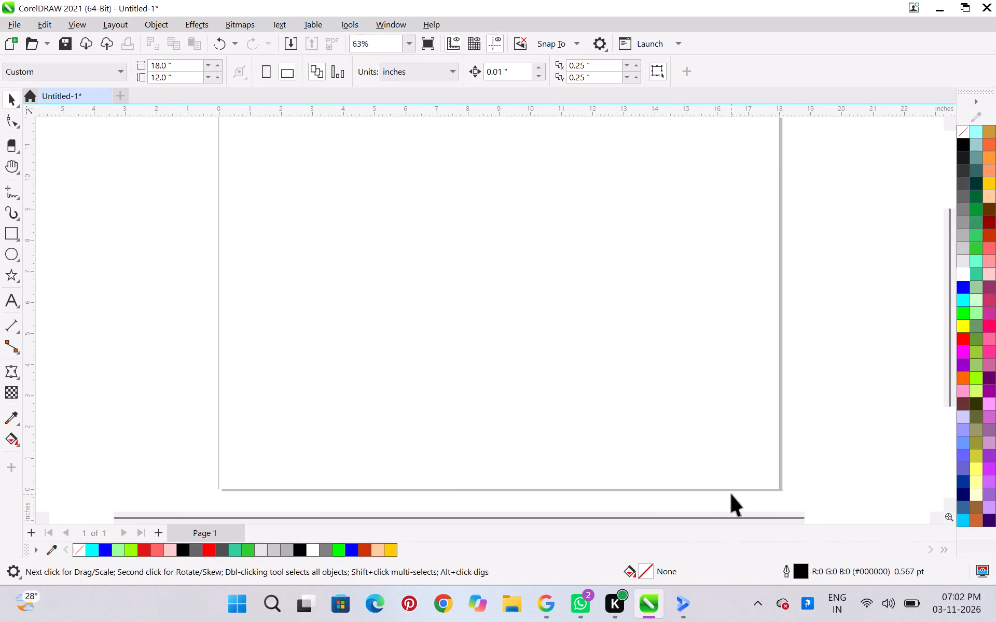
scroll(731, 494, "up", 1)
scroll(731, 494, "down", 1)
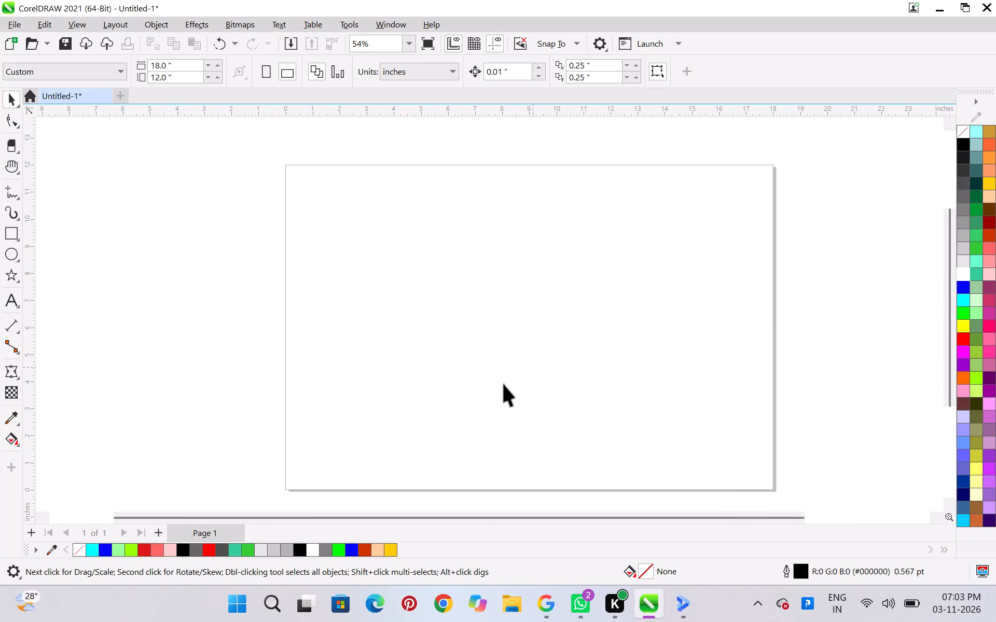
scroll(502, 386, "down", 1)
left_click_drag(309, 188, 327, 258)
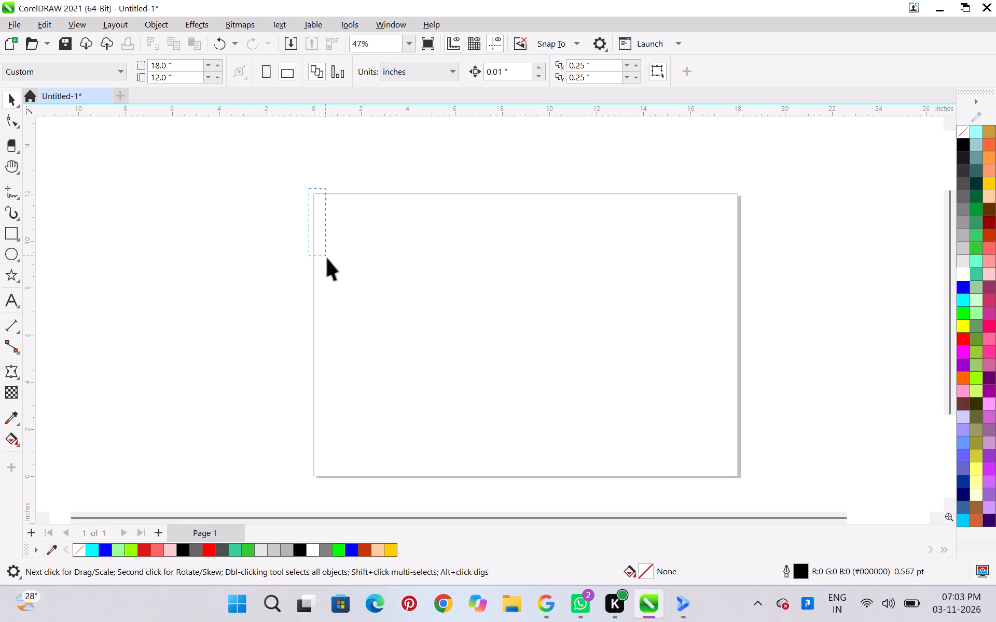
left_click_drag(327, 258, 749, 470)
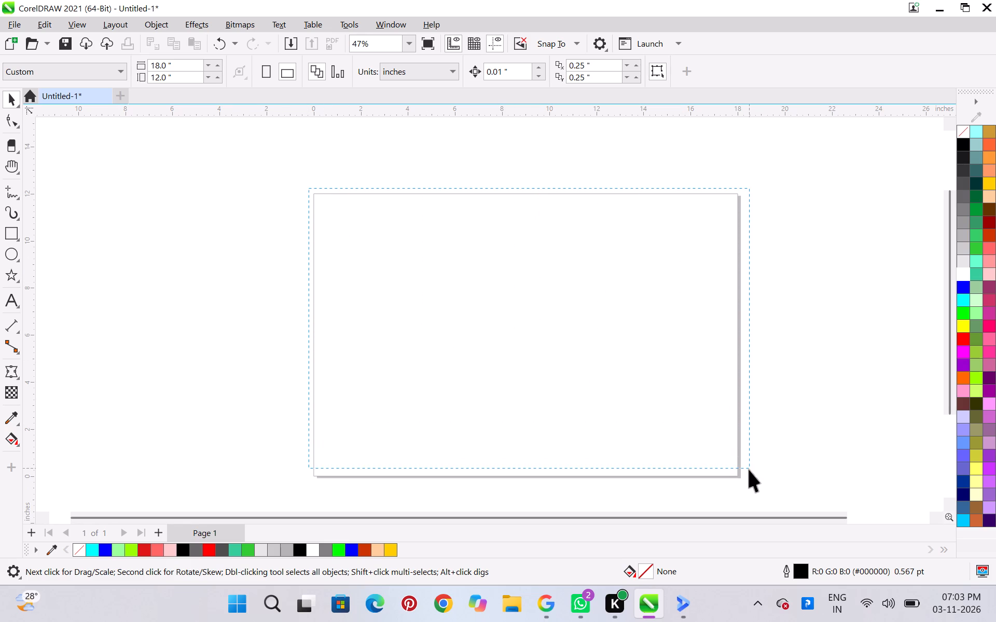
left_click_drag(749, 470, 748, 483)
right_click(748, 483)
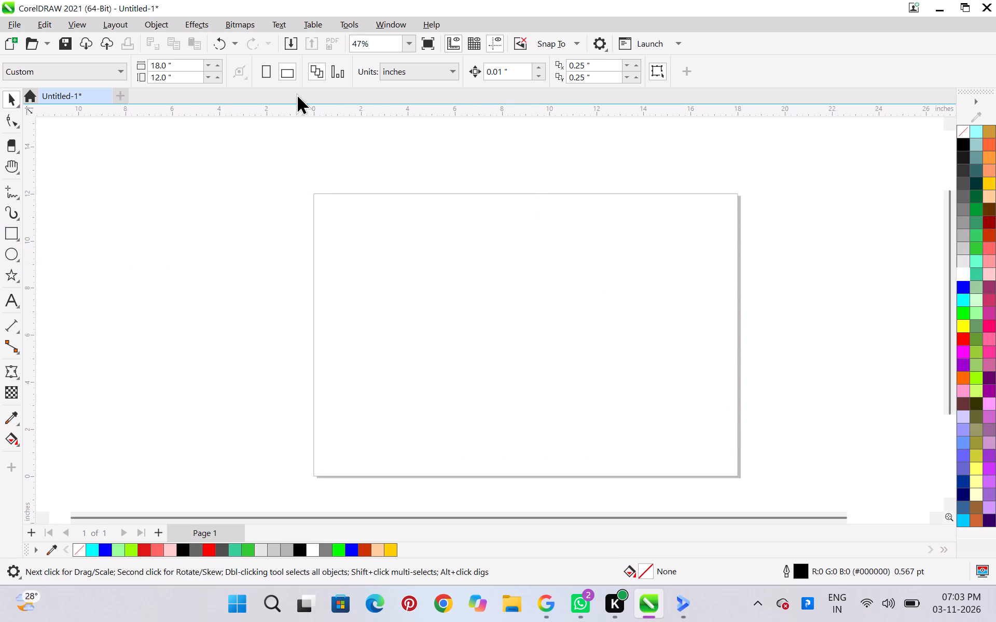
left_click(5, 302)
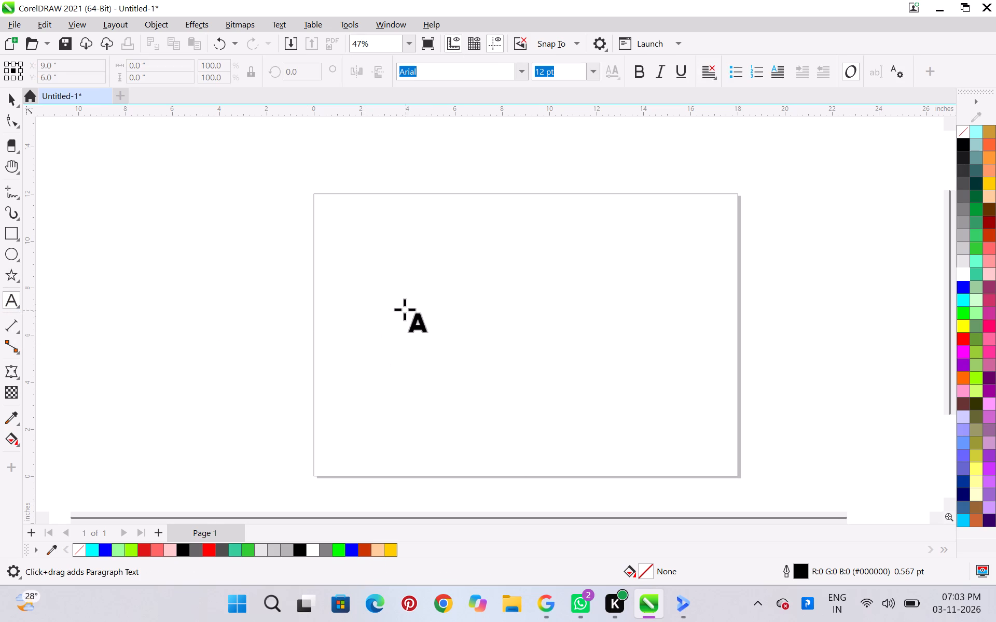
left_click(398, 302)
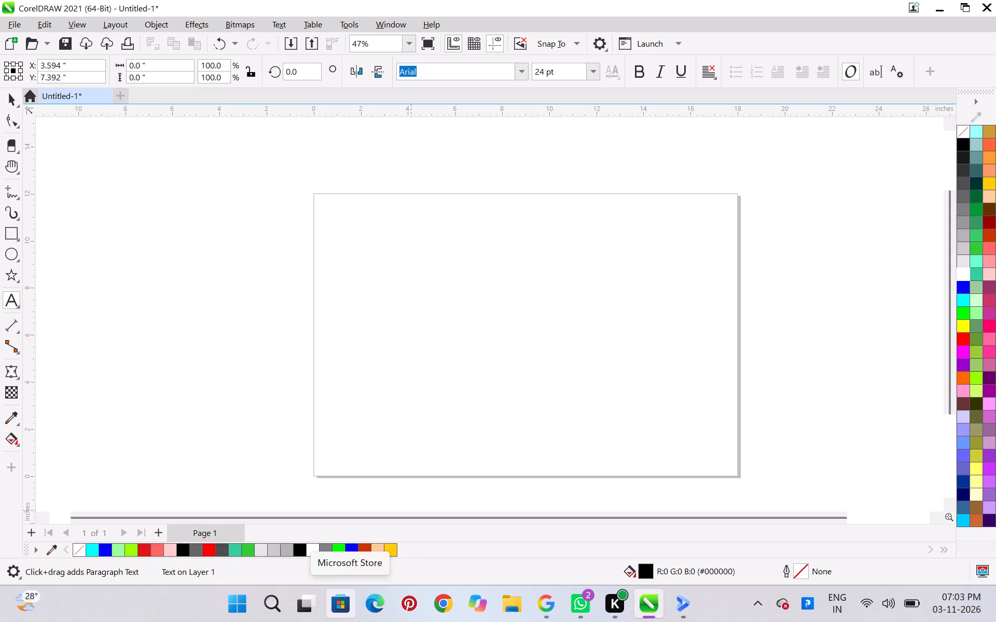
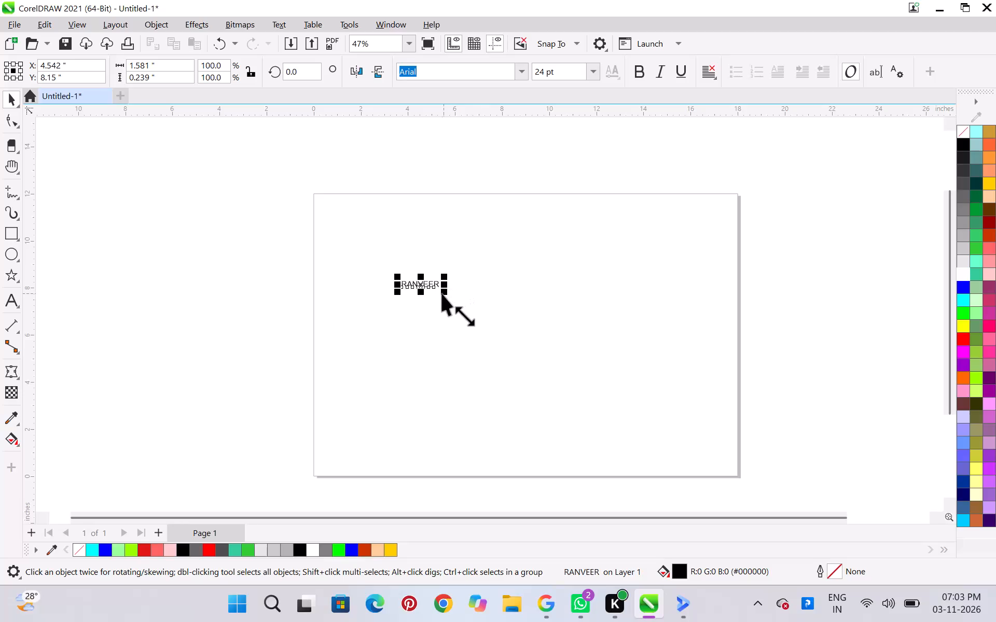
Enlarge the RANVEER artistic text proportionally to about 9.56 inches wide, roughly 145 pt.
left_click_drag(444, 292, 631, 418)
Delete all the characters of the RANVEER artistic text and leave the emptied text object.
key("ctrl+space")
left_click(586, 300)
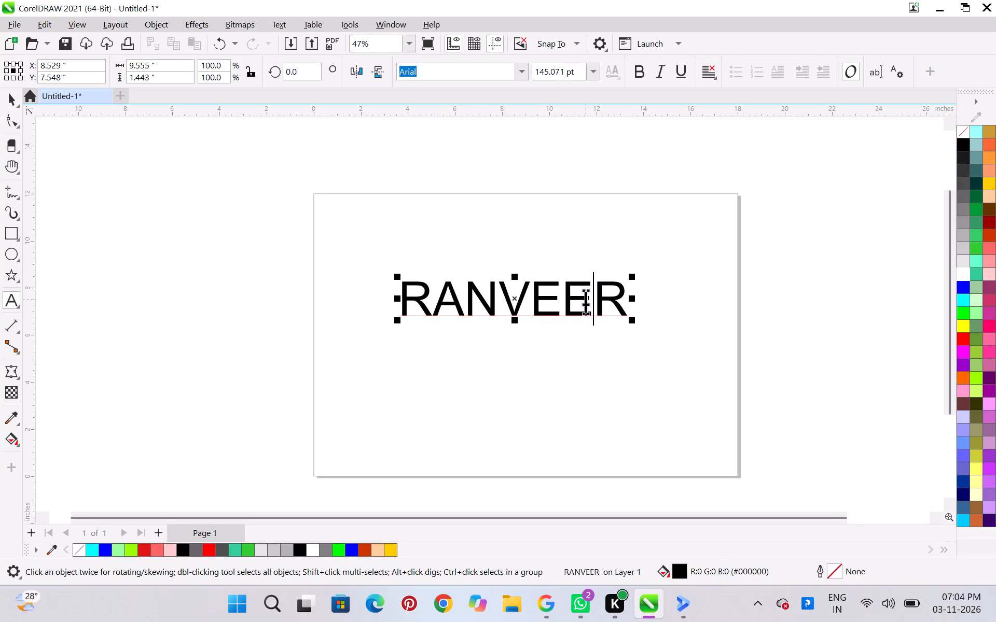
key("ctrl+a")
key("BackSpace")
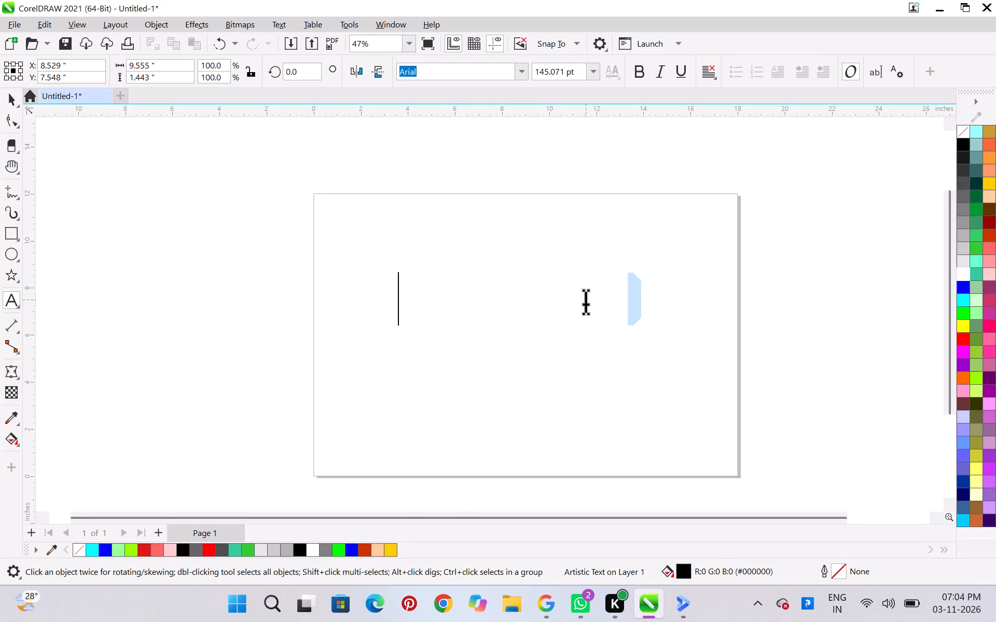
left_click(740, 239)
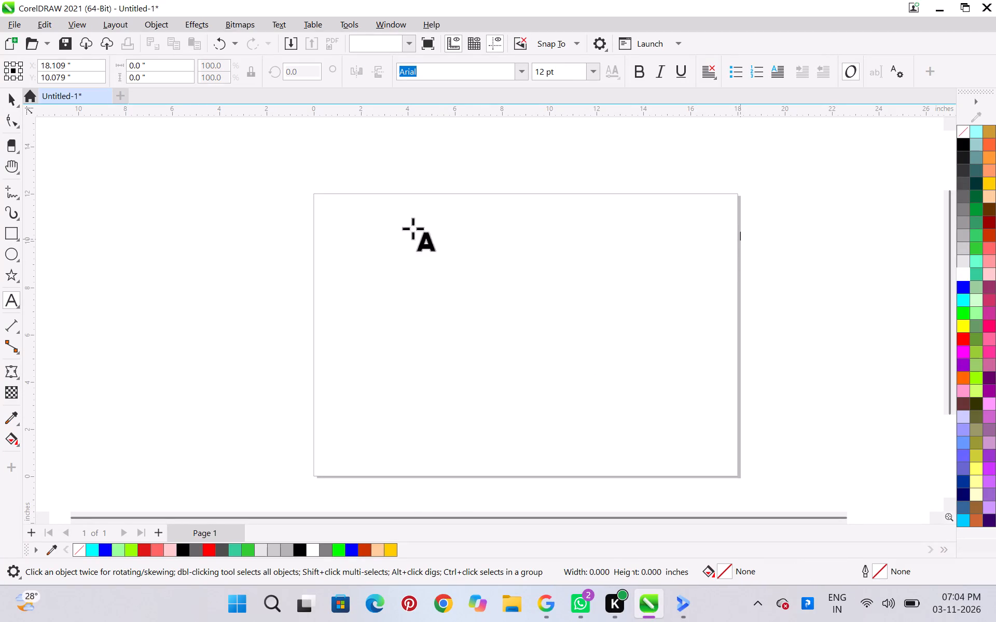
Draw a paragraph text frame about 19.56 by 13.13 inches enclosing the whole page.
left_click(10, 297)
left_click_drag(299, 182, 759, 480)
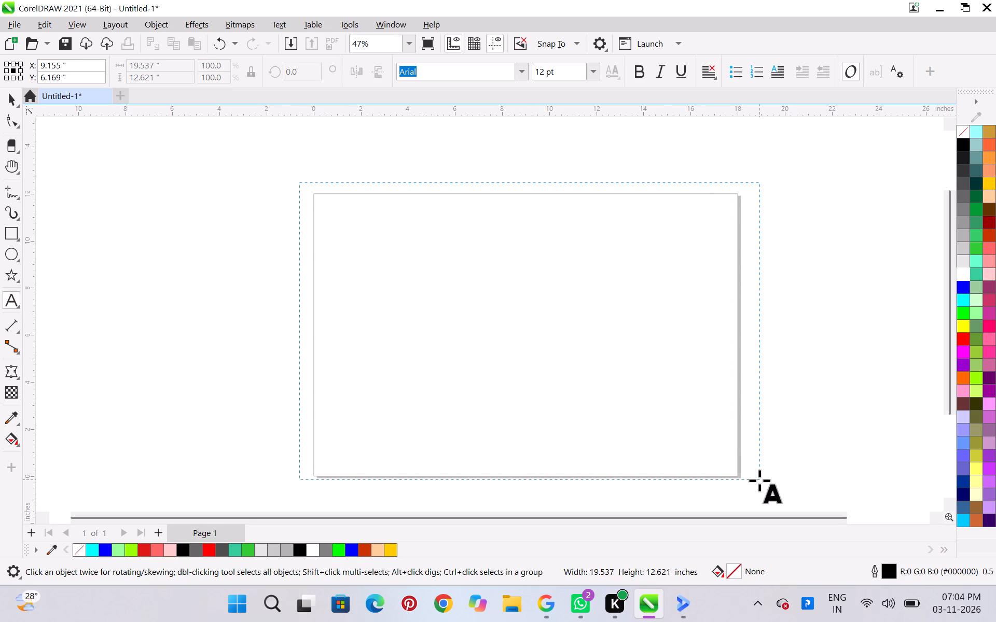
left_click_drag(759, 480, 760, 491)
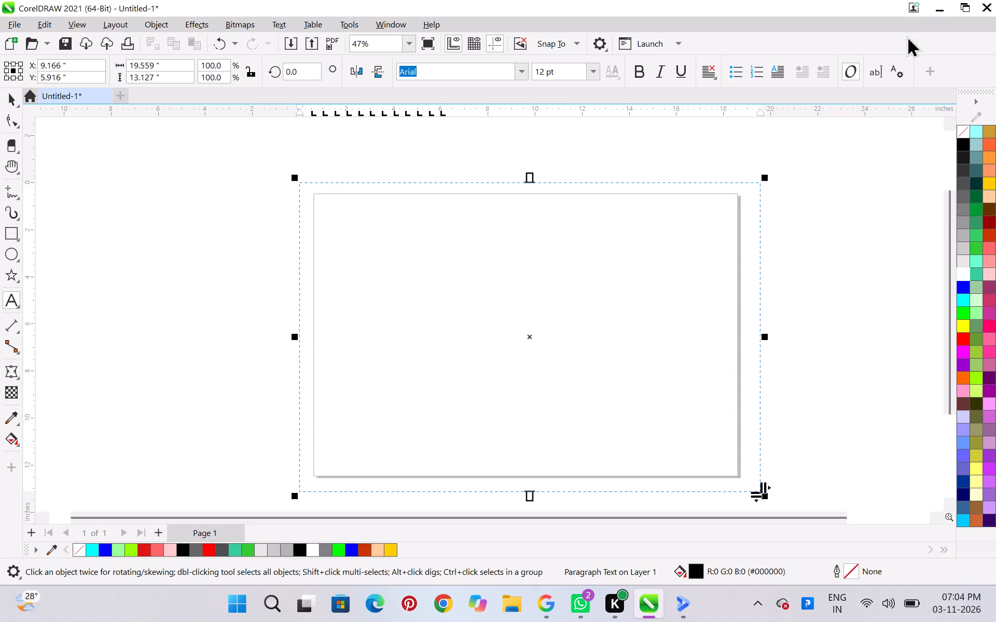
Minimize the CorelDRAW window to get to the desktop.
left_click(935, 0)
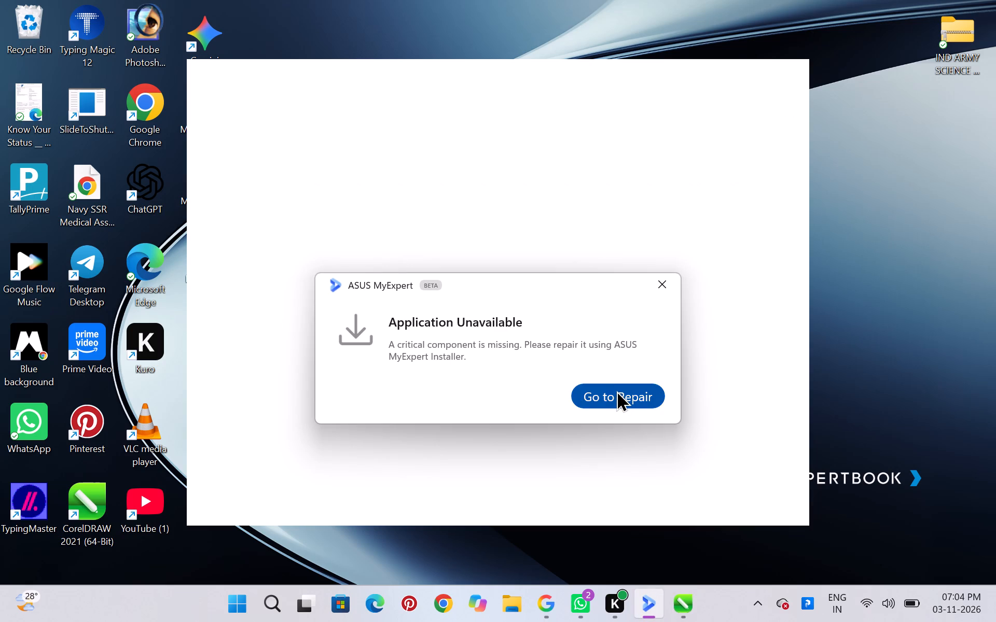
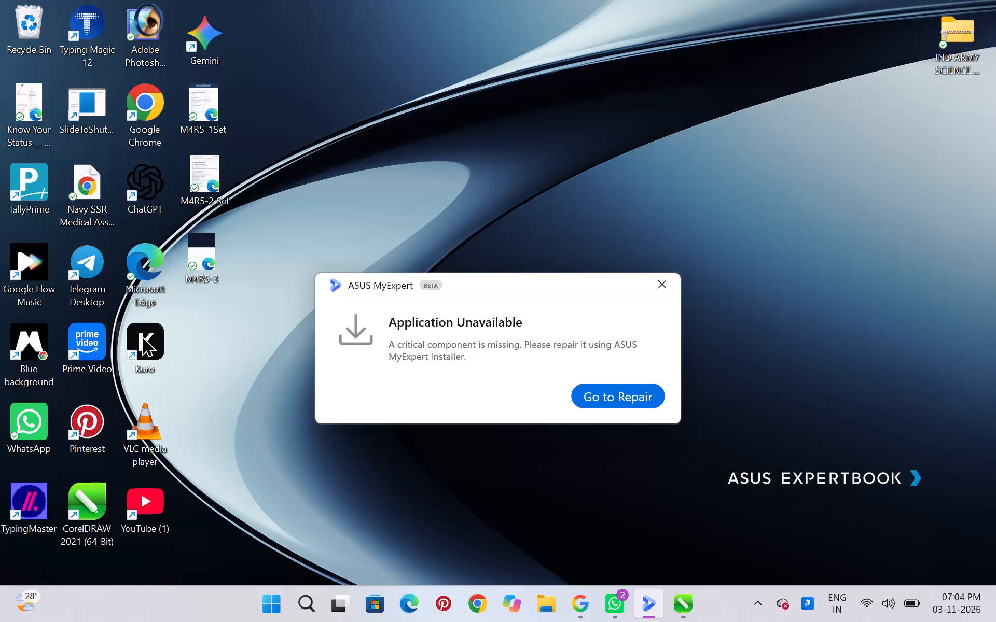
Launch Kuro from the desktop.
double_click(142, 335)
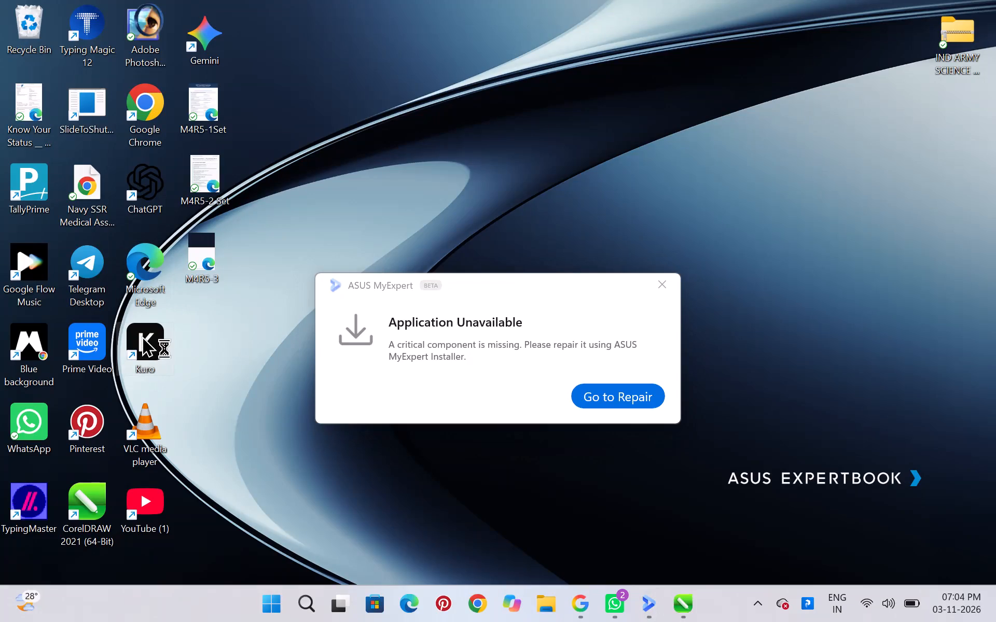